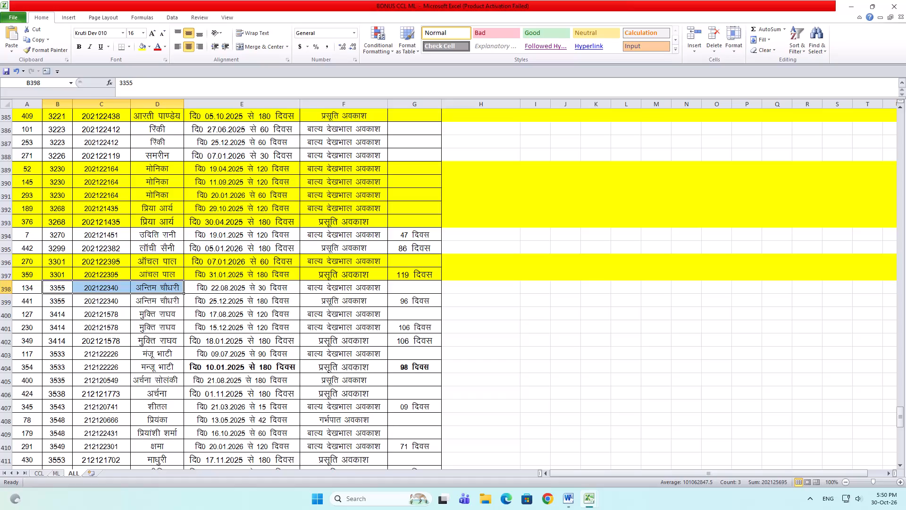
Switch to Google Chrome and search Google for "whatsapp web".
double_click(549, 493)
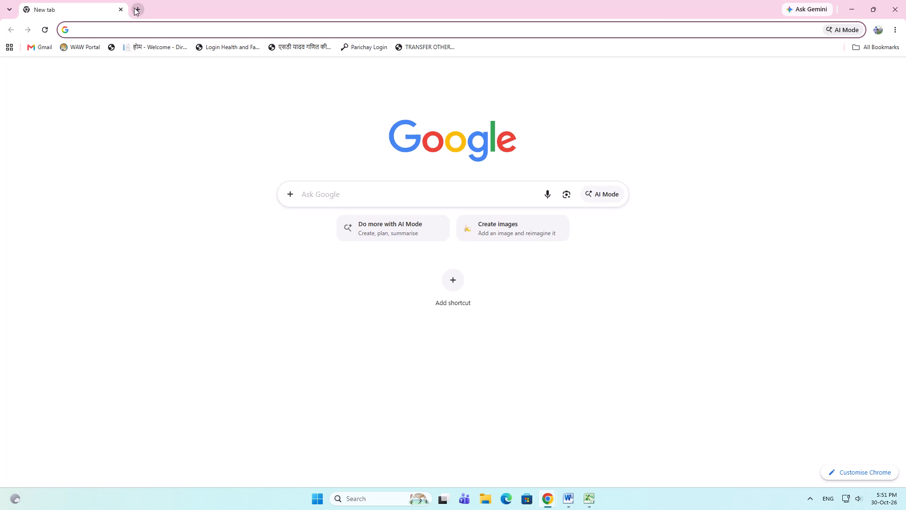
left_click(315, 196)
left_click(313, 213)
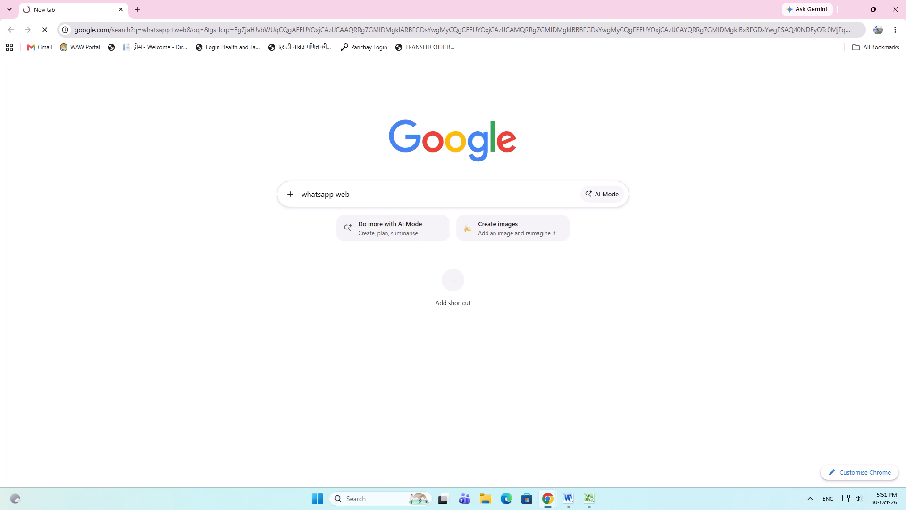
left_click(365, 190)
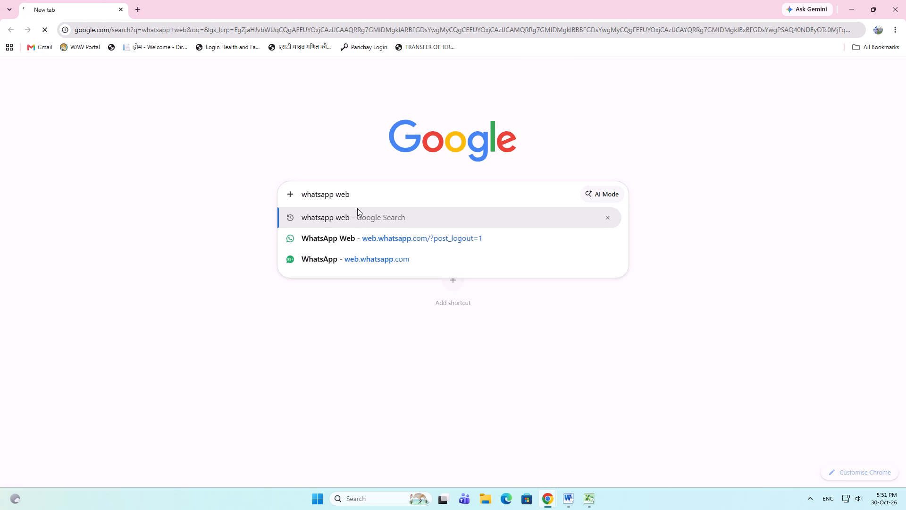
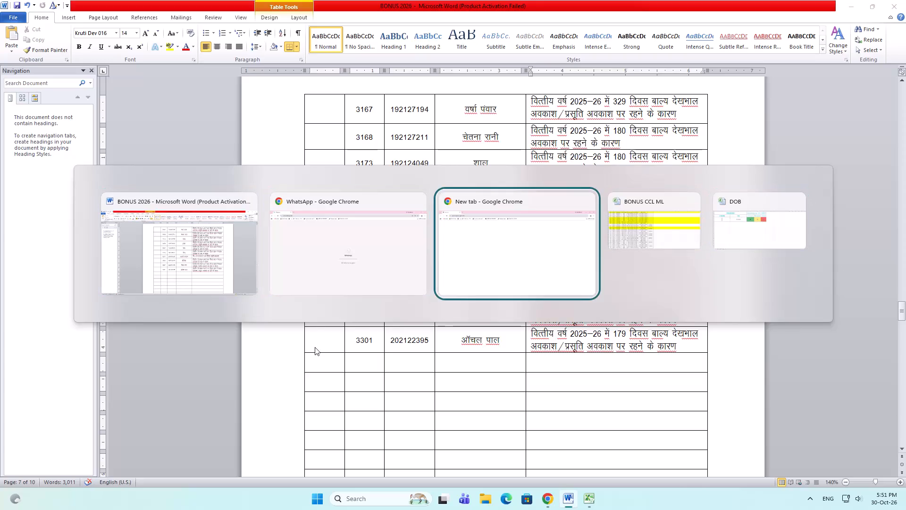
Switch to the BONUS CCL ML workbook in Excel and fill rows 398 and 399 of the ALL sheet with green.
key("alt+Tab")
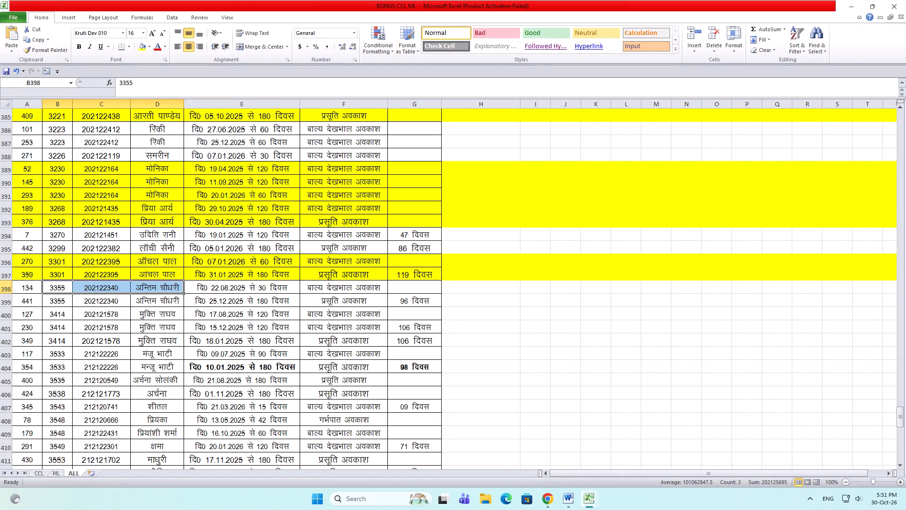
left_click_drag(0, 290, 0, 298)
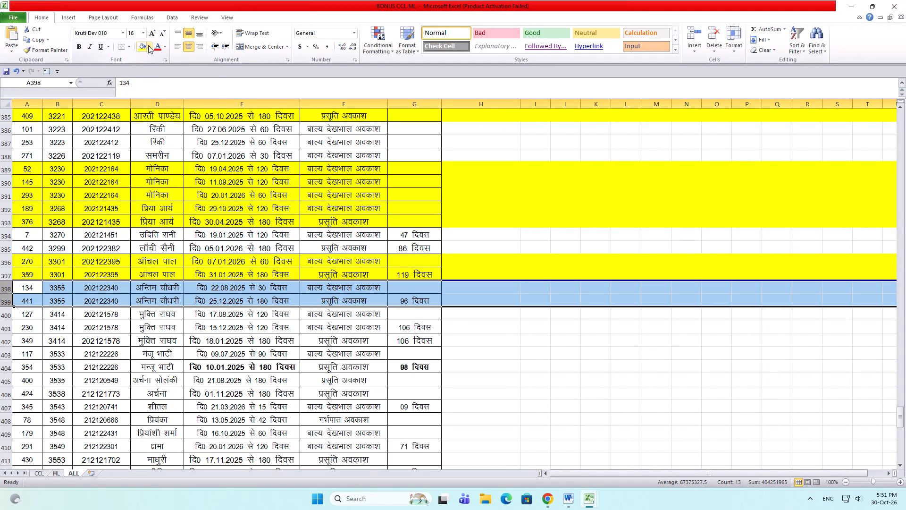
left_click(148, 45)
left_click(179, 113)
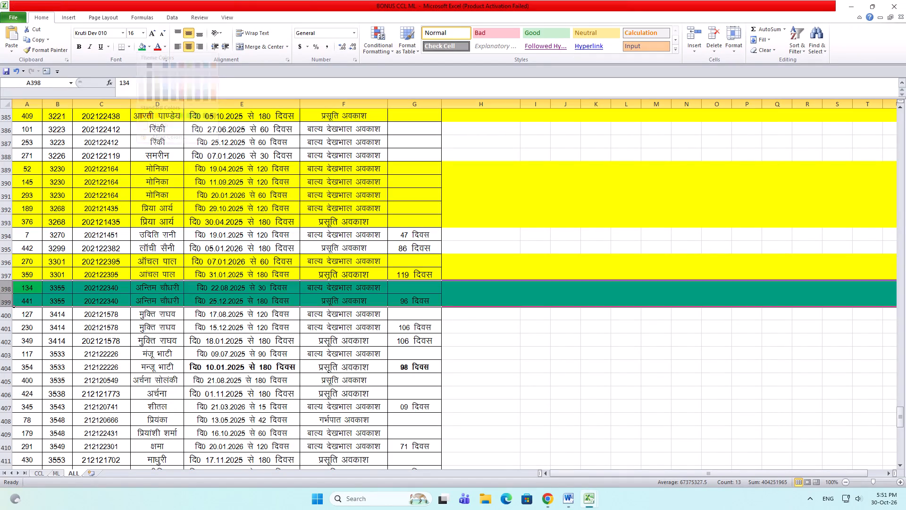
Select the leave-period cell E398 on the ALL sheet and save the BONUS CCL ML workbook.
left_click(288, 288)
key("ctrl+s")
key("ctrl+s")
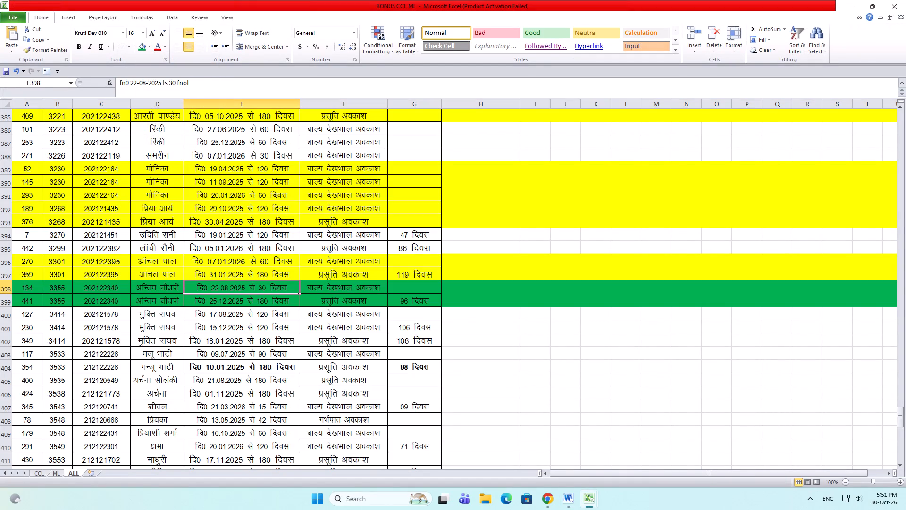
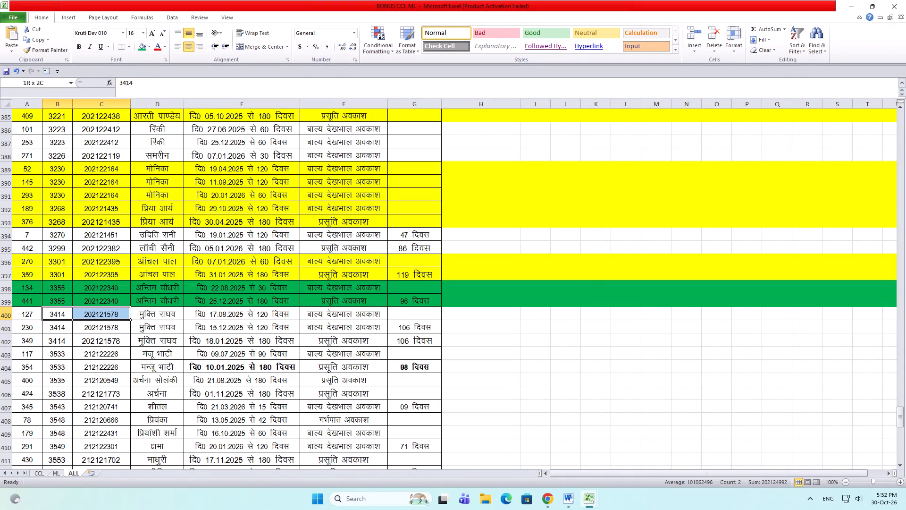
Copy the employee details in B400:D400 of the ALL sheet into the BONUS 2026 table's first empty row at font size 12.
left_click_drag(114, 315, 148, 313)
key("ctrl+c")
key("alt+Tab")
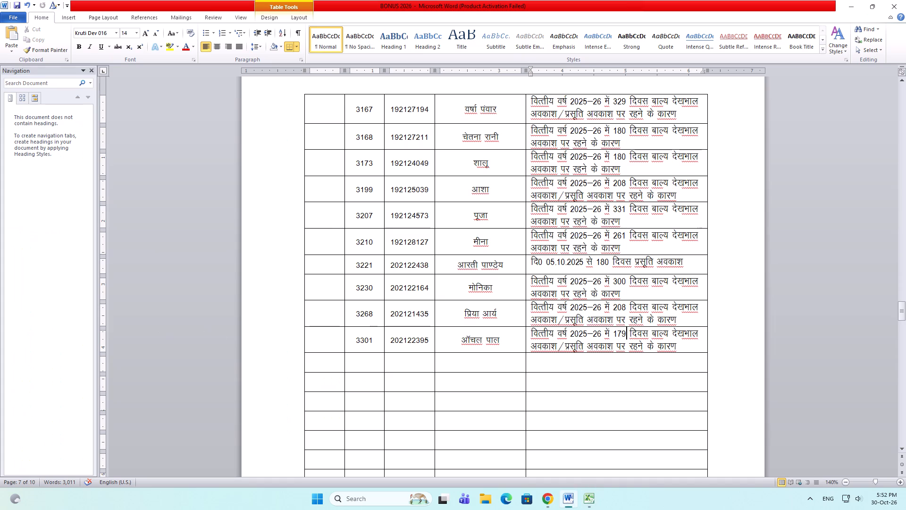
left_click_drag(362, 360, 482, 354)
key("ctrl+v")
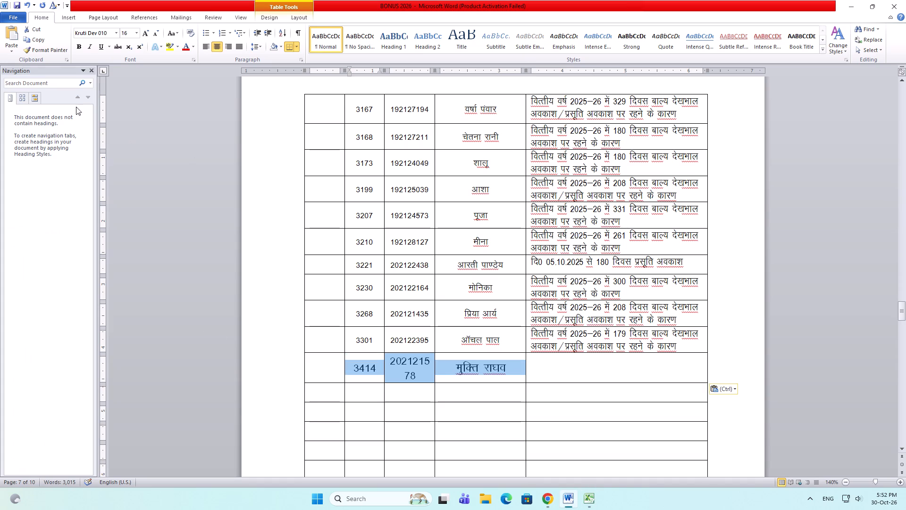
double_click(154, 34)
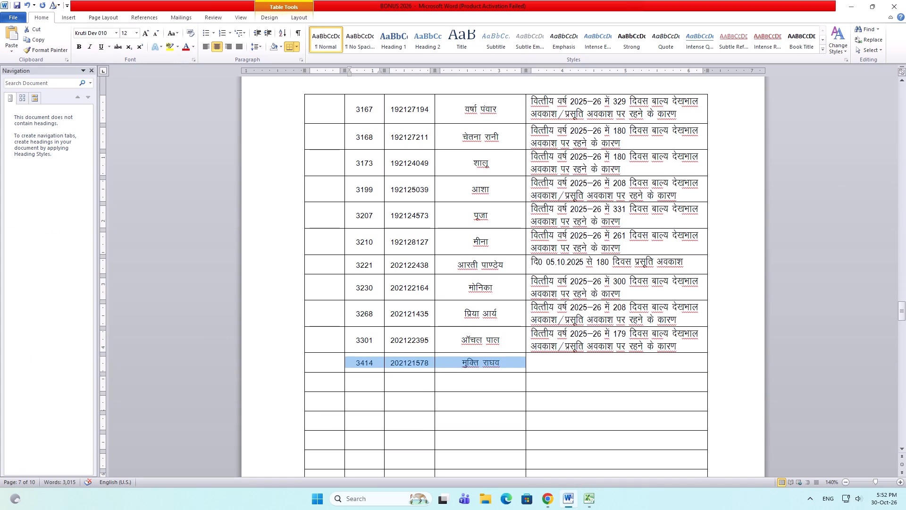
Check the leave periods in rows 400 to 402 of the BONUS CCL ML workbook and return to the BONUS 2026 document.
key("alt+Tab")
key("alt+Tab")
key("alt+Tab")
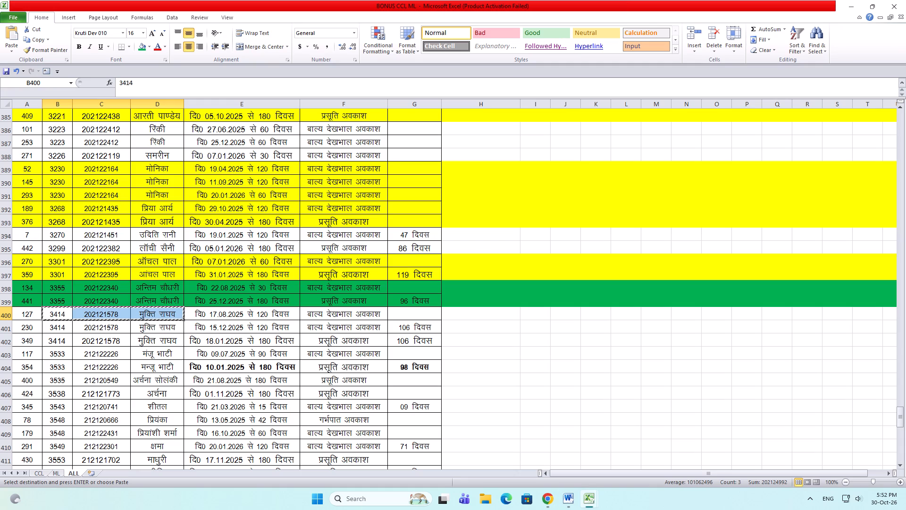
key("alt+Tab")
key("alt+Tab")
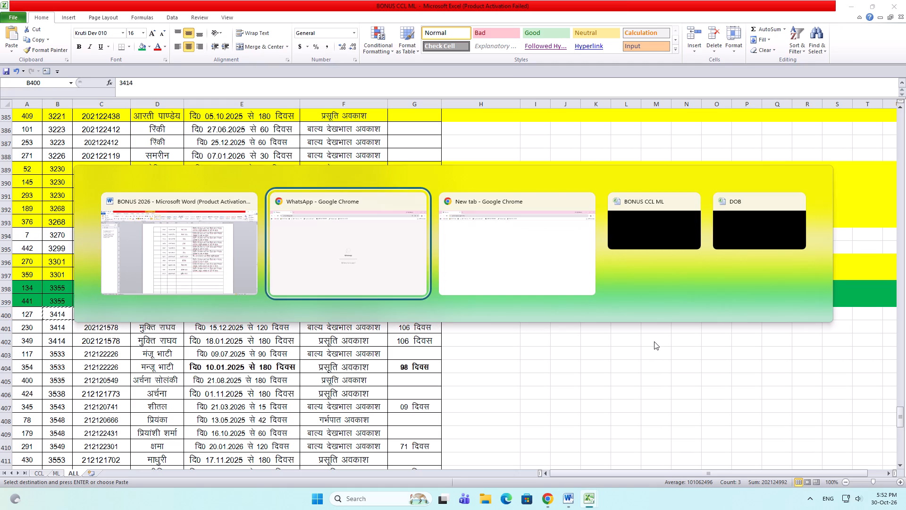
key("alt+Tab")
key("alt+Tab")
key("alt+Tab")
key("alt+Tab")
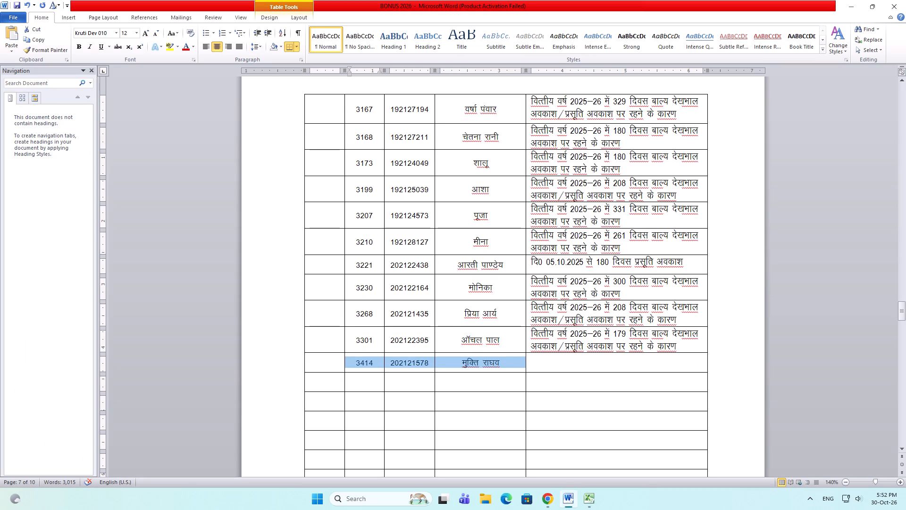
Copy the child-care/maternity leave remark from the row above into the new employee's row, set its days to 332, and save the document.
left_click_drag(680, 345, 531, 328)
key("ctrl+c")
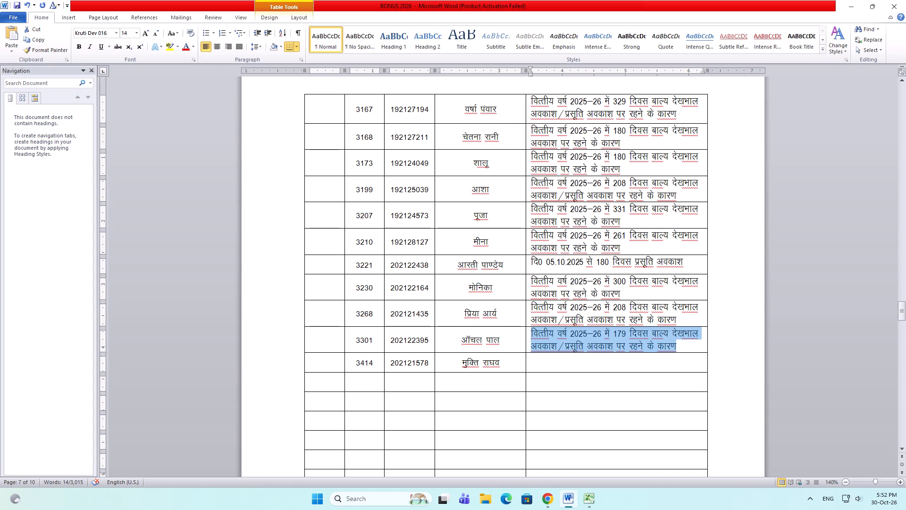
left_click(550, 365)
key("ctrl+v")
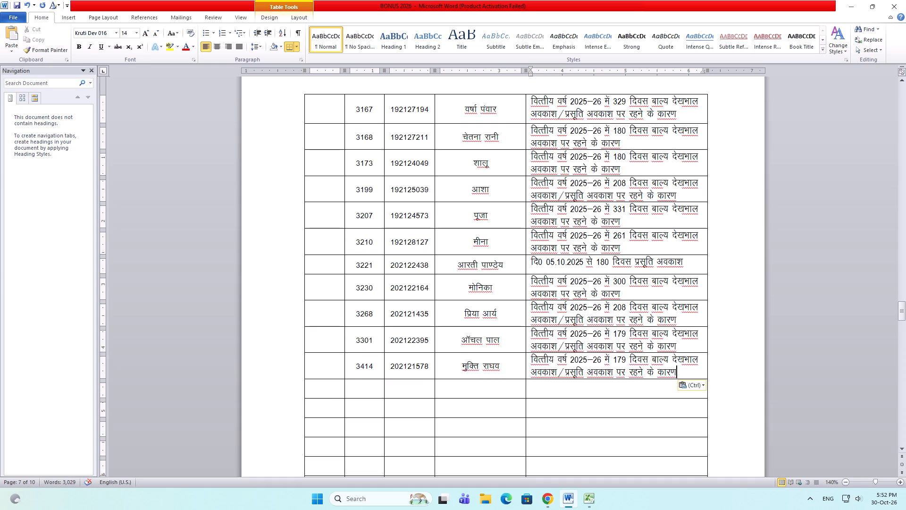
left_click_drag(614, 358, 626, 357)
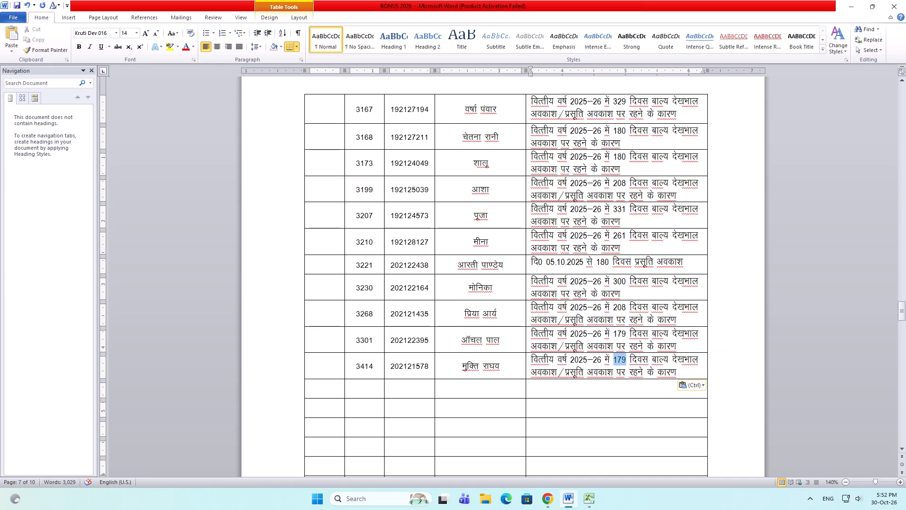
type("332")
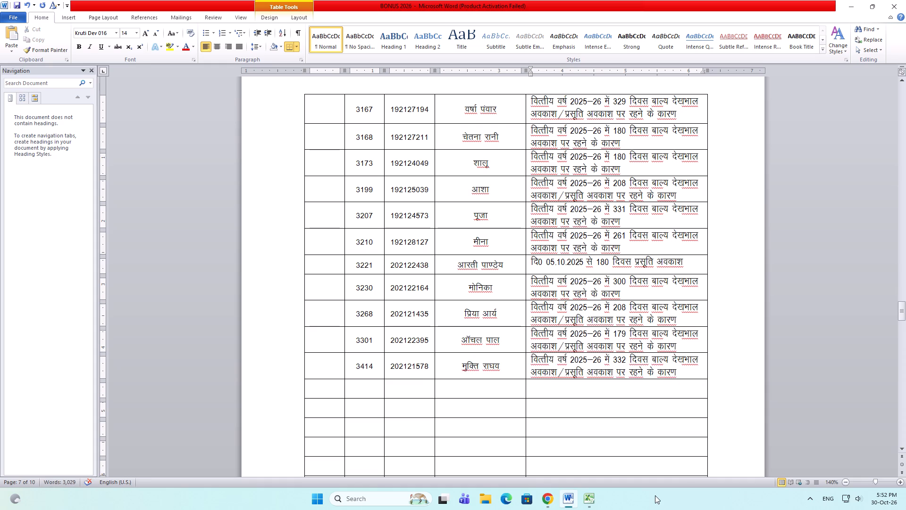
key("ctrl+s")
Switch back to the BONUS CCL ML workbook.
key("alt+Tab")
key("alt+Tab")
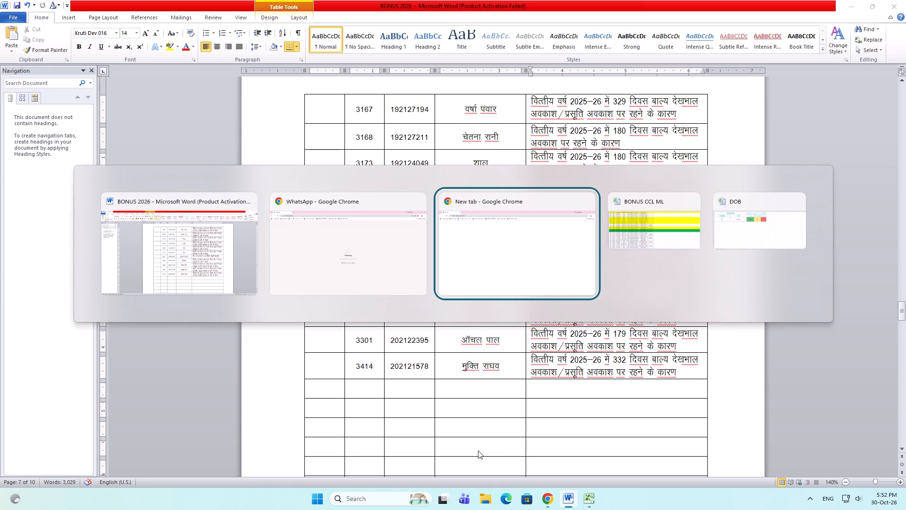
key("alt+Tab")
left_click_drag(5, 313, 6, 322)
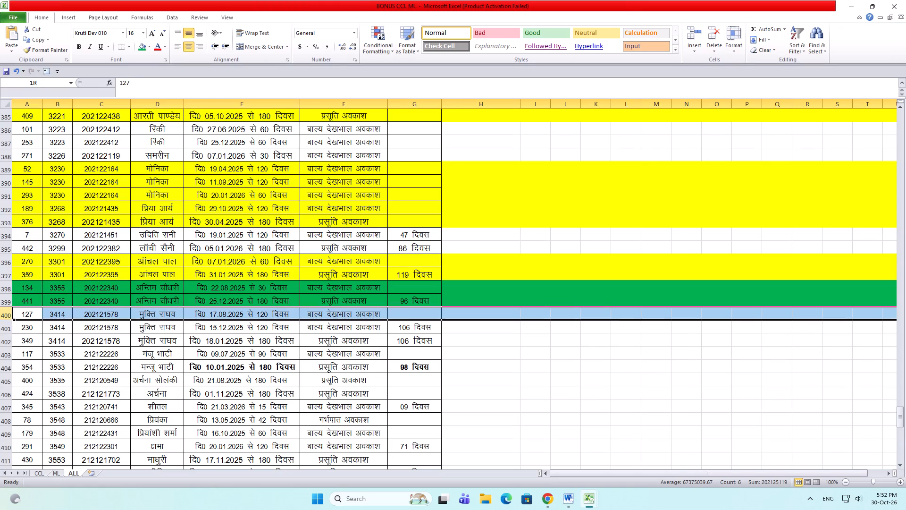
left_click_drag(6, 322, 8, 333)
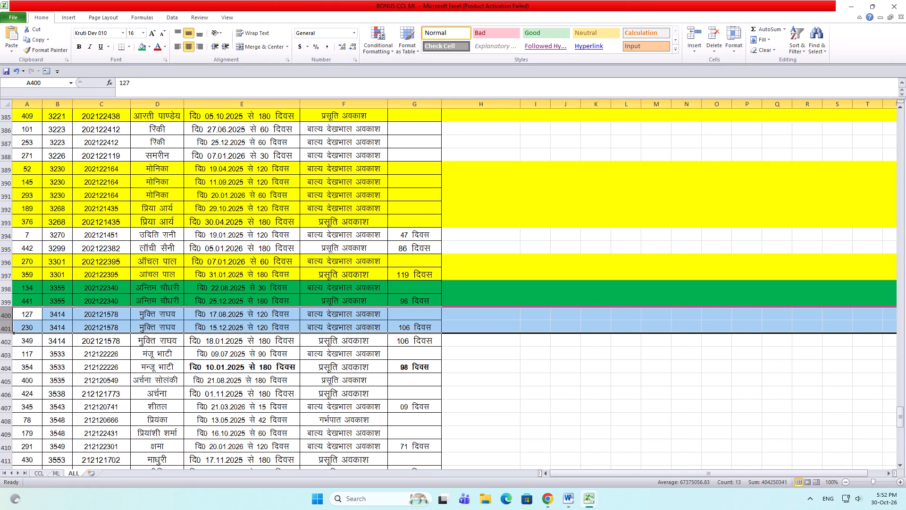
key("shift+Down")
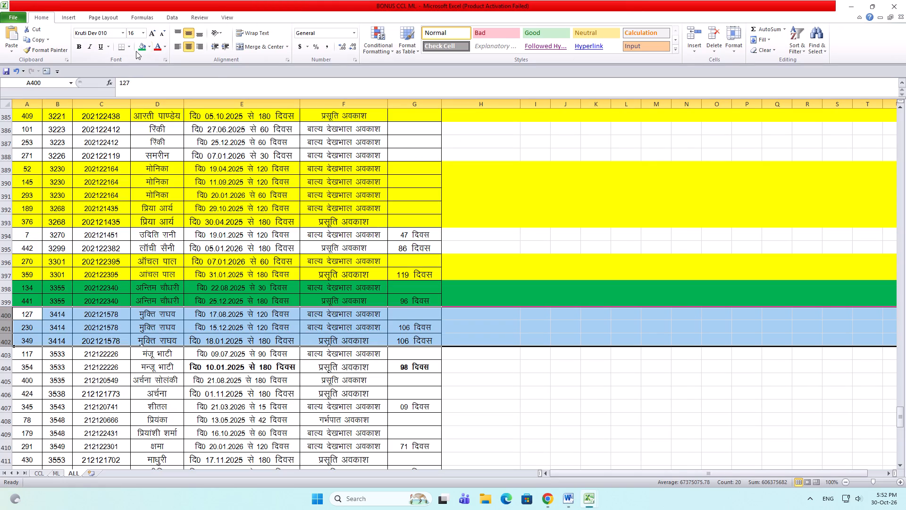
left_click(149, 44)
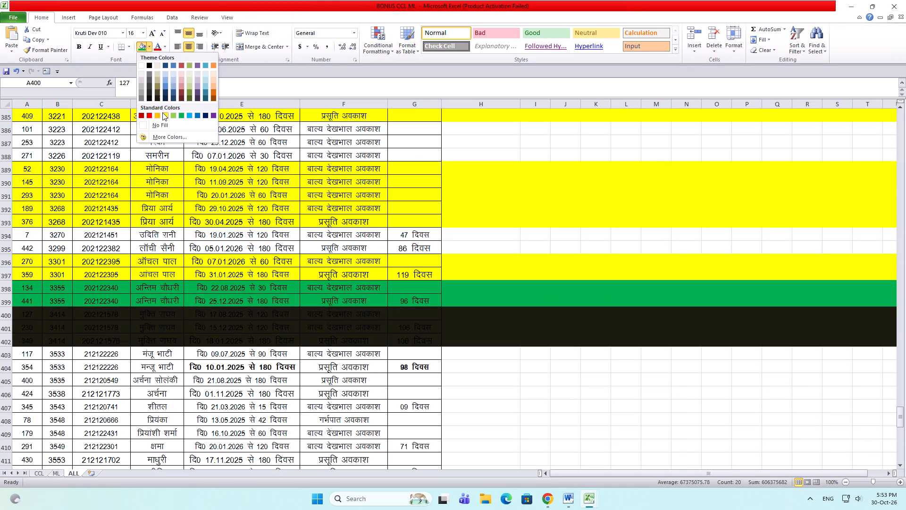
left_click(162, 116)
left_click(176, 321)
key("ctrl+s")
key("alt+Tab")
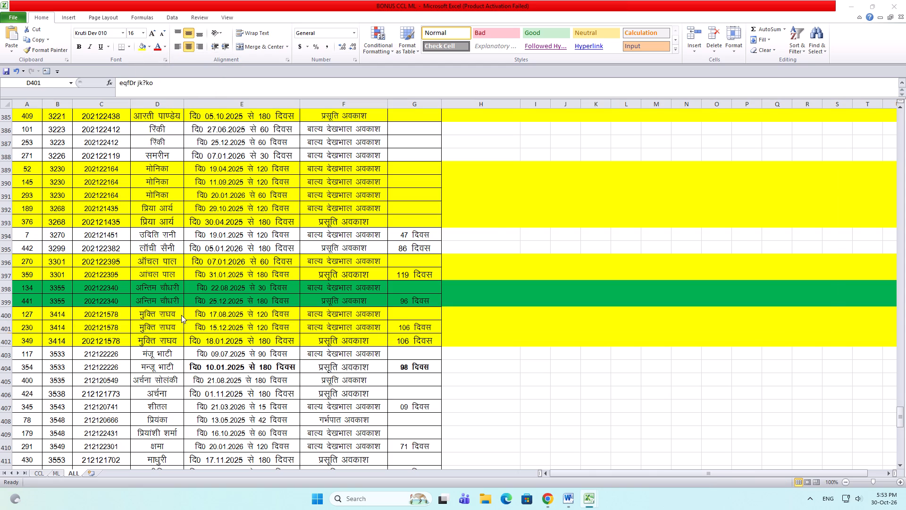
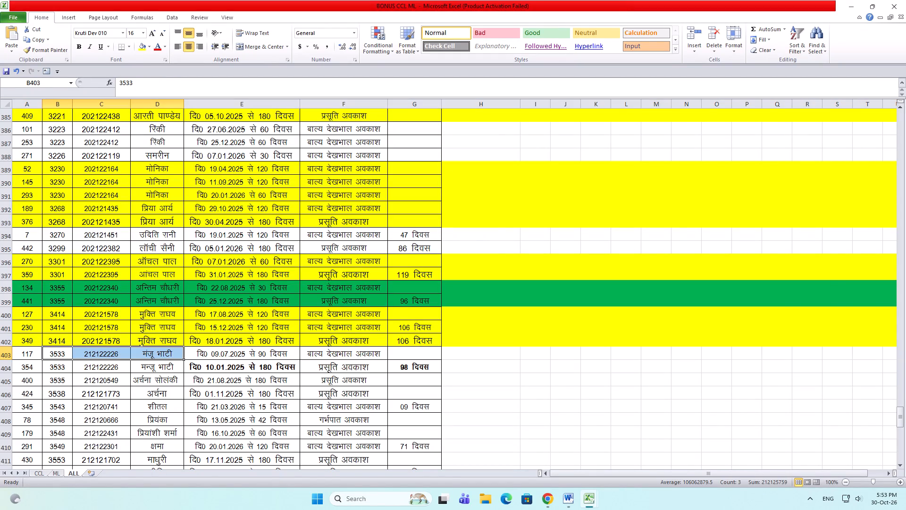
key("ctrl+c")
key("alt+Tab")
left_click_drag(369, 387, 397, 387)
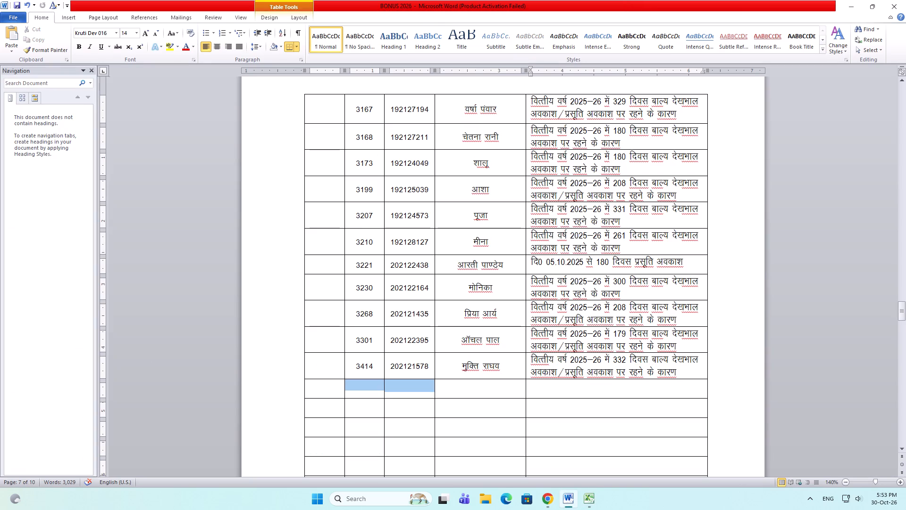
left_click_drag(397, 387, 438, 387)
key("ctrl+v")
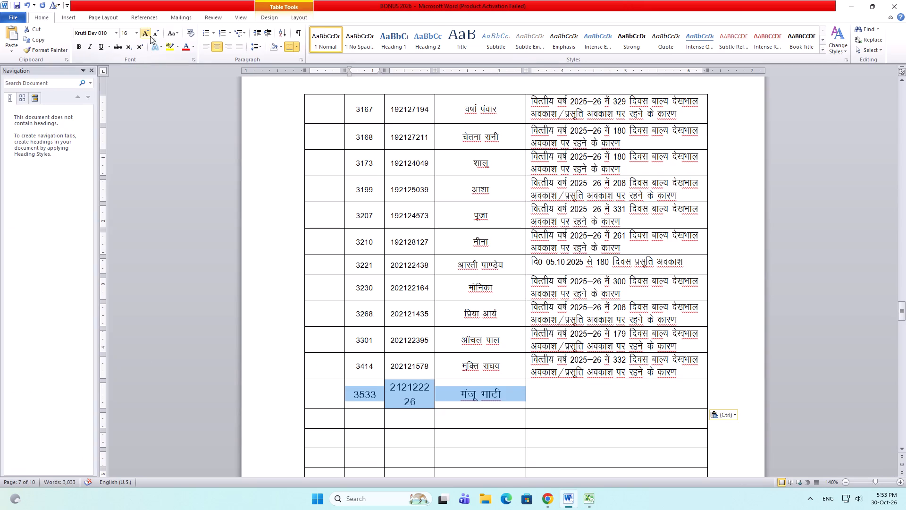
double_click(157, 36)
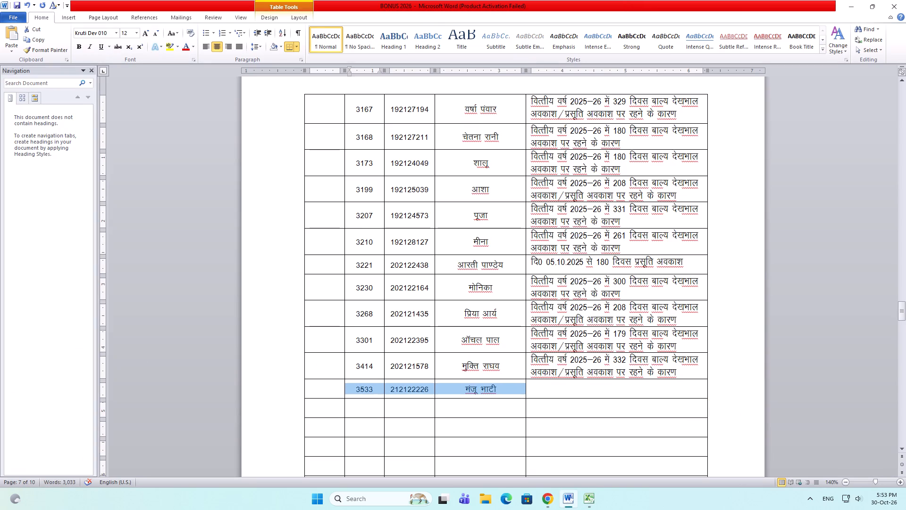
left_click_drag(687, 371, 536, 356)
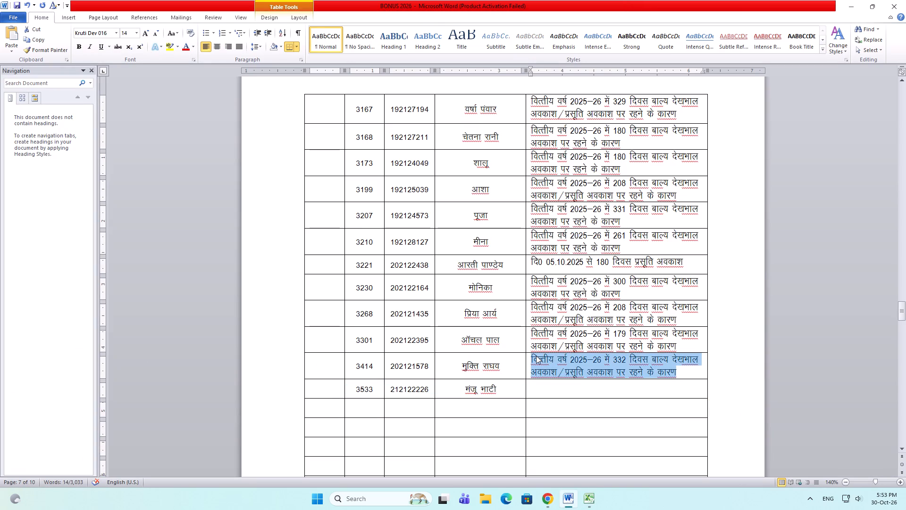
key("ctrl+c")
left_click(540, 392)
key("ctrl+v")
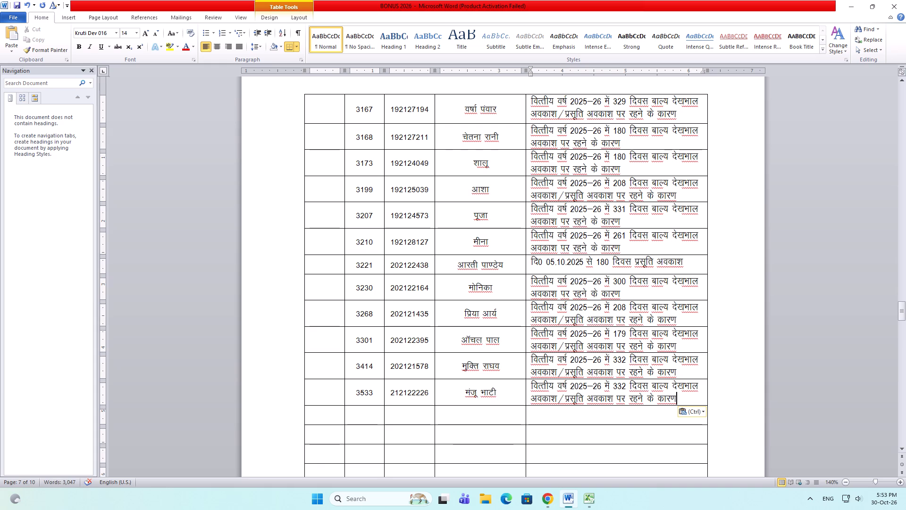
left_click_drag(612, 386, 630, 387)
type("188")
key("space")
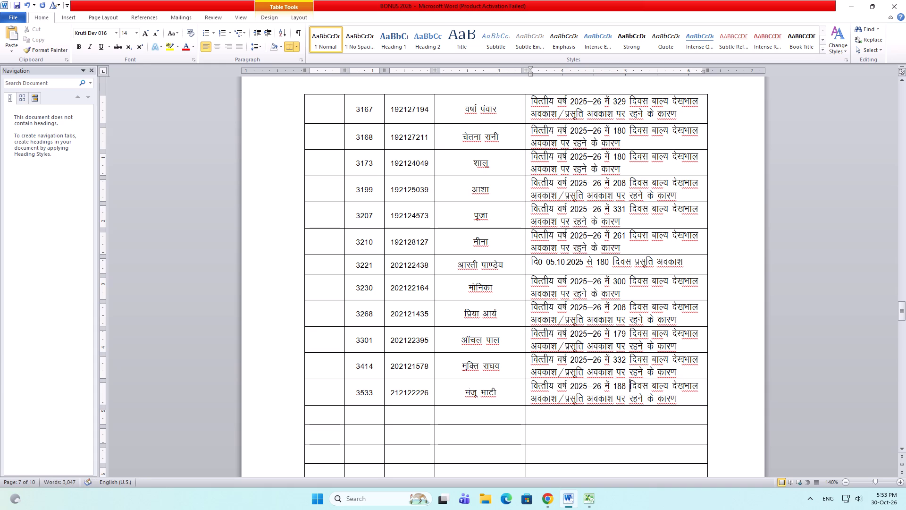
key("ctrl+s")
key("alt+Tab")
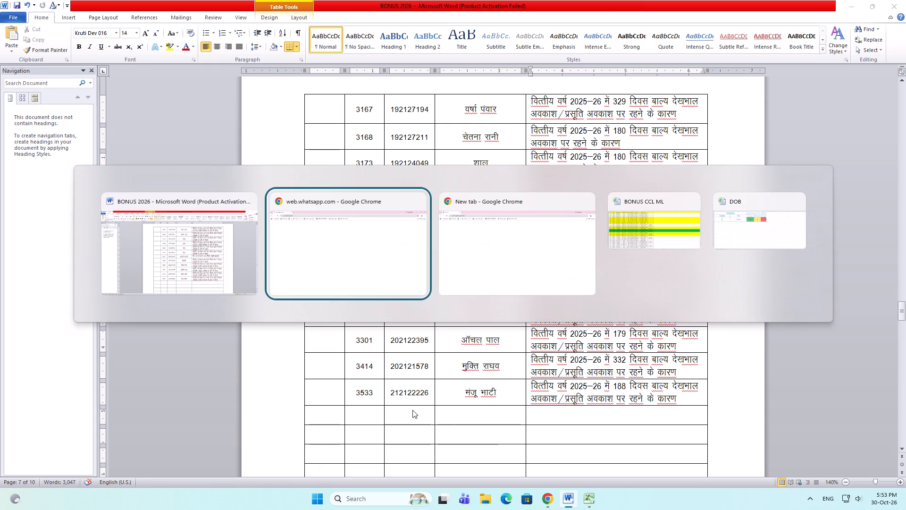
key("alt+Tab")
key("alt+Tab")
scroll(137, 361, "down", 3)
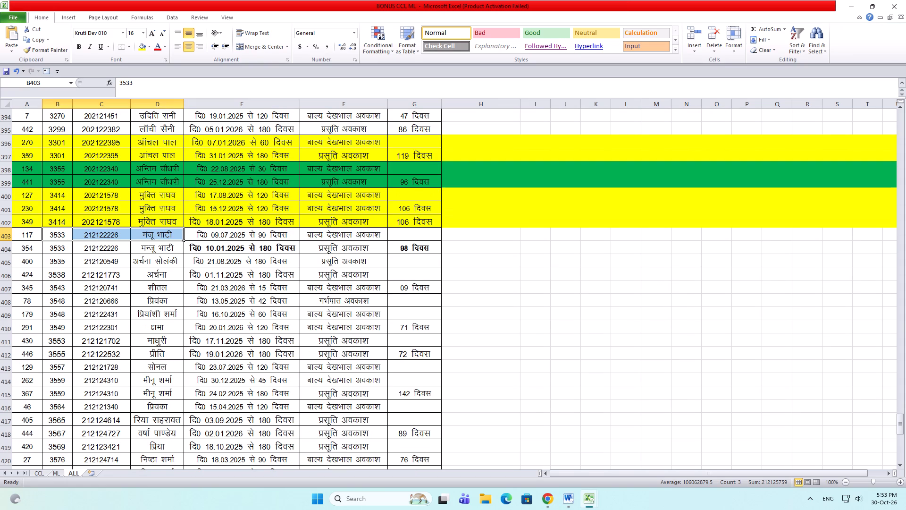
left_click_drag(3, 235, 6, 244)
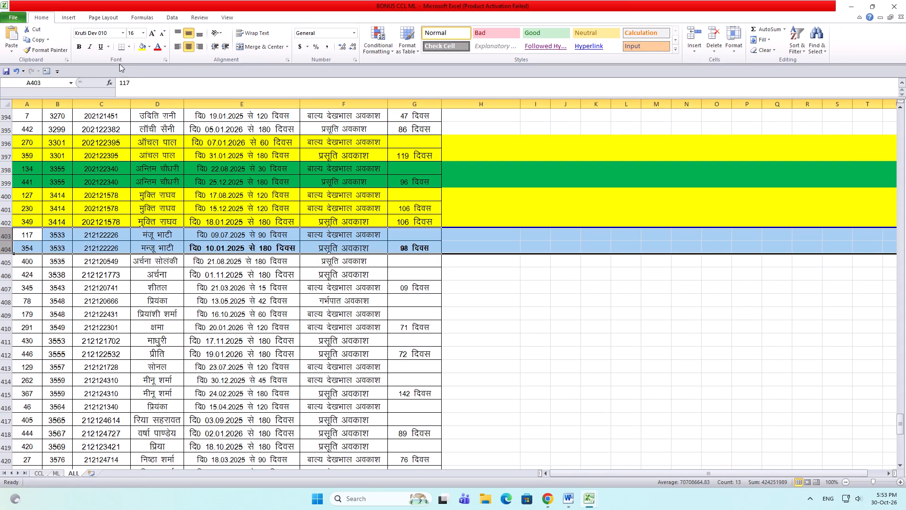
left_click(140, 44)
left_click(243, 287)
key("ctrl+s")
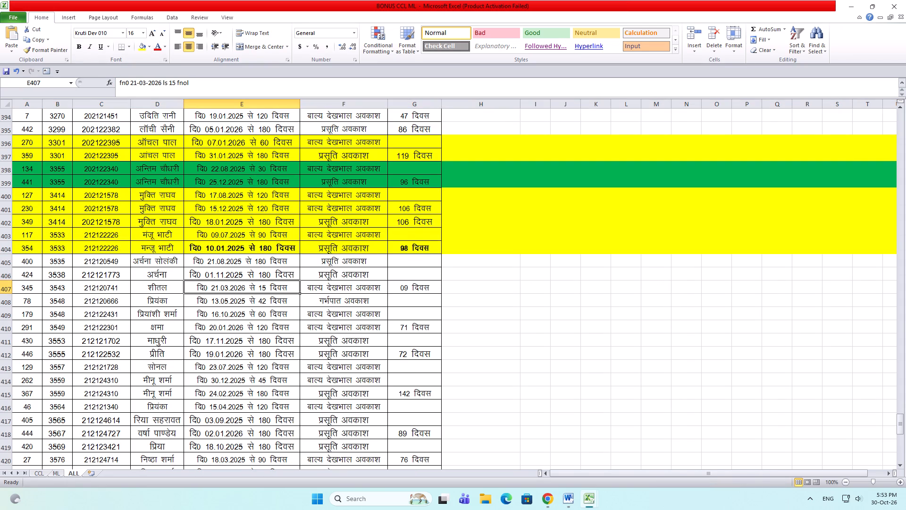
scroll(243, 287, "down", 14)
scroll(246, 284, "up", 13)
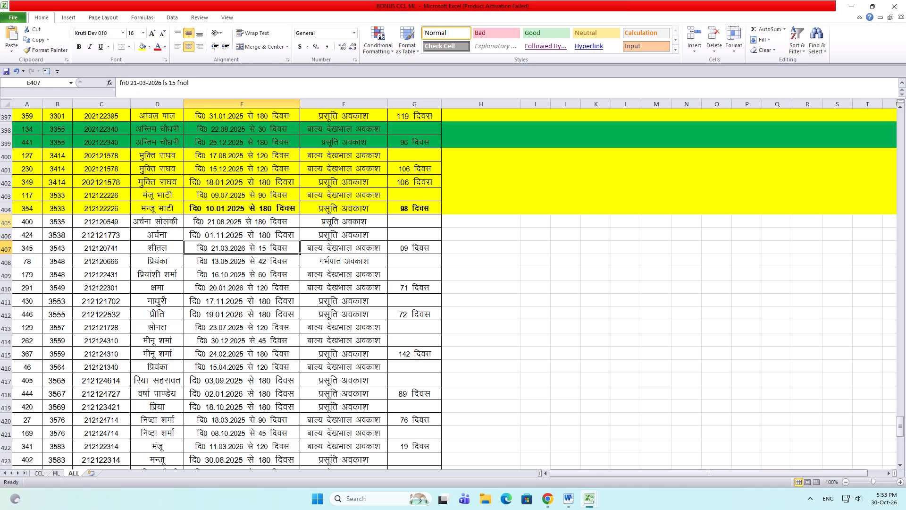
left_click_drag(2, 223, 2, 227)
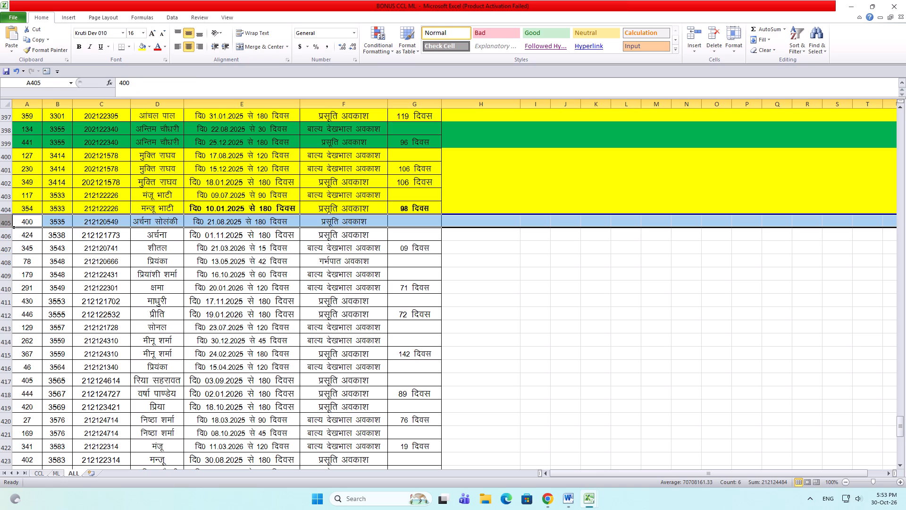
left_click_drag(51, 224, 140, 225)
key("ctrl+c")
key("alt+Tab")
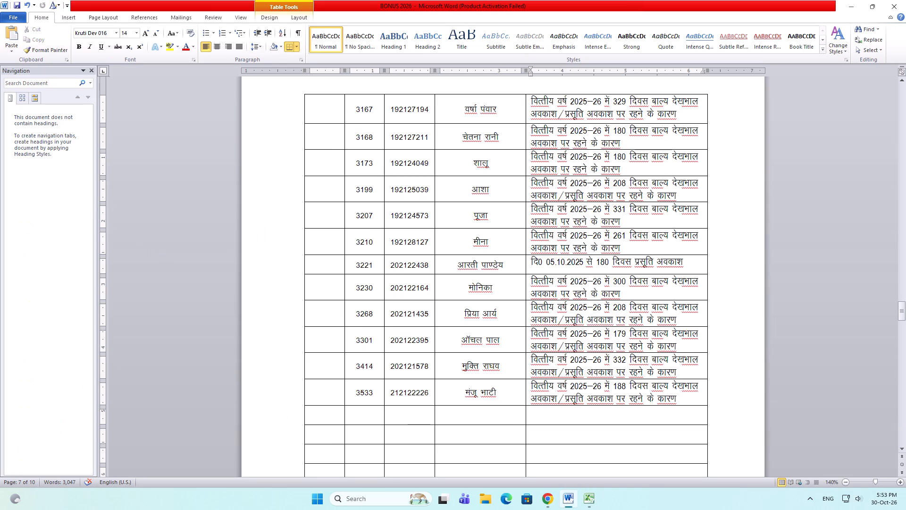
left_click_drag(366, 409, 511, 419)
key("ctrl+v")
scroll(443, 345, "down", 4)
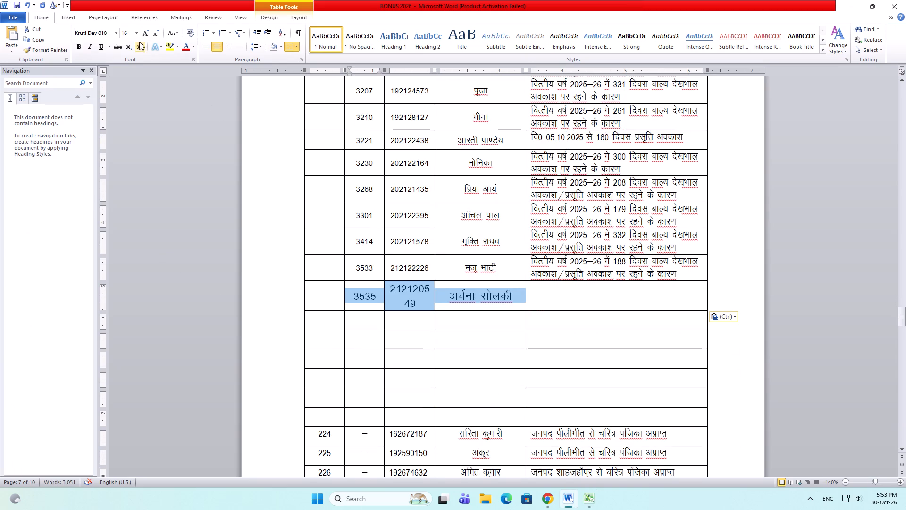
double_click(156, 32)
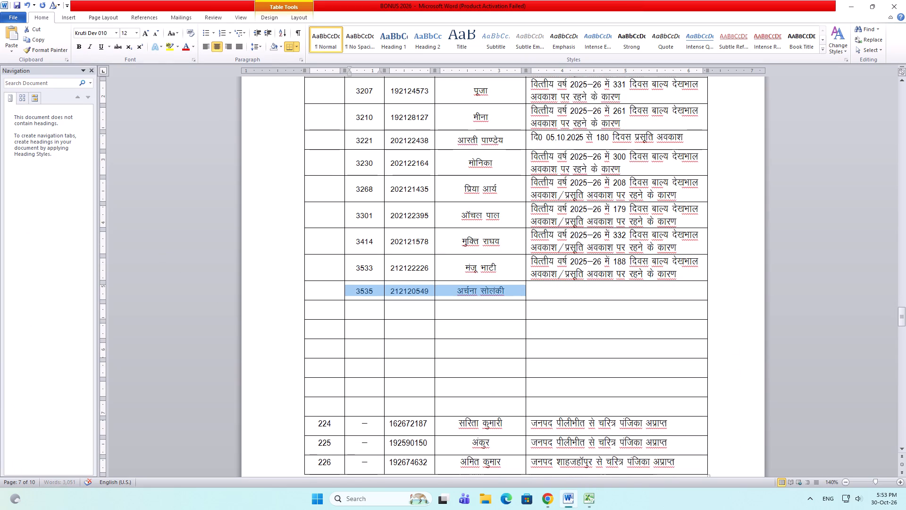
left_click(569, 303)
left_click_drag(682, 135, 541, 144)
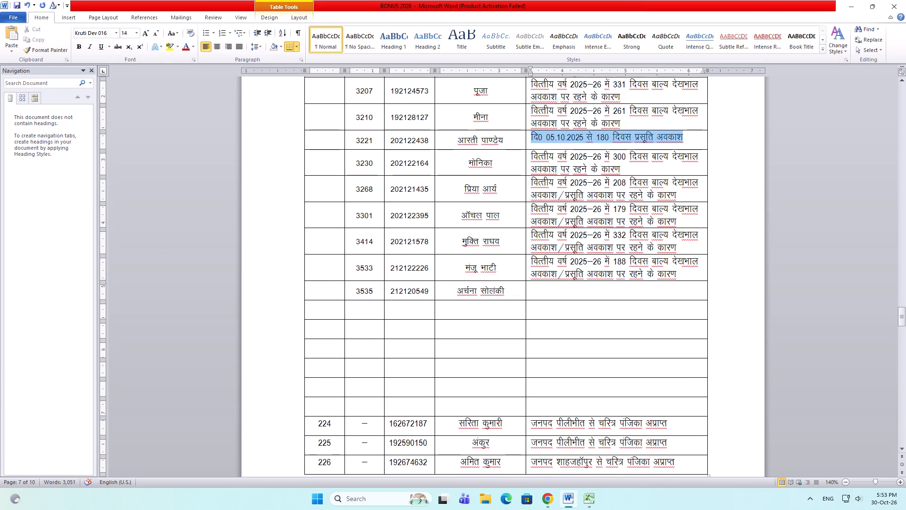
left_click_drag(541, 144, 540, 144)
key("ctrl+c")
left_click(538, 292)
key("ctrl+v")
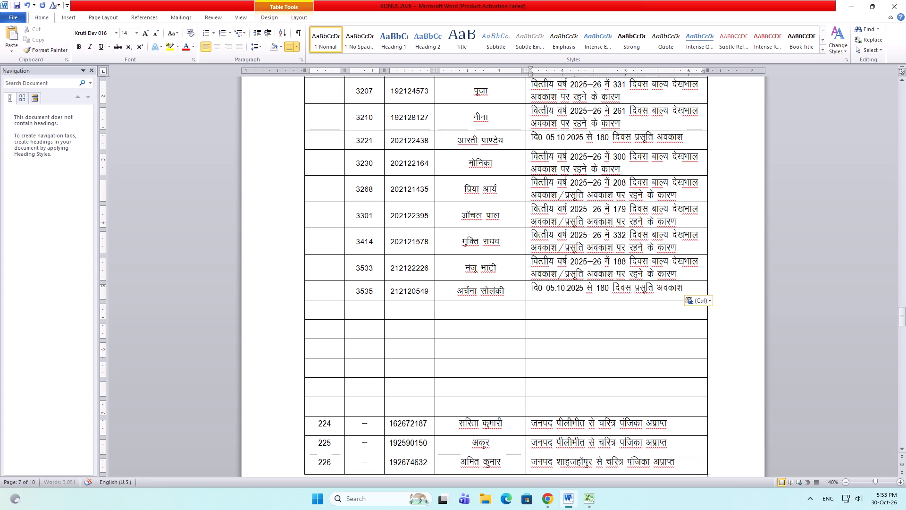
left_click_drag(546, 286, 561, 289)
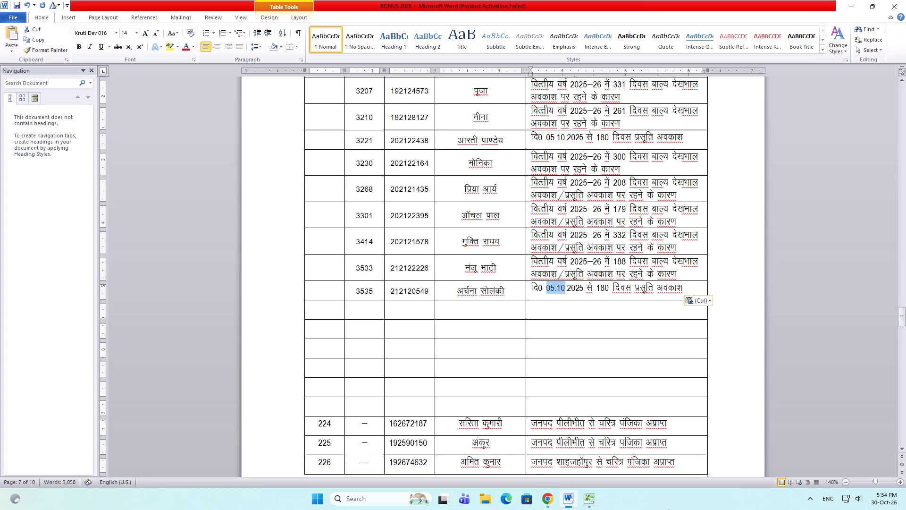
type("21-08")
key("ctrl+s")
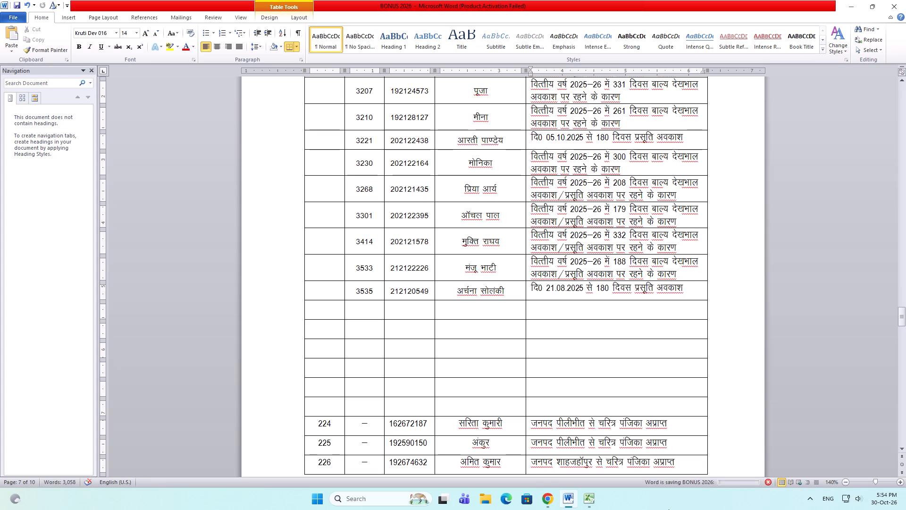
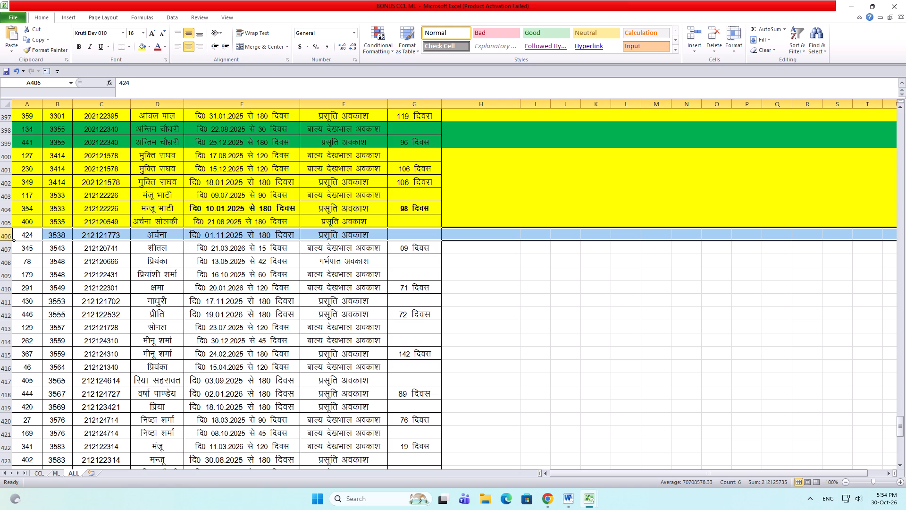
left_click_drag(63, 235, 128, 239)
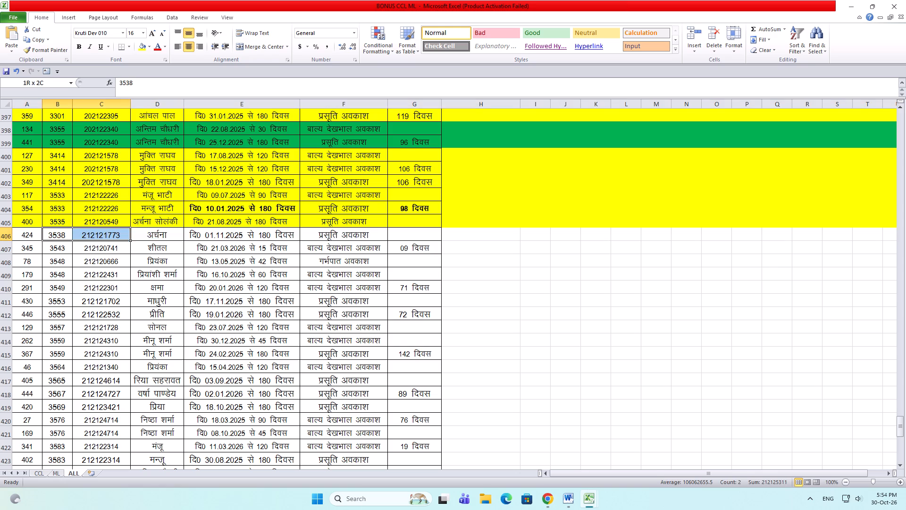
left_click_drag(128, 239, 151, 240)
key("ctrl+c")
key("ctrl+c")
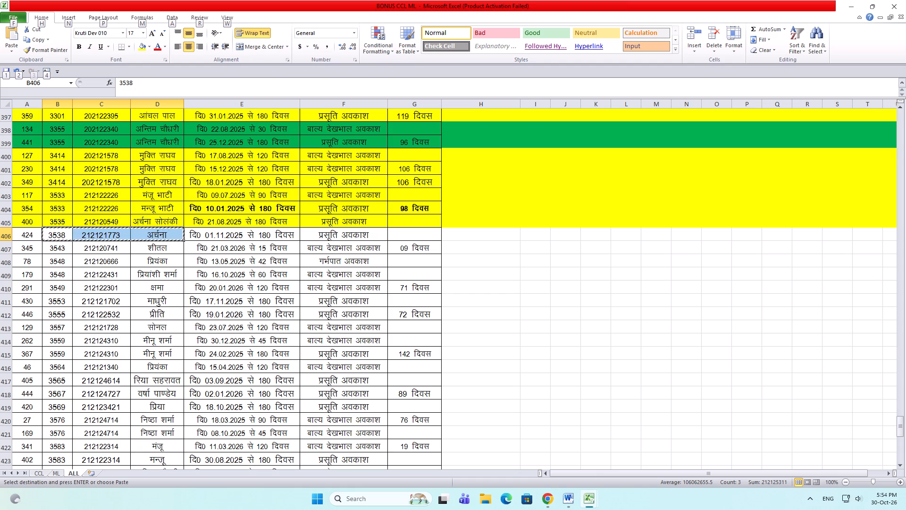
key("alt+Tab")
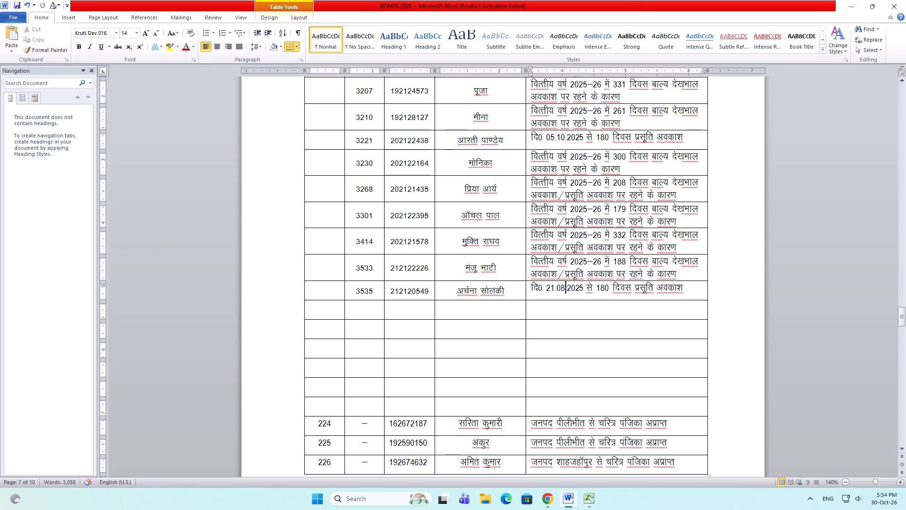
left_click_drag(374, 310, 453, 312)
key("ctrl+v")
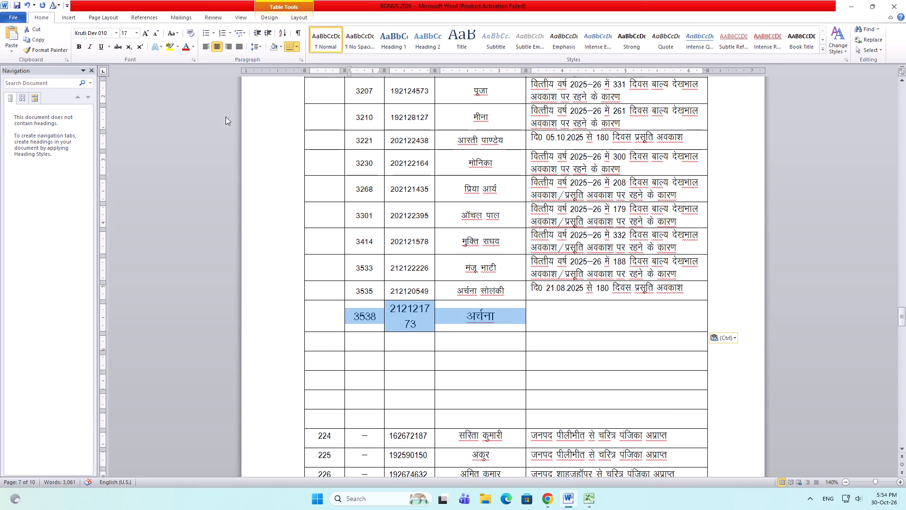
double_click(159, 31)
left_click(159, 31)
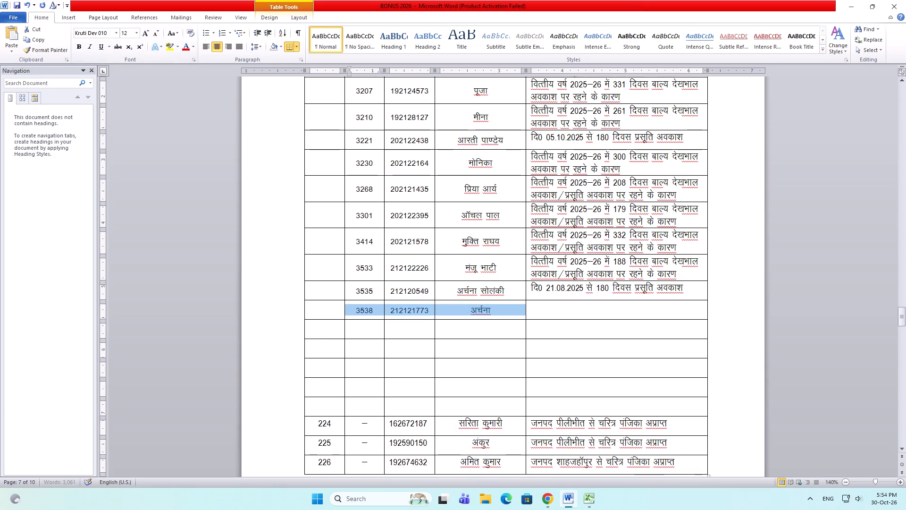
left_click_drag(690, 289, 529, 286)
key("ctrl+c")
left_click(536, 315)
key("ctrl+v")
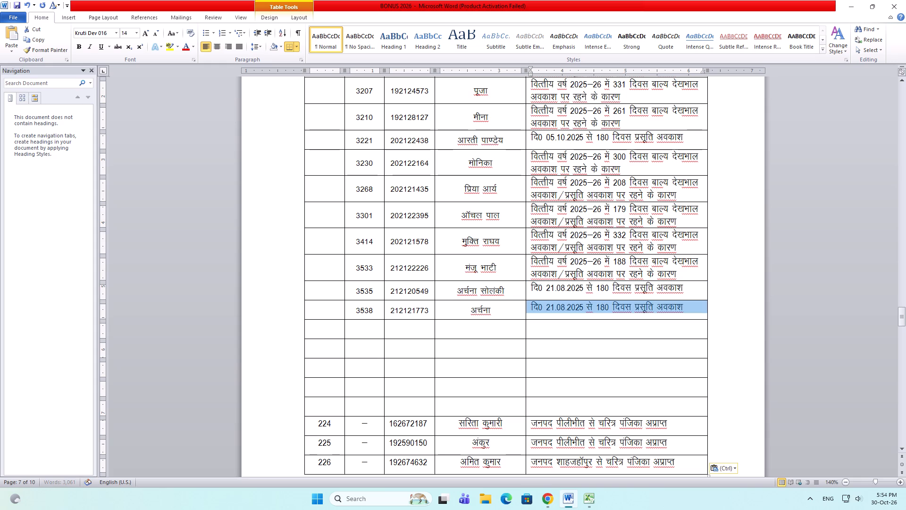
left_click_drag(545, 304, 552, 303)
left_click(552, 303)
left_click_drag(546, 305, 562, 307)
type("01-11")
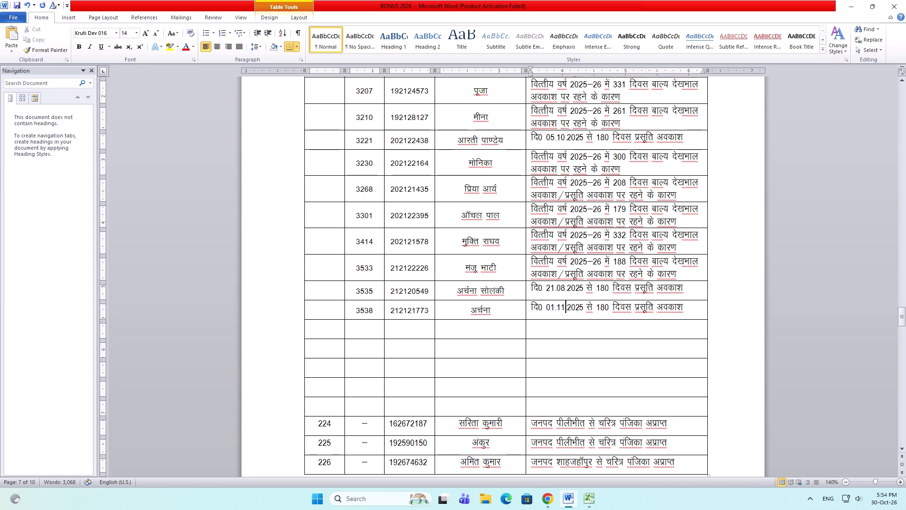
key("ctrl+s")
key("alt+Tab")
key("alt+Tab")
key("alt+Tab")
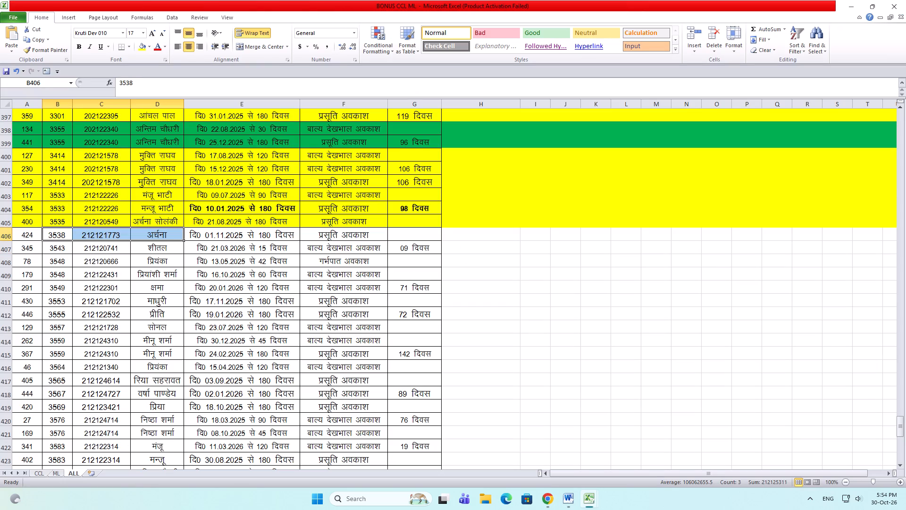
left_click(6, 235)
left_click(140, 47)
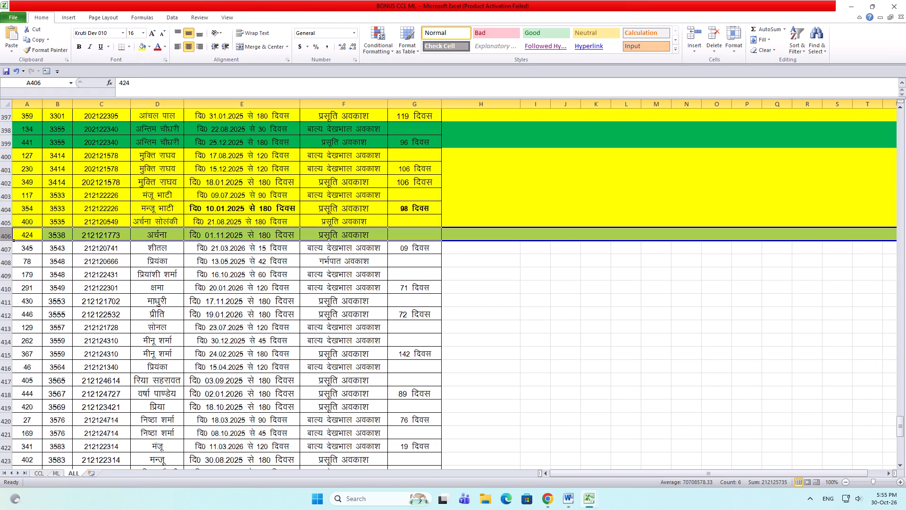
left_click(0, 247)
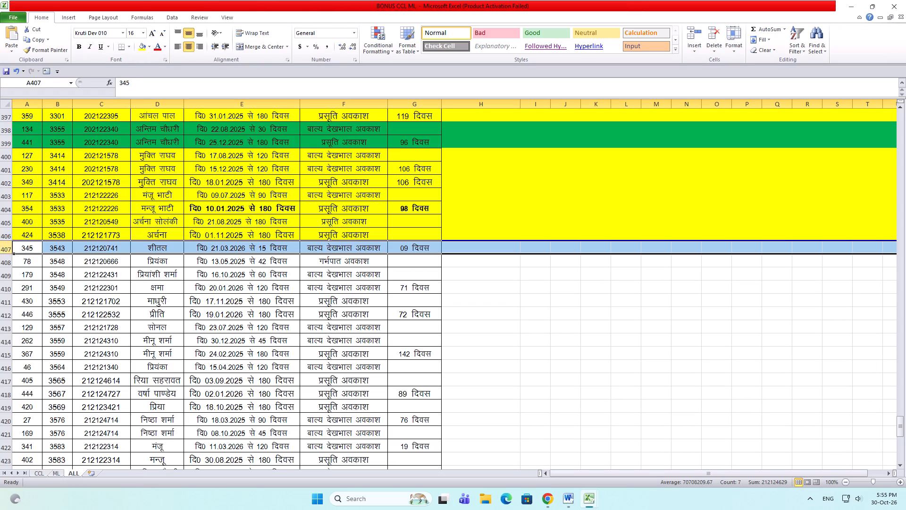
left_click(1, 252)
left_click(4, 262)
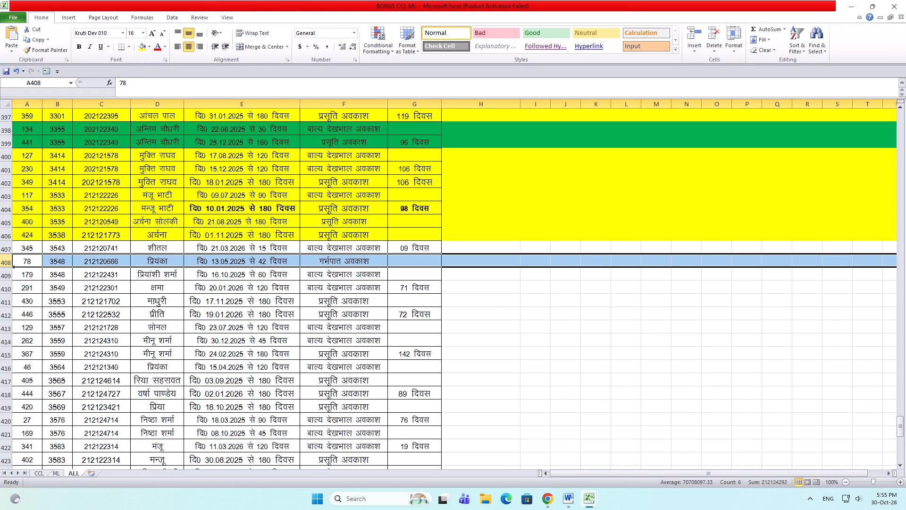
left_click(4, 274)
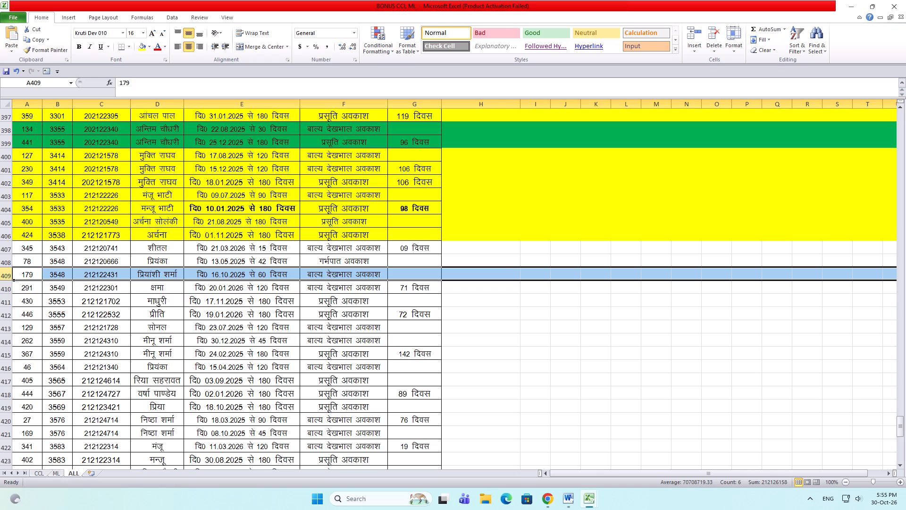
key("ctrl+s")
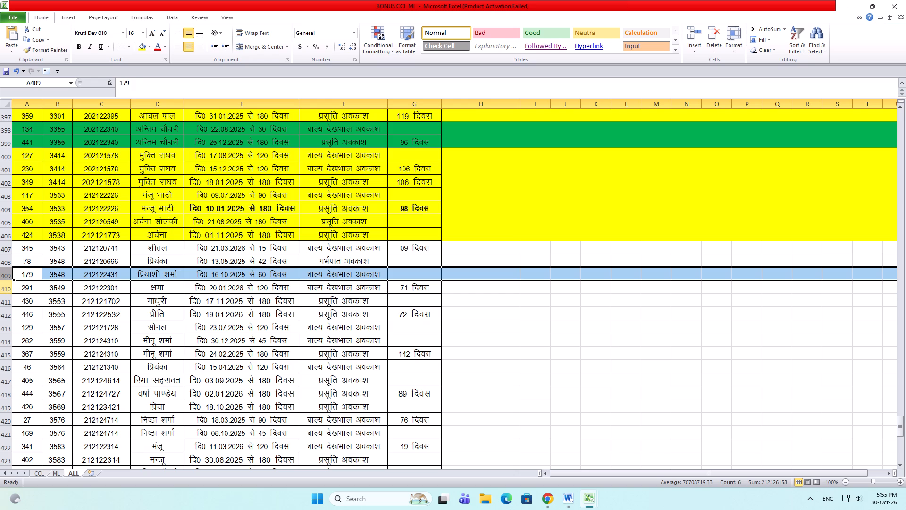
left_click(3, 287)
left_click(0, 301)
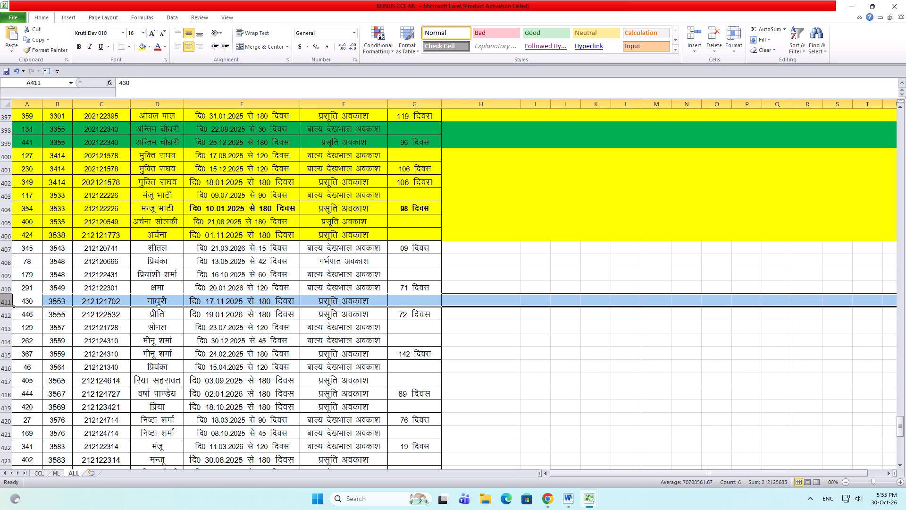
left_click_drag(56, 298, 144, 297)
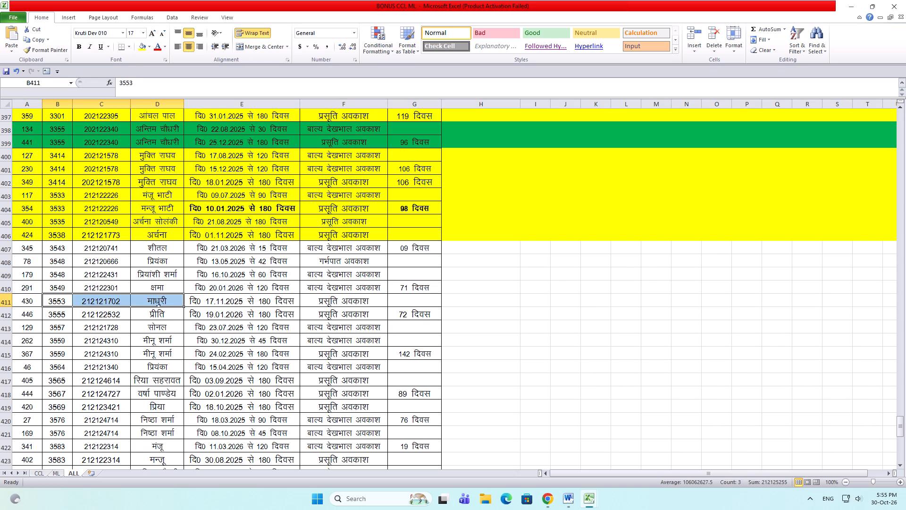
key("ctrl+c")
key("alt+Tab")
key("alt+Tab")
key("alt+Tab")
key("alt+Tab")
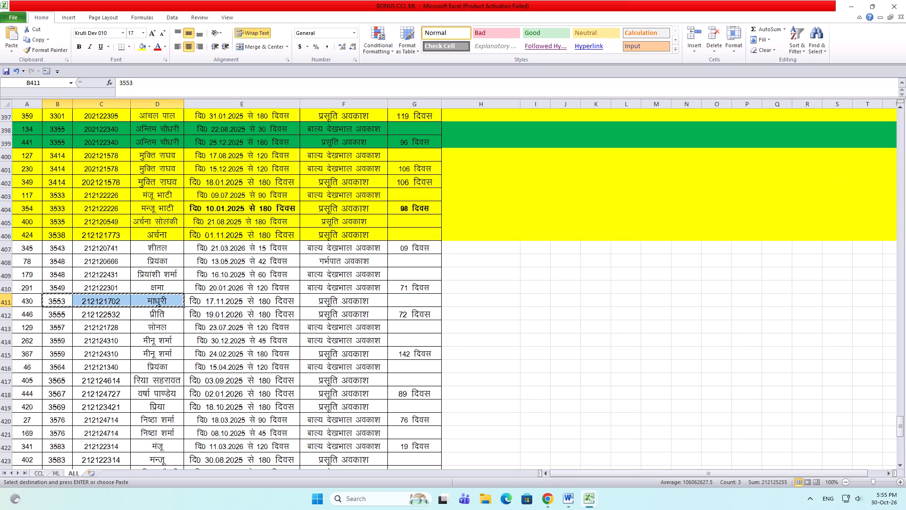
key("alt+Tab")
left_click_drag(355, 329, 446, 323)
key("ctrl+v")
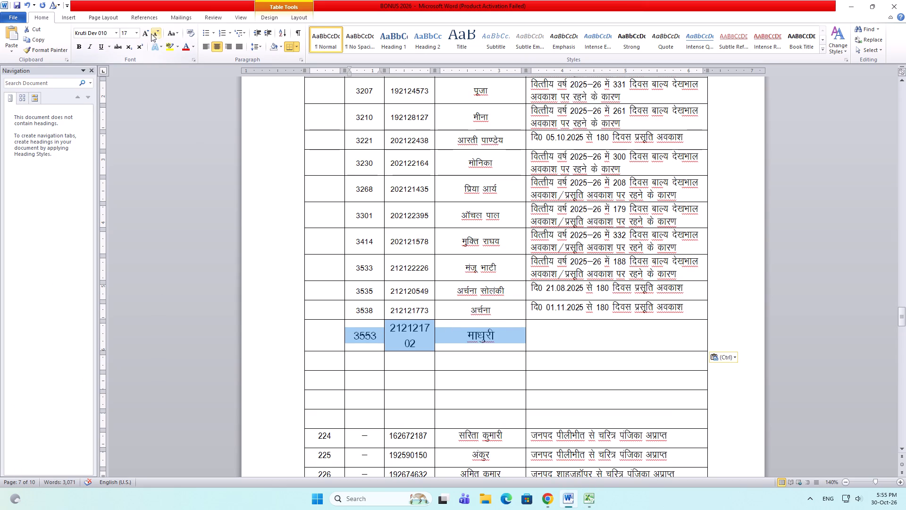
triple_click(155, 31)
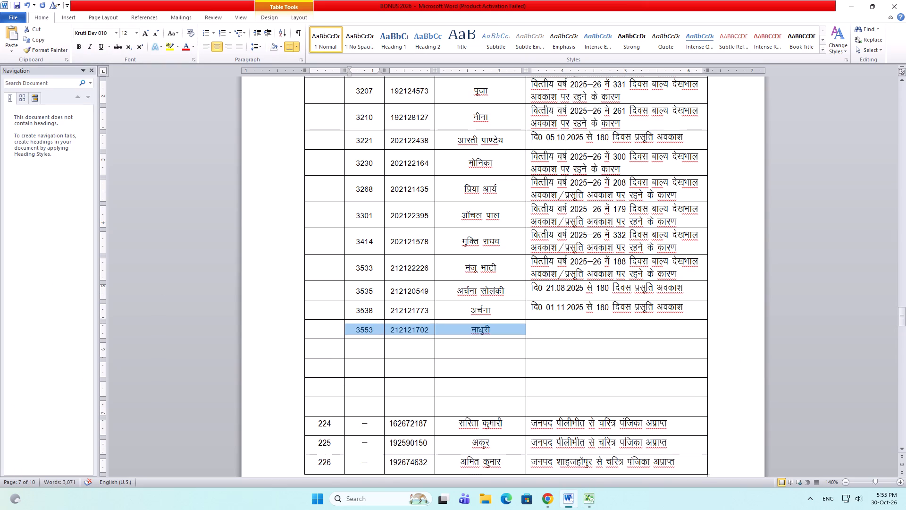
left_click_drag(695, 306, 535, 303)
key("ctrl+c")
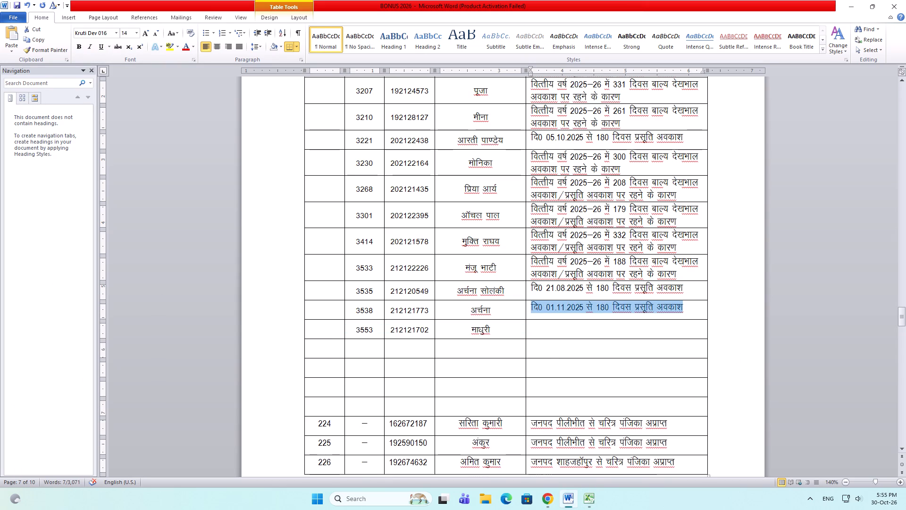
left_click(547, 332)
key("ctrl+v")
left_click(551, 327)
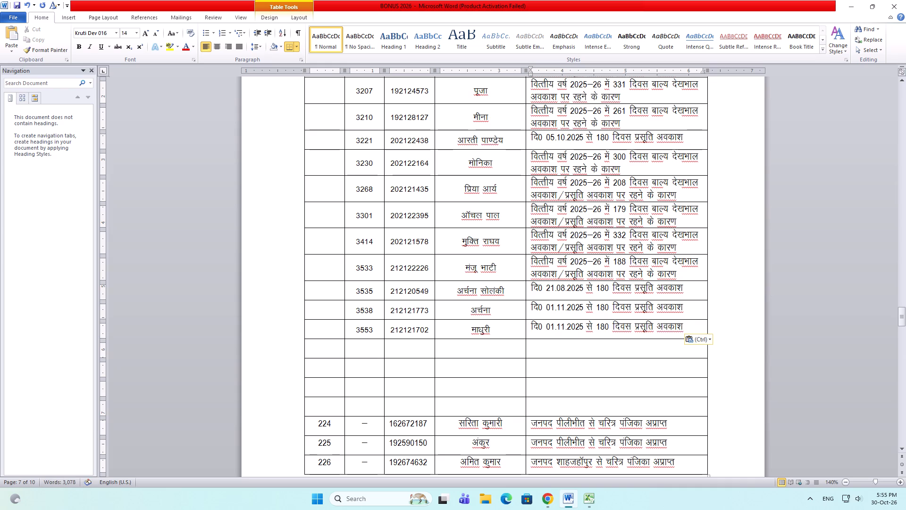
key("BackSpace")
key("Delete")
type("17")
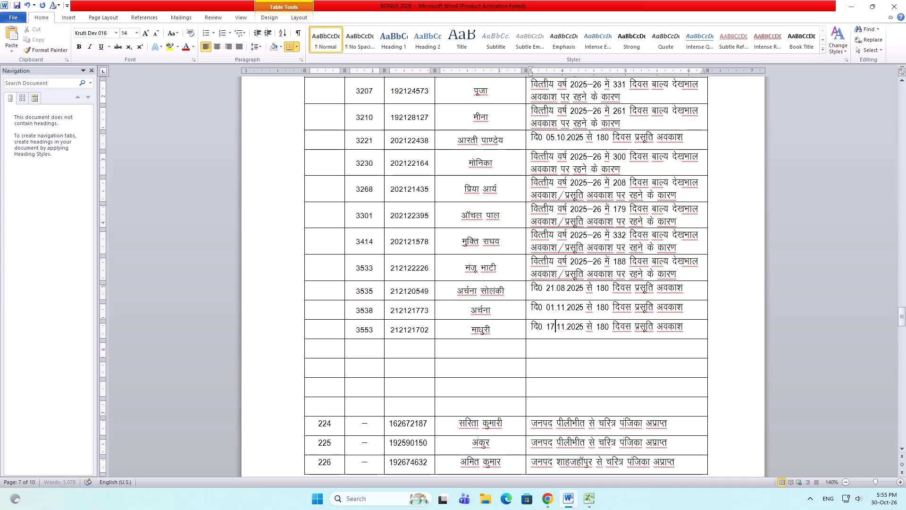
key("ctrl+s")
key("alt+Tab")
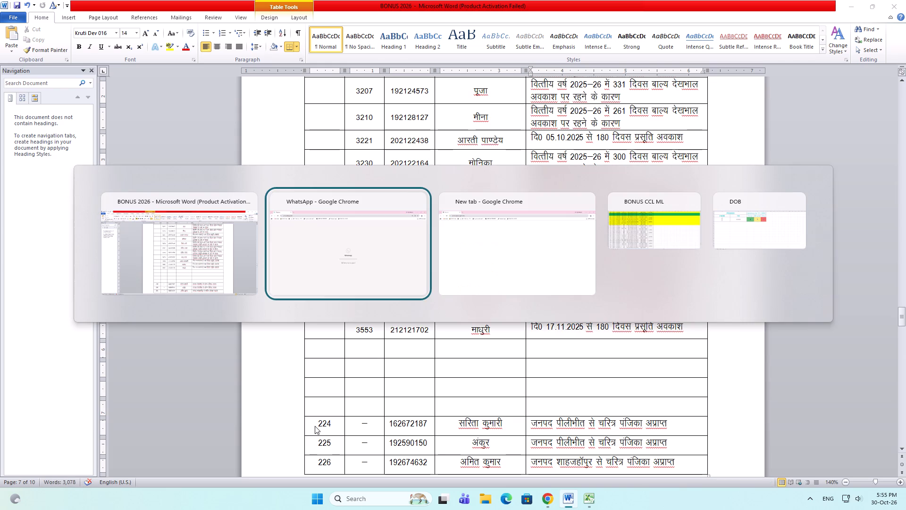
key("alt+Tab")
key("alt+Tab")
left_click(9, 298)
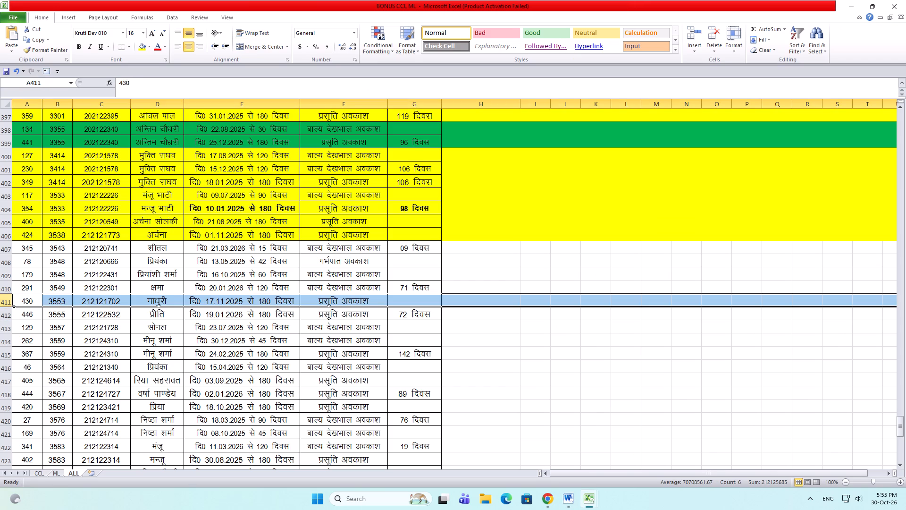
left_click(139, 49)
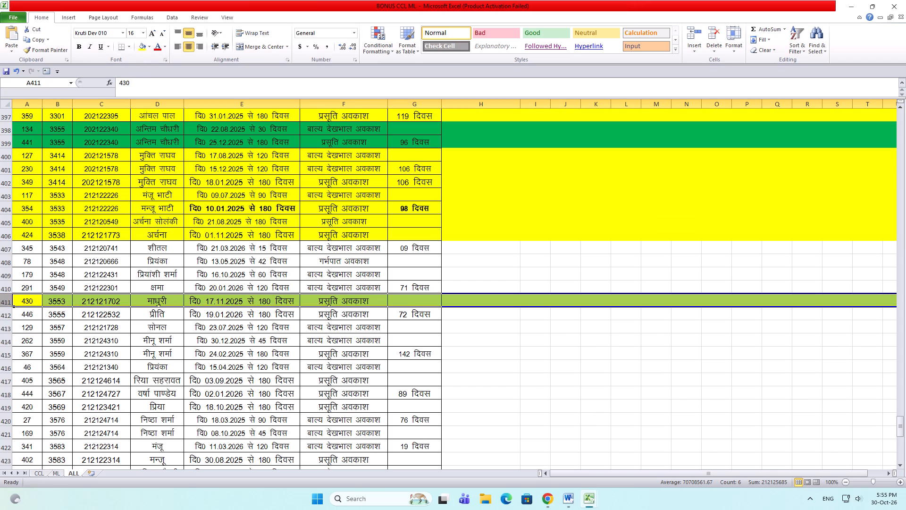
left_click(0, 316)
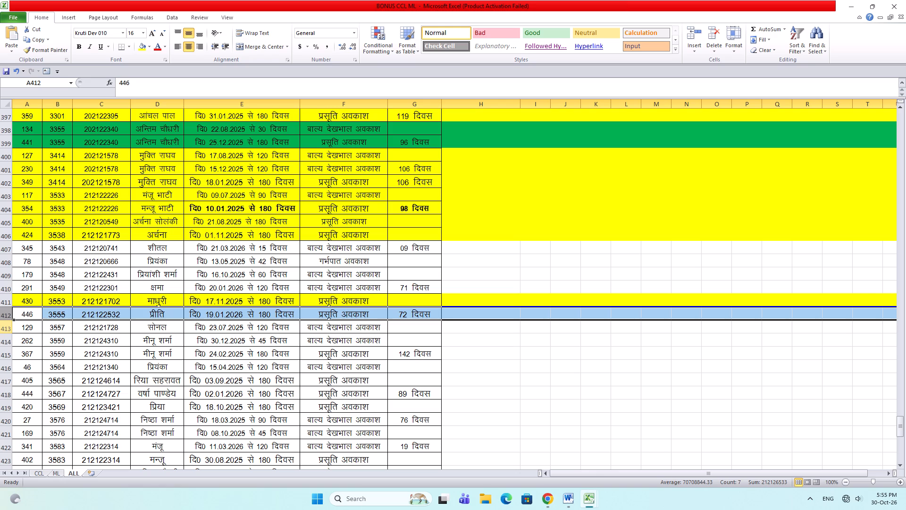
left_click(9, 329)
left_click(9, 329)
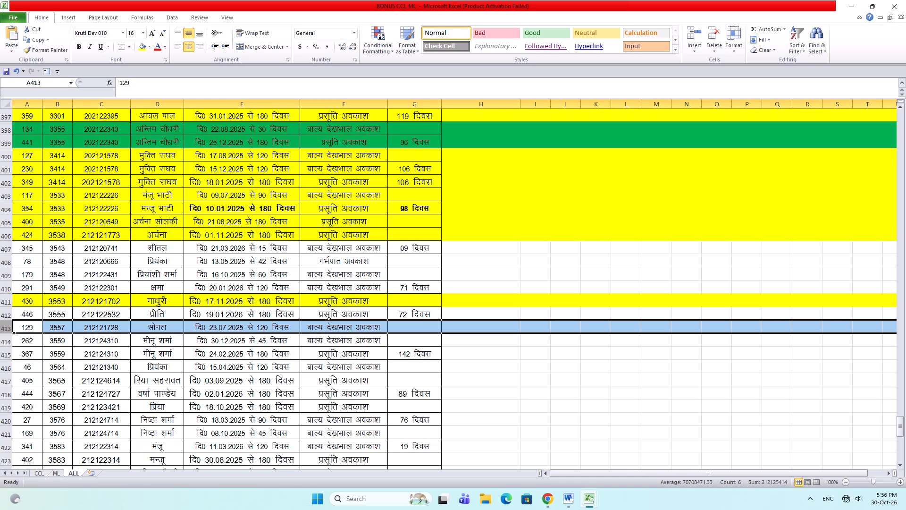
left_click_drag(5, 340, 1, 357)
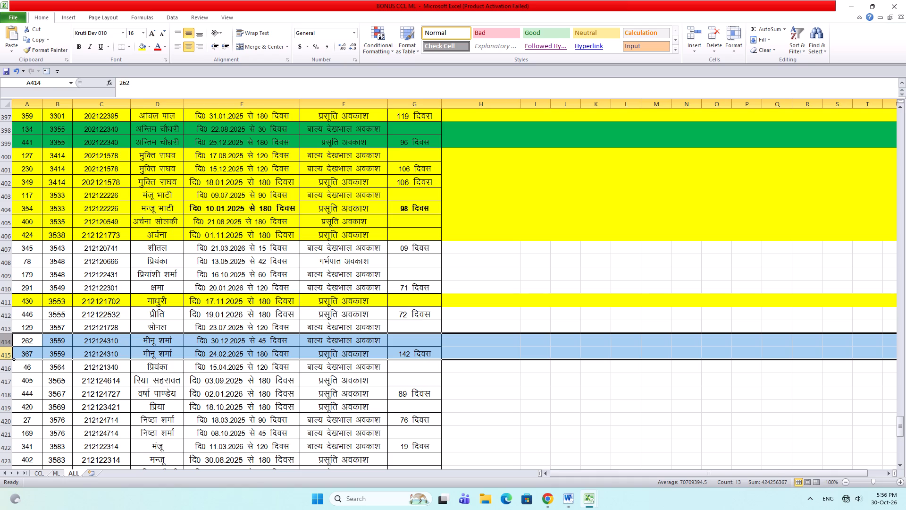
left_click_drag(62, 339, 144, 343)
key("ctrl+c")
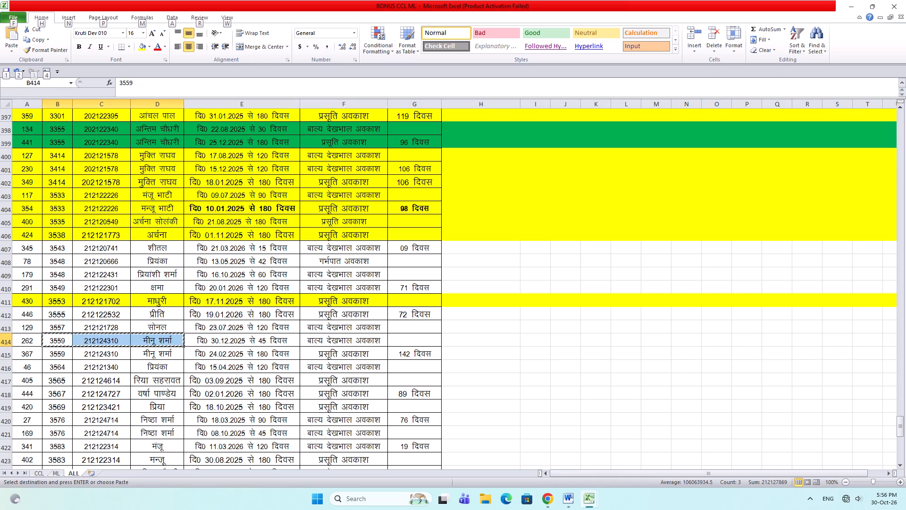
key("alt+Tab")
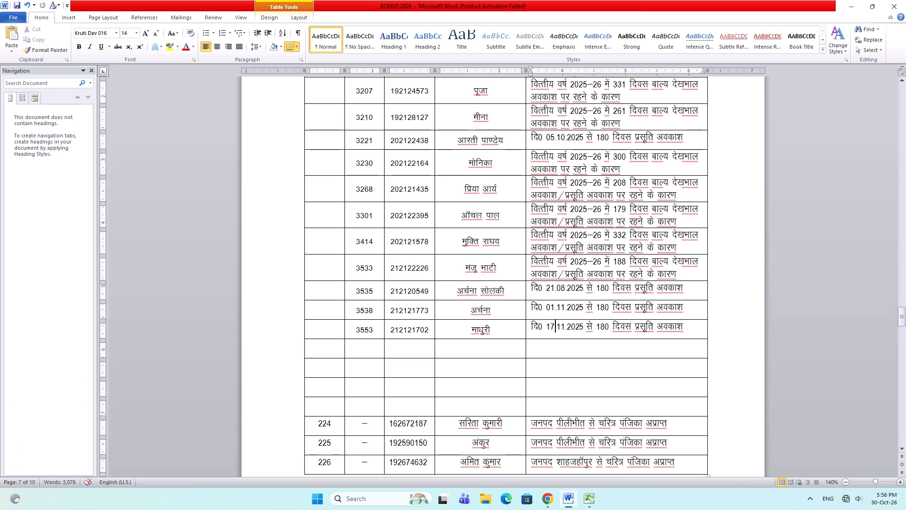
left_click_drag(361, 343, 477, 350)
key("ctrl+v")
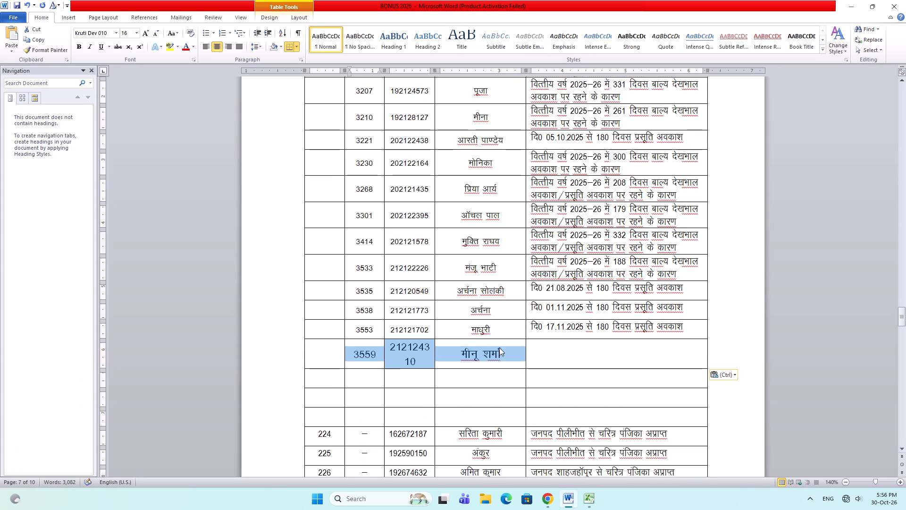
double_click(157, 34)
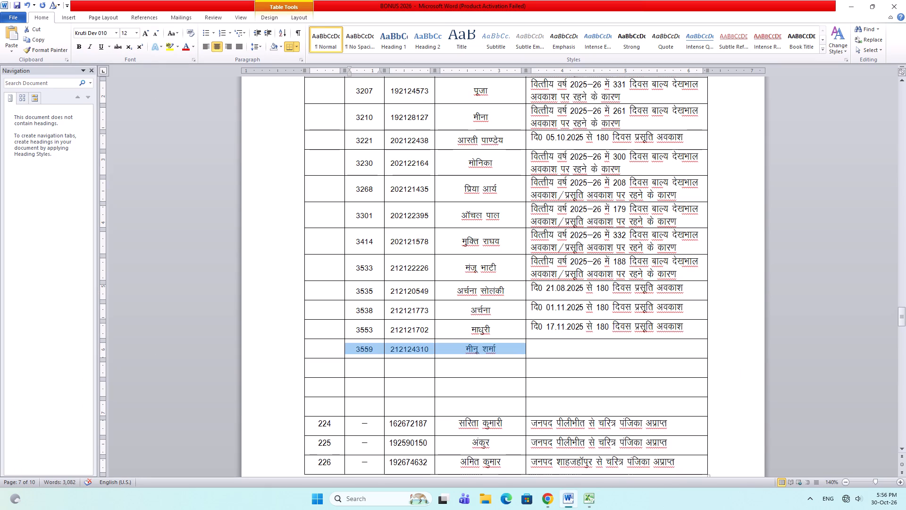
left_click_drag(685, 269, 539, 265)
key("ctrl+c")
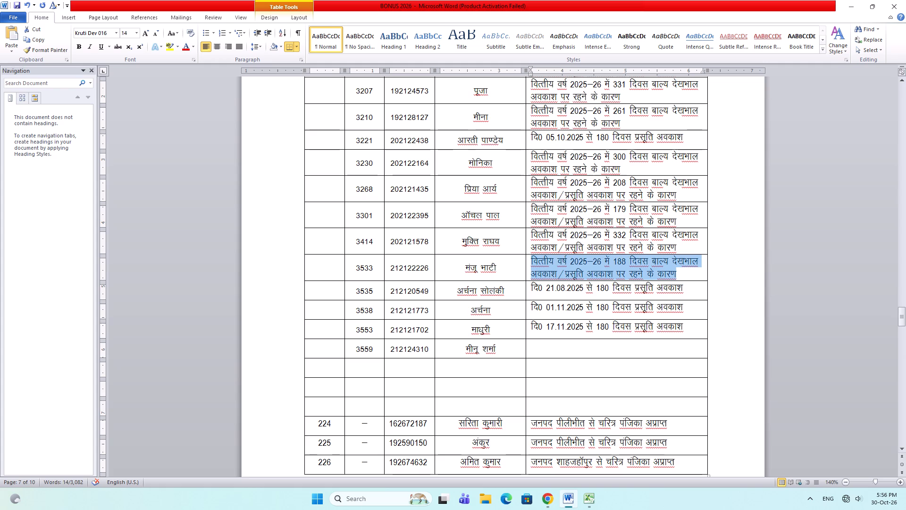
left_click(548, 340)
left_click(549, 347)
key("ctrl+v")
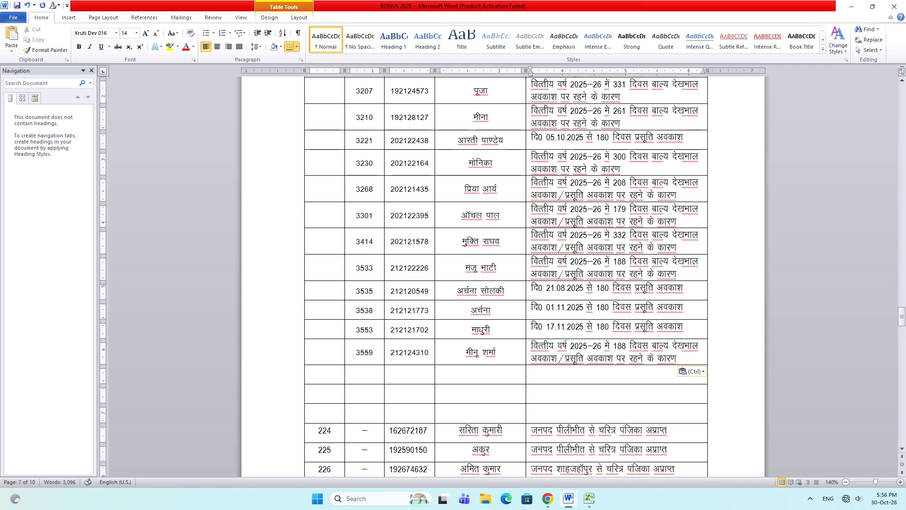
left_click_drag(612, 345, 628, 344)
type("182")
key("ctrl+s")
scroll(268, 350, "down", 7)
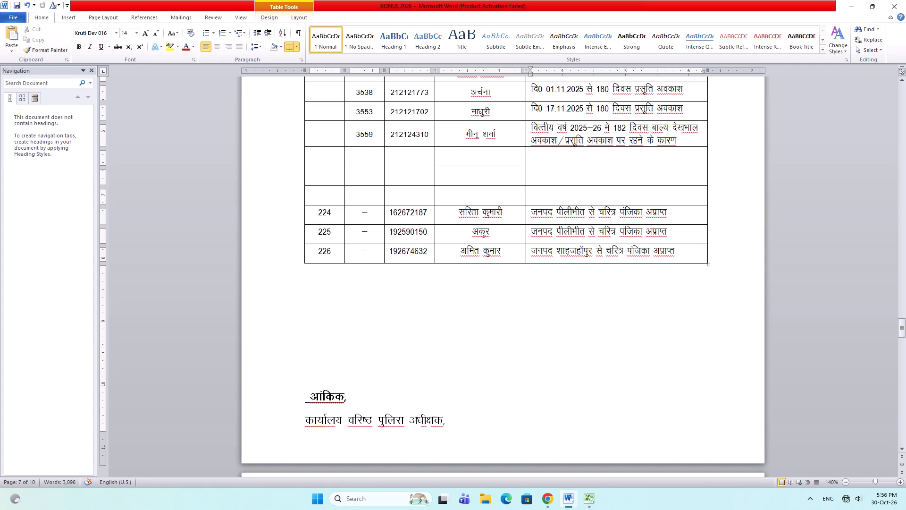
left_click(361, 169)
left_click(336, 172)
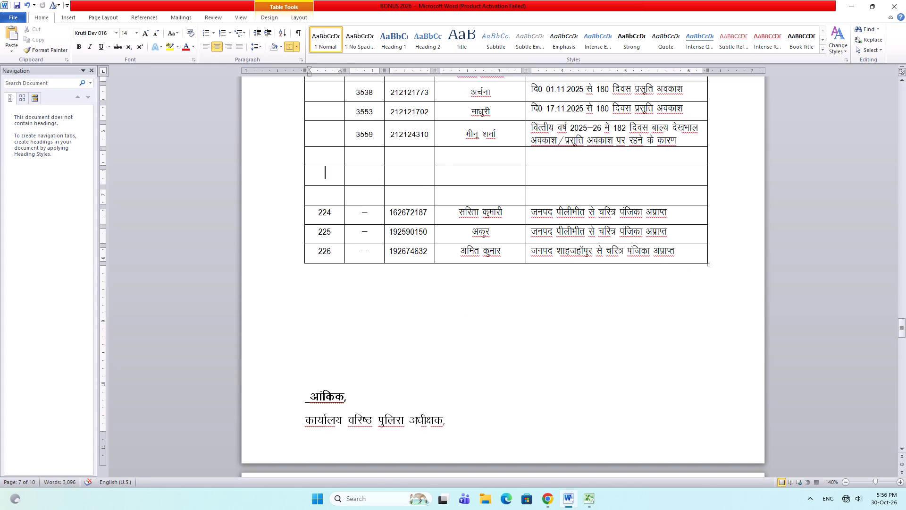
right_click(336, 172)
left_click(366, 223)
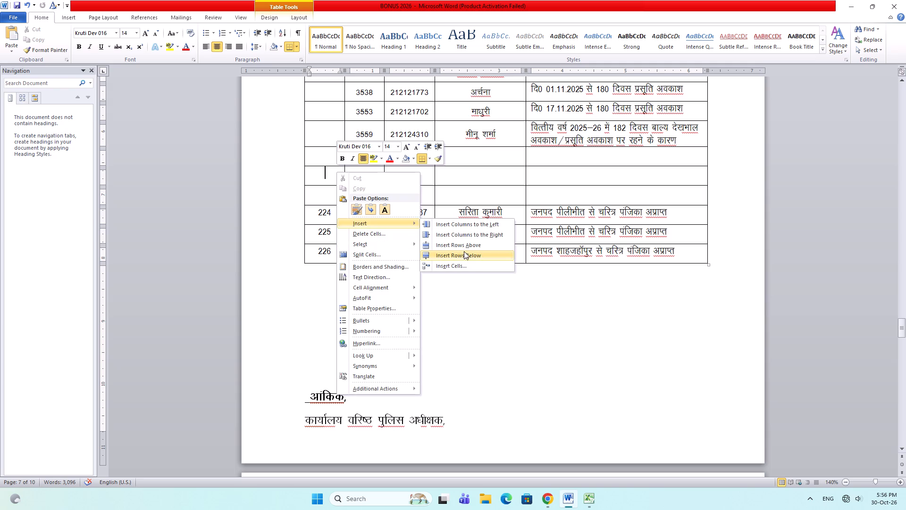
left_click(464, 248)
left_click(333, 178)
right_click(333, 178)
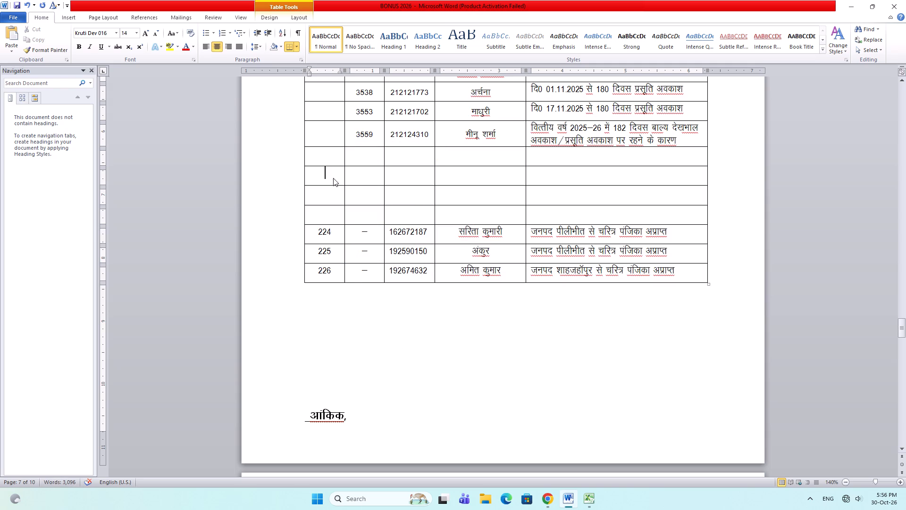
left_click(363, 229)
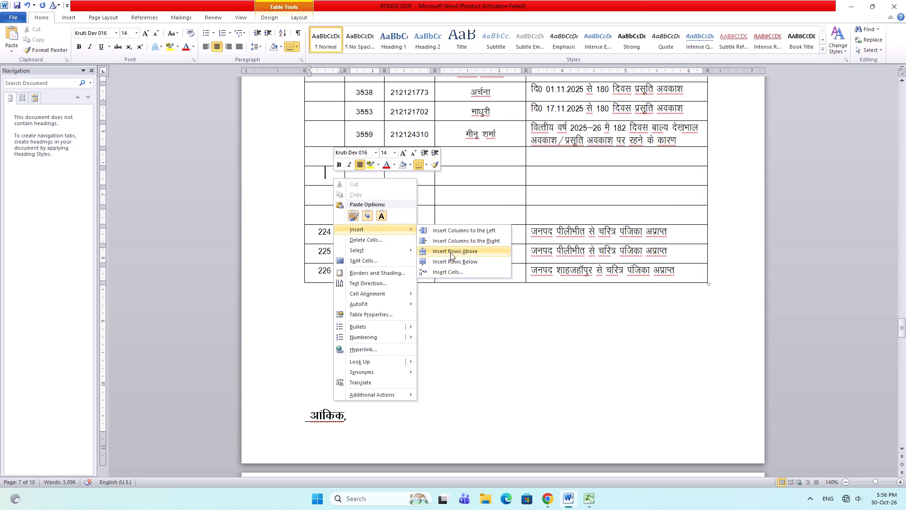
left_click(450, 253)
left_click(336, 191)
right_click(338, 190)
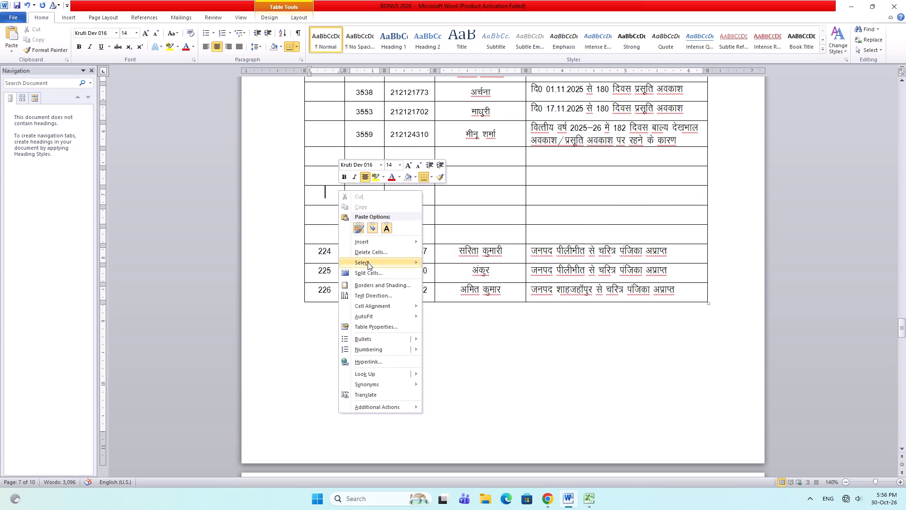
left_click(366, 239)
left_click(443, 260)
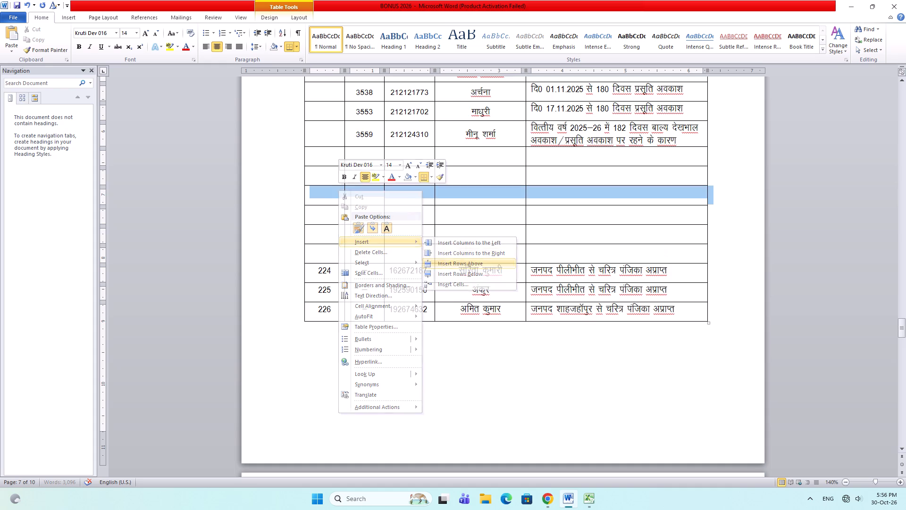
left_click(322, 196)
right_click(326, 194)
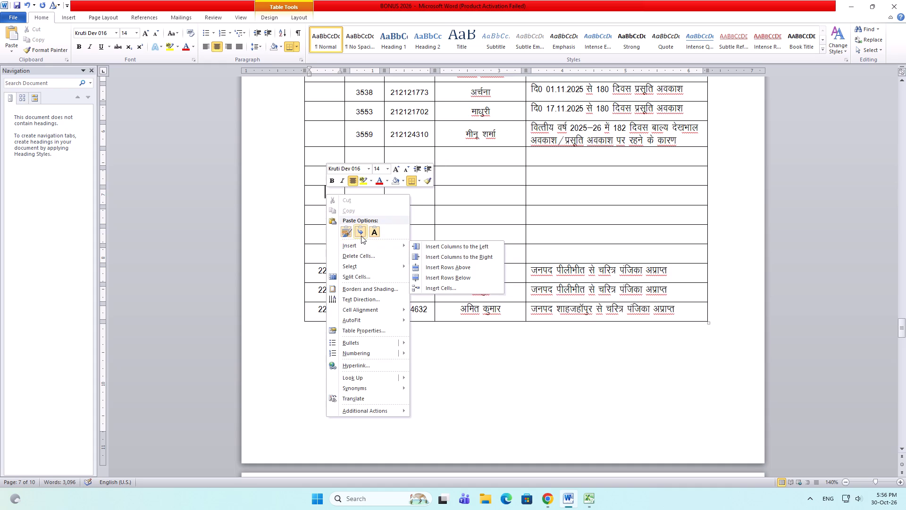
left_click(544, 202)
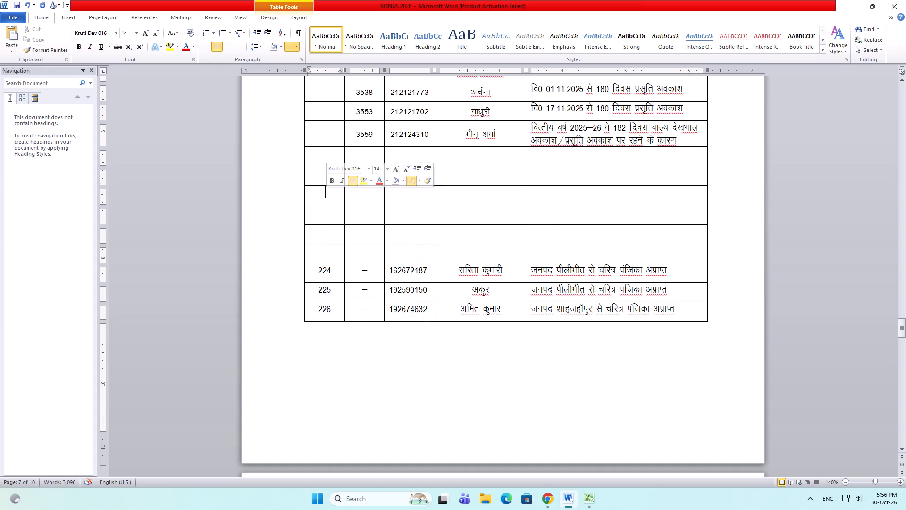
key("ctrl+s")
scroll(474, 217, "up", 3)
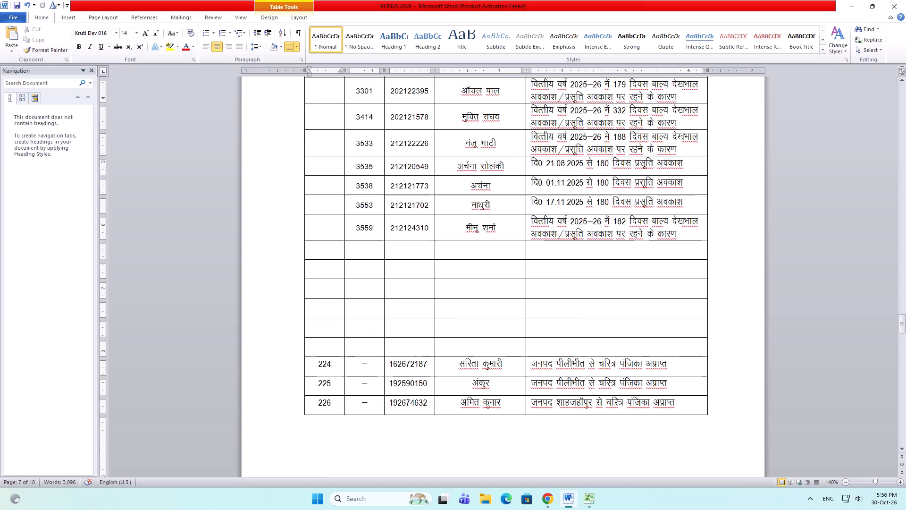
key("alt+Tab")
key("alt+Tab")
key("alt+Tab")
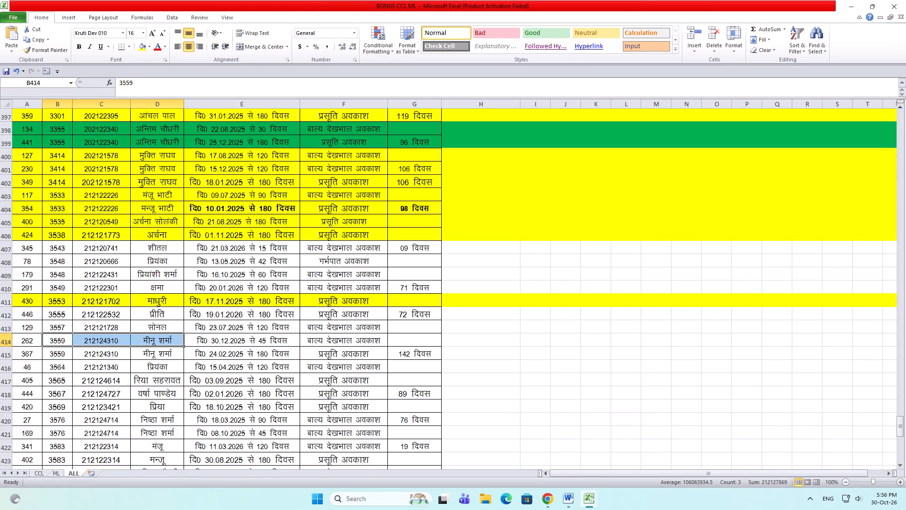
left_click_drag(6, 339, 5, 348)
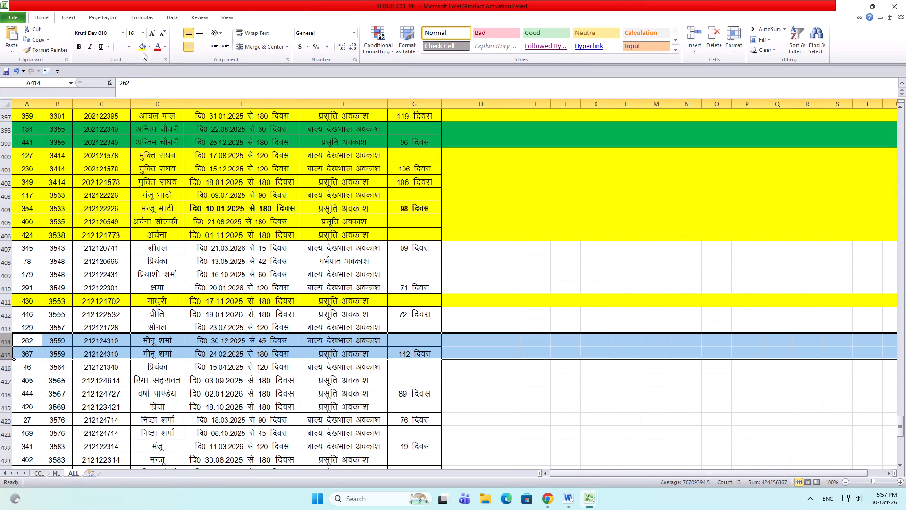
left_click(141, 47)
left_click(126, 314)
key("ctrl+s")
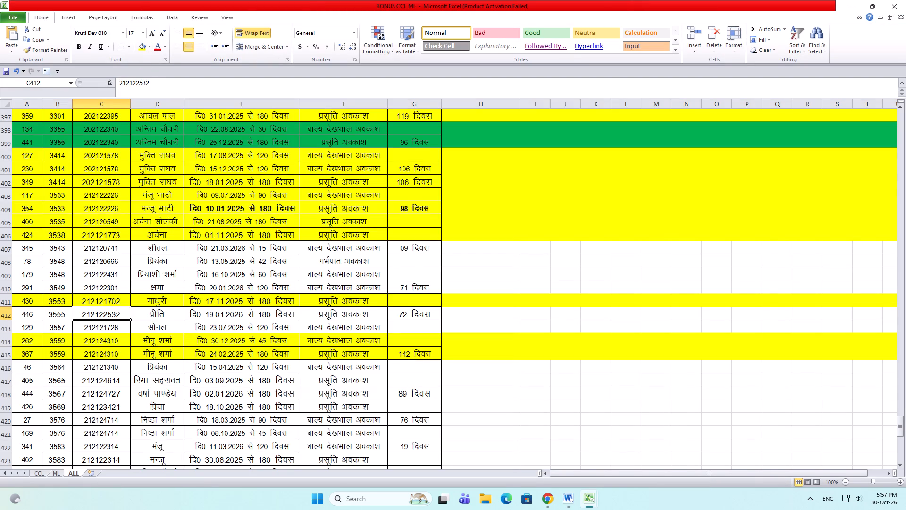
scroll(132, 304, "down", 2)
left_click(4, 286)
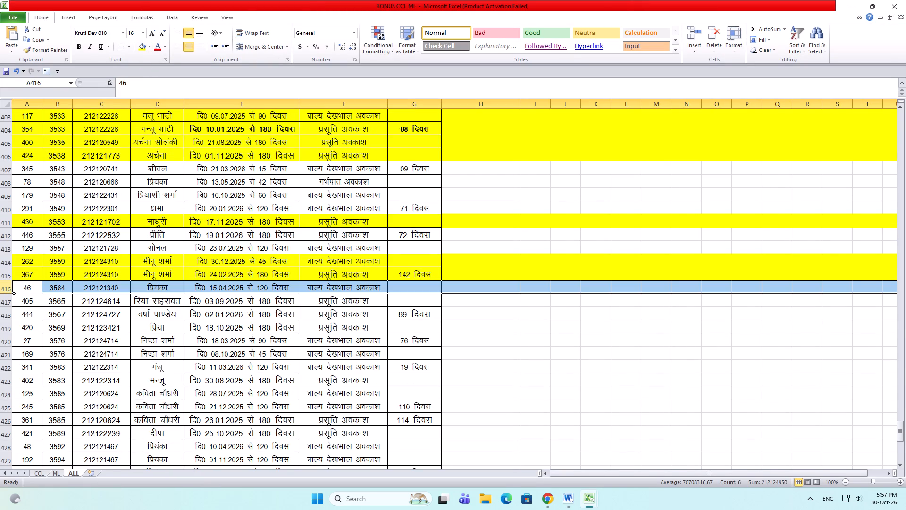
left_click(7, 306)
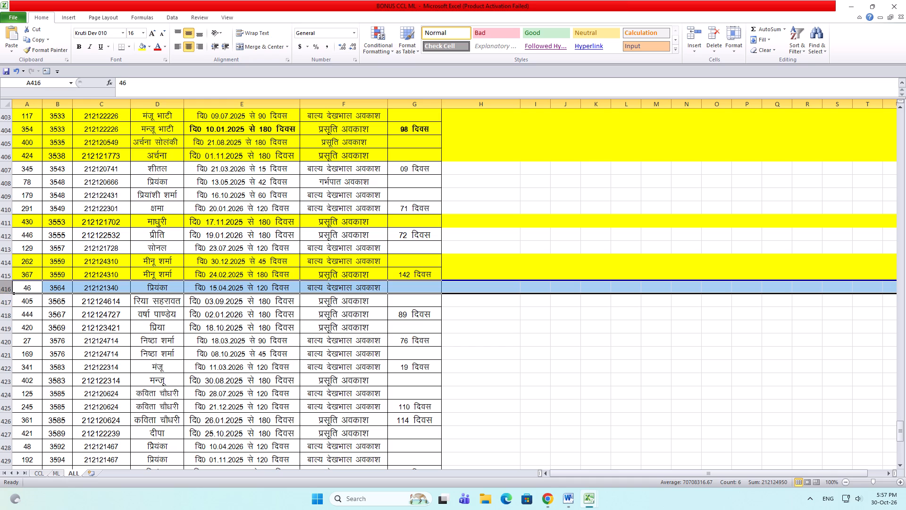
left_click(3, 303)
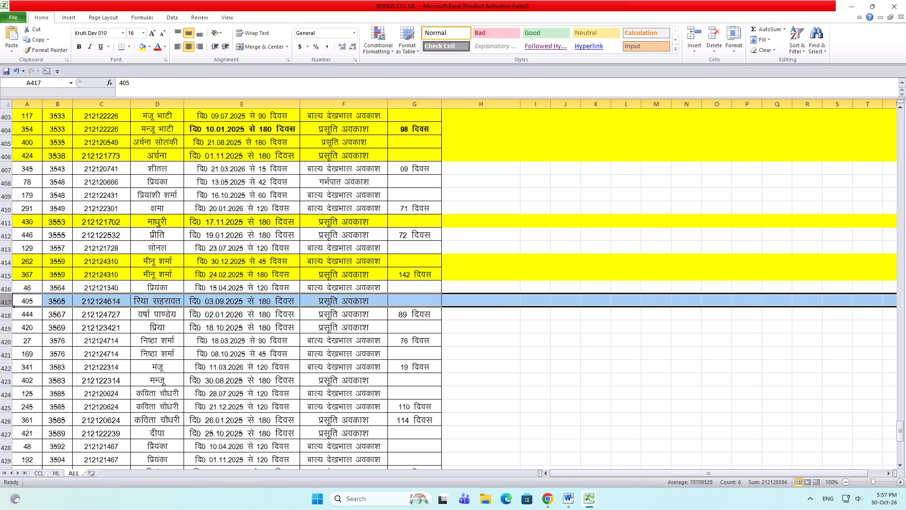
left_click_drag(60, 302, 140, 302)
key("ctrl+c")
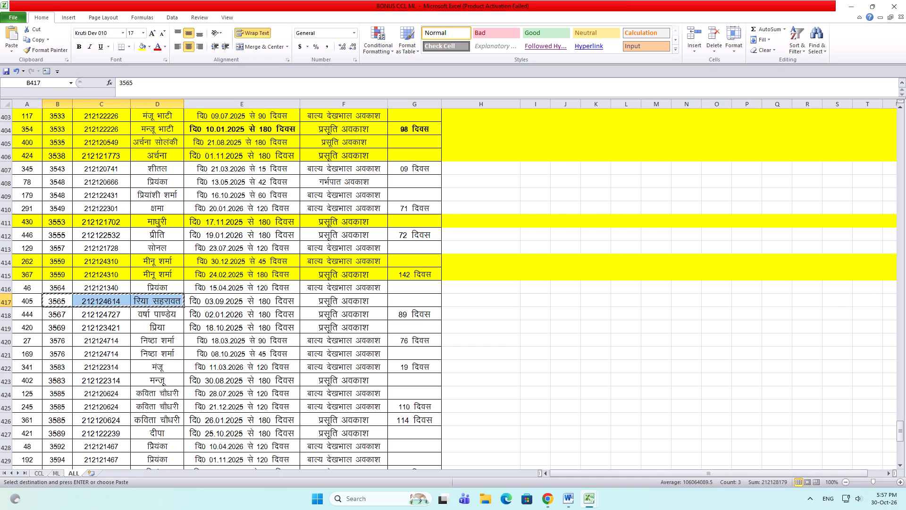
key("alt+Tab")
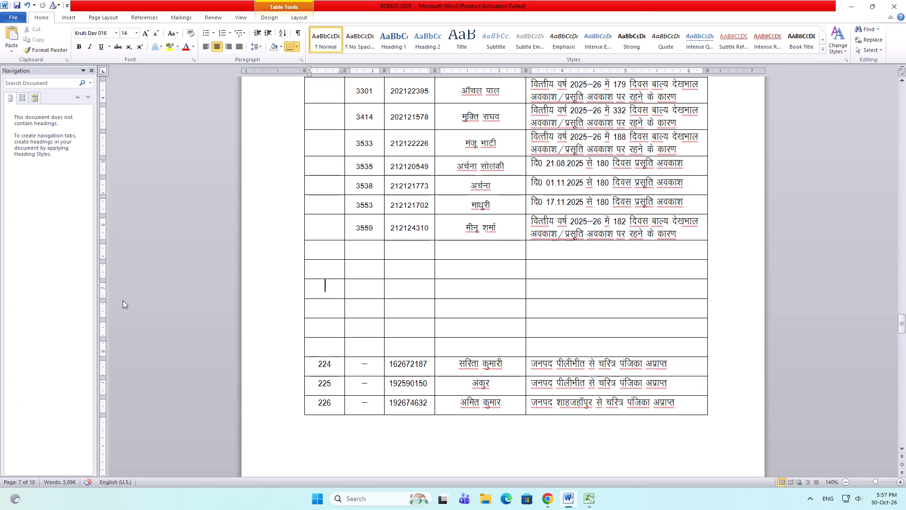
left_click_drag(362, 250, 444, 250)
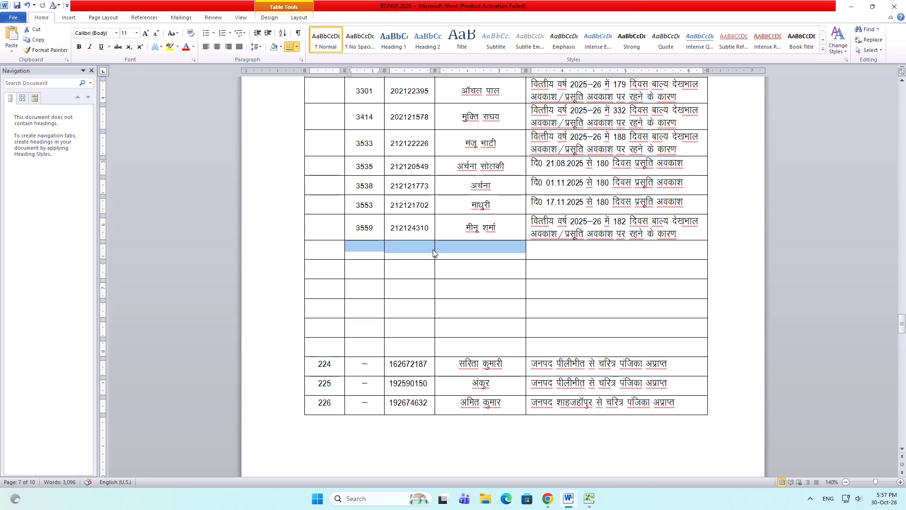
key("ctrl+v")
triple_click(154, 30)
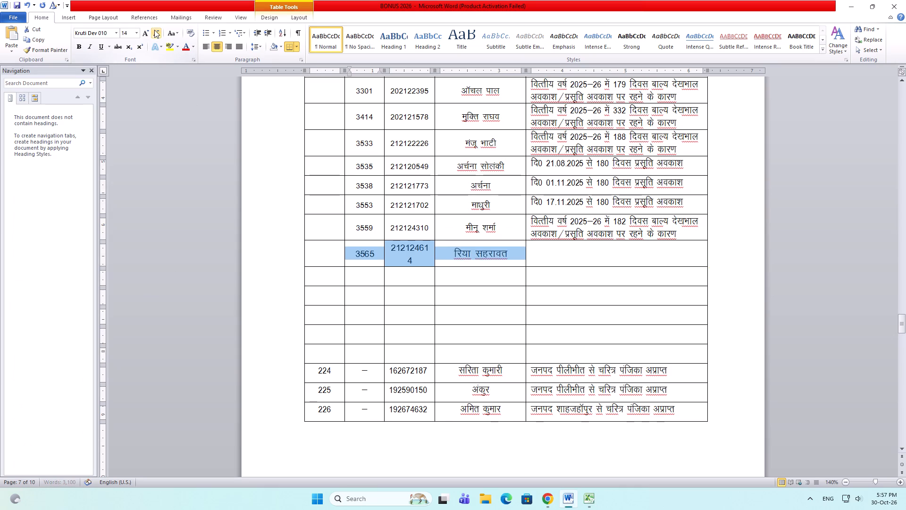
left_click_drag(686, 201, 583, 199)
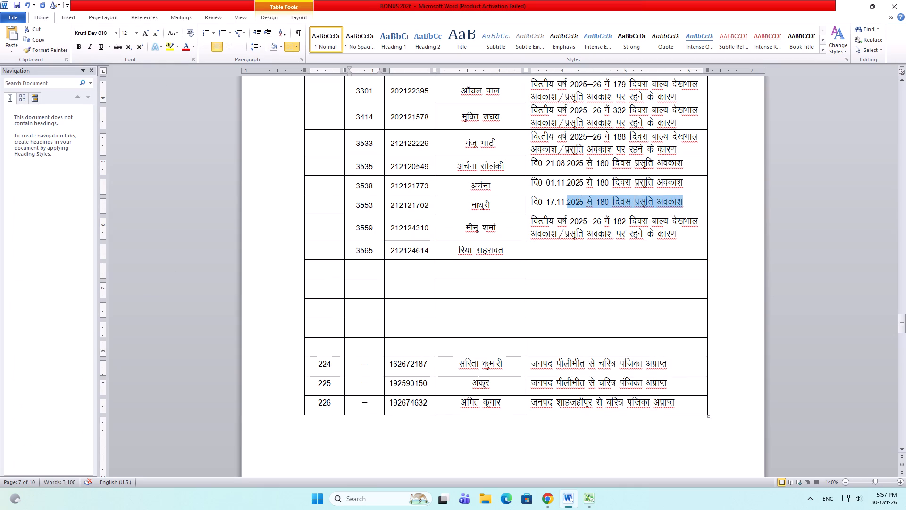
left_click_drag(583, 199, 538, 201)
key("ctrl+c")
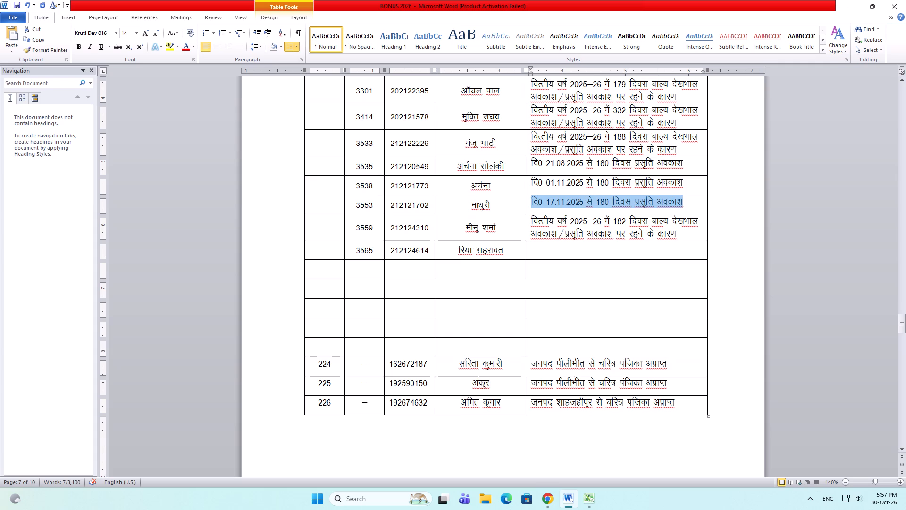
left_click(557, 247)
key("ctrl+v")
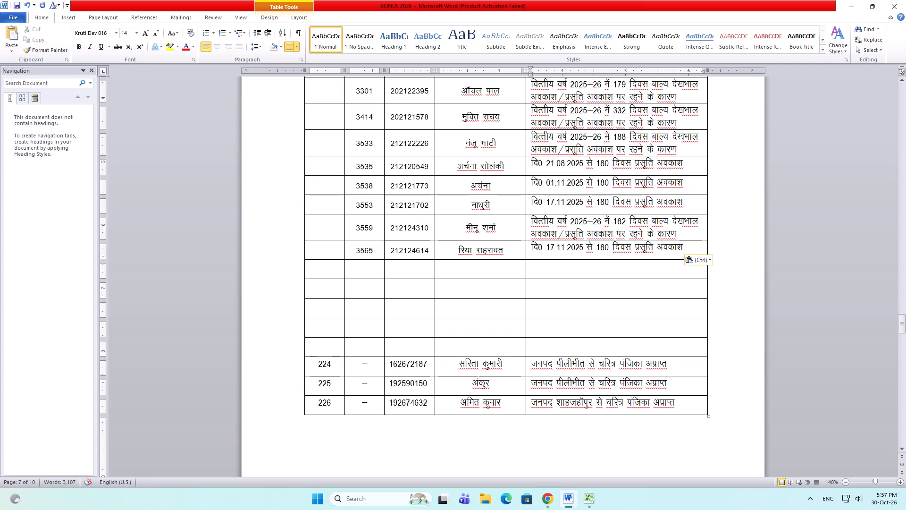
left_click_drag(547, 246, 560, 246)
type("03-09")
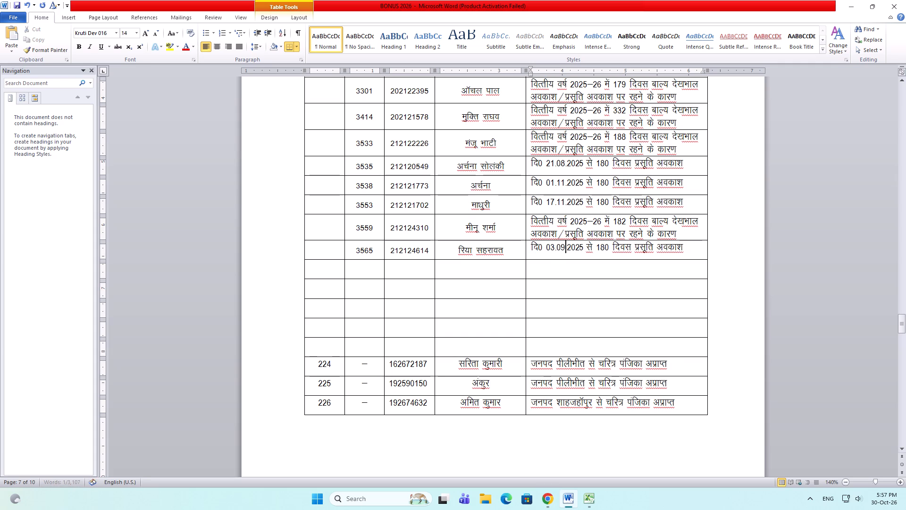
key("ctrl+s")
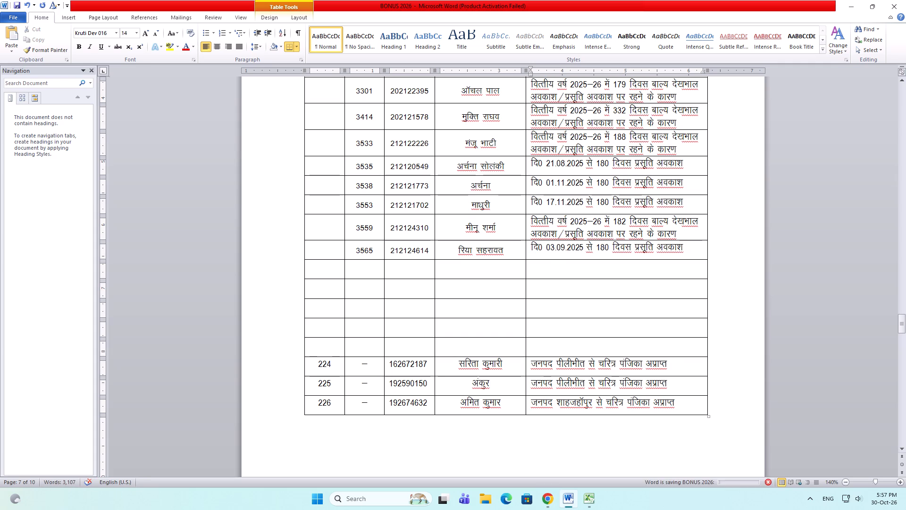
key("alt+q")
key("alt+Tab")
key("alt+Tab")
key("alt+Tab")
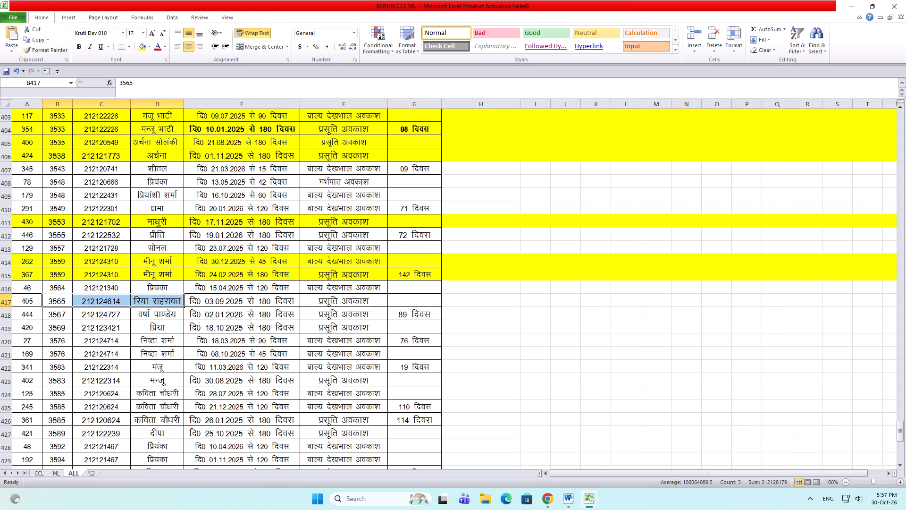
left_click(9, 301)
left_click(145, 41)
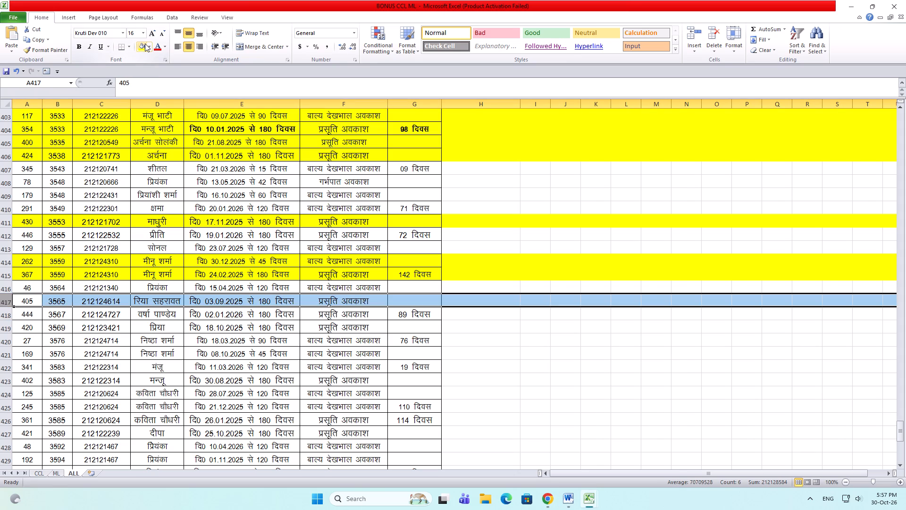
left_click(145, 43)
left_click(146, 47)
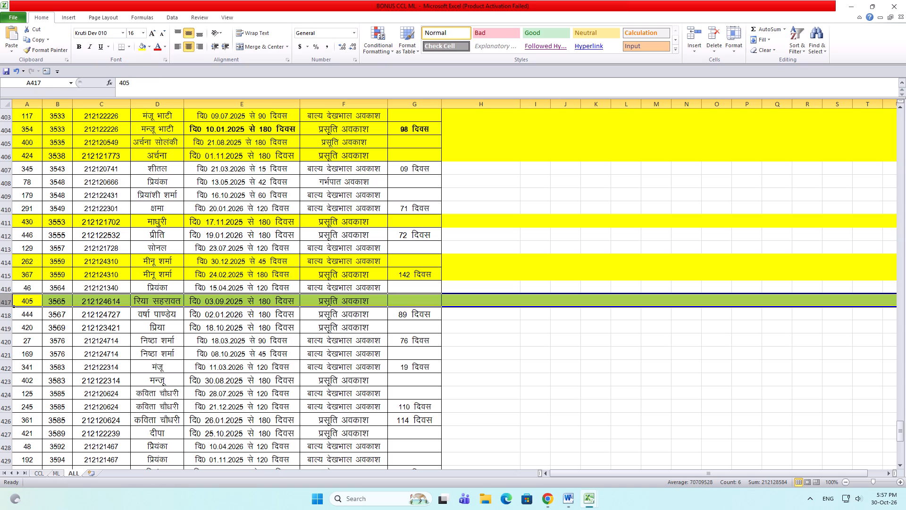
left_click(142, 44)
left_click(157, 351)
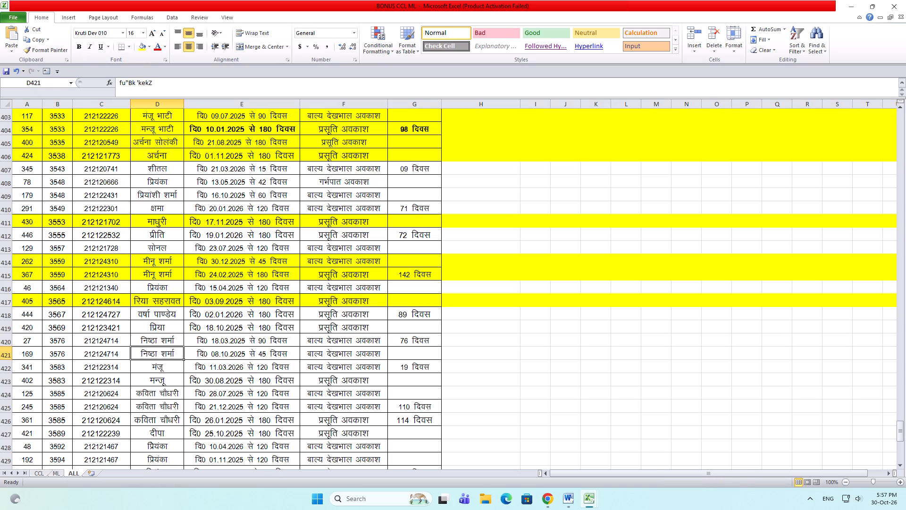
key("ctrl+s")
left_click(0, 326)
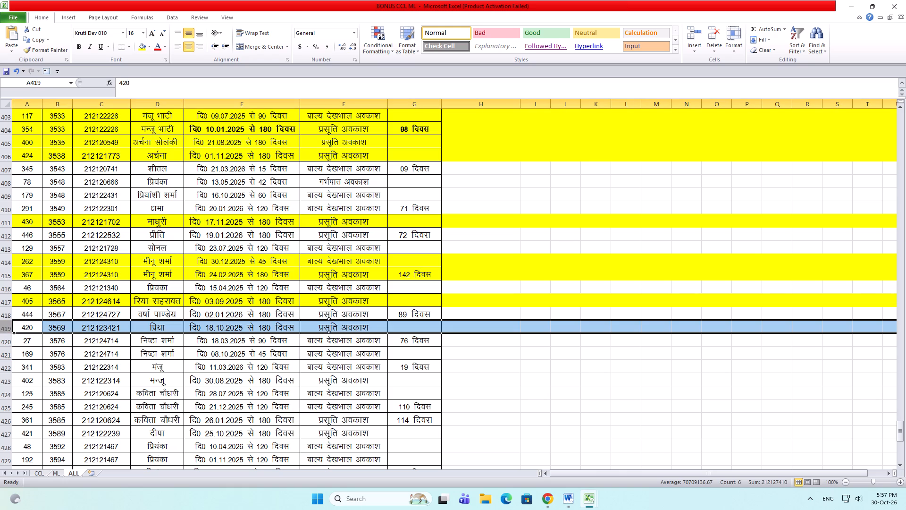
left_click_drag(55, 325, 121, 323)
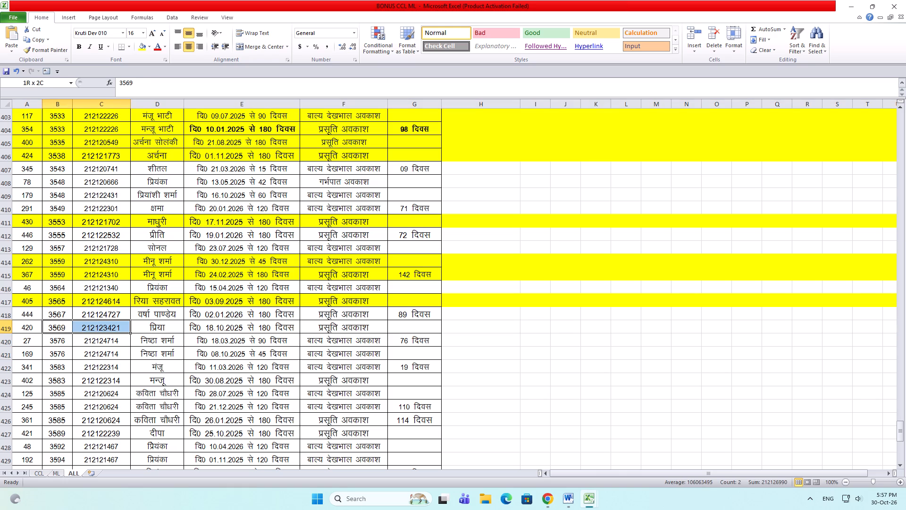
left_click_drag(121, 323, 140, 323)
key("ctrl+c")
key("alt+super+Tab")
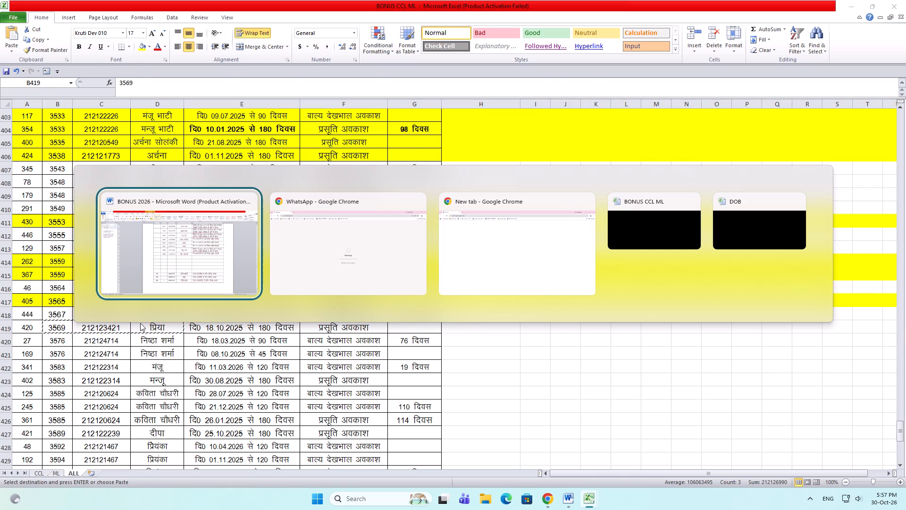
left_click_drag(358, 273, 488, 259)
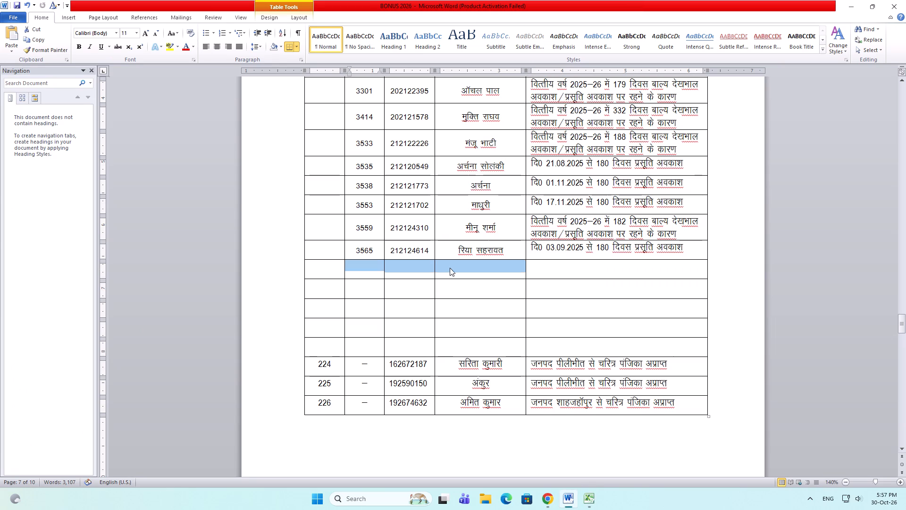
key("ctrl+v")
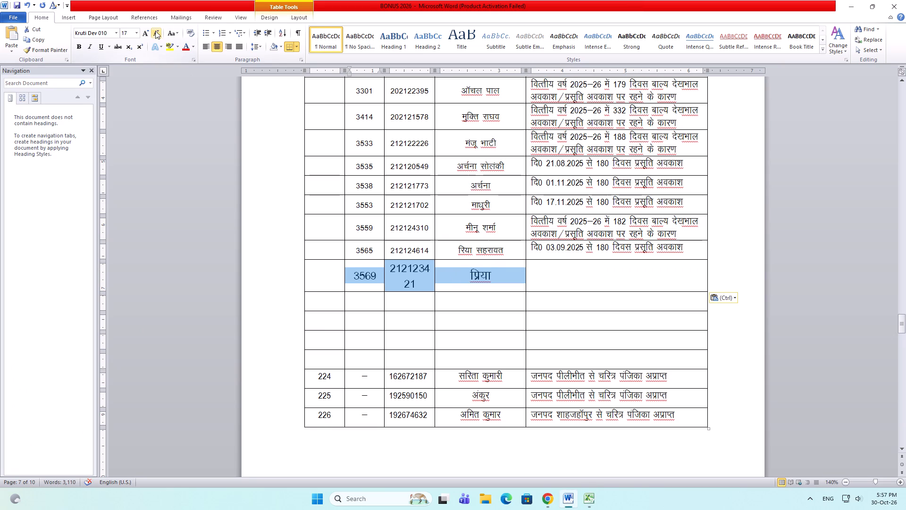
triple_click(156, 30)
left_click_drag(693, 199, 672, 200)
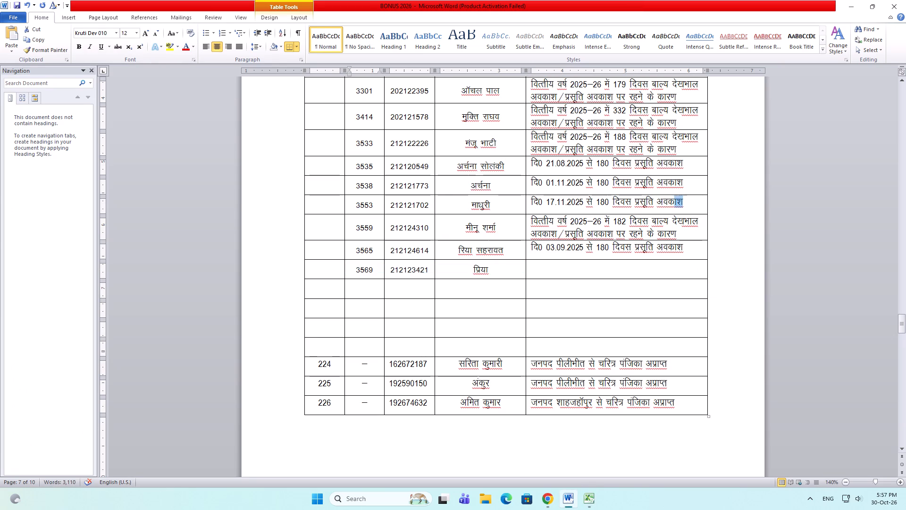
left_click_drag(672, 200, 537, 202)
key("ctrl+c")
left_click(560, 264)
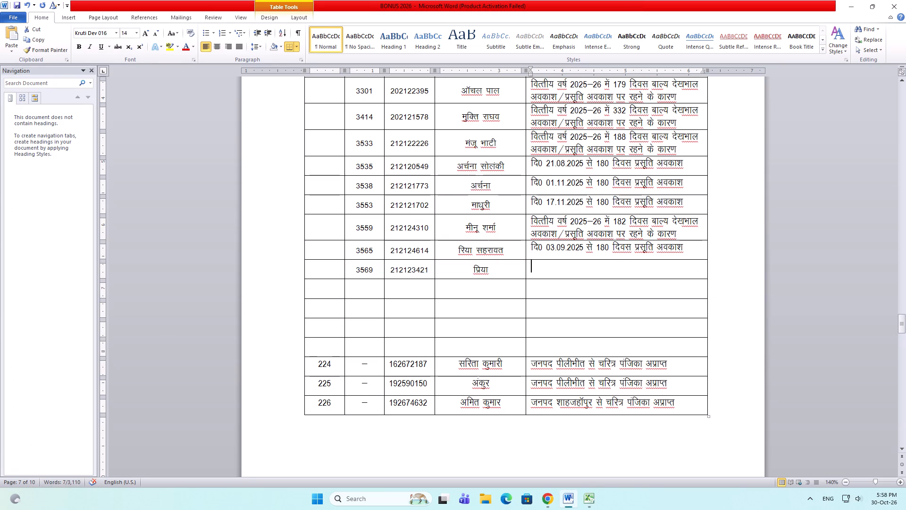
key("ctrl+v")
left_click_drag(548, 269, 564, 263)
type("18-10")
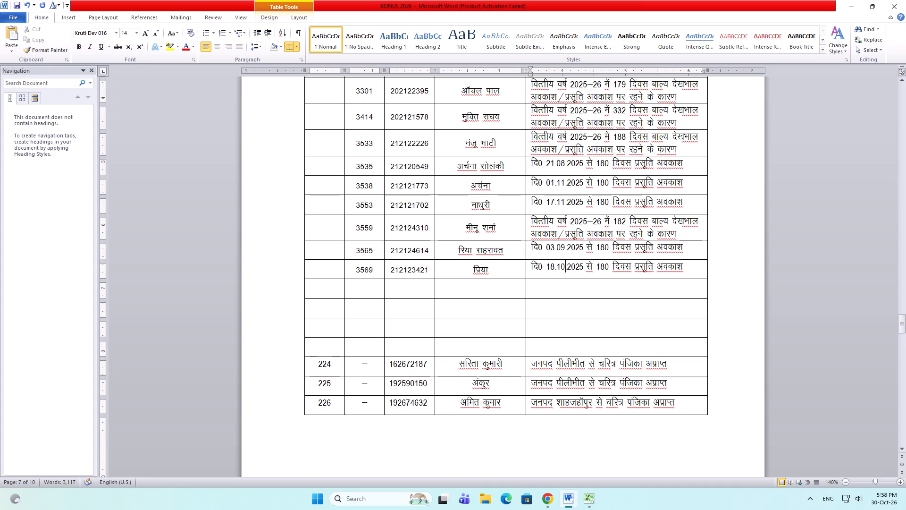
key("ctrl+s")
key("alt+Tab")
key("alt+Tab")
key("alt+Tab")
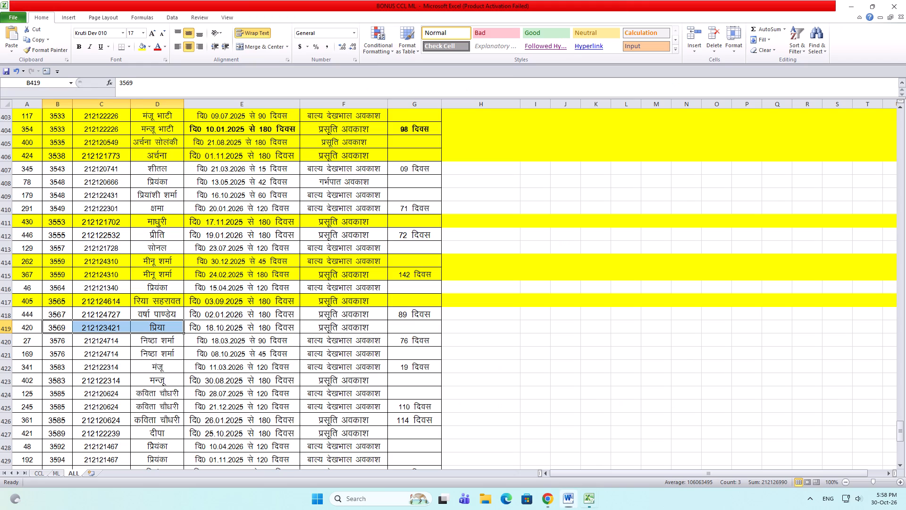
left_click(4, 325)
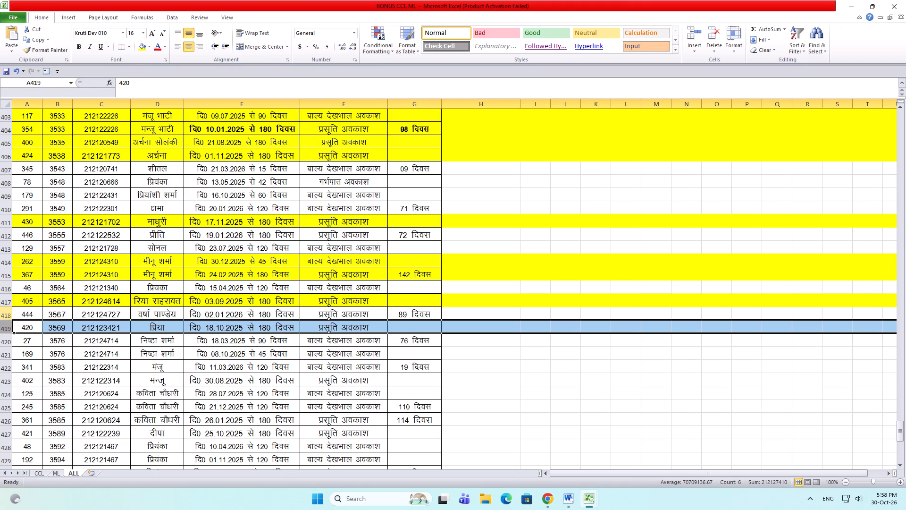
left_click(142, 44)
left_click(194, 356)
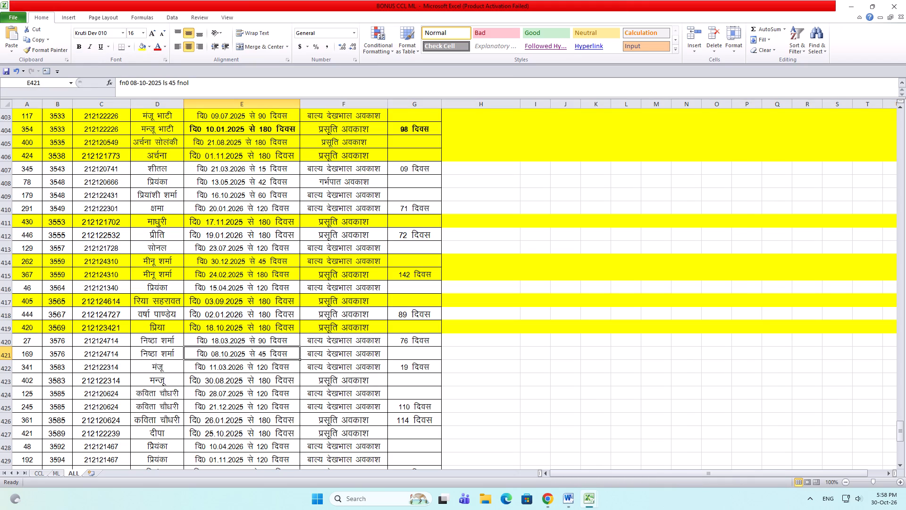
left_click_drag(5, 341, 3, 352)
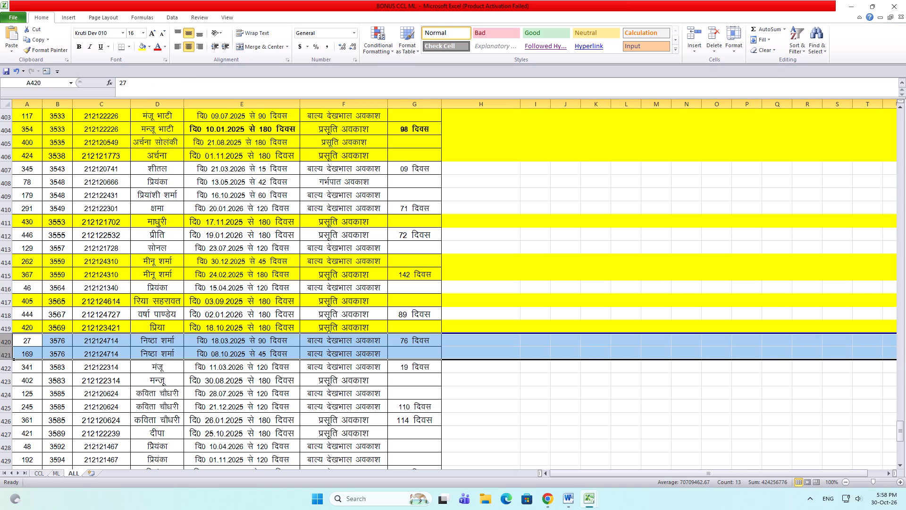
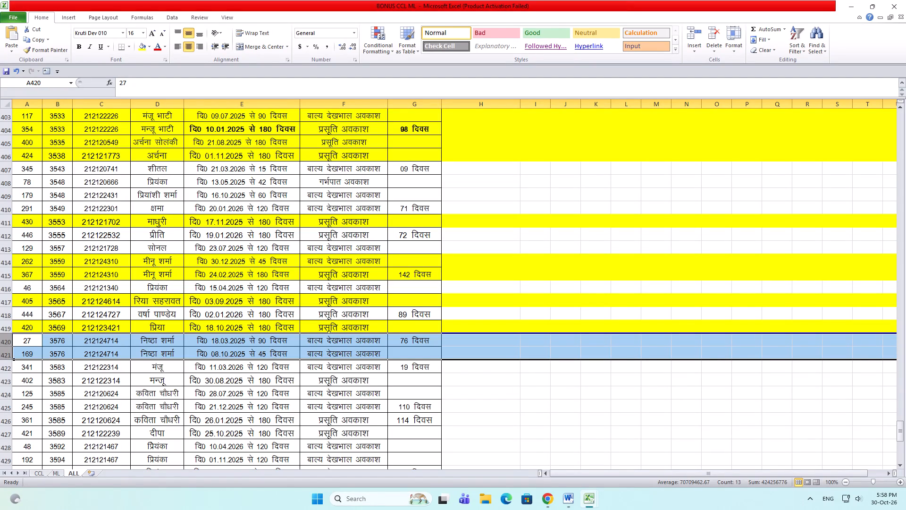
left_click_drag(6, 365, 3, 374)
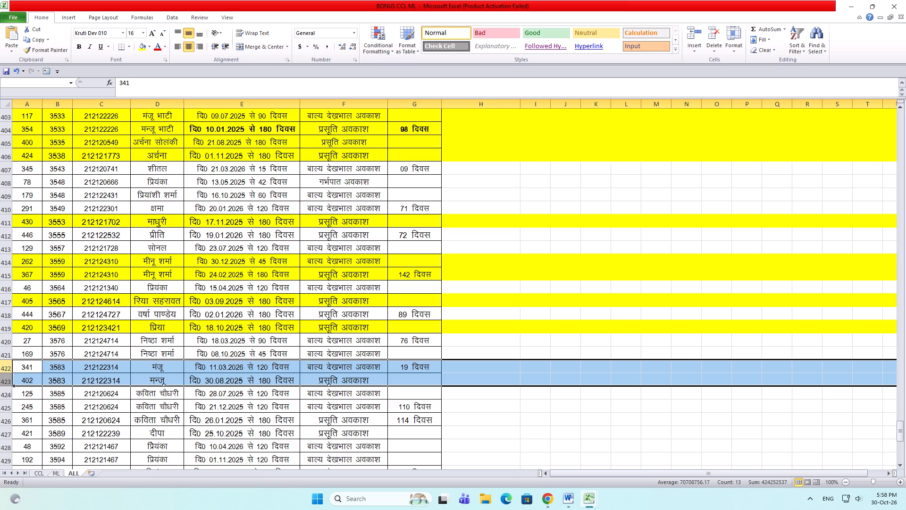
left_click_drag(55, 367, 155, 370)
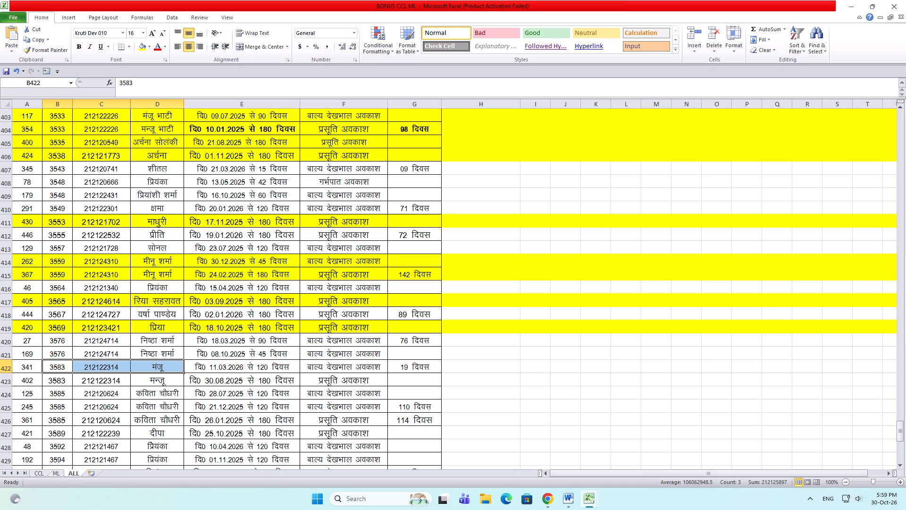
key("ctrl+c")
key("alt+Tab")
key("alt+Tab")
key("alt+Tab")
key("alt+Tab")
key("alt+Tab")
key("alt+Tab")
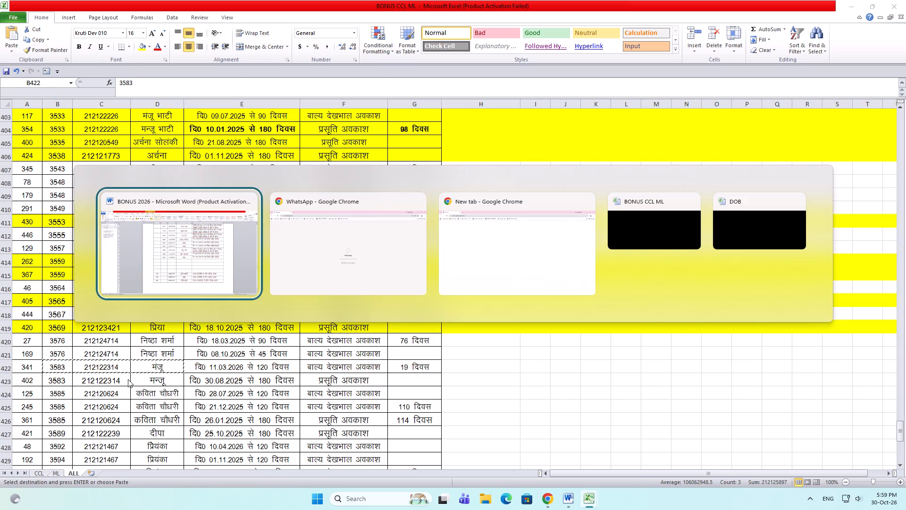
left_click_drag(369, 288, 464, 283)
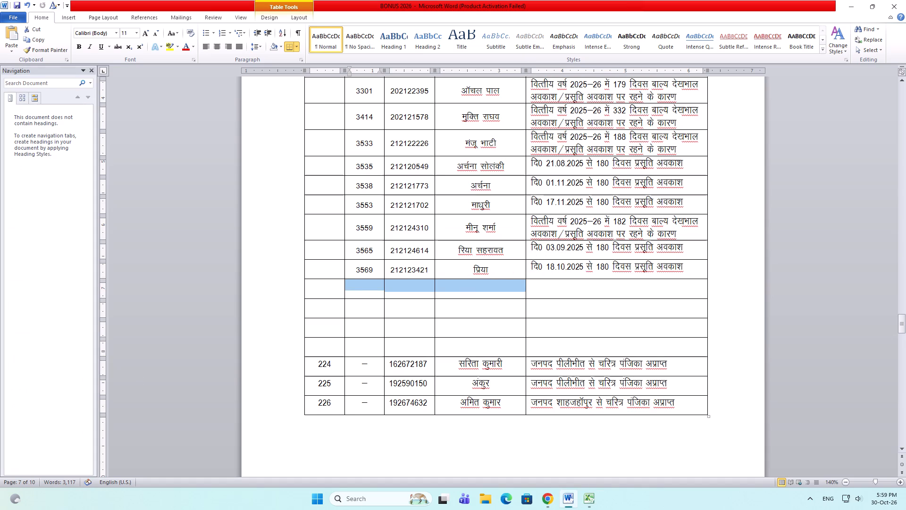
key("ctrl+v")
double_click(153, 32)
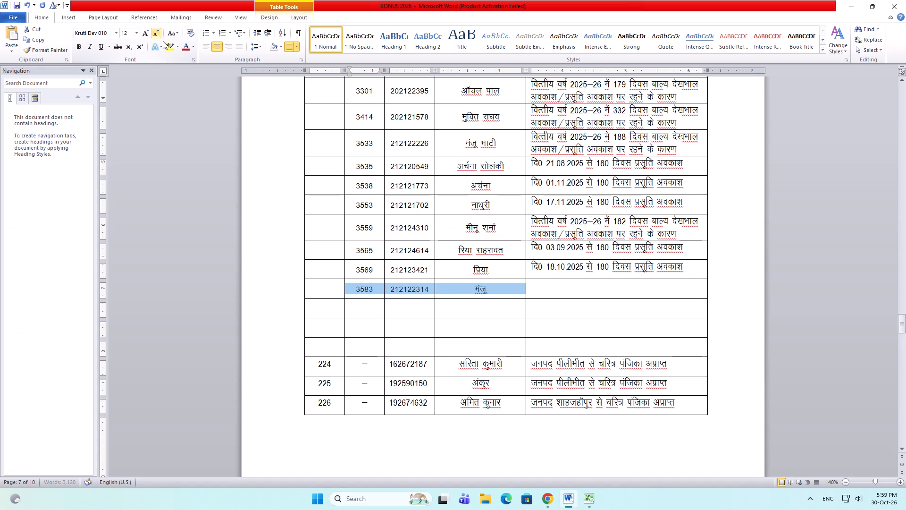
left_click_drag(681, 233, 534, 218)
key("ctrl+c")
left_click(564, 285)
key("ctrl+v")
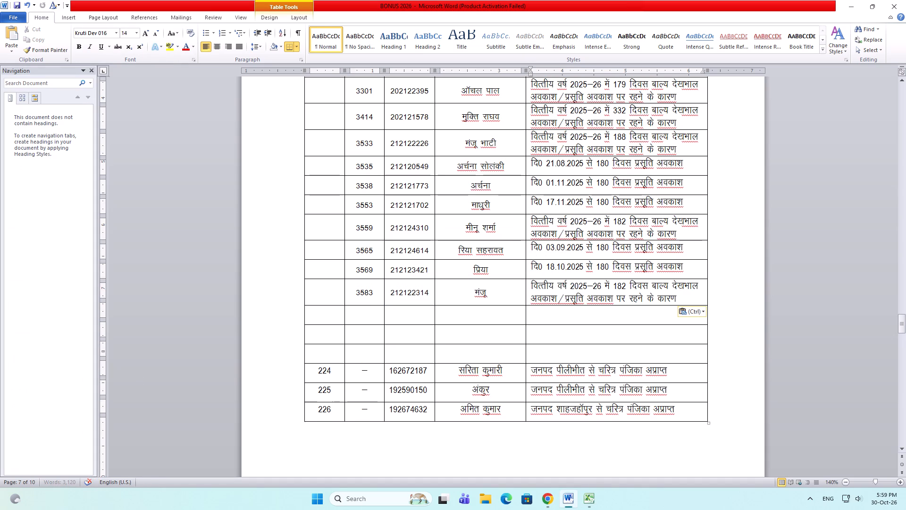
left_click_drag(615, 286, 628, 284)
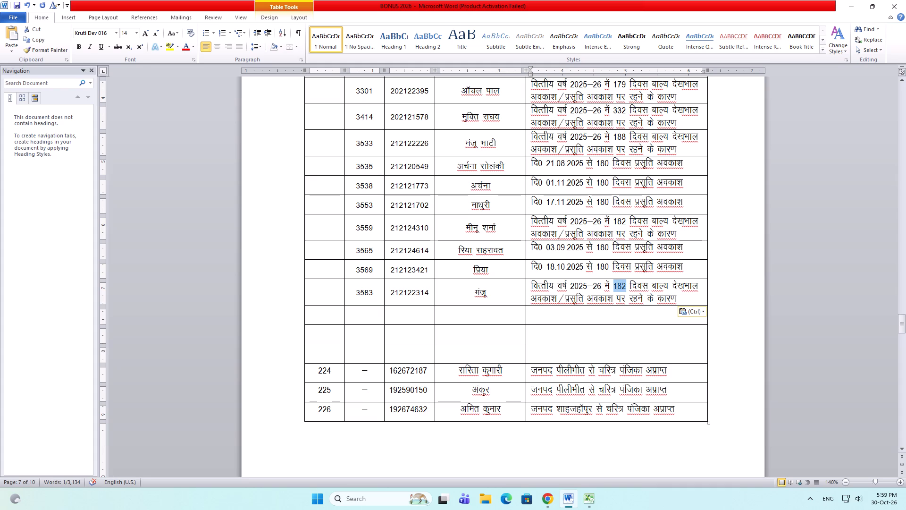
type("199")
key("ctrl+s")
key("alt+Tab")
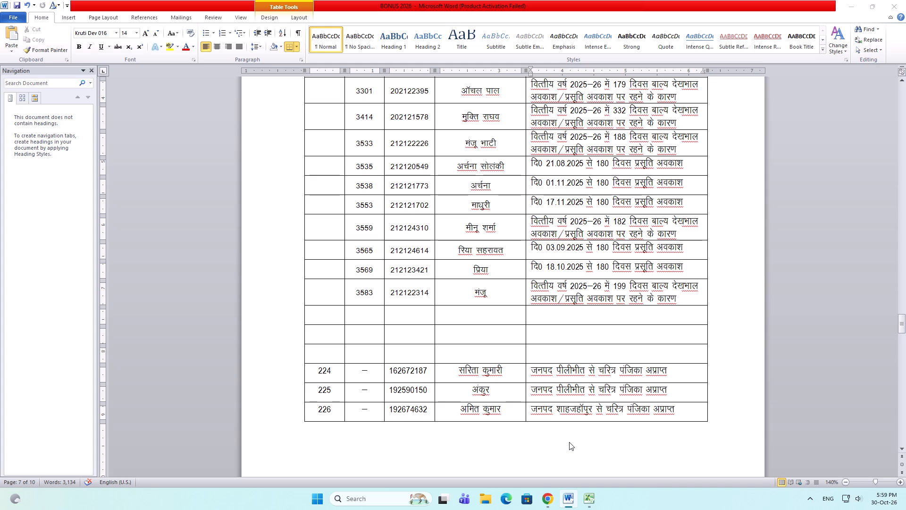
key("alt+Tab")
key("alt+Tab")
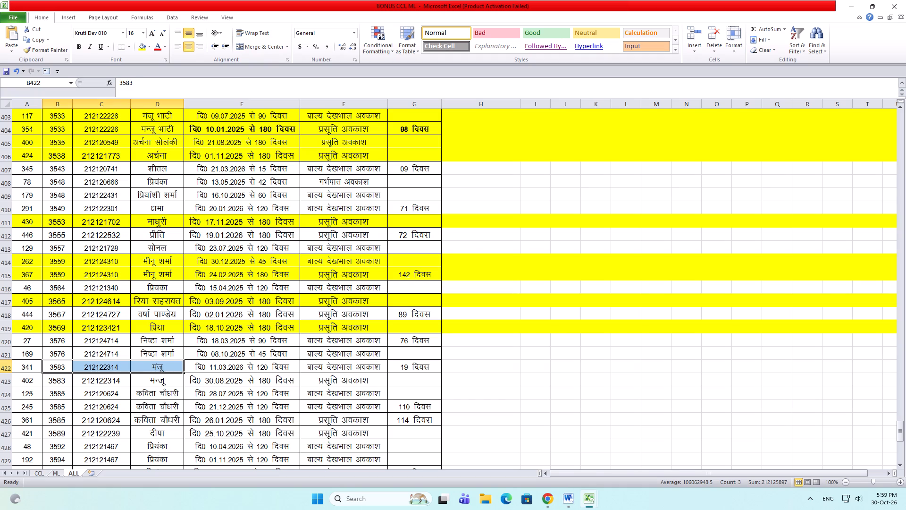
left_click_drag(5, 367, 5, 375)
left_click(139, 43)
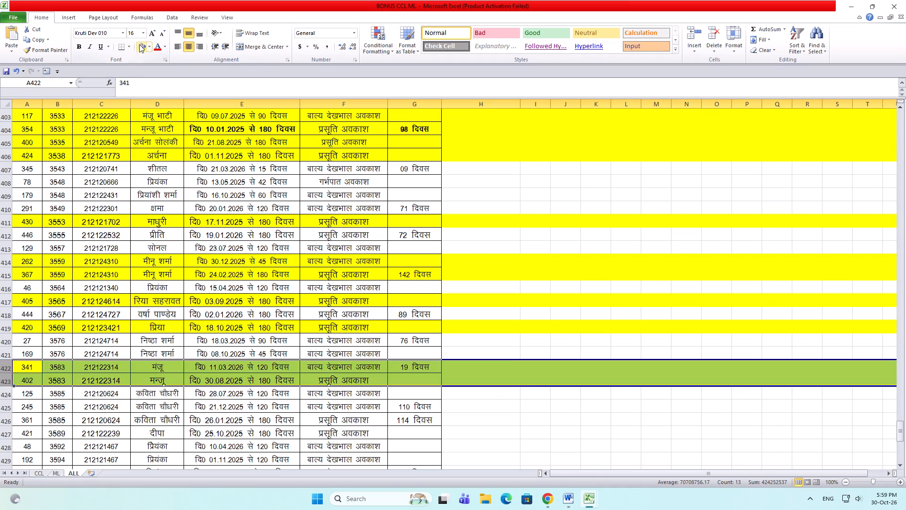
left_click(88, 388)
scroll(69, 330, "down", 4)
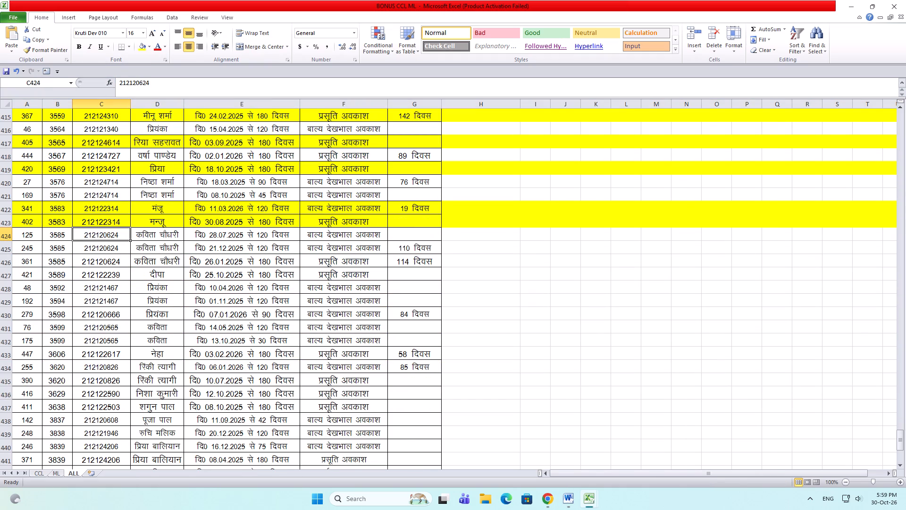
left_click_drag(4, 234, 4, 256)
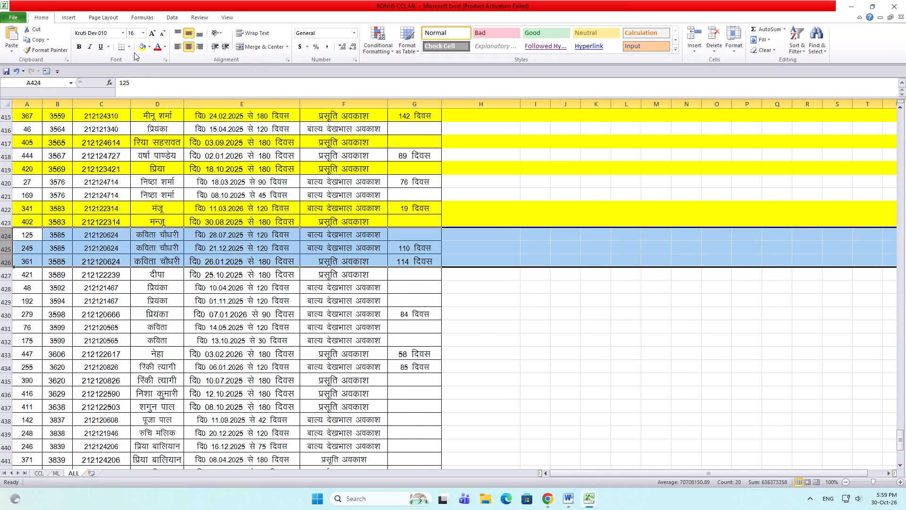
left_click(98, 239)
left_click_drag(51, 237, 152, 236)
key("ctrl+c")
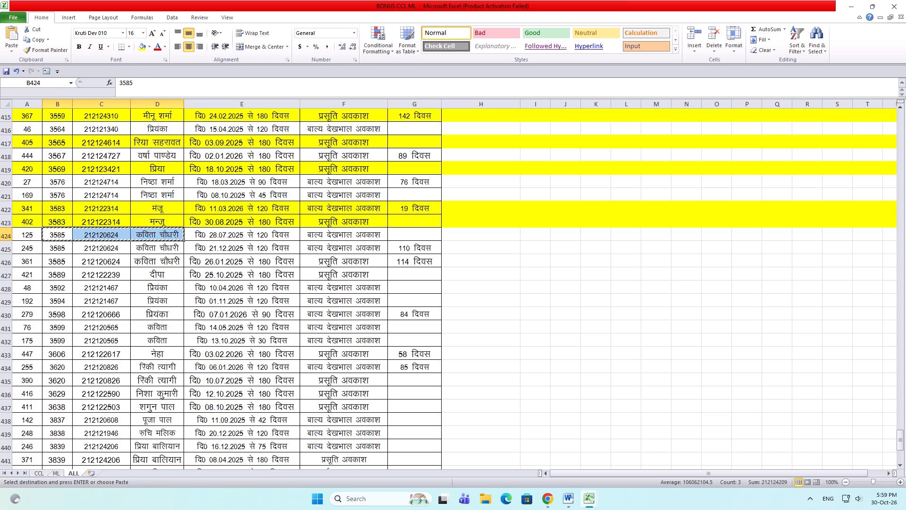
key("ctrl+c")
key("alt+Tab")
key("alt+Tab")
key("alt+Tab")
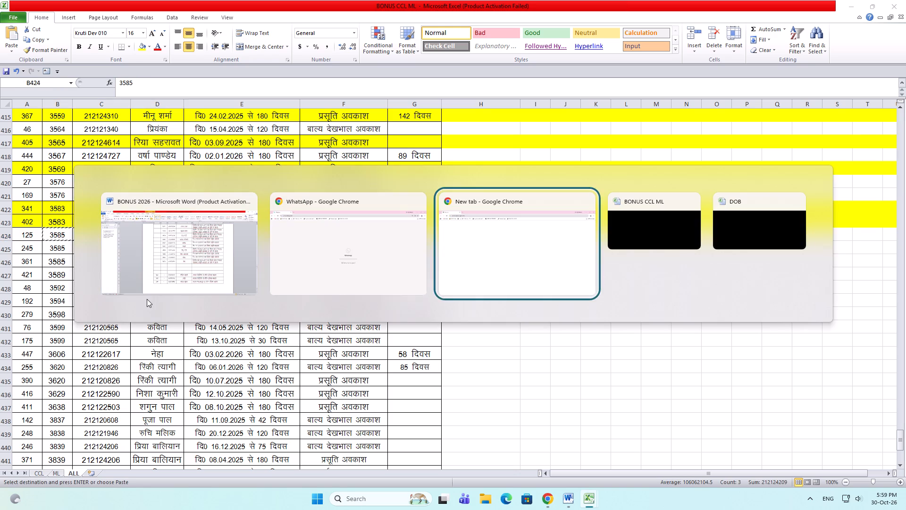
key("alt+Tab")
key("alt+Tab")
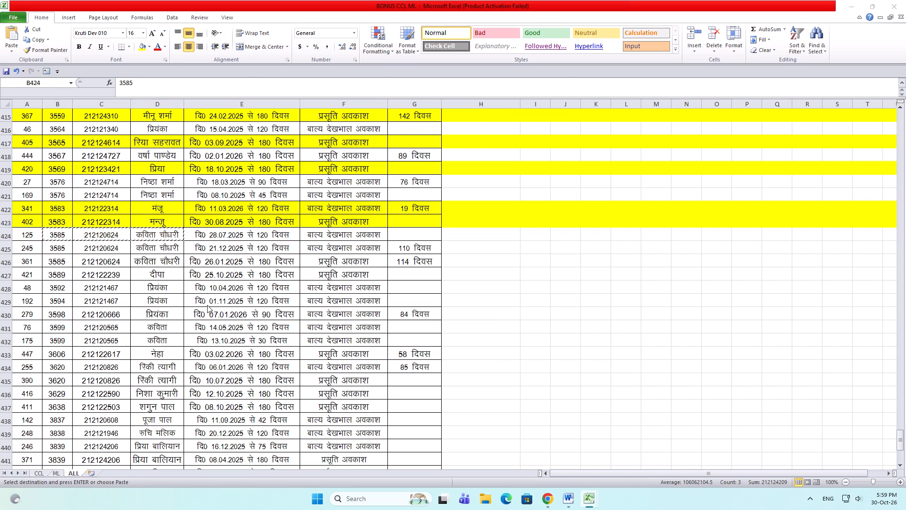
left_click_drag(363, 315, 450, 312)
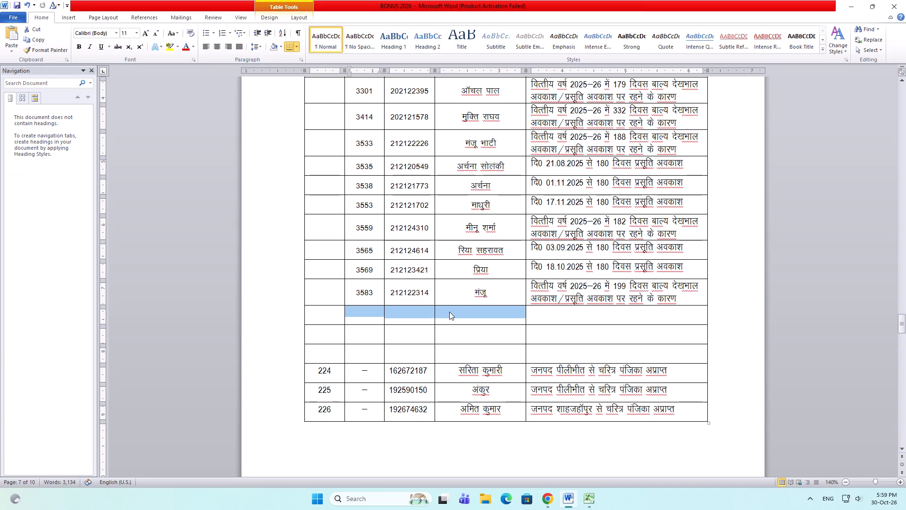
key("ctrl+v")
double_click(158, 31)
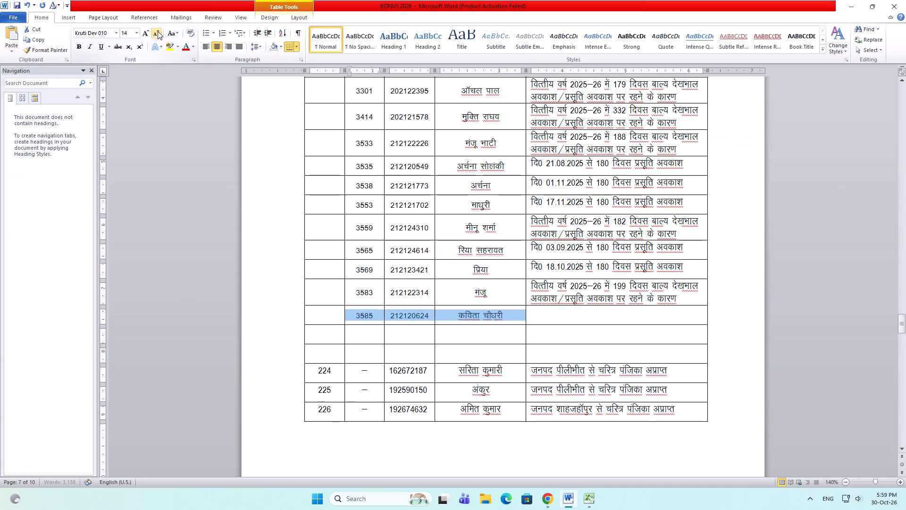
key("alt+Tab")
key("alt+Tab")
key("alt+Tab")
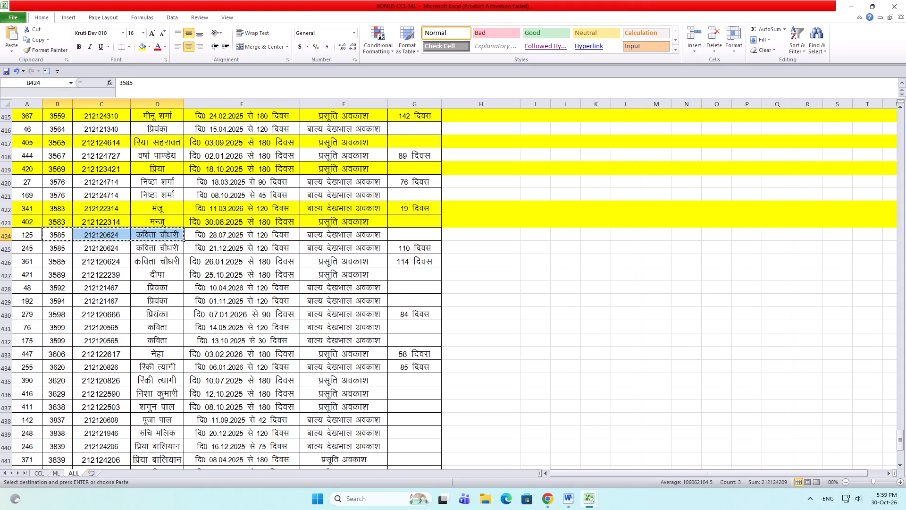
left_click_drag(0, 233, 1, 242)
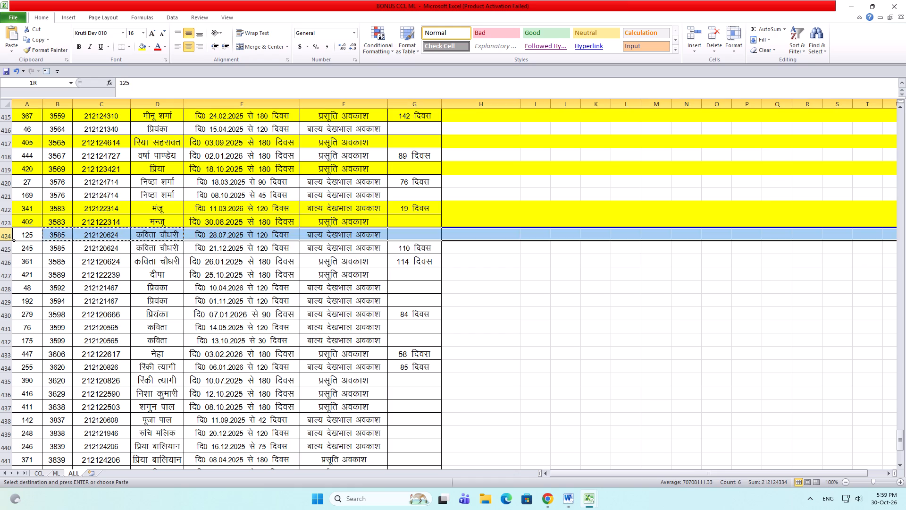
left_click_drag(1, 242, 1, 258)
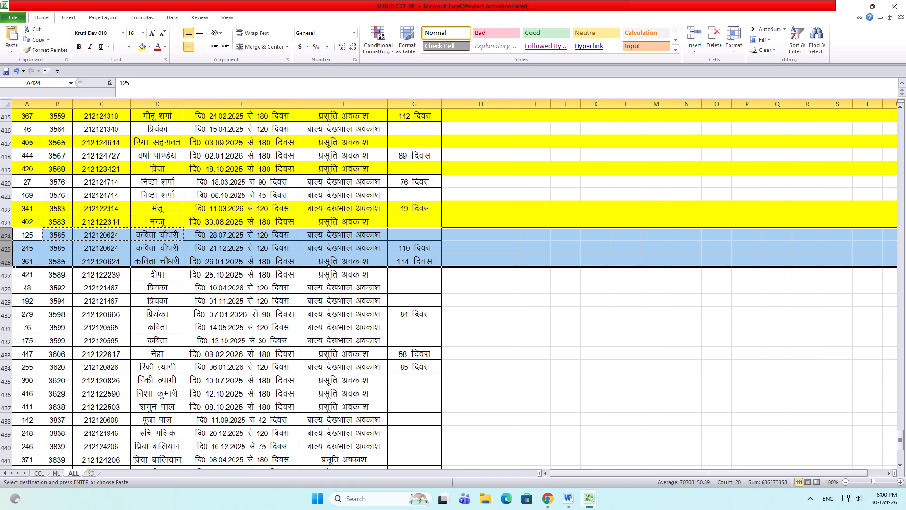
left_click(140, 46)
left_click(169, 229)
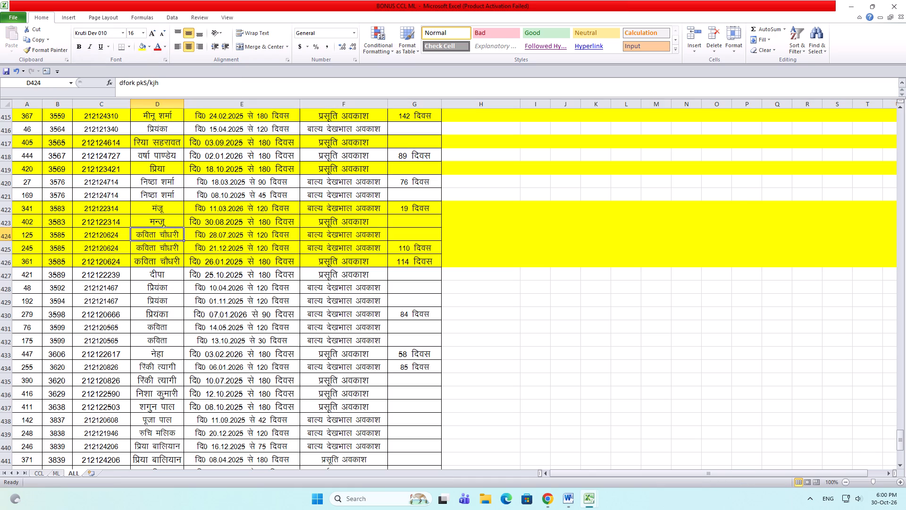
key("ctrl+s")
left_click_drag(49, 275, 149, 272)
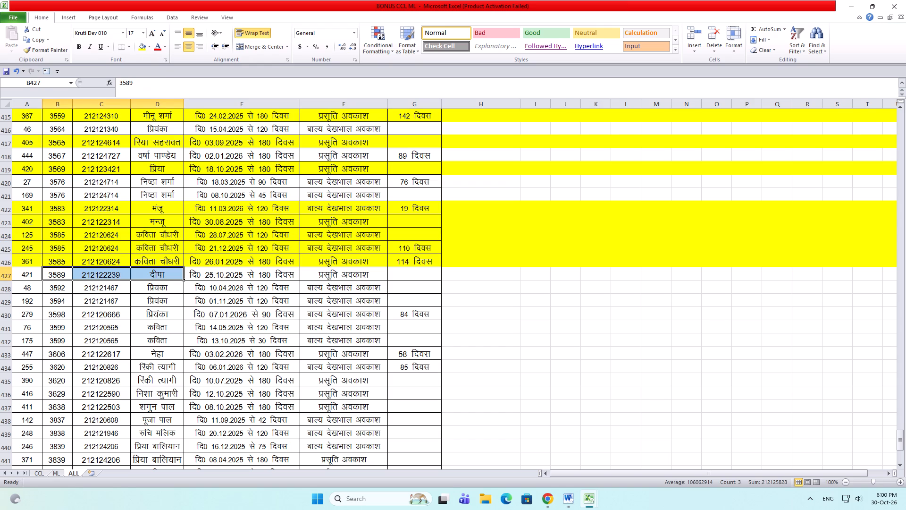
key("ctrl+c")
key("alt+Tab")
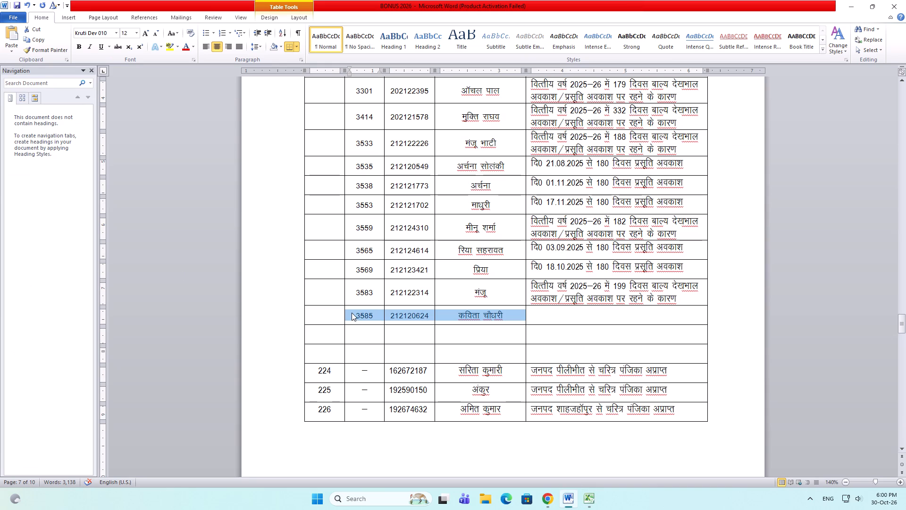
key("ctrl+v")
triple_click(157, 34)
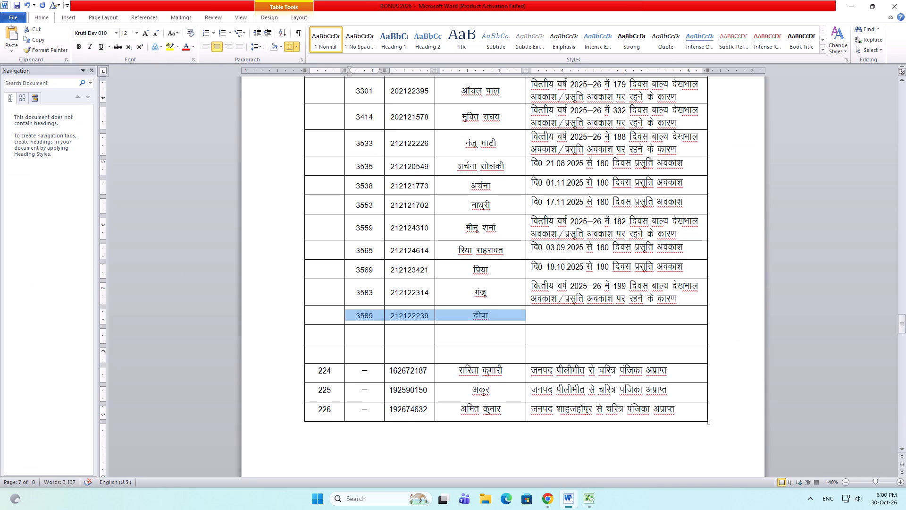
left_click_drag(685, 268, 536, 264)
key("ctrl+c")
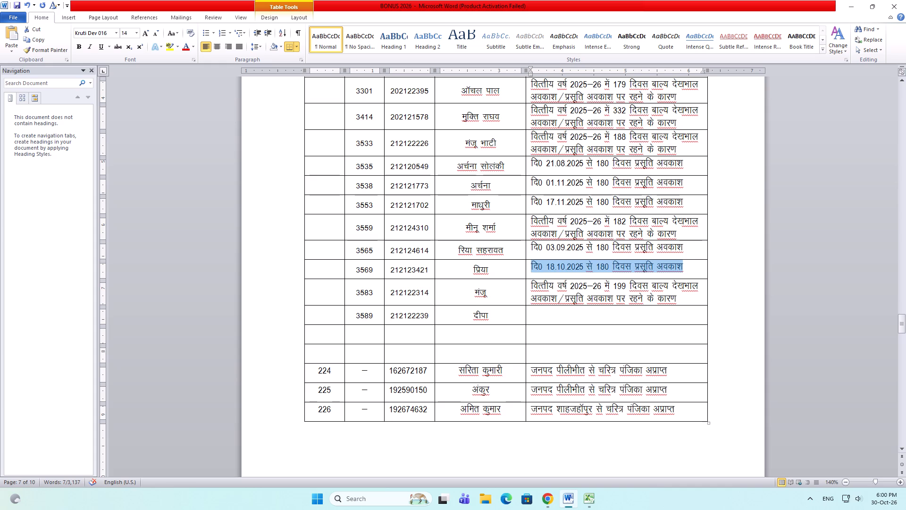
left_click(572, 314)
key("ctrl+v")
left_click(547, 308)
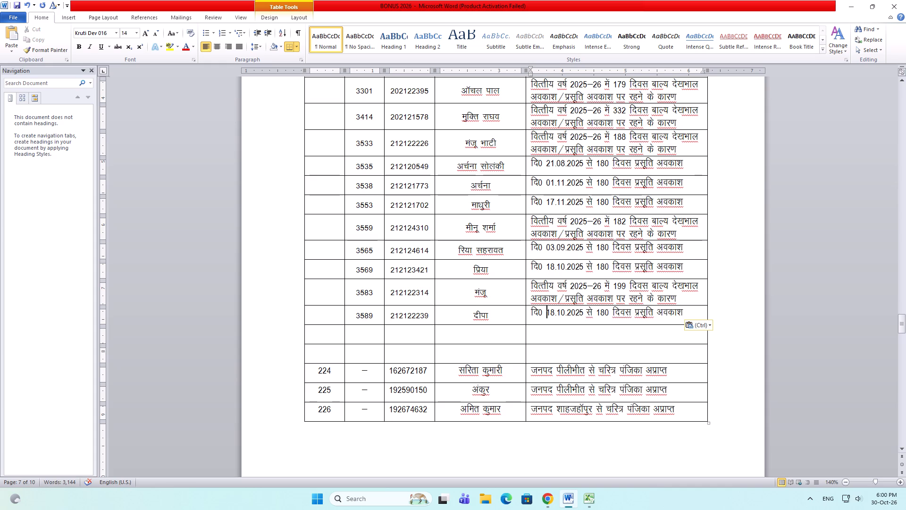
key("Delete")
key("Delete")
type("25")
key("ctrl+s")
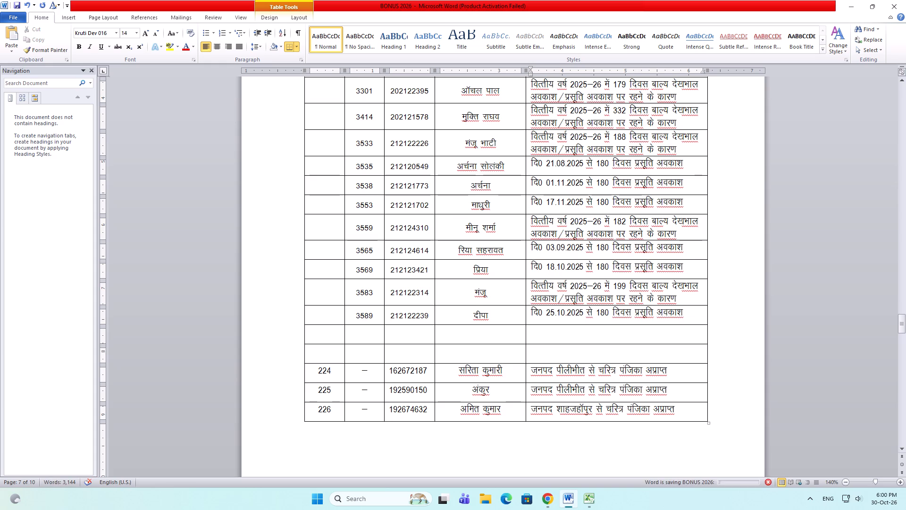
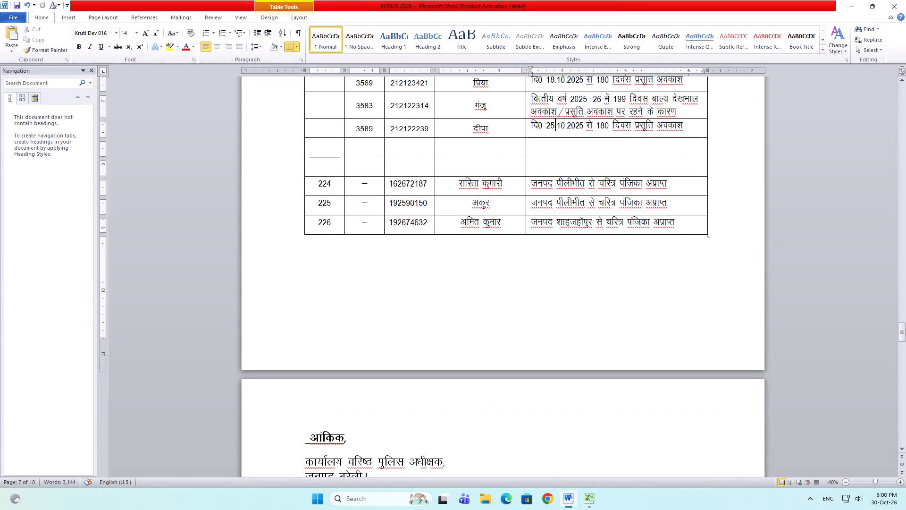
Add several empty rows at the end of the Word table, after the row numbered 226.
left_click(690, 224)
key("Tab")
key("Tab")
key("Tab")
key("Tab")
key("Tab")
key("Tab")
key("Tab")
key("Tab")
key("Tab")
key("Tab")
key("Tab")
key("Tab")
key("Tab")
key("Tab")
key("Tab")
key("Tab")
key("Tab")
key("Tab")
key("Tab")
key("Tab")
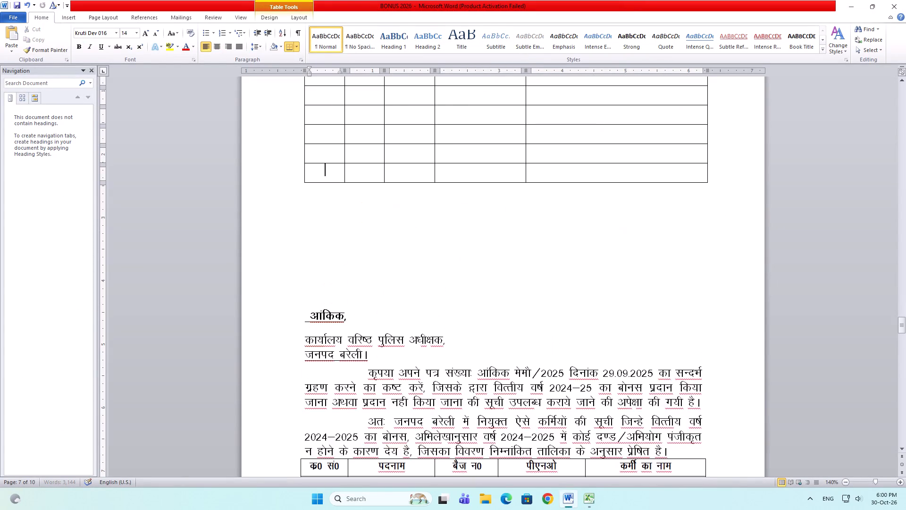
scroll(511, 202, "up", 17)
scroll(423, 219, "down", 3)
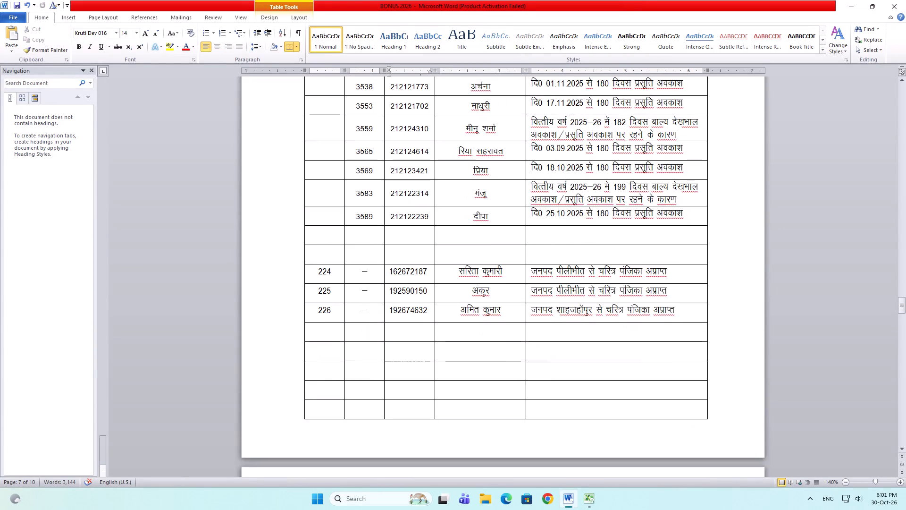
Move the rows numbered 224 to 226 down into the empty rows near the table's end and save the document.
left_click_drag(332, 240, 555, 283)
key("ctrl+x")
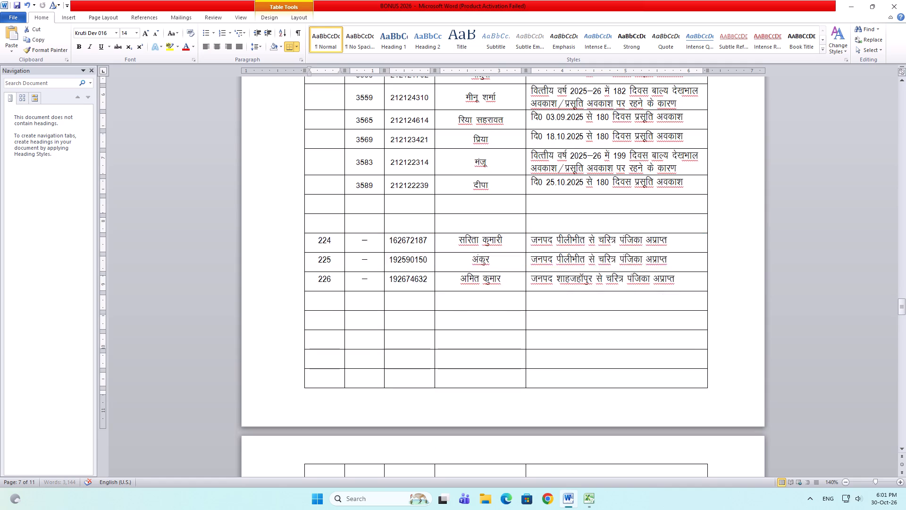
scroll(528, 270, "down", 14)
left_click(331, 208)
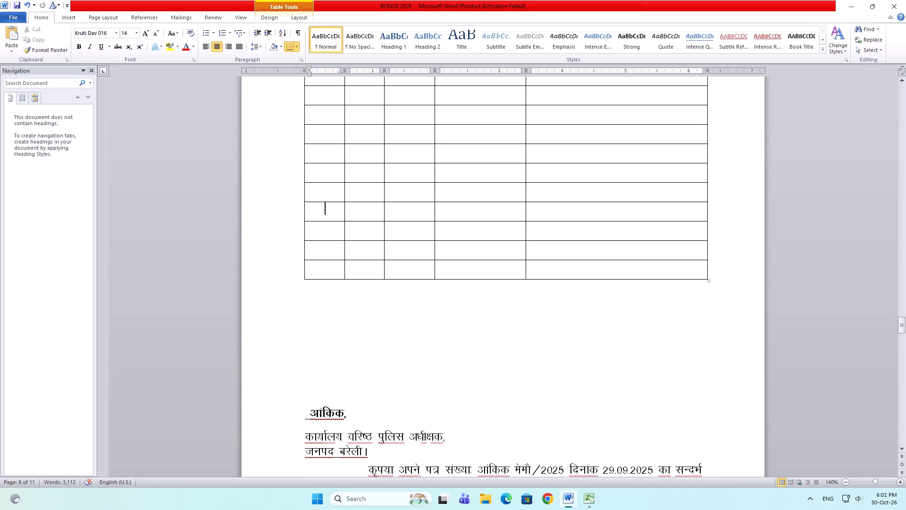
key("ctrl+v")
key("ctrl+s")
scroll(405, 221, "up", 3)
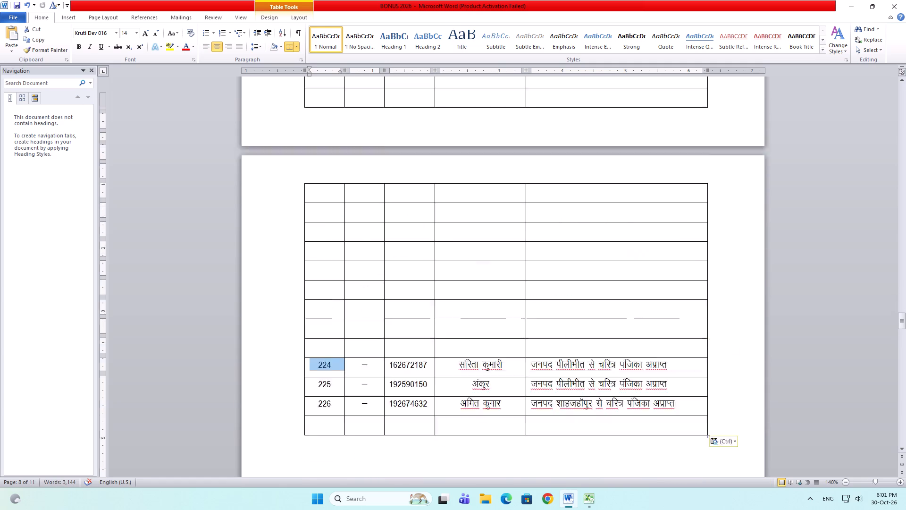
scroll(406, 218, "up", 8)
scroll(409, 216, "down", 1)
scroll(409, 216, "up", 8)
key("alt+Tab")
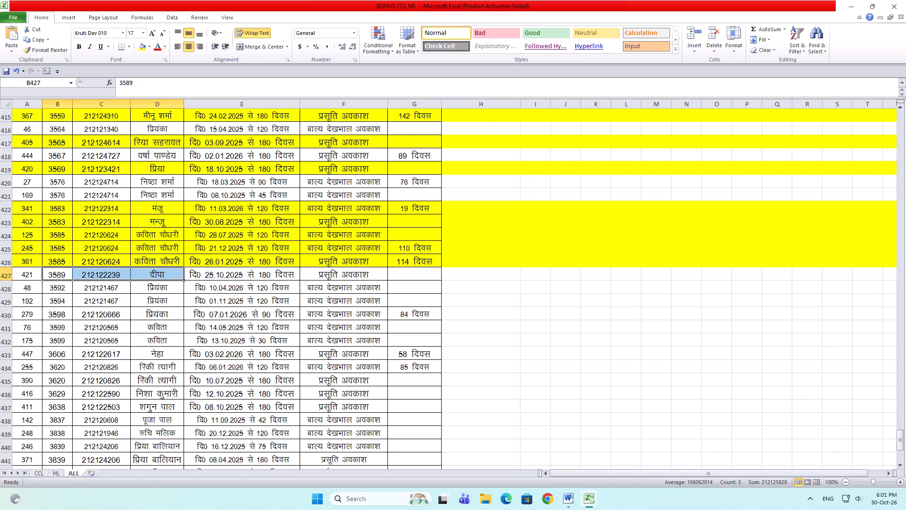
key("alt+Tab")
key("alt+Tab")
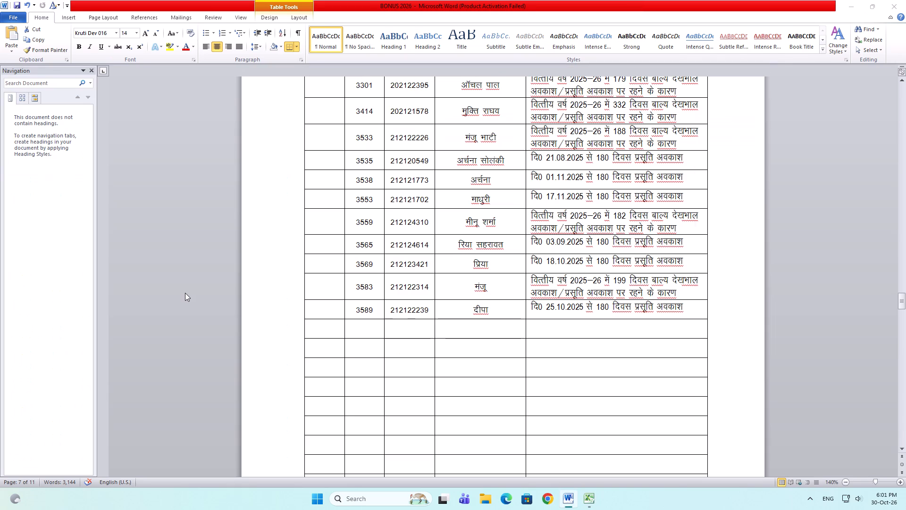
left_click(7, 275)
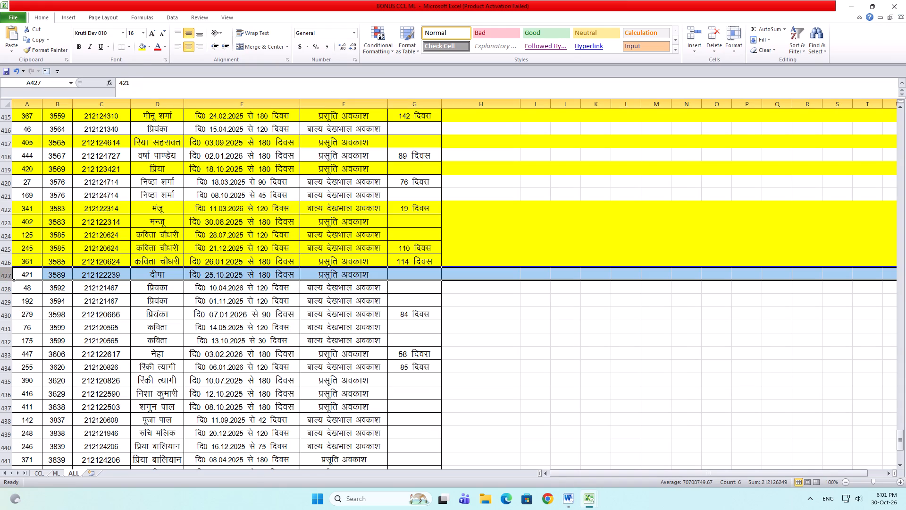
left_click(141, 48)
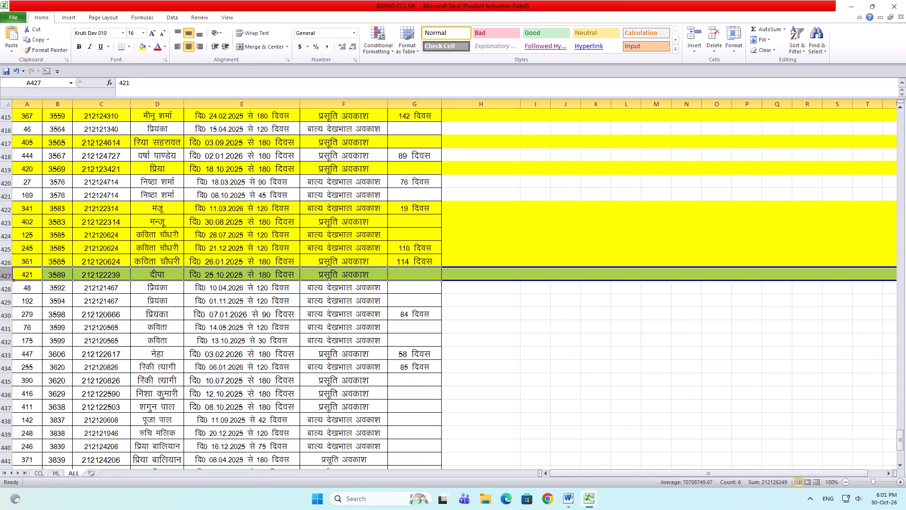
left_click_drag(3, 287, 3, 308)
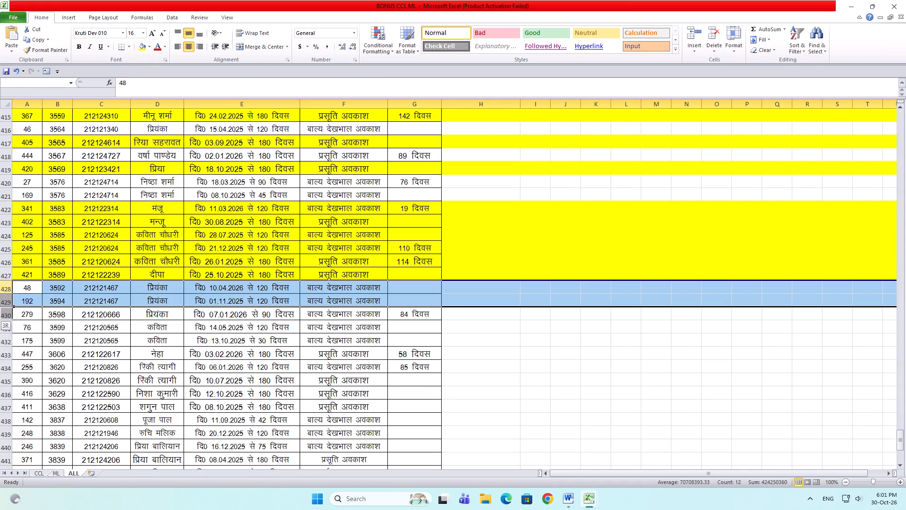
left_click_drag(3, 308, 3, 303)
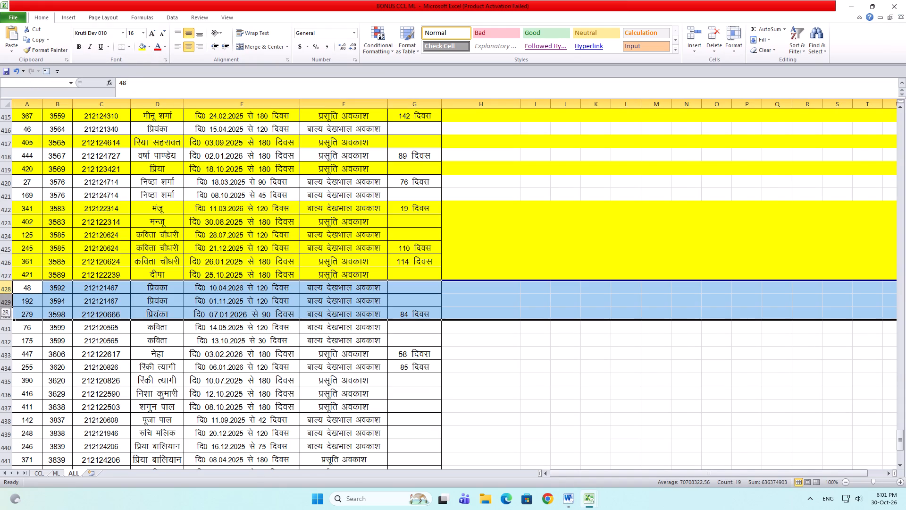
left_click_drag(3, 303, 4, 302)
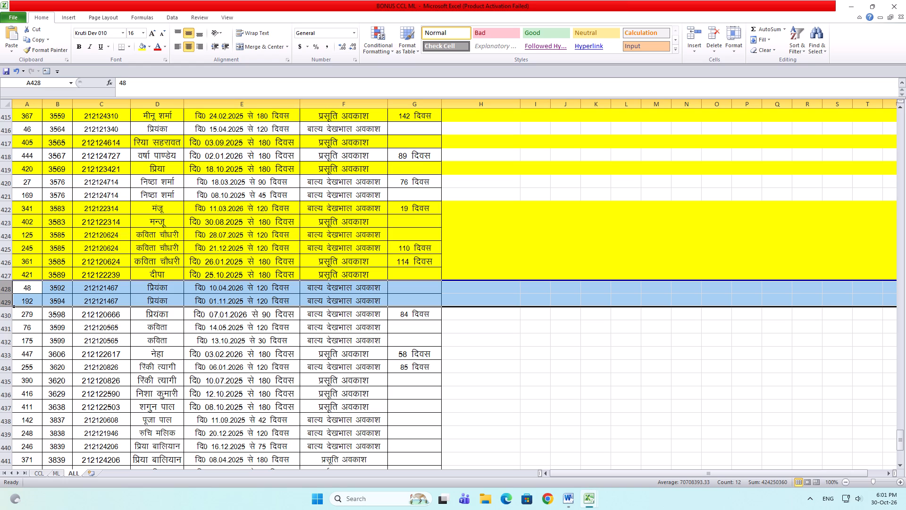
left_click_drag(64, 287, 146, 291)
left_click(92, 288)
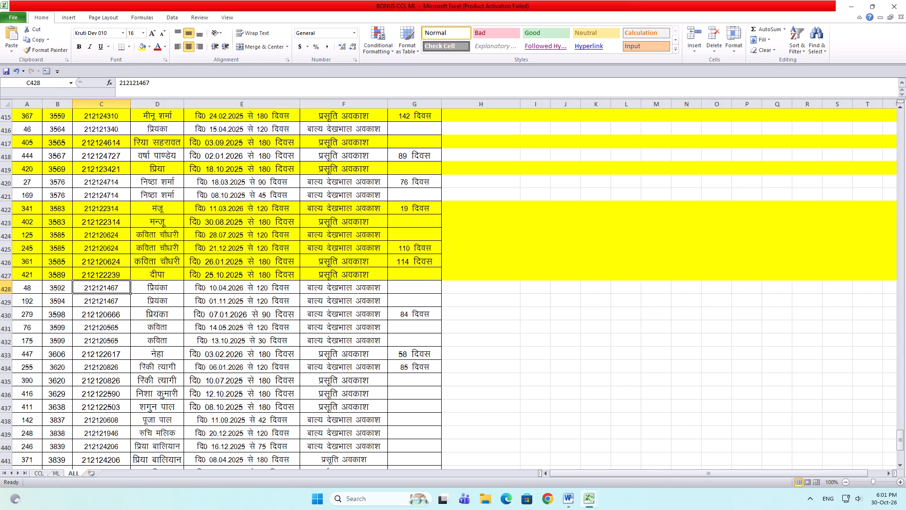
left_click_drag(66, 286, 90, 289)
key("ctrl+c")
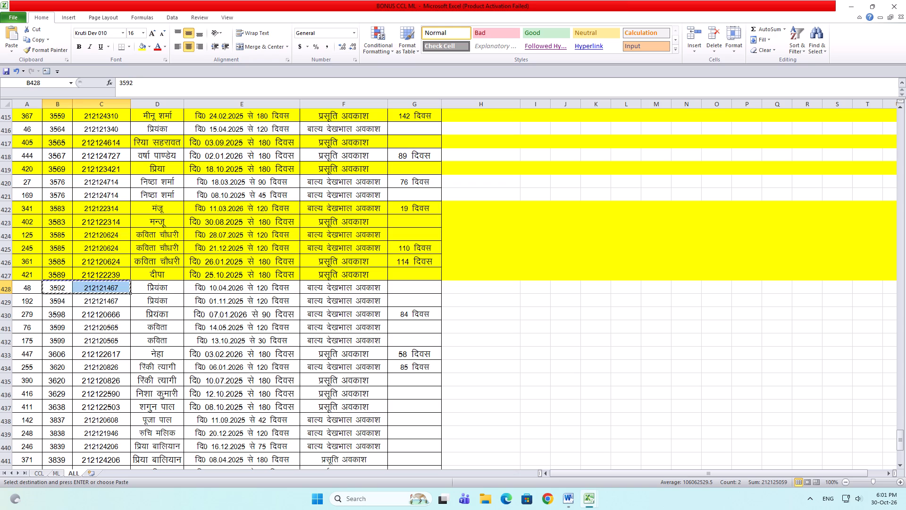
key("alt+Tab")
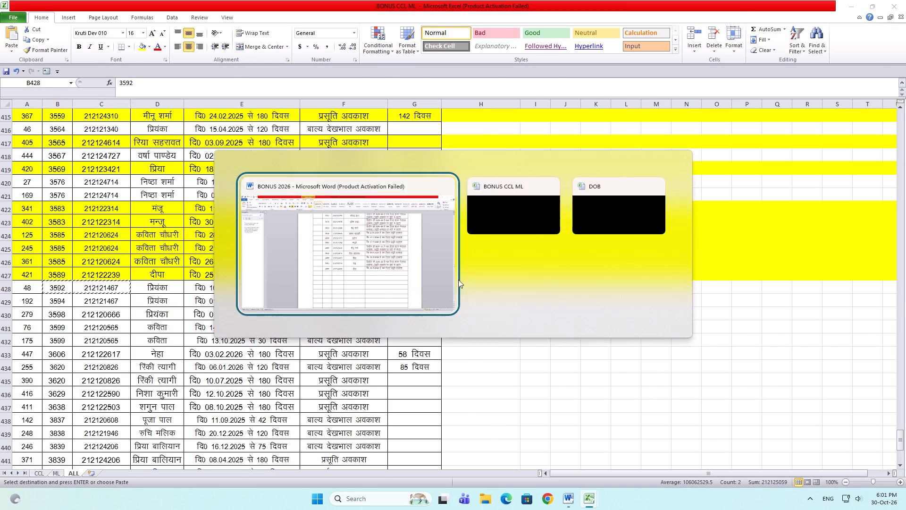
left_click(361, 328)
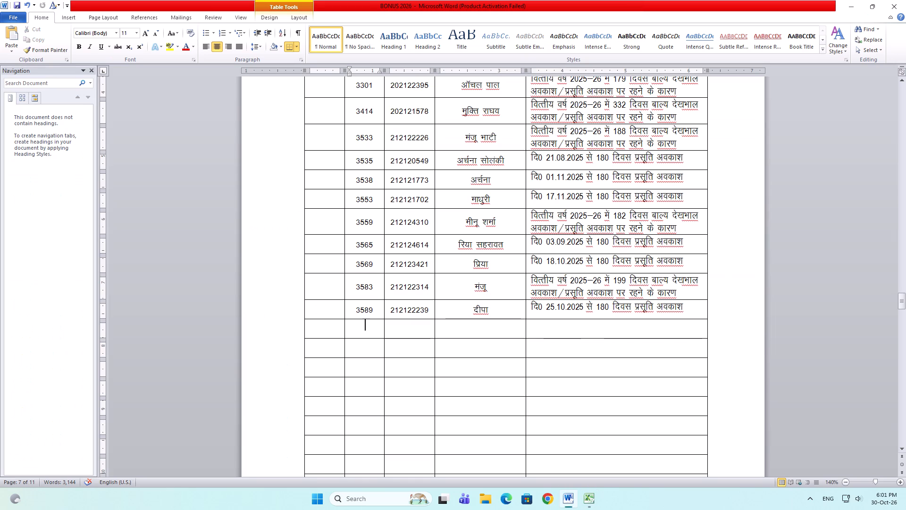
left_click_drag(361, 324, 445, 329)
key("ctrl+v")
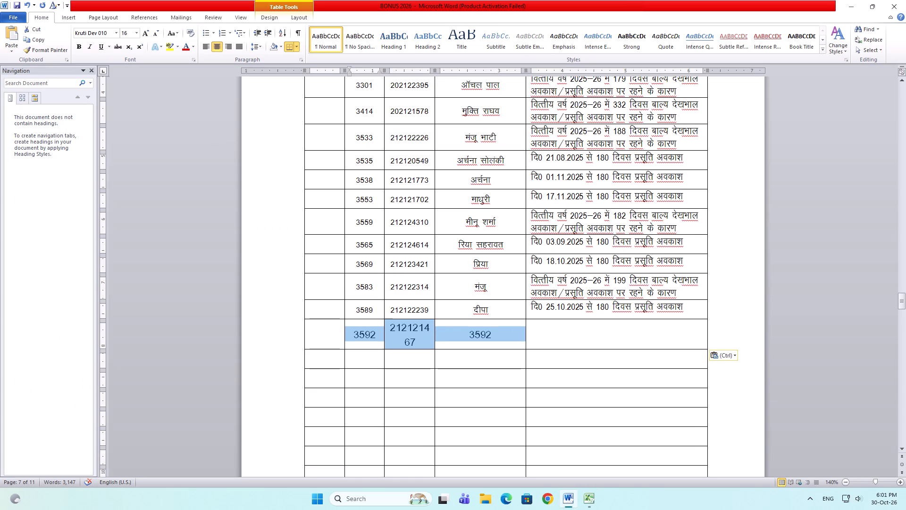
triple_click(152, 33)
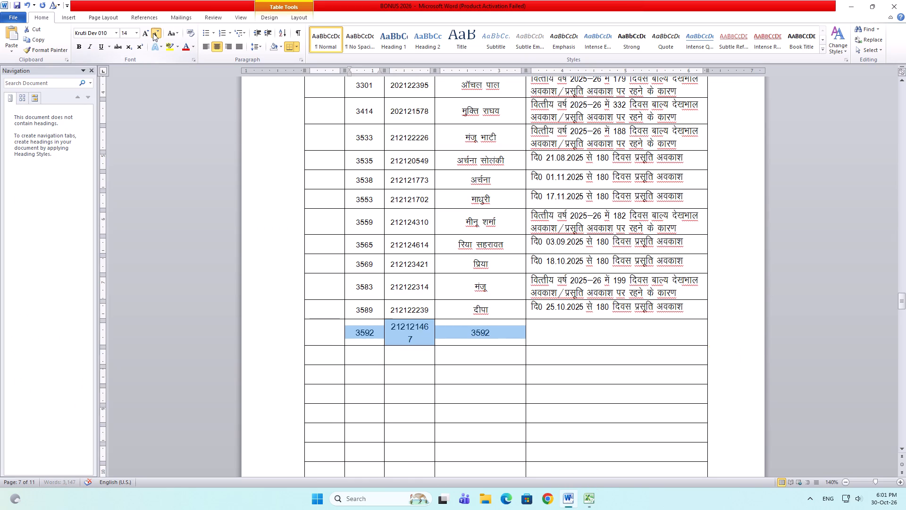
left_click(144, 33)
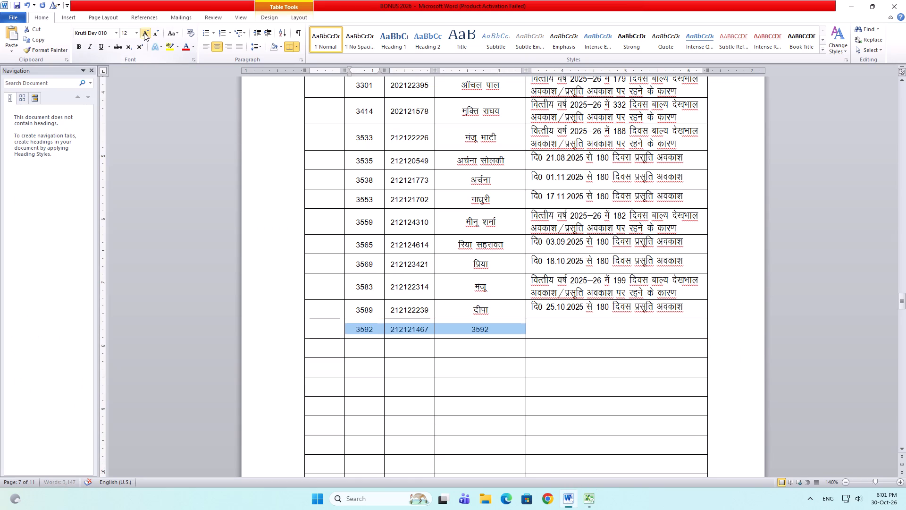
left_click_drag(497, 327, 475, 325)
left_click(477, 325)
left_click_drag(464, 326, 465, 326)
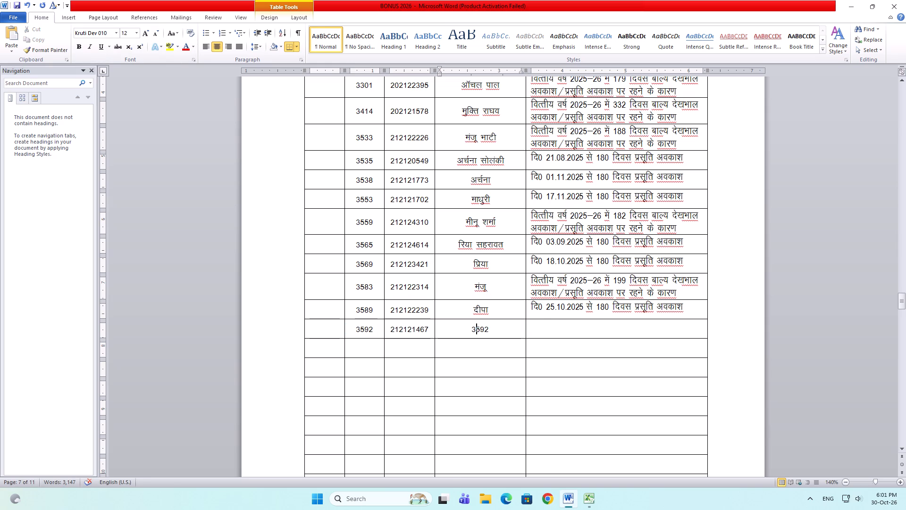
left_click_drag(465, 326, 502, 332)
type("fiz;adk")
key("Tab")
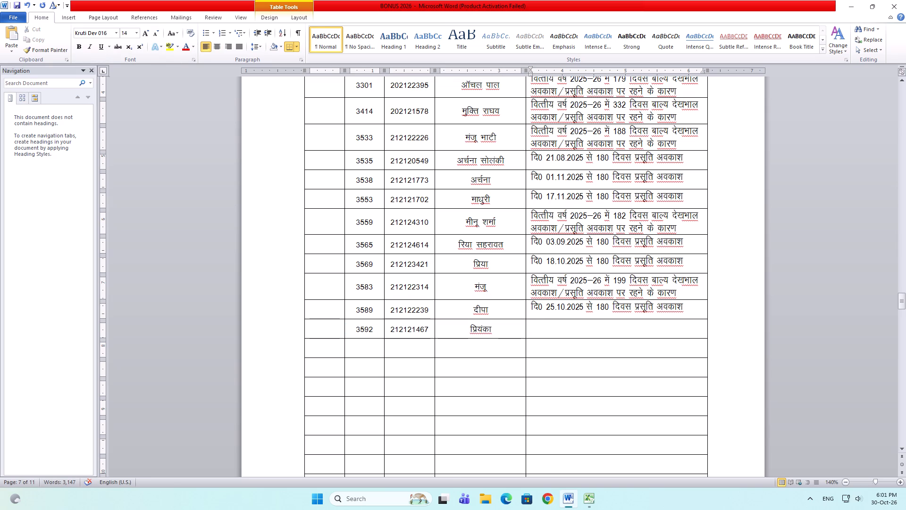
scroll(643, 142, "up", 5)
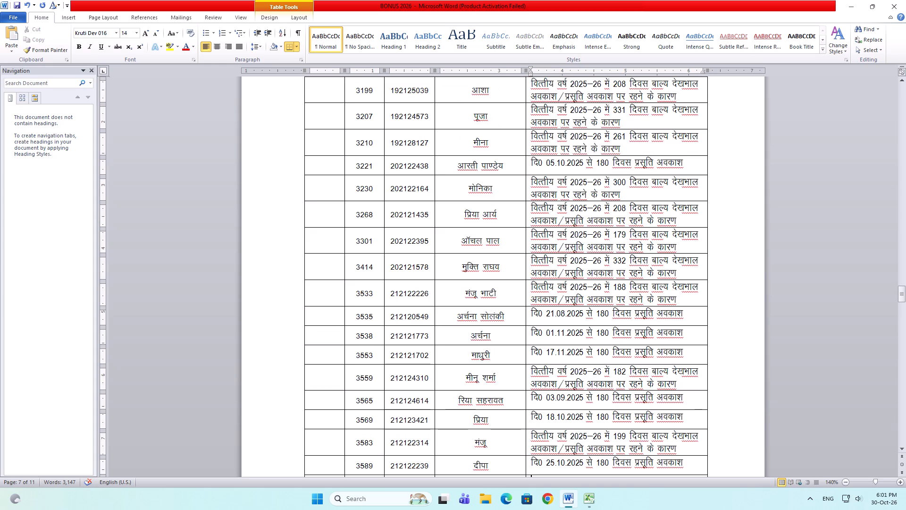
left_click_drag(643, 196, 528, 181)
key("ctrl+c")
scroll(556, 213, "down", 7)
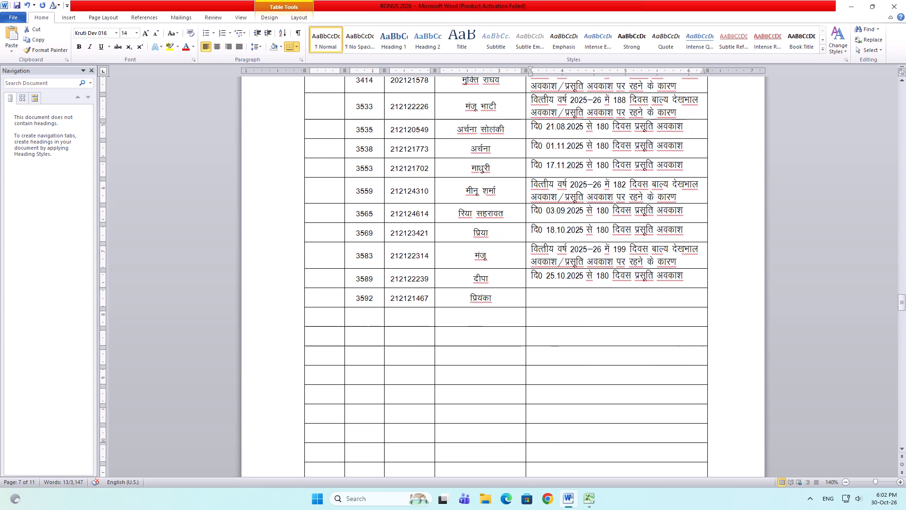
left_click(561, 259)
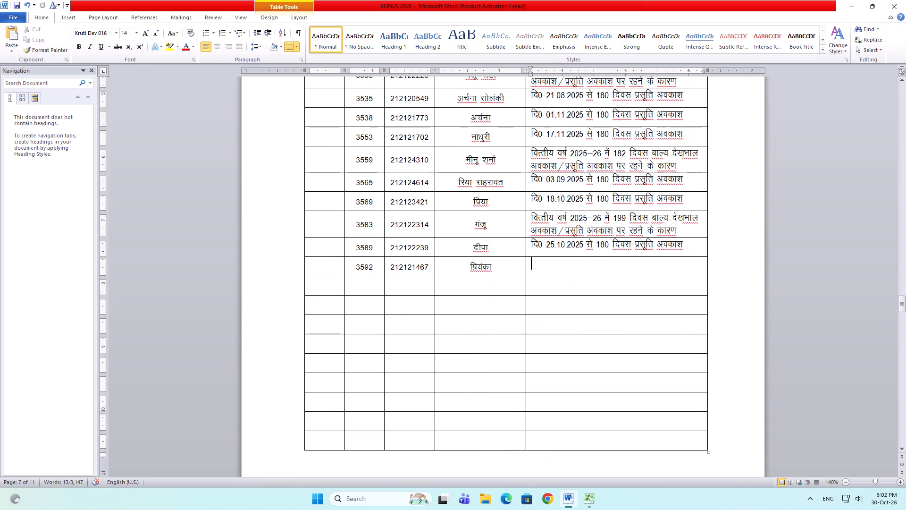
key("ctrl+v")
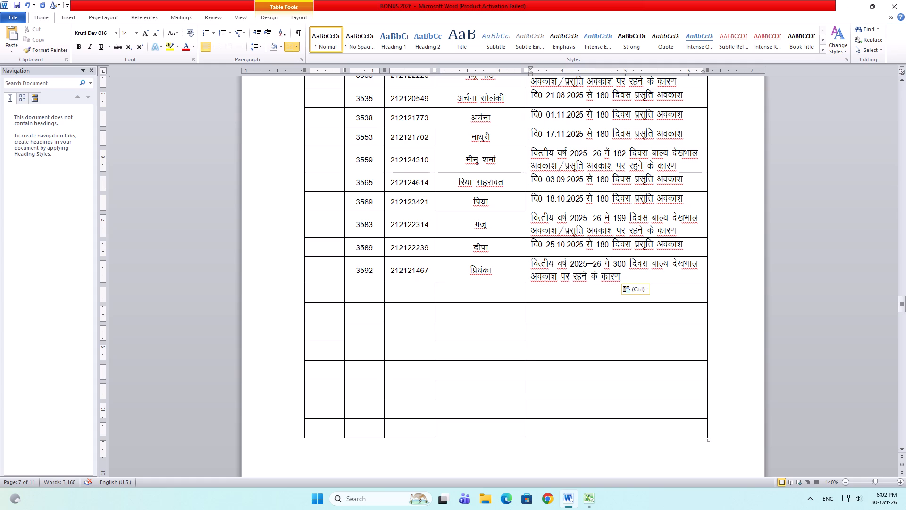
left_click_drag(614, 260, 627, 263)
type("204")
key("BackSpace")
key("BackSpace")
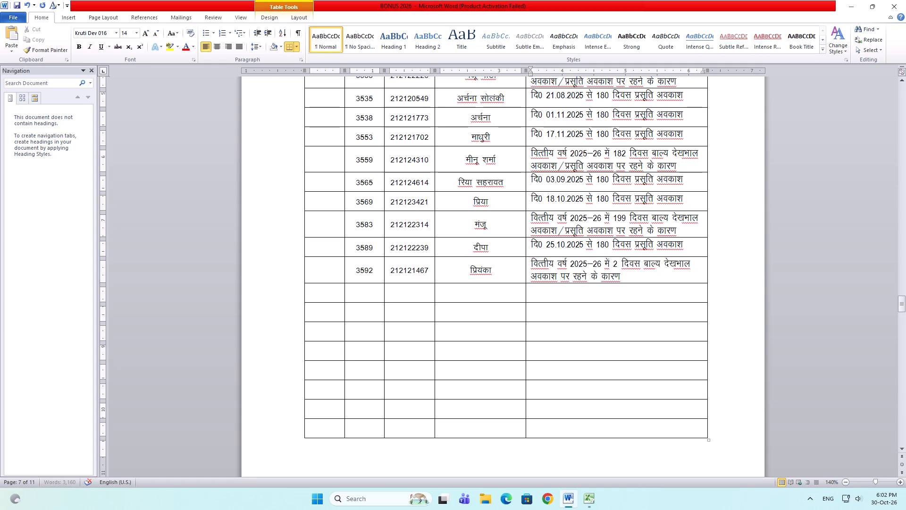
type("40")
key("ctrl+s")
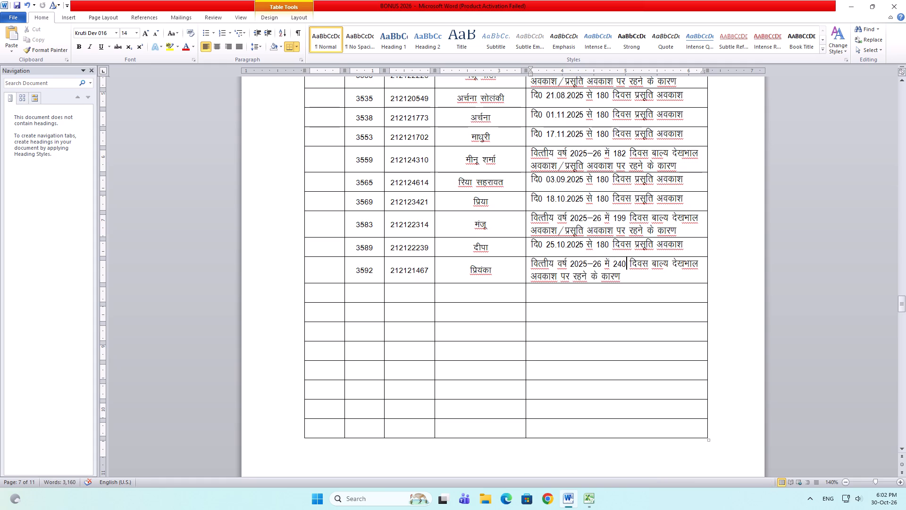
key("ctrl+s")
In the BONUS CCL ML workbook, fill rows 428 and 429 (numbers 3592 and 3594) with yellow and save the workbook.
key("alt+Tab")
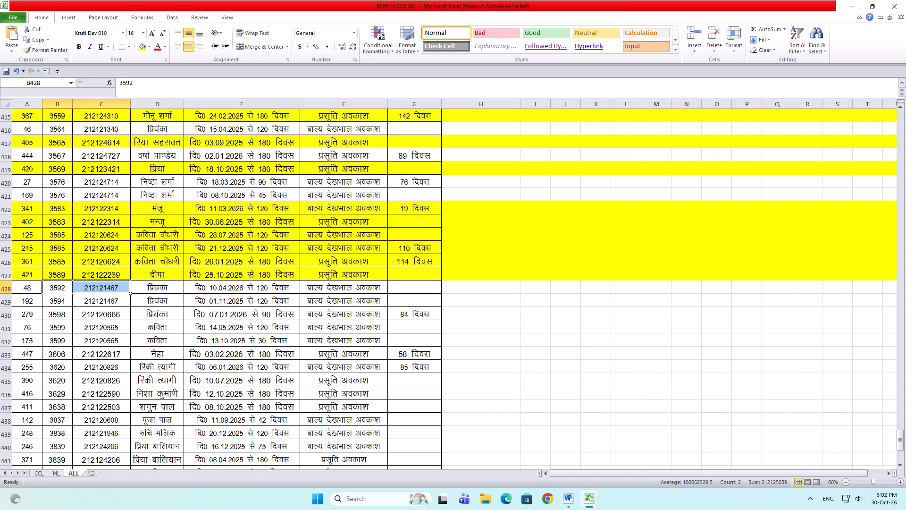
left_click_drag(6, 287, 3, 299)
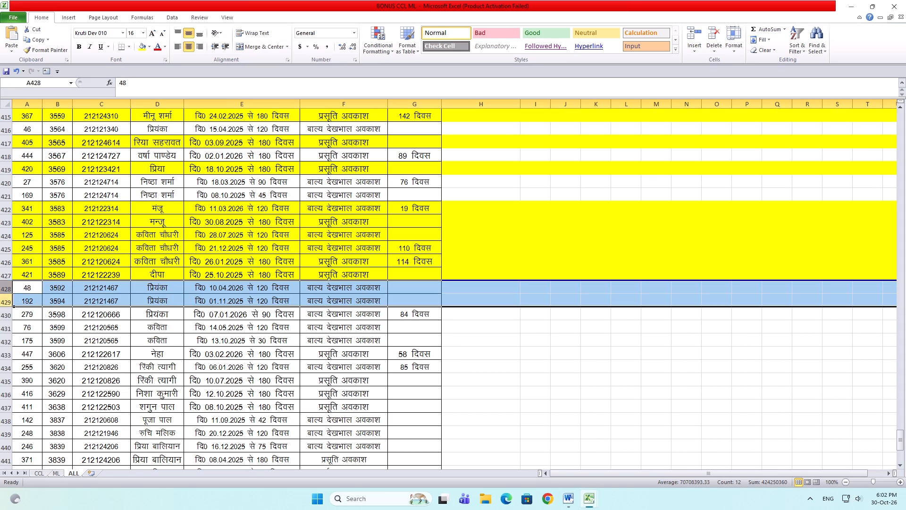
left_click(143, 43)
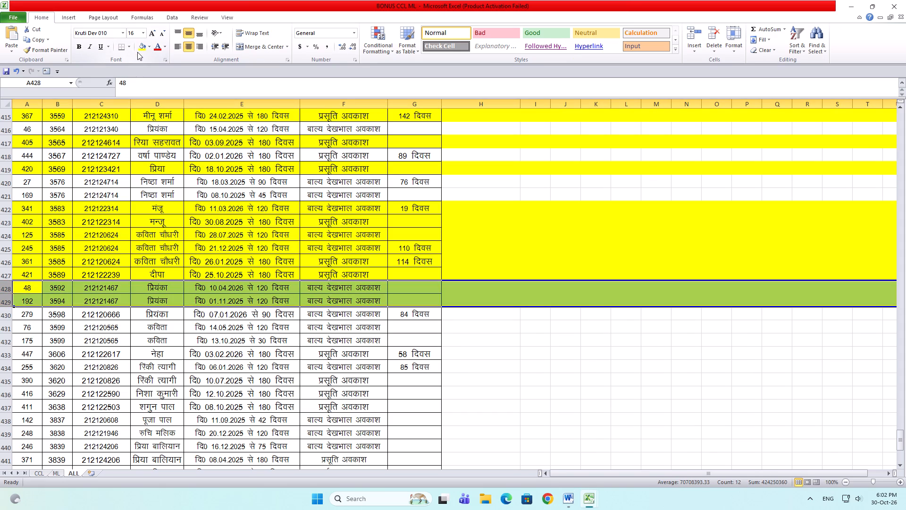
left_click(125, 188)
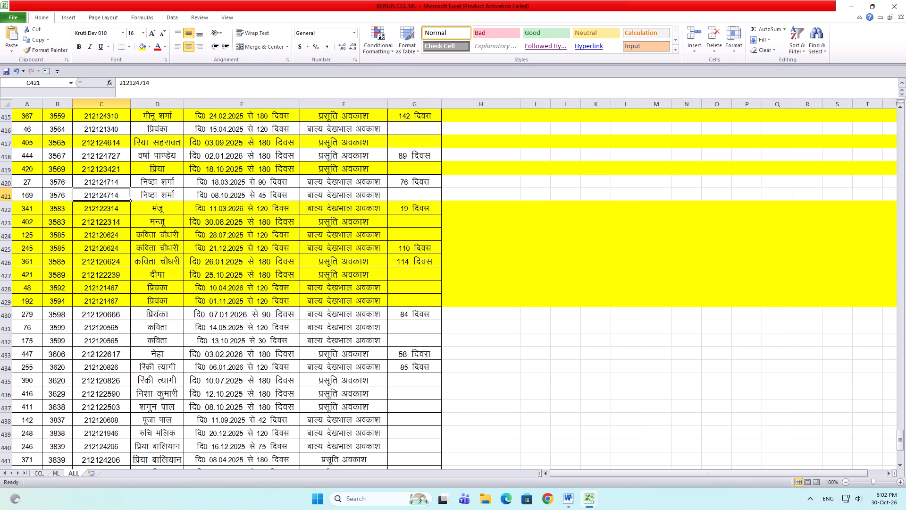
key("ctrl+s")
left_click(0, 313)
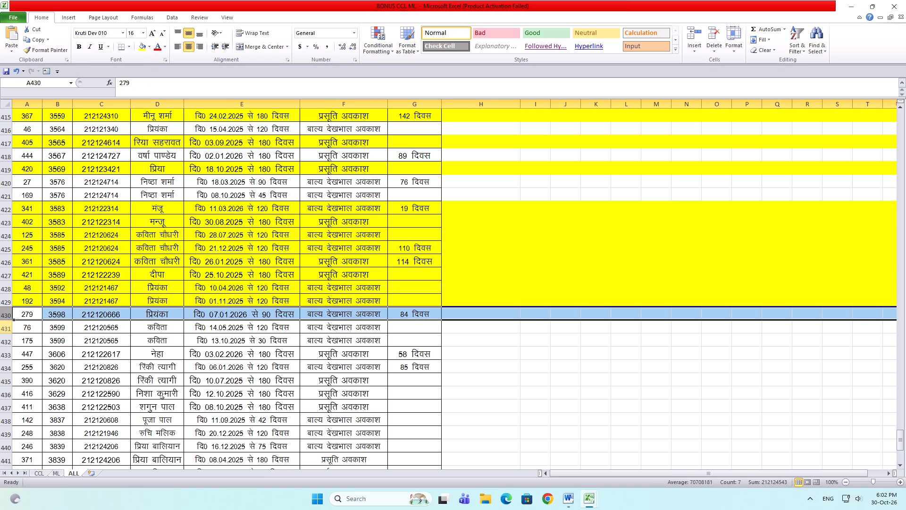
left_click(3, 329)
left_click_drag(3, 329, 1, 331)
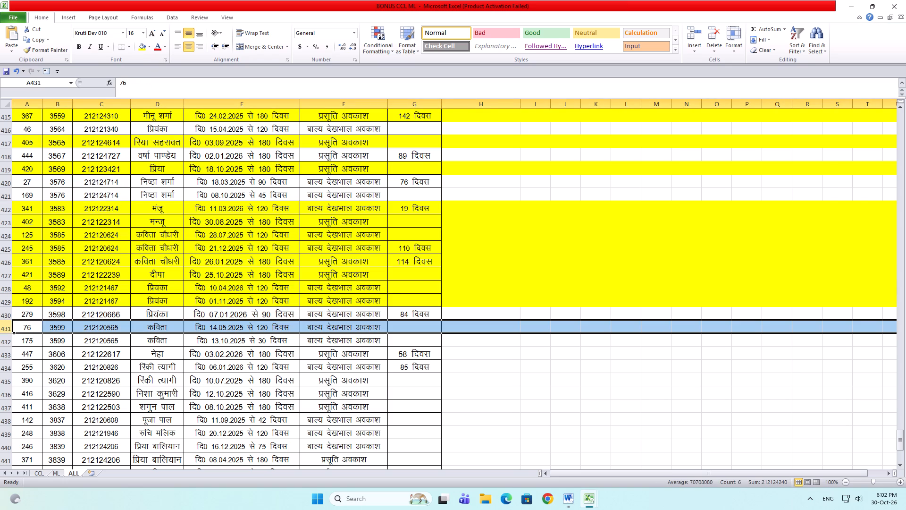
left_click_drag(1, 331, 0, 336)
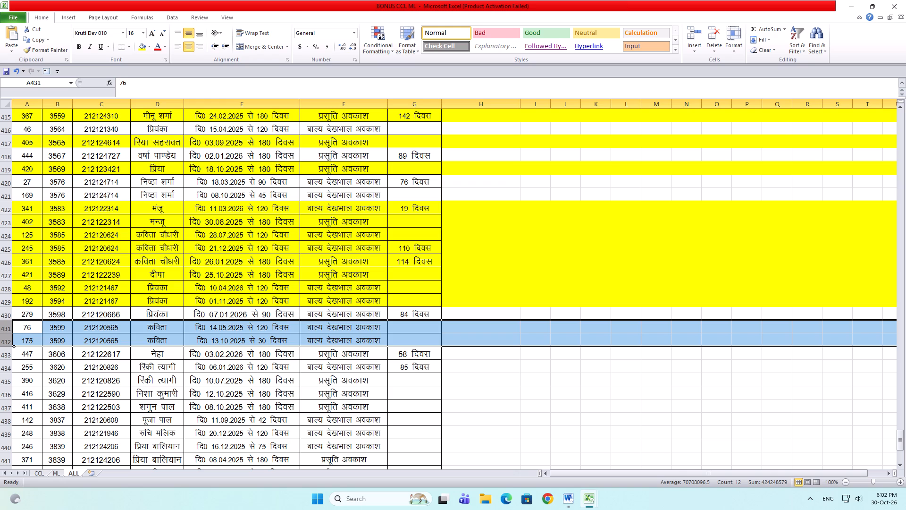
left_click_drag(61, 327, 138, 332)
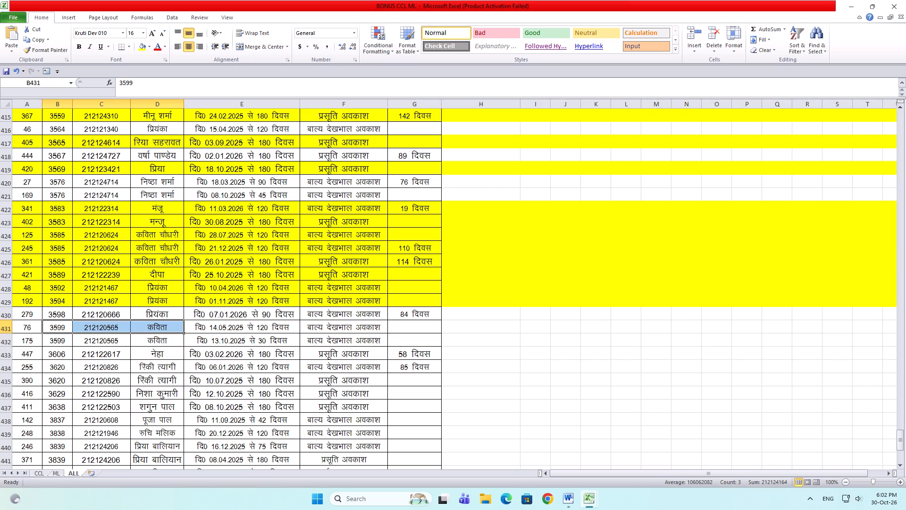
key("ctrl+c")
key("alt+Tab")
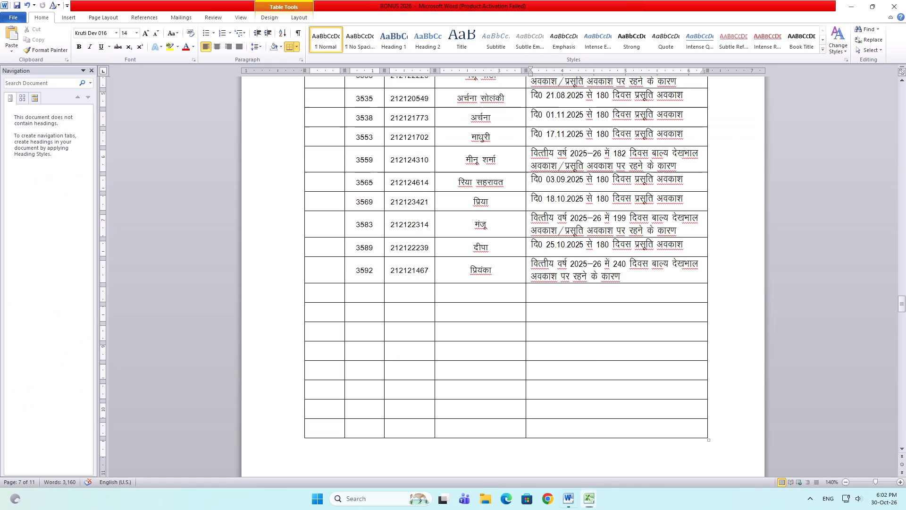
left_click_drag(357, 288, 453, 291)
key("ctrl+v")
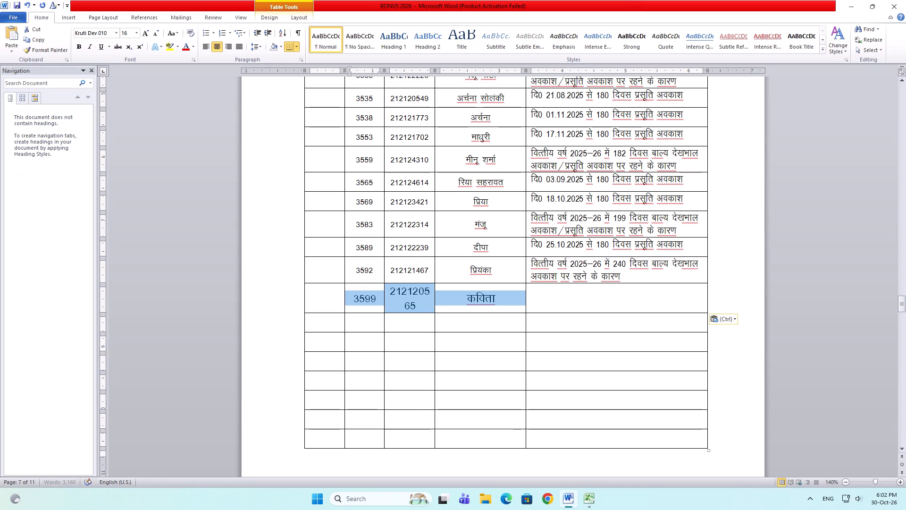
double_click(154, 35)
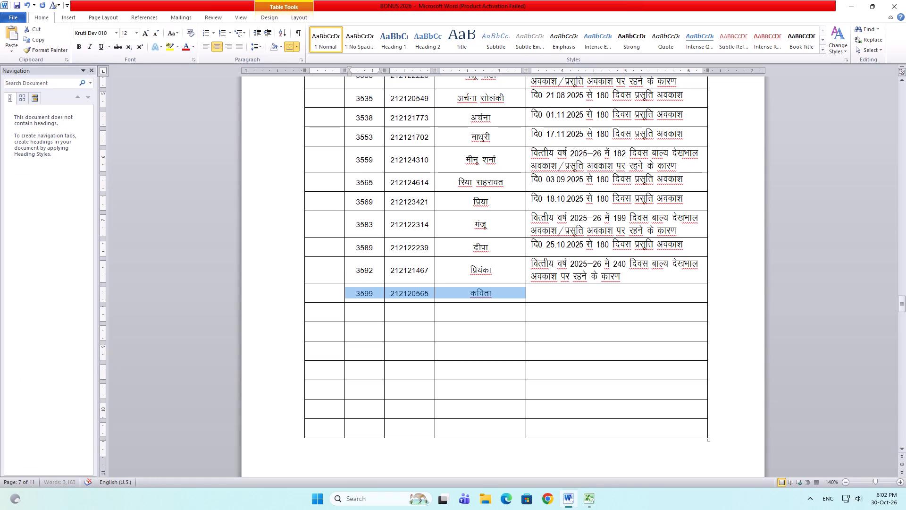
left_click_drag(625, 284, 546, 283)
left_click_drag(627, 277, 532, 265)
key("ctrl+c")
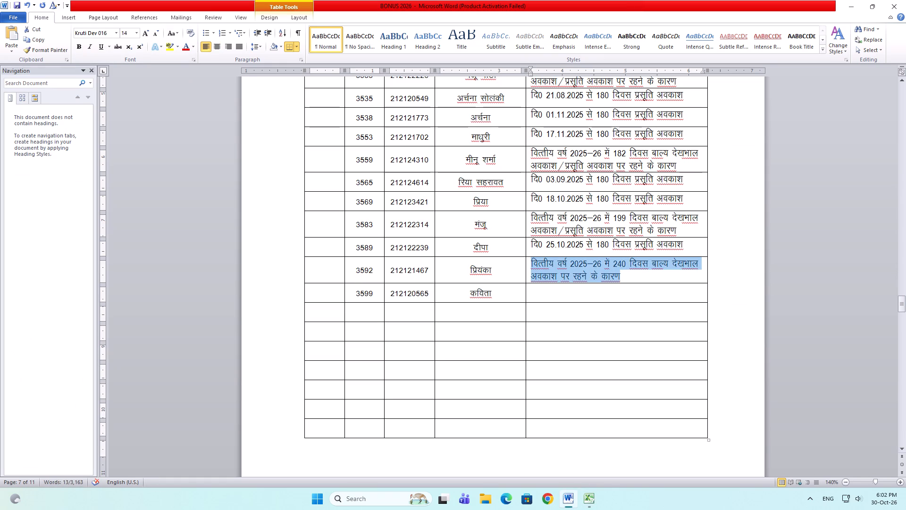
left_click(540, 292)
key("ctrl+v")
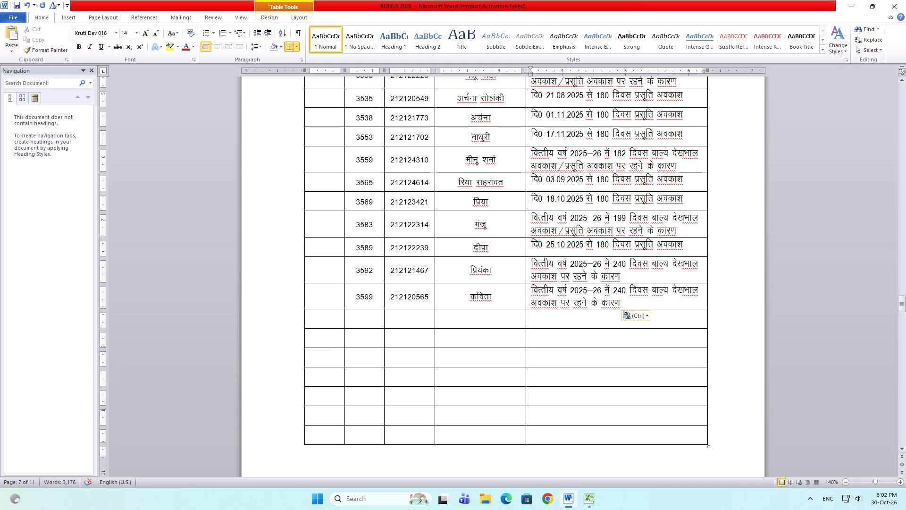
left_click_drag(612, 291, 624, 290)
type("150")
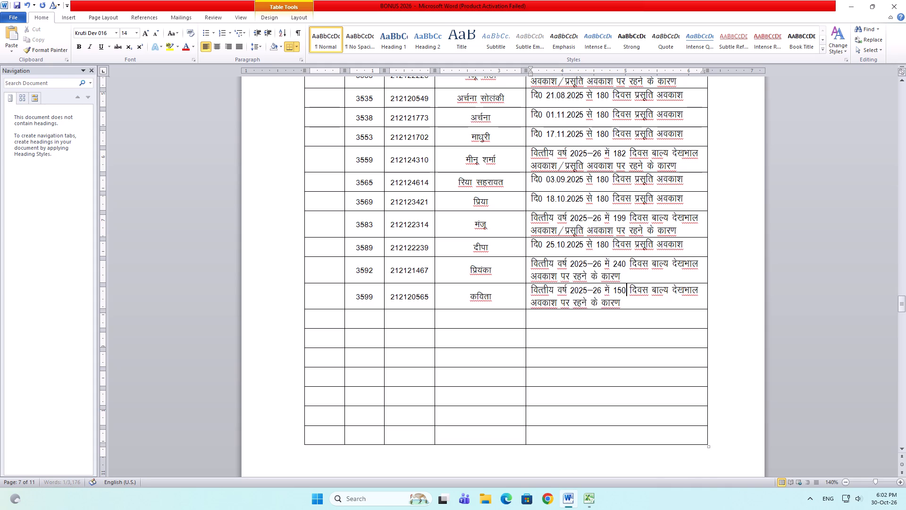
key("ctrl+s")
key("alt+Tab")
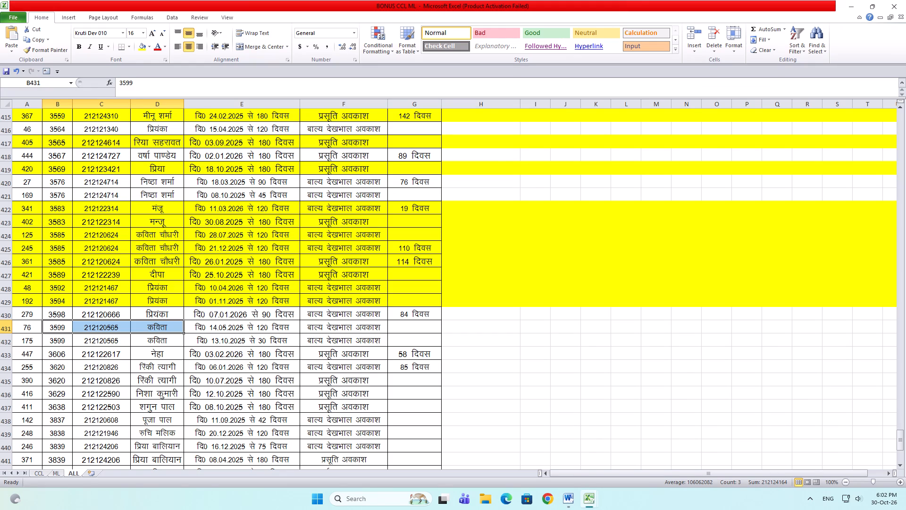
left_click(0, 332)
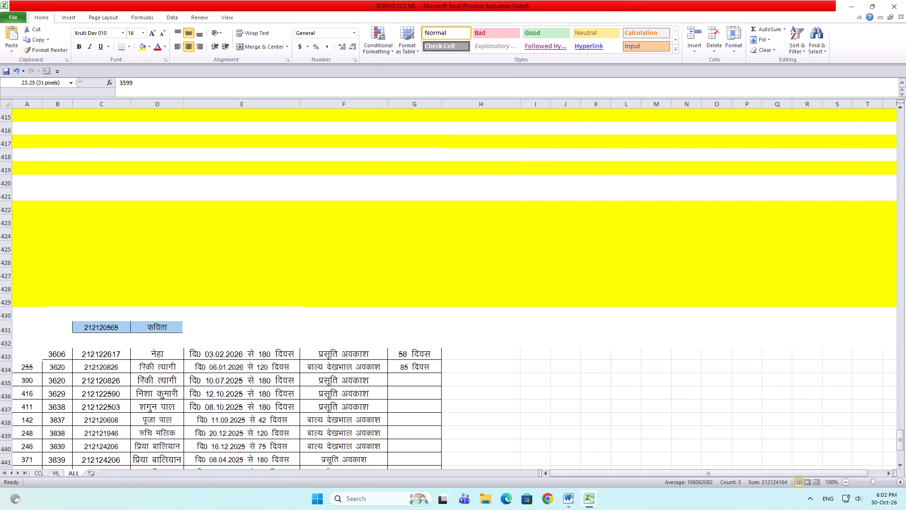
left_click_drag(4, 325, 4, 342)
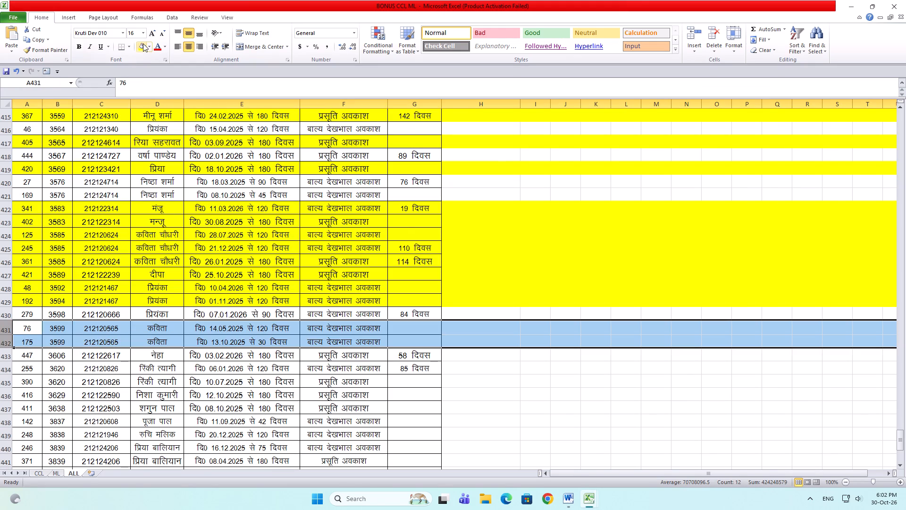
left_click(143, 43)
scroll(119, 269, "down", 8)
scroll(119, 268, "up", 3)
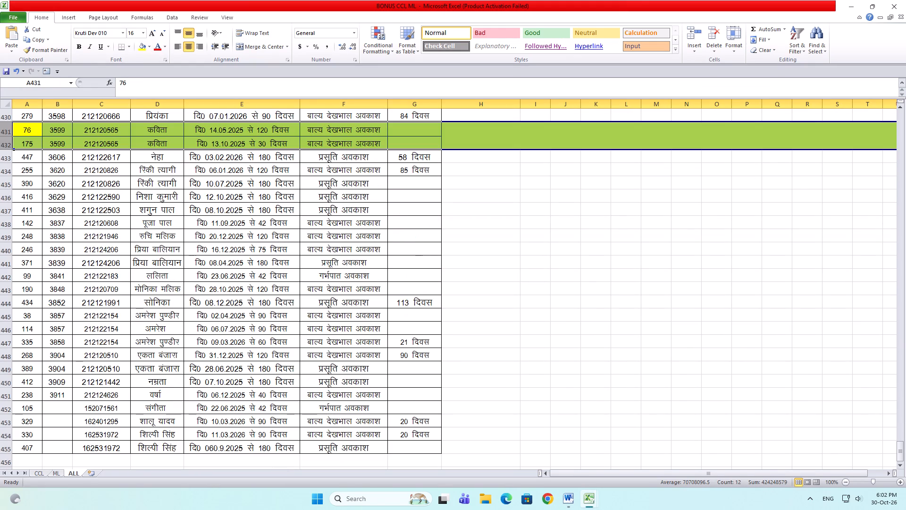
key("ctrl+s")
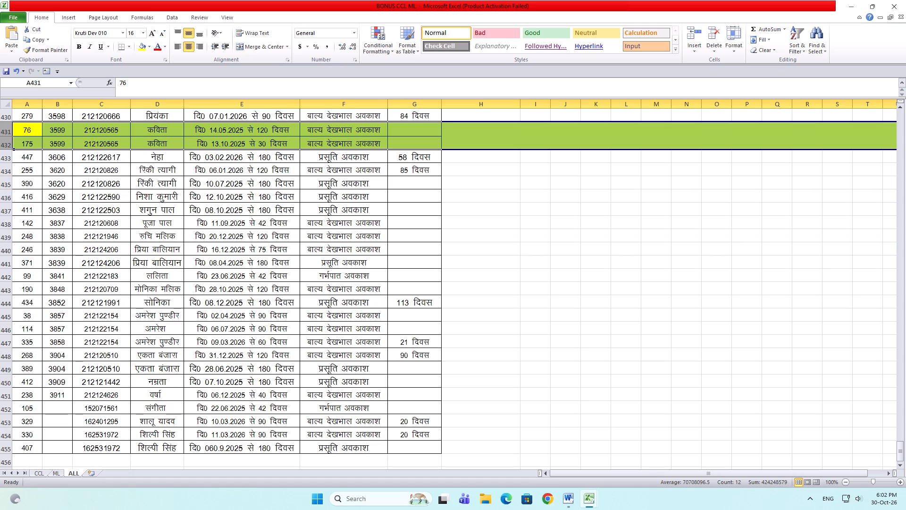
left_click(5, 153)
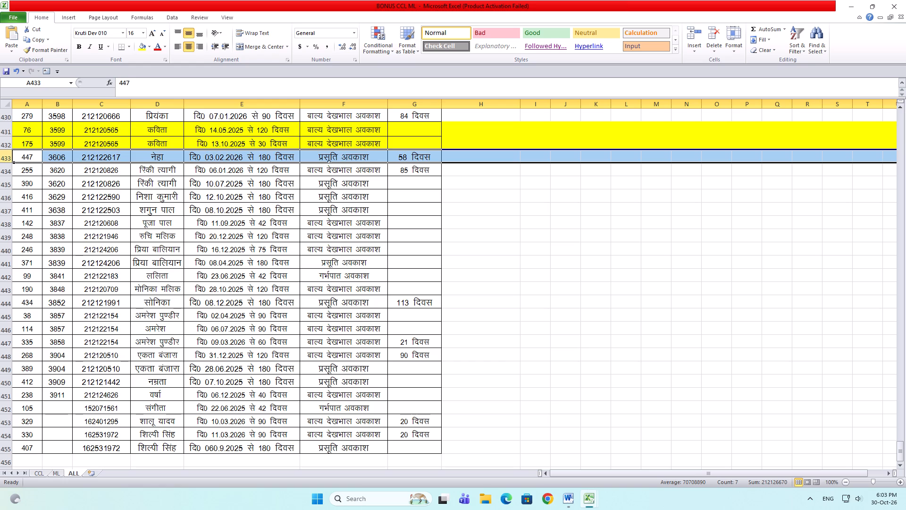
left_click_drag(1, 172, 0, 181)
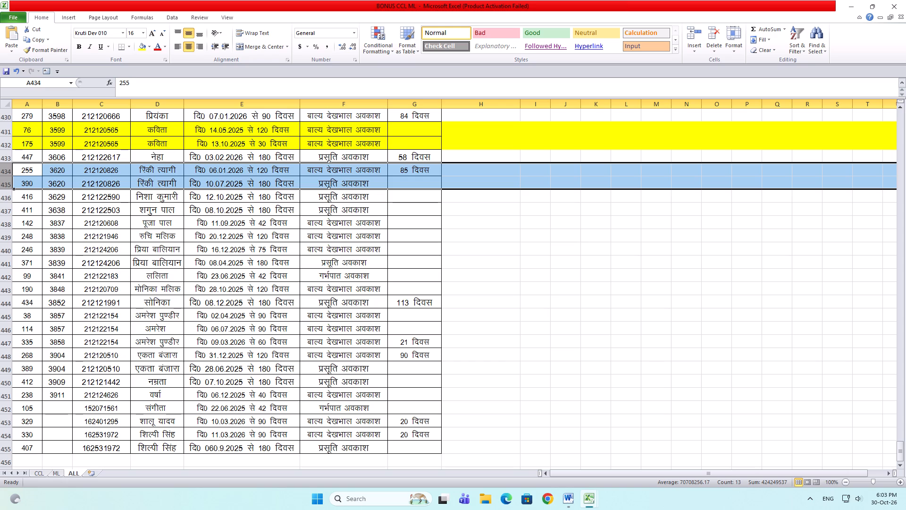
left_click_drag(63, 171, 179, 174)
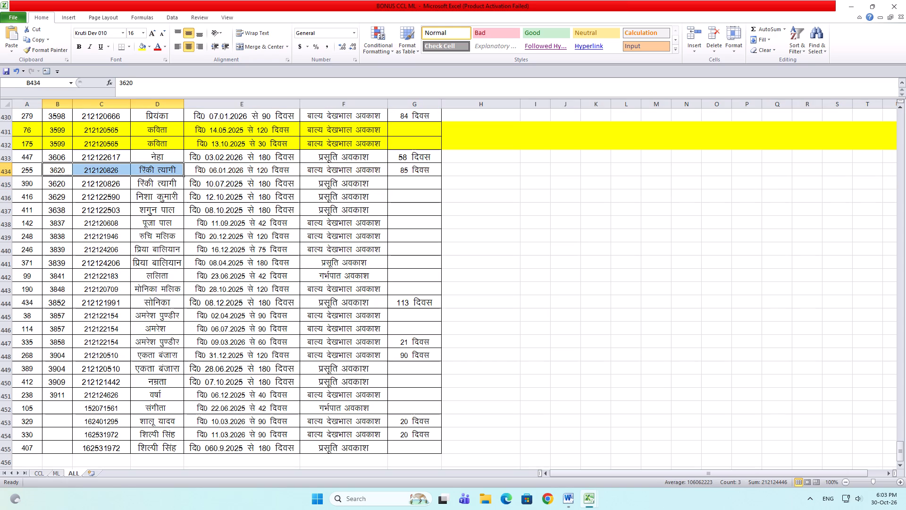
key("ctrl+c")
key("alt+Tab")
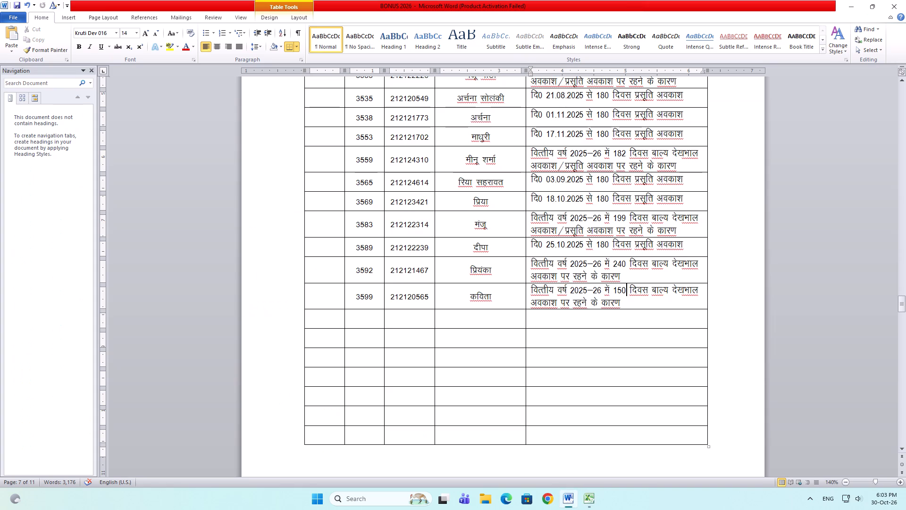
left_click_drag(368, 323, 450, 320)
key("ctrl+c")
key("ctrl+v")
key("ctrl+v")
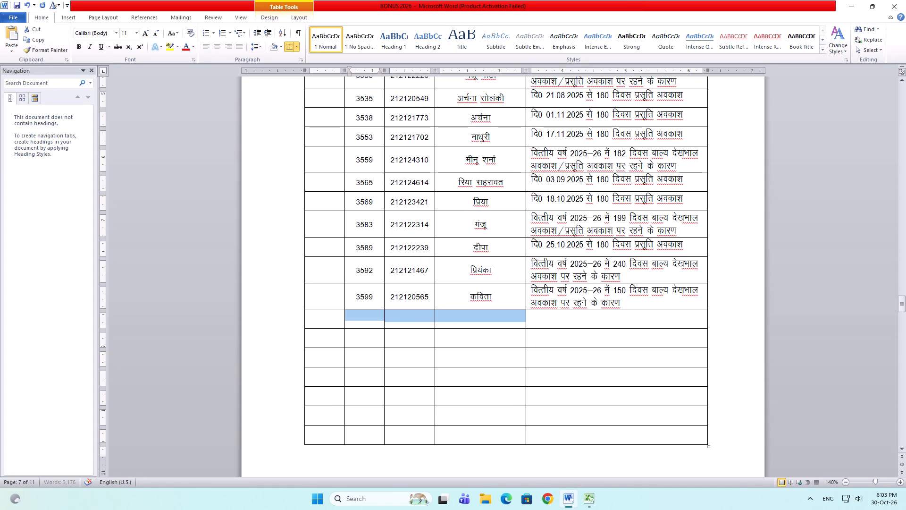
key("alt+Tab")
key("ctrl+c")
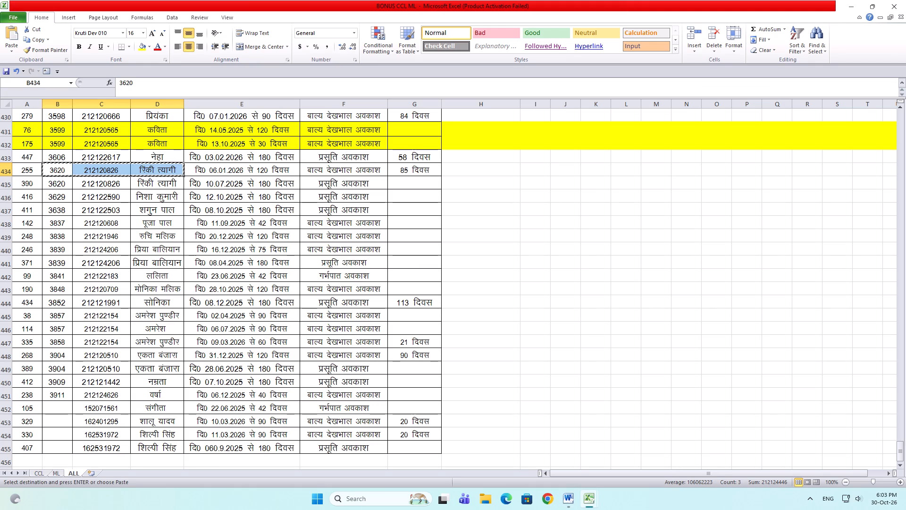
key("alt+Tab")
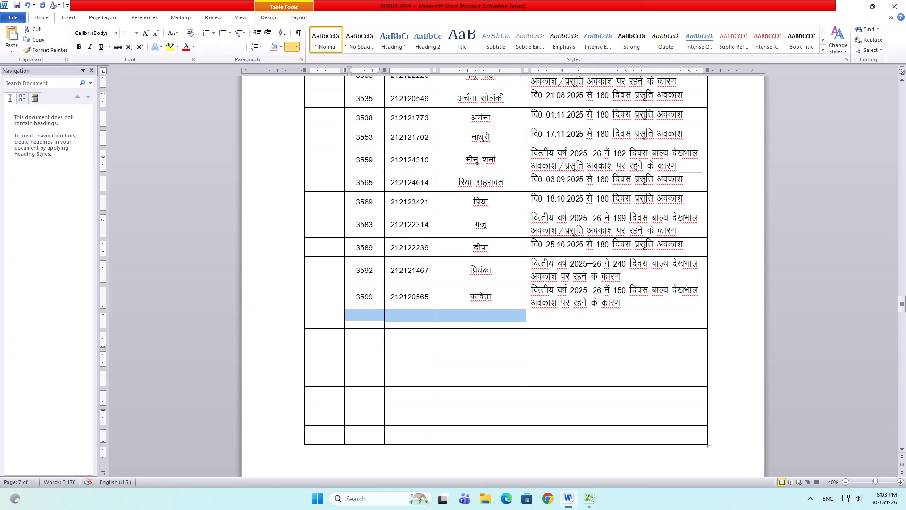
key("ctrl+v")
double_click(157, 35)
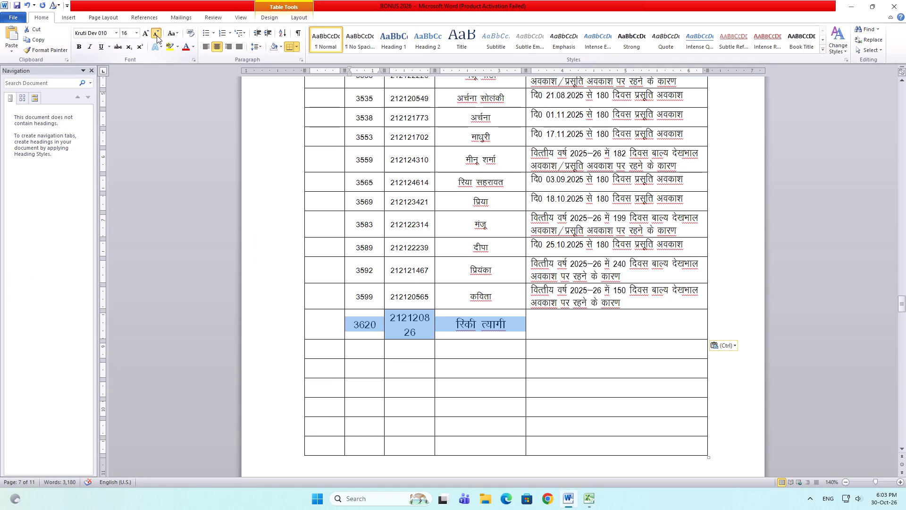
key("alt+Tab")
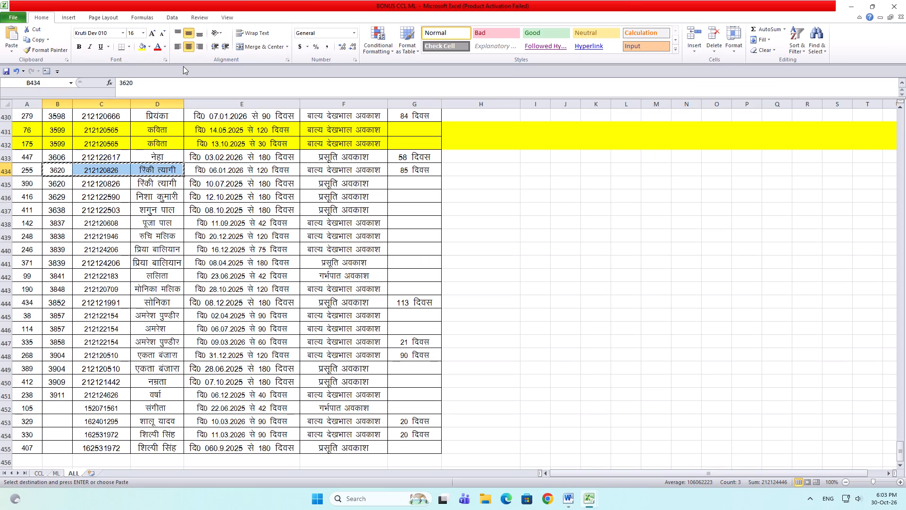
key("alt+Tab")
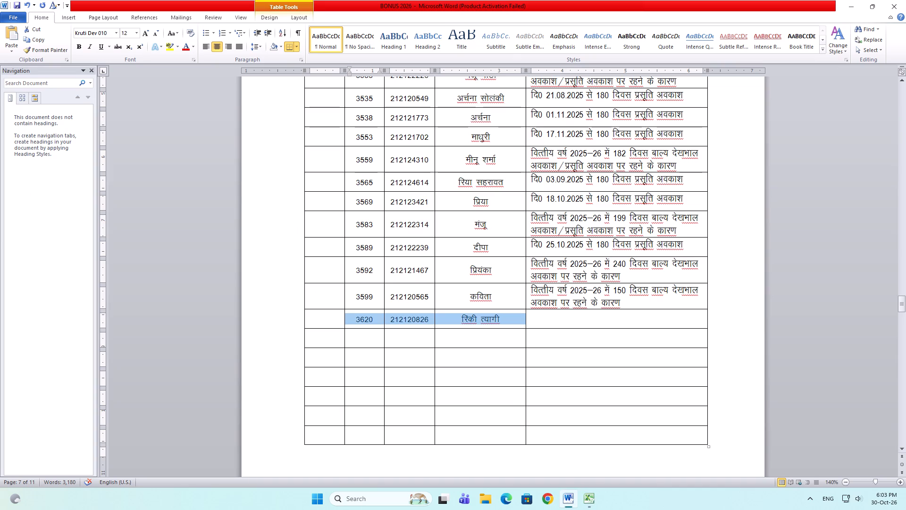
left_click_drag(682, 230, 562, 221)
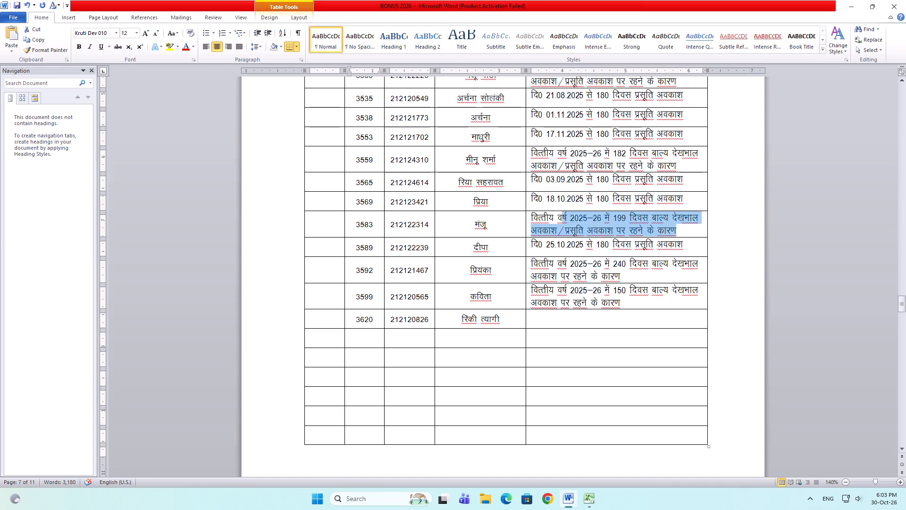
left_click_drag(562, 221, 527, 214)
key("ctrl+c")
left_click(541, 317)
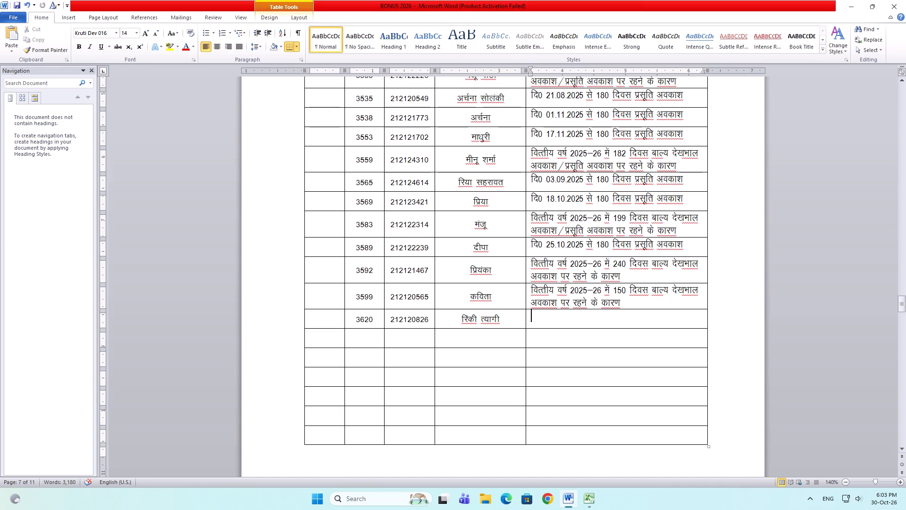
key("ctrl+v")
left_click_drag(613, 316, 617, 315)
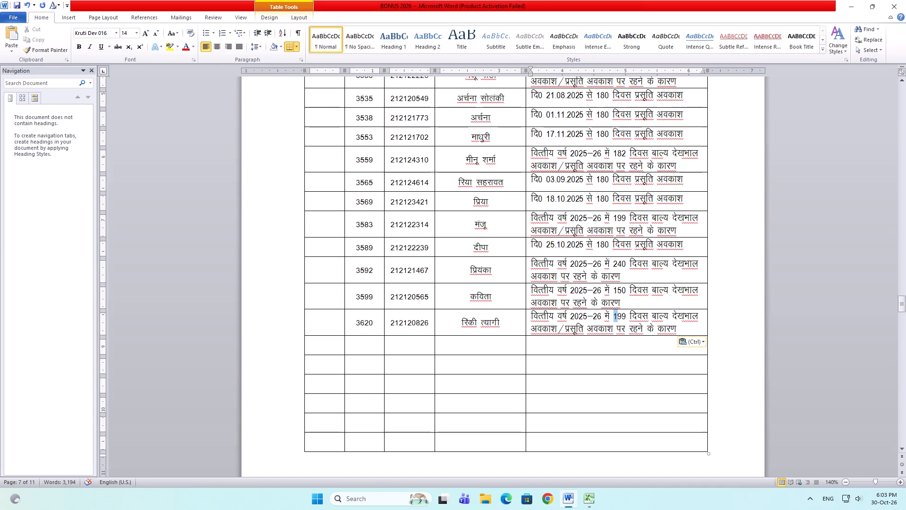
left_click_drag(617, 315, 625, 315)
type("265")
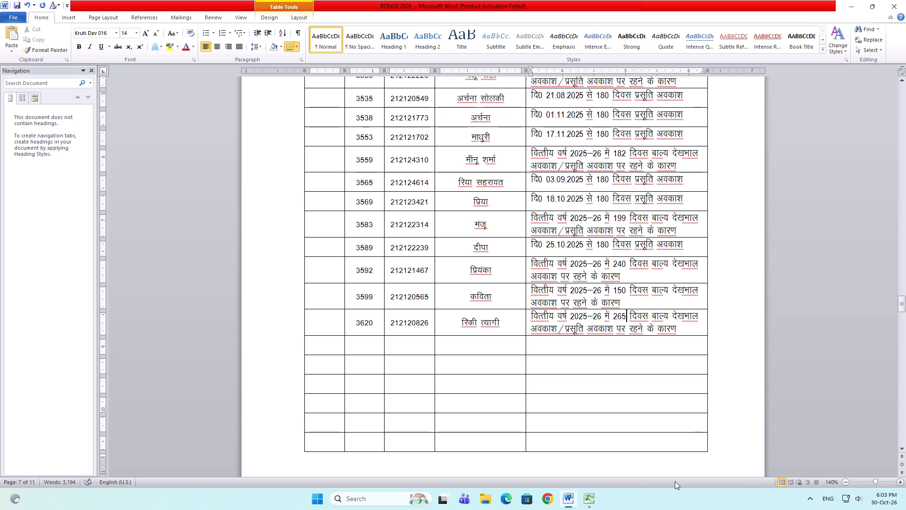
key("ctrl+s")
key("alt+Tab")
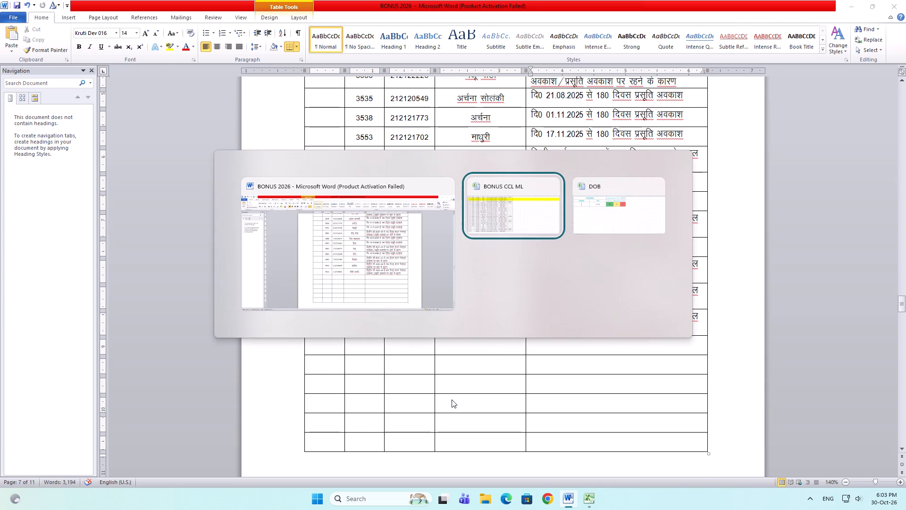
left_click_drag(8, 167, 7, 178)
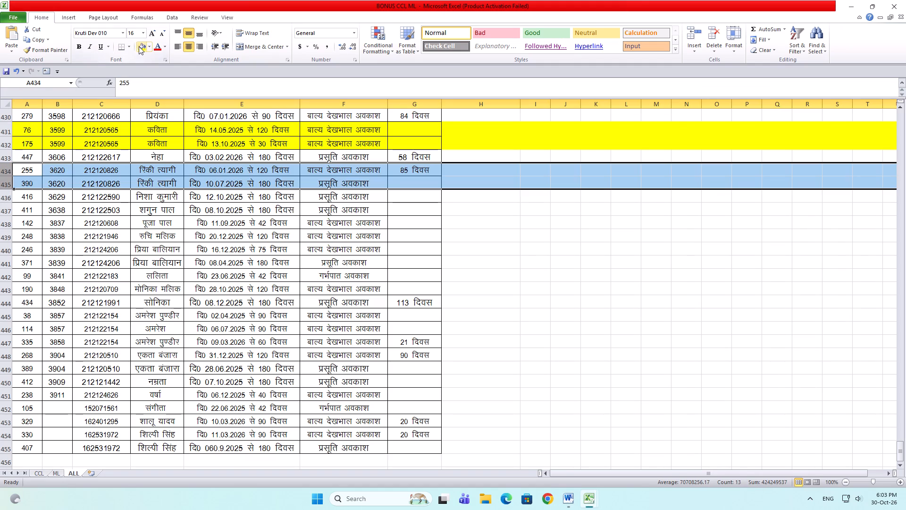
left_click(140, 46)
left_click(114, 206)
left_click(6, 194)
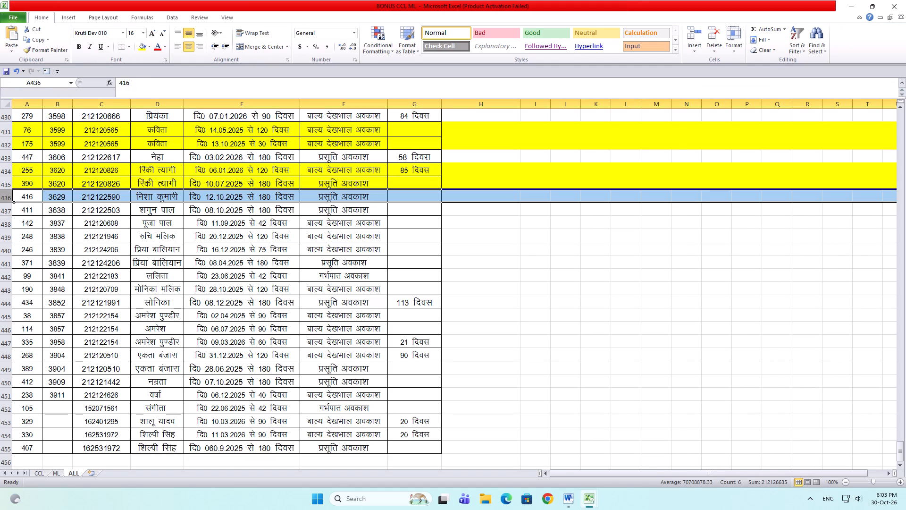
left_click_drag(59, 195, 137, 195)
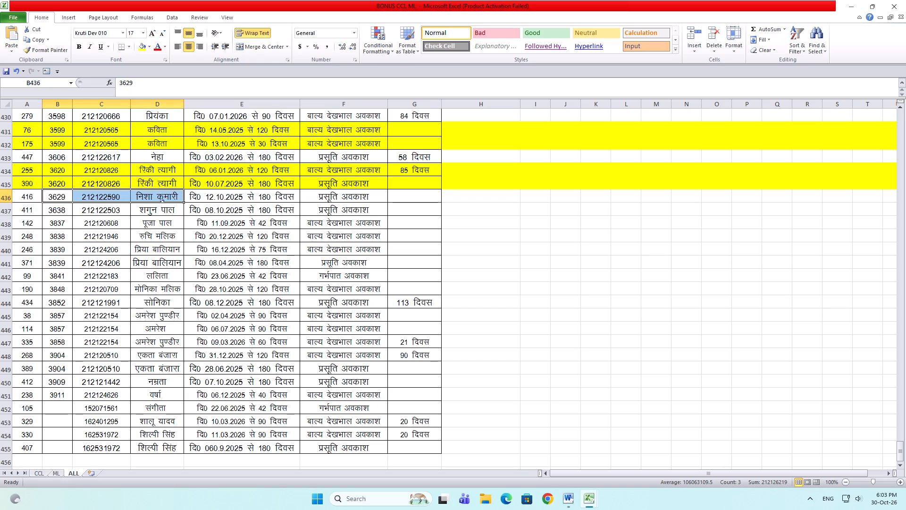
key("ctrl+c")
key("ctrl+c")
key("alt+Tab")
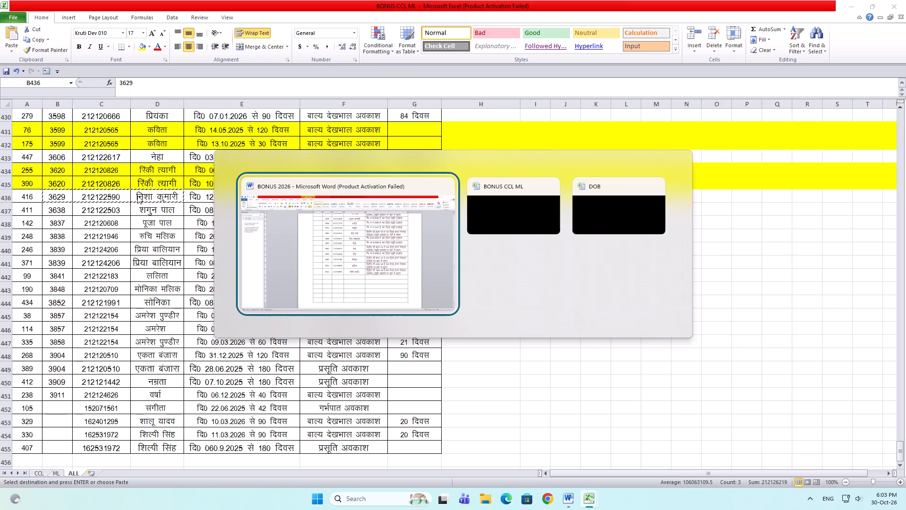
left_click_drag(366, 345, 459, 356)
left_click(388, 343)
left_click_drag(372, 341, 481, 343)
key("ctrl+v")
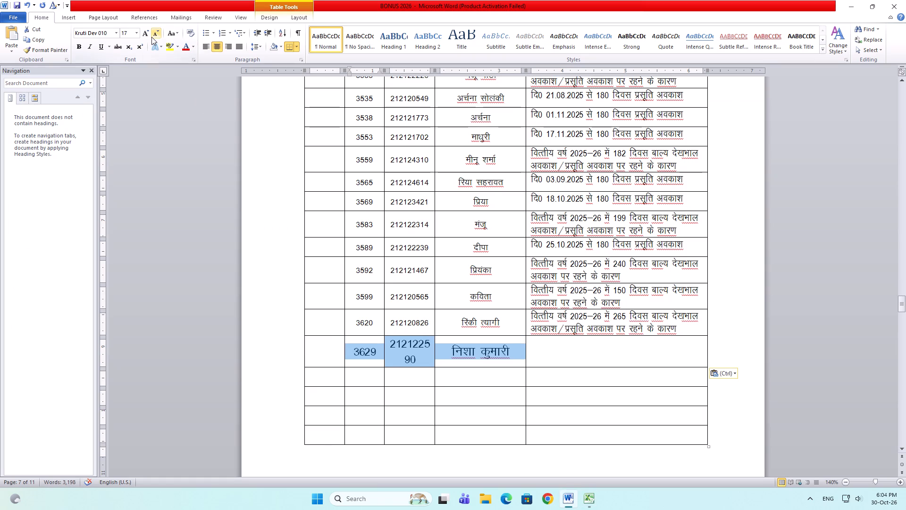
double_click(151, 36)
left_click(152, 36)
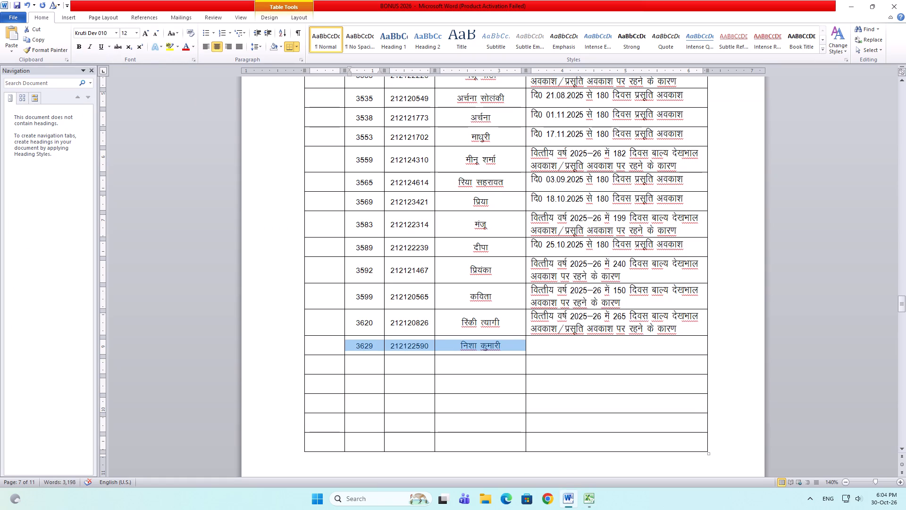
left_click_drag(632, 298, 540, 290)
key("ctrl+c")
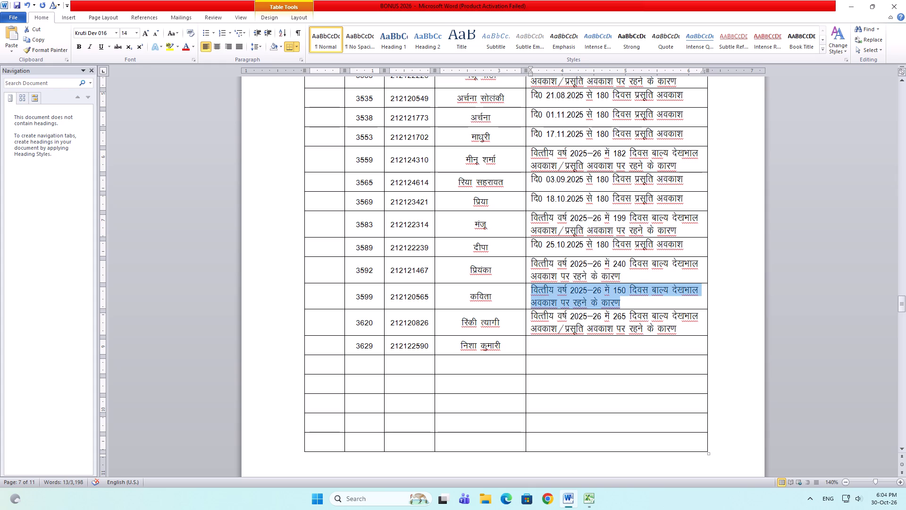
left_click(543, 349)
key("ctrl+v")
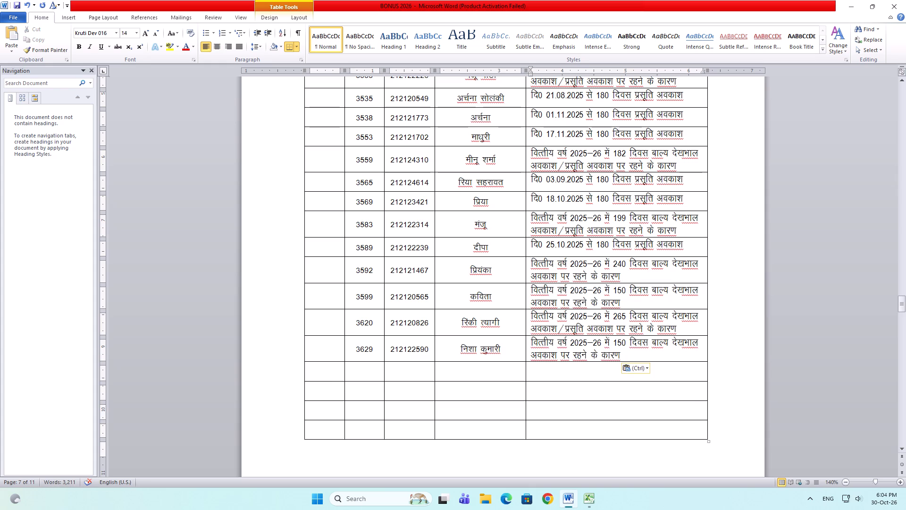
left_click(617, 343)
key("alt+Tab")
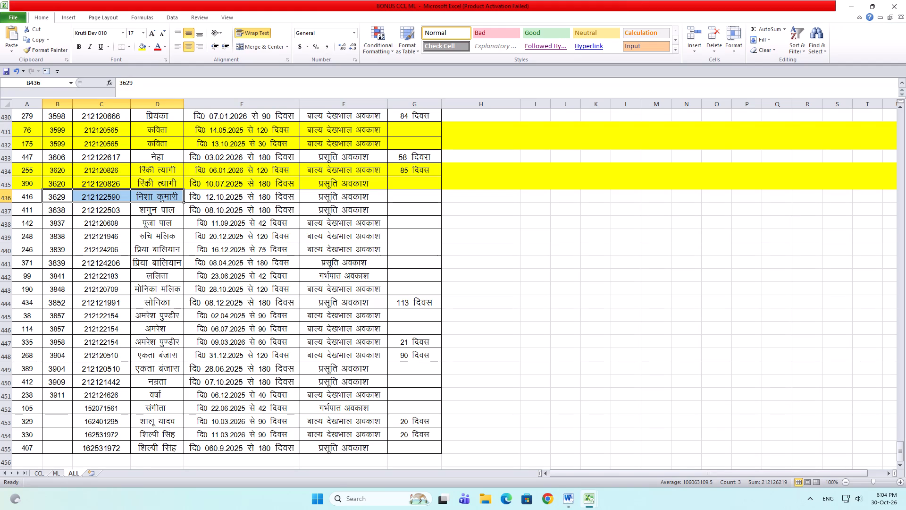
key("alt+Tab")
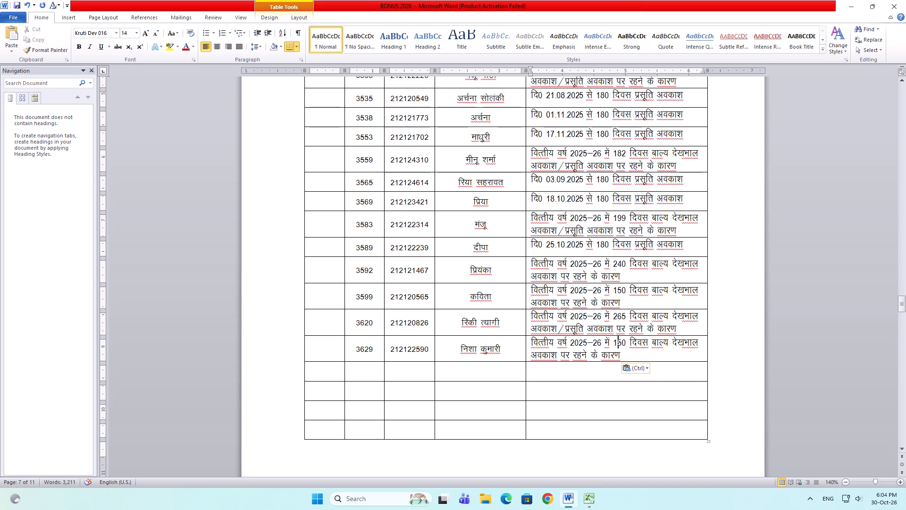
left_click_drag(687, 198, 564, 202)
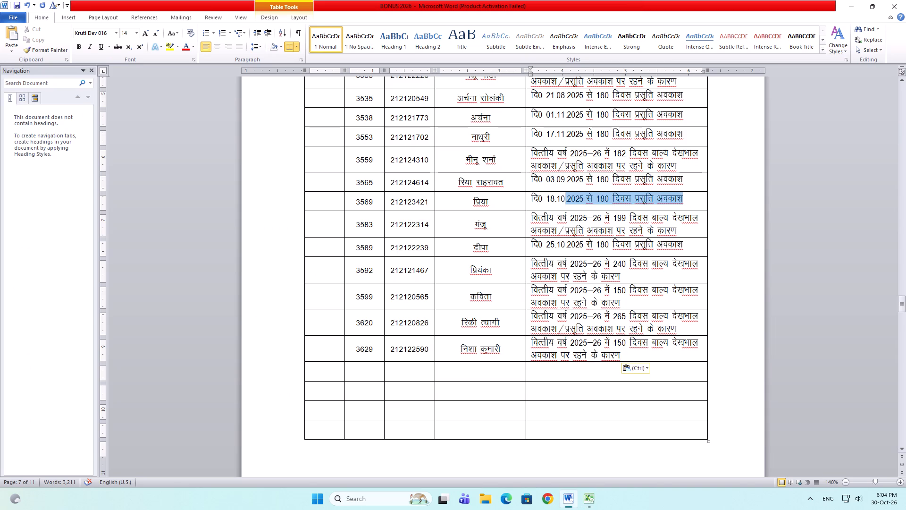
left_click_drag(564, 202, 534, 203)
key("ctrl+c")
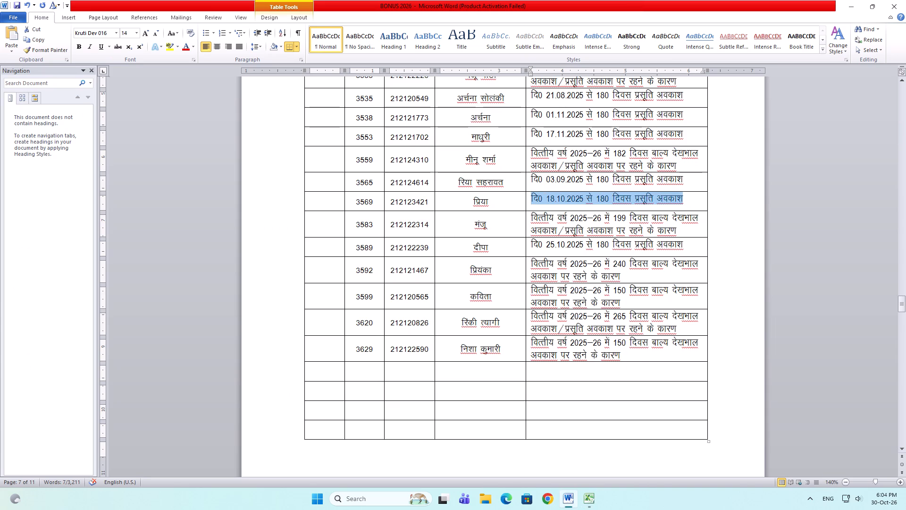
left_click_drag(624, 357, 535, 336)
key("ctrl+v")
key("v")
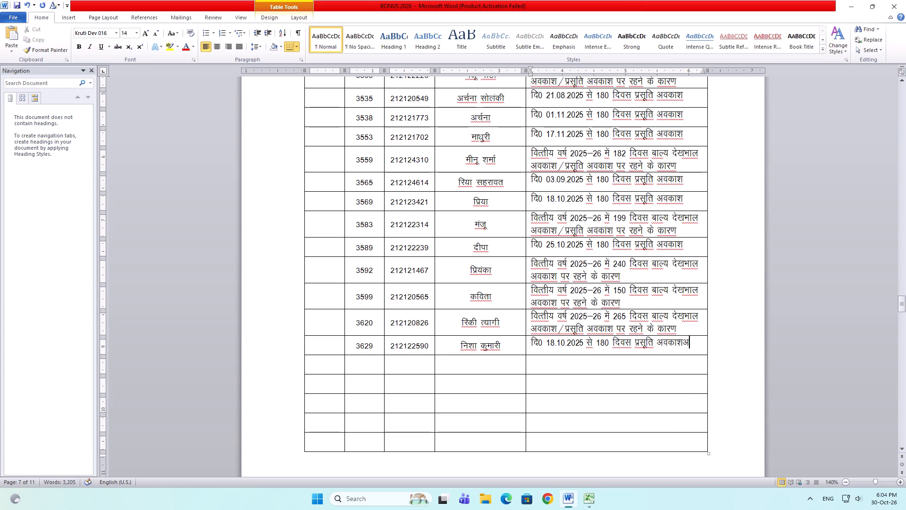
left_click(545, 341)
key("Delete")
key("Delete")
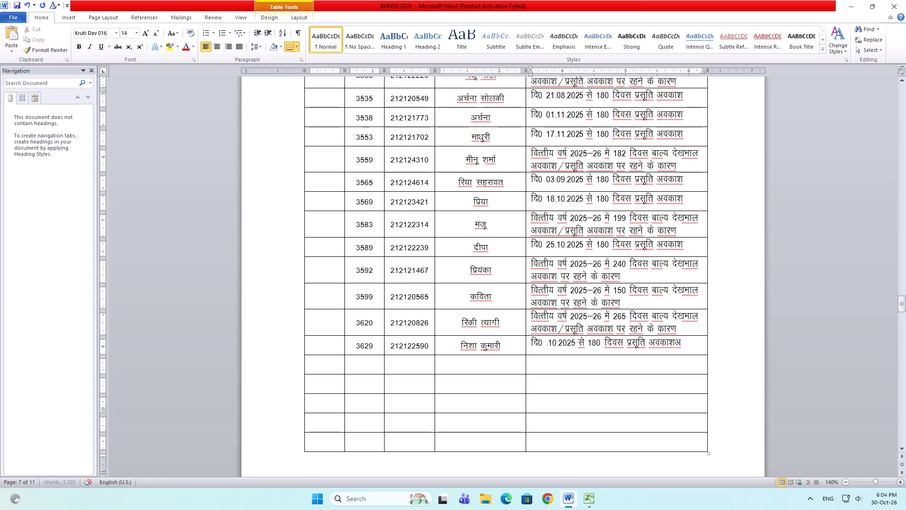
type("12")
key("ctrl+s")
key("alt+Tab")
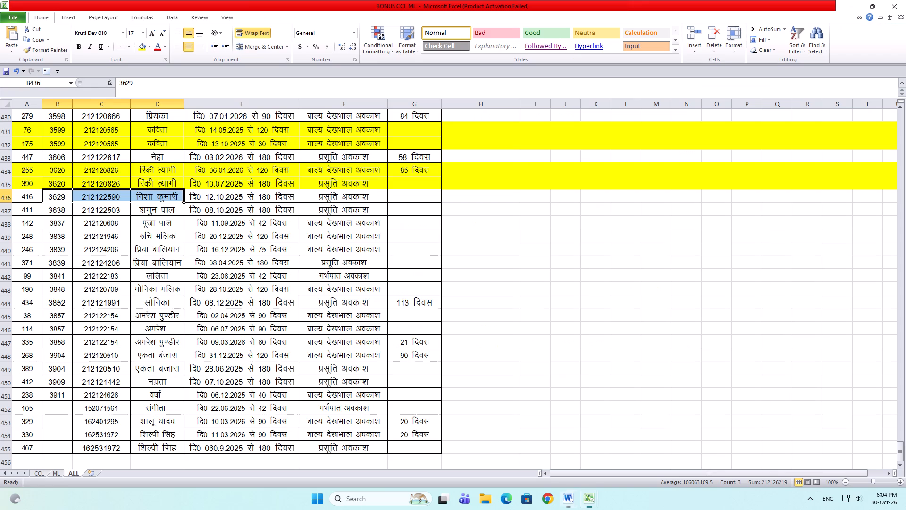
left_click(8, 195)
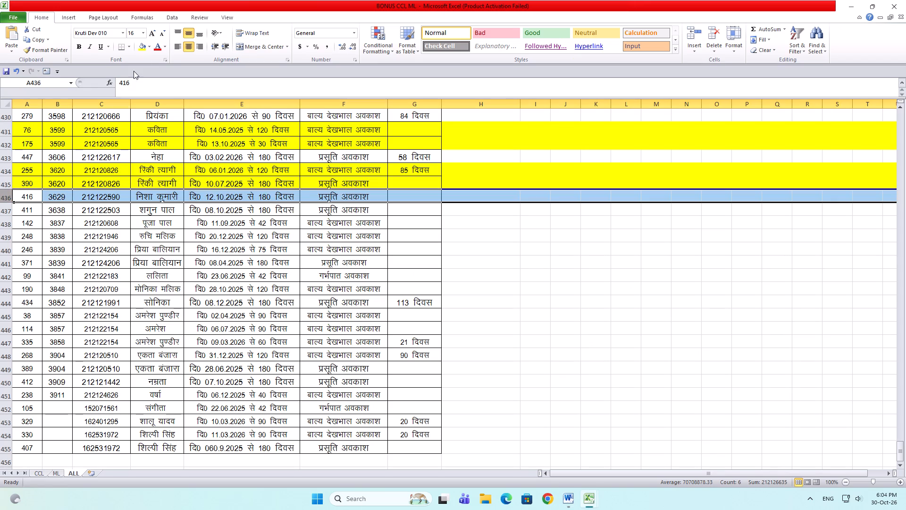
left_click(143, 48)
left_click(0, 213)
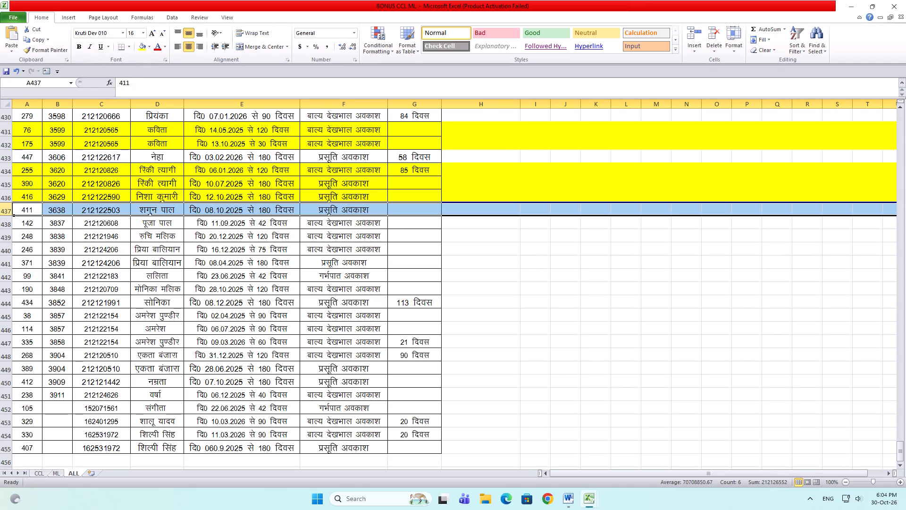
left_click_drag(59, 209, 140, 210)
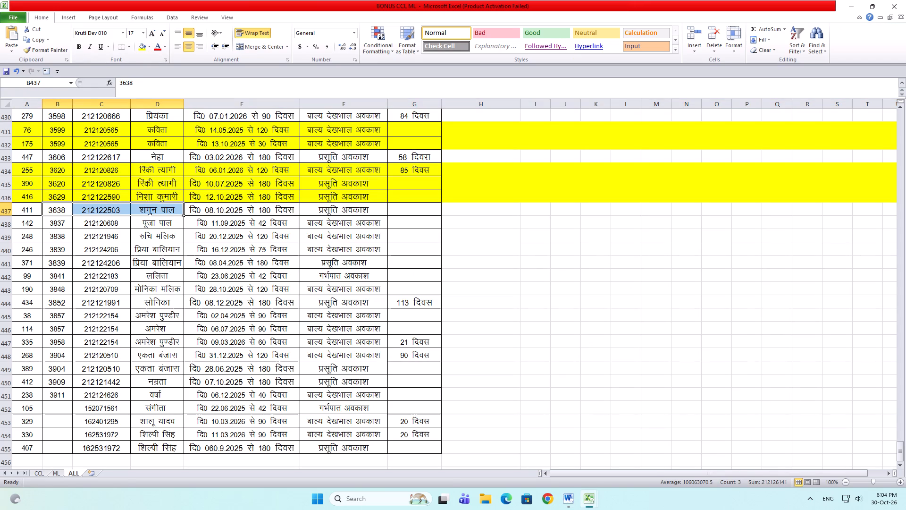
key("ctrl+c")
key("alt+Tab")
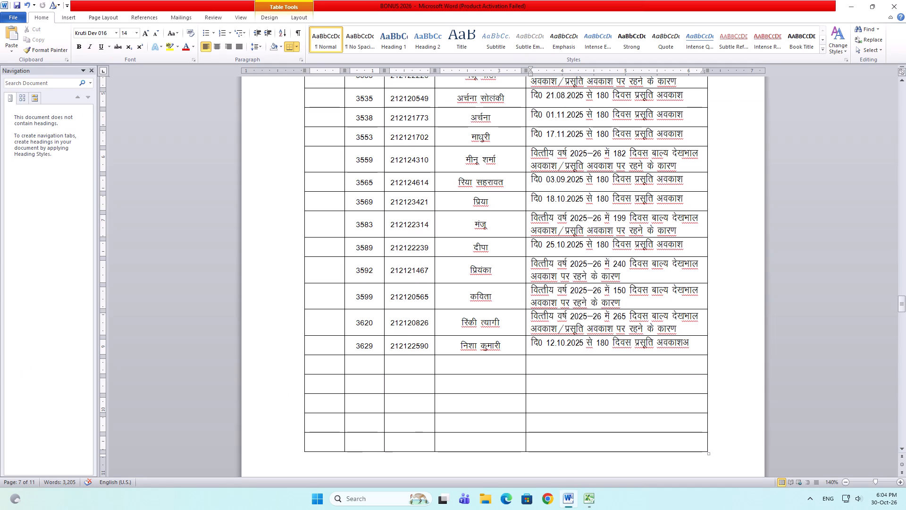
left_click_drag(368, 360, 442, 362)
key("ctrl+v")
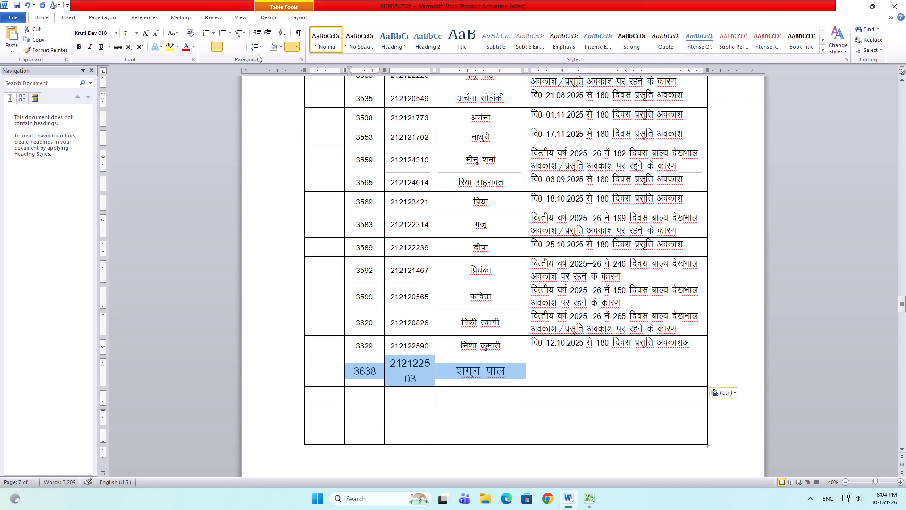
double_click(158, 34)
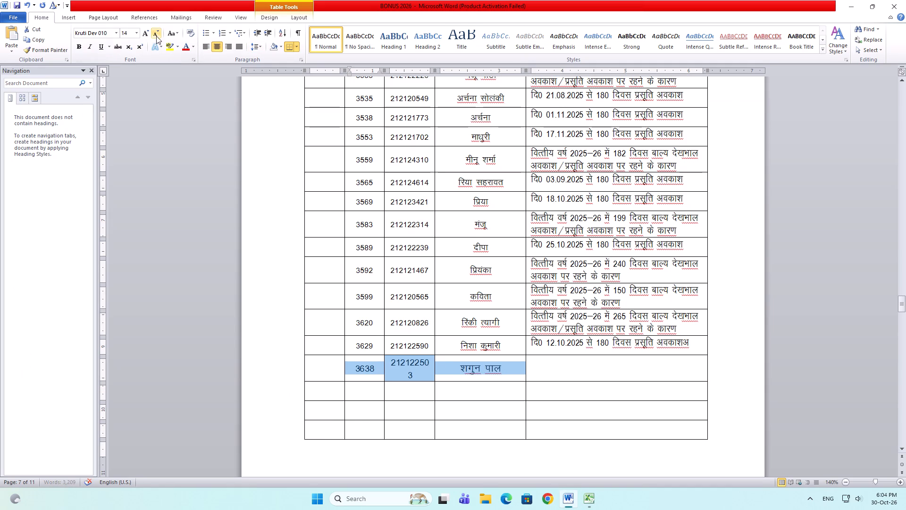
left_click(155, 36)
left_click(573, 358)
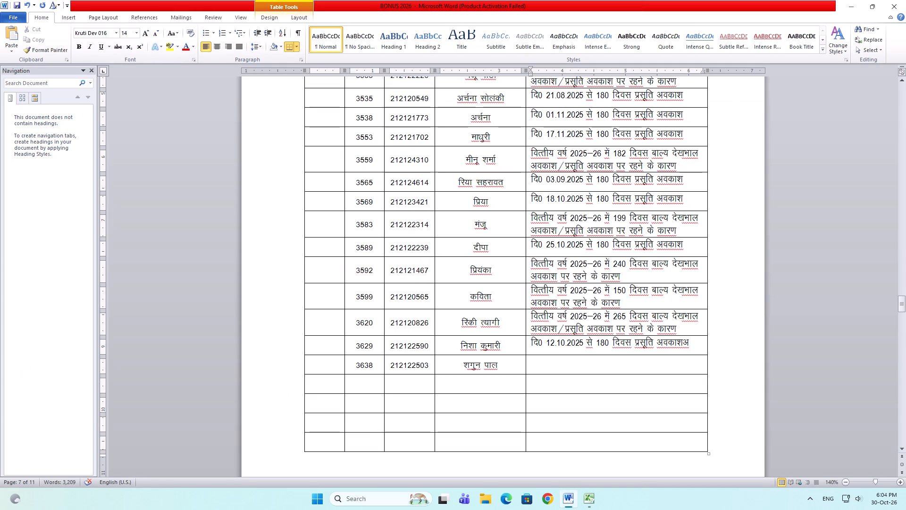
left_click(693, 342)
key("BackSpace")
left_click_drag(685, 344, 530, 346)
key("ctrl+c")
left_click(537, 365)
key("ctrl+v")
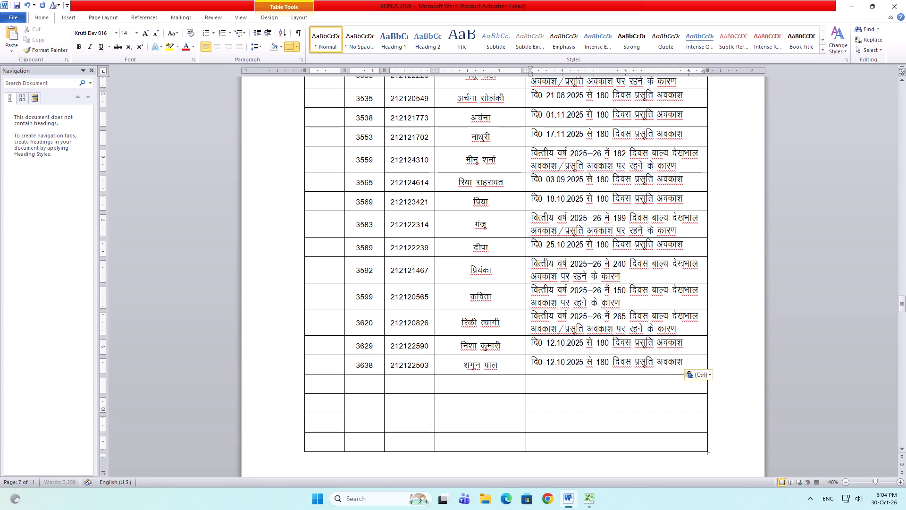
left_click(547, 361)
key("Delete")
key("Delete")
type("08")
key("ctrl+s")
key("alt+Tab")
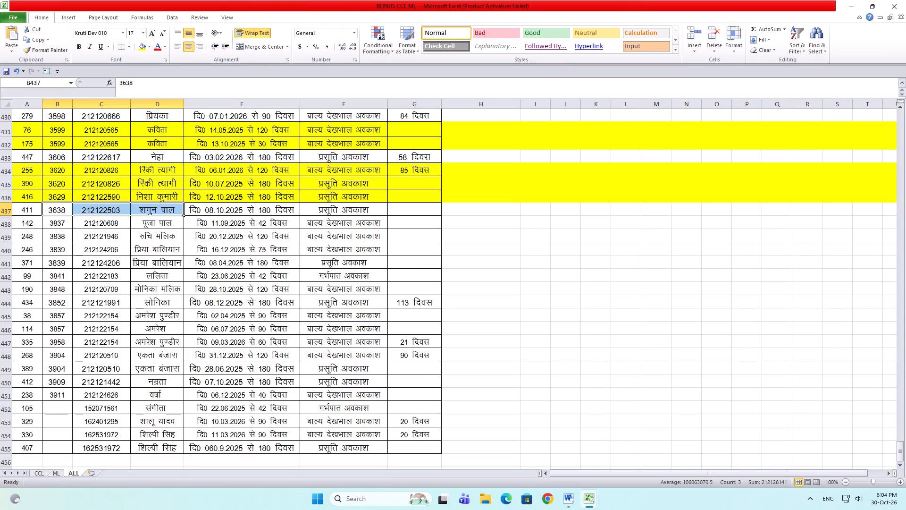
left_click(7, 211)
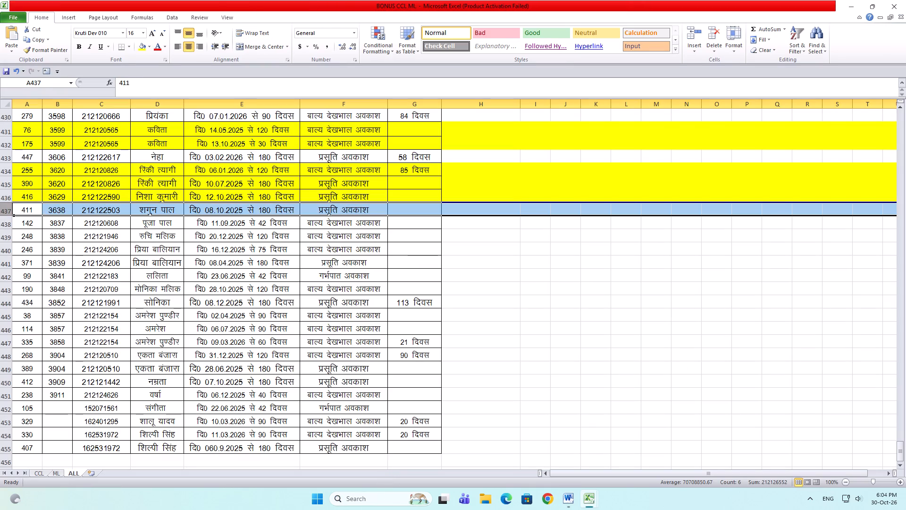
left_click(140, 44)
left_click(166, 224)
key("ctrl+s")
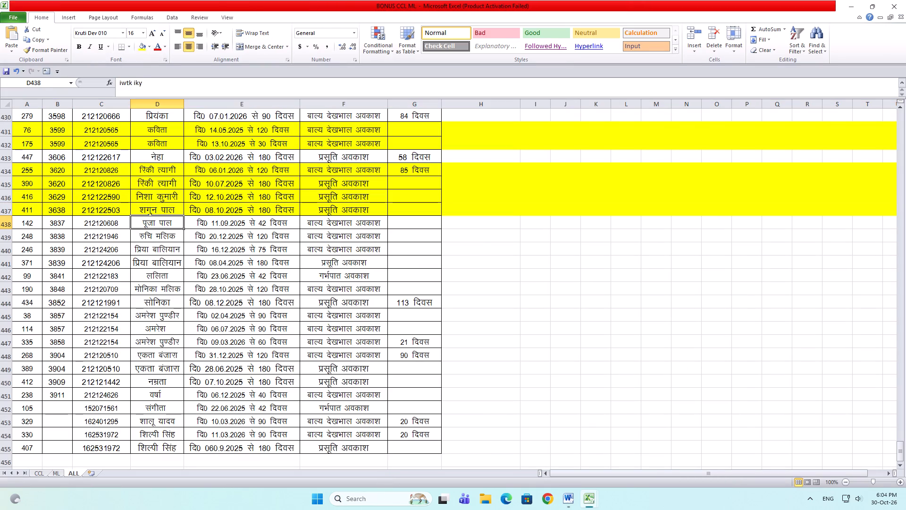
left_click(1, 236)
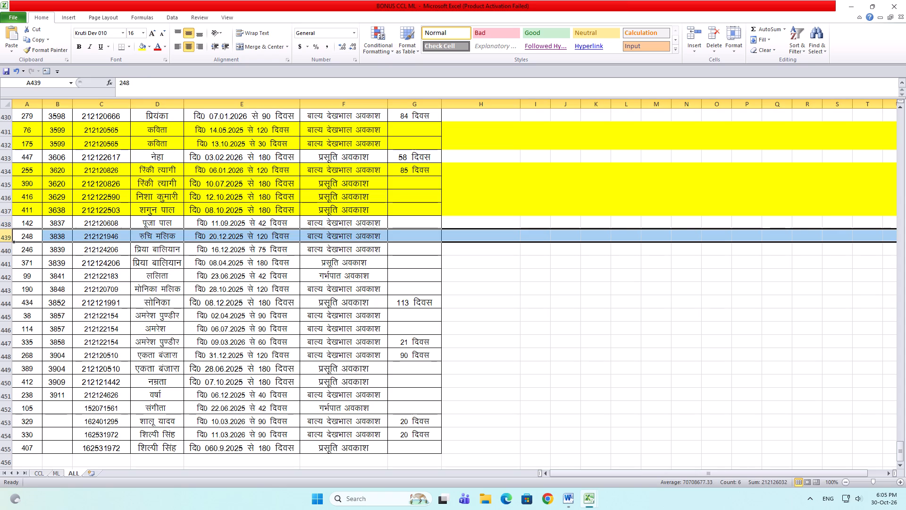
left_click_drag(3, 251, 4, 263)
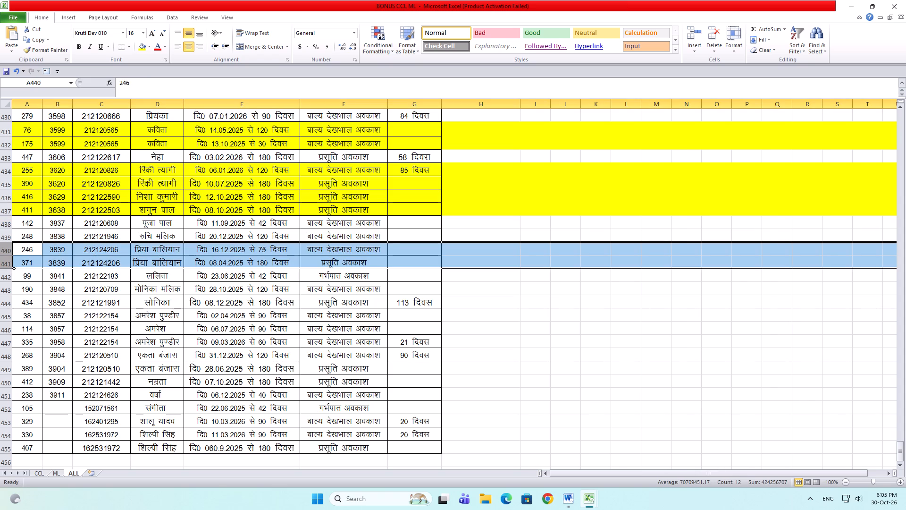
left_click_drag(60, 247, 149, 249)
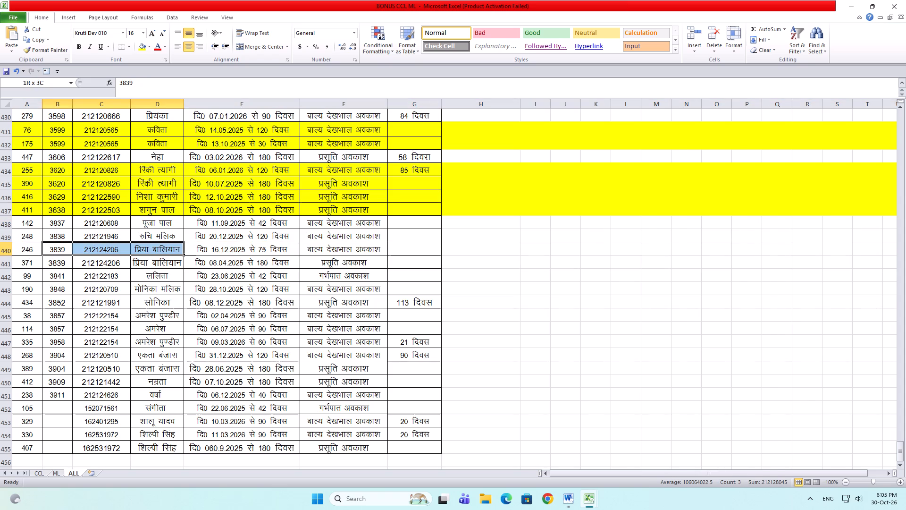
left_click_drag(149, 249, 157, 248)
key("ctrl+c")
key("alt+Tab")
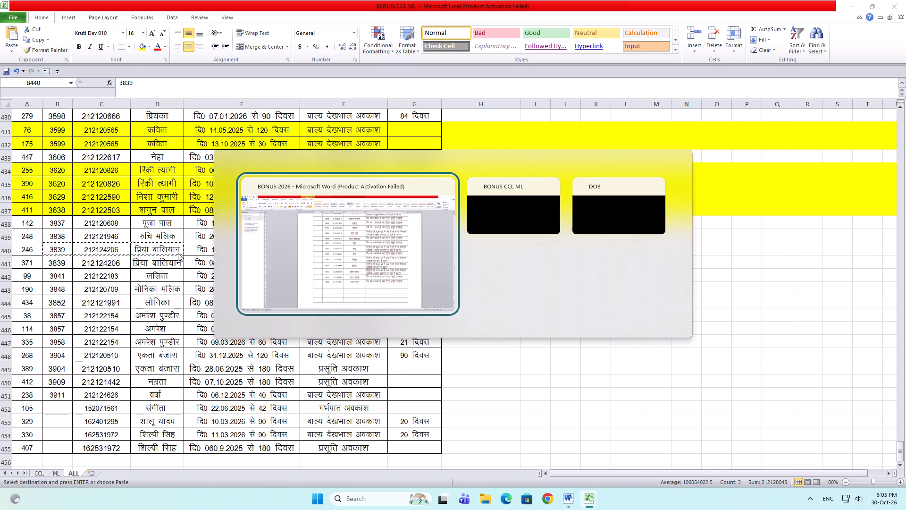
left_click_drag(365, 387, 467, 383)
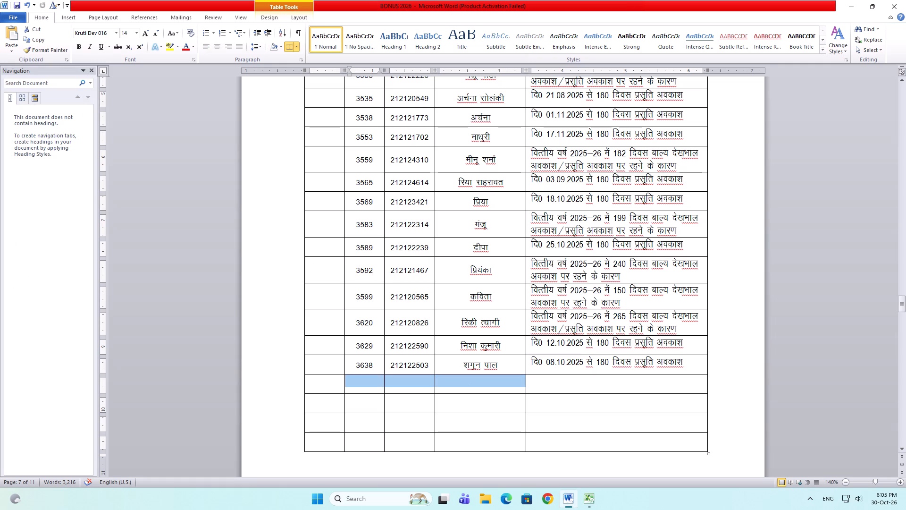
key("ctrl+v")
double_click(152, 36)
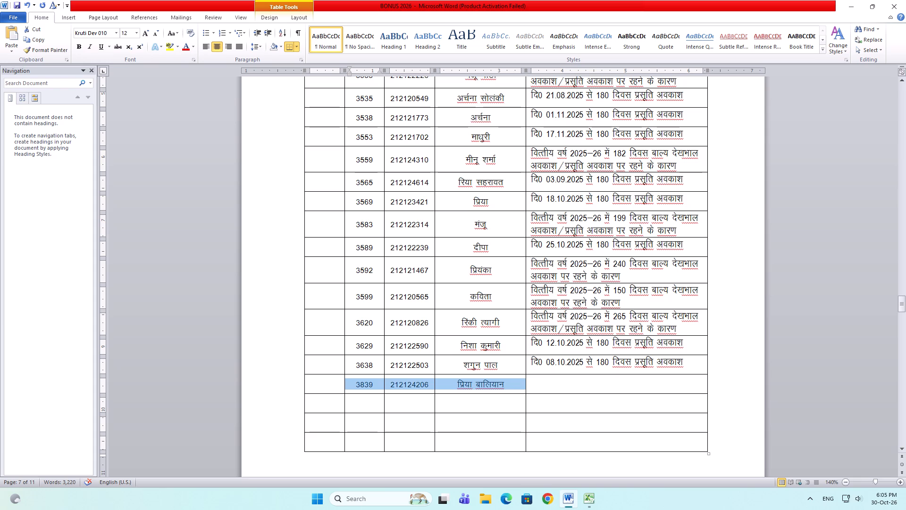
left_click_drag(683, 329, 538, 316)
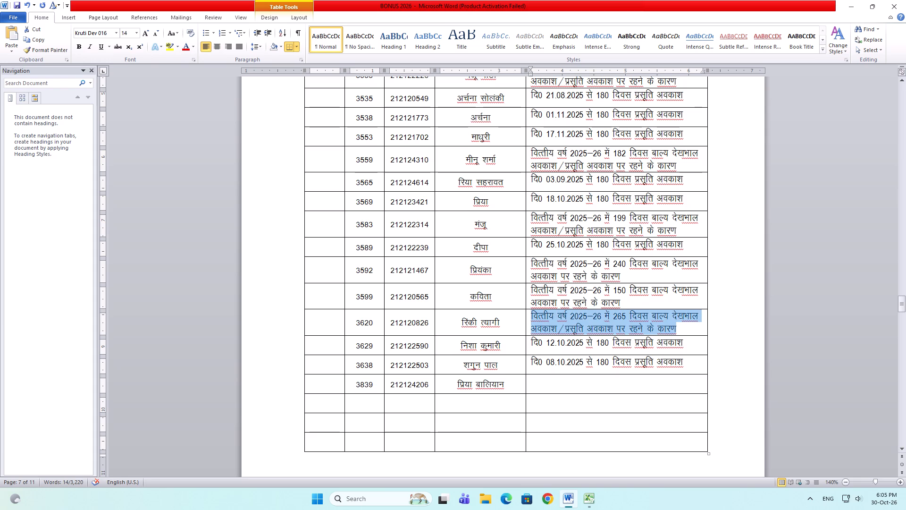
key("ctrl+c")
key("ctrl+c")
left_click(587, 380)
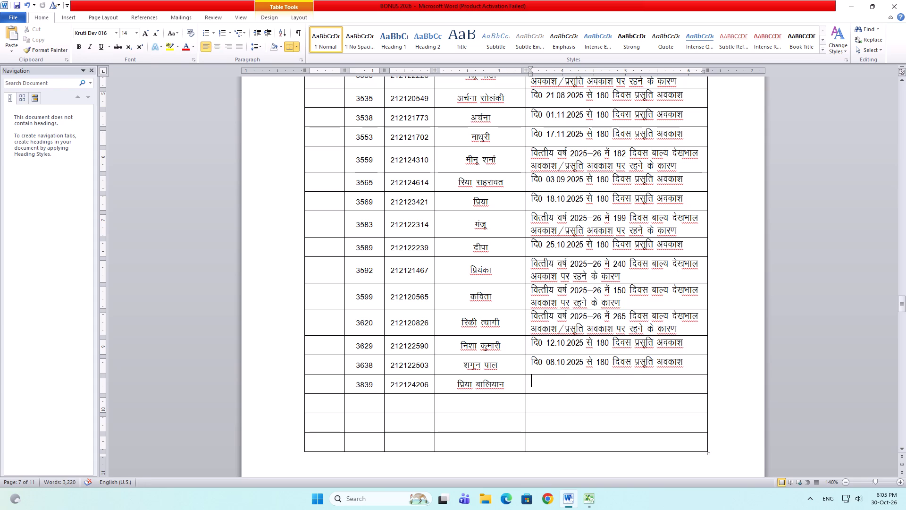
key("ctrl+v")
left_click(617, 381)
key("Delete")
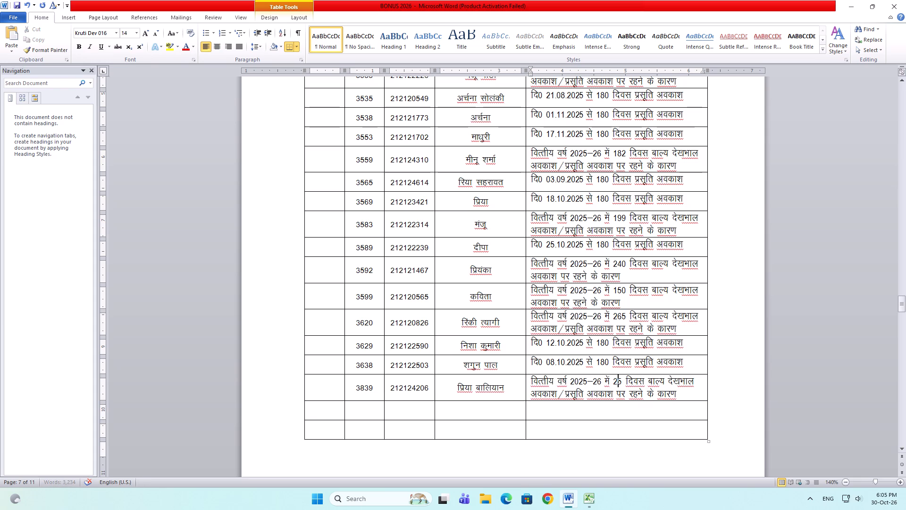
key("5")
key("ctrl+s")
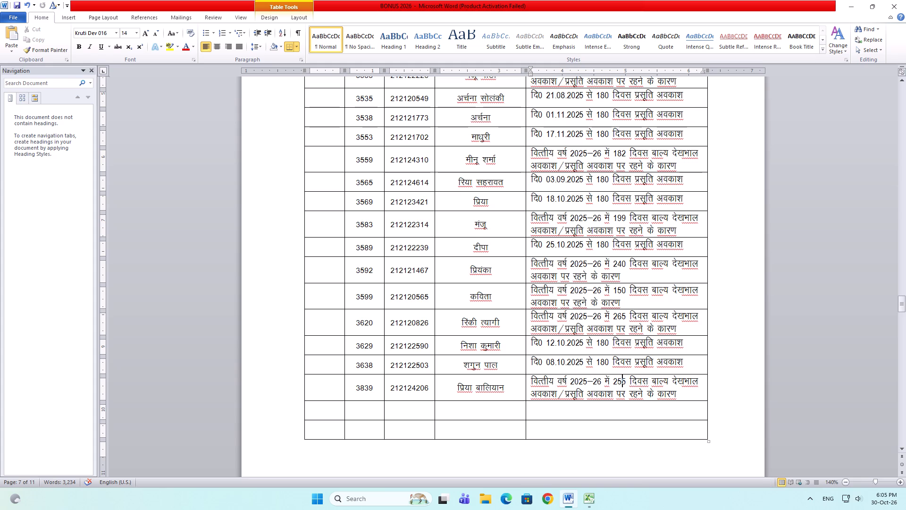
key("ctrl+s")
key("alt+Tab")
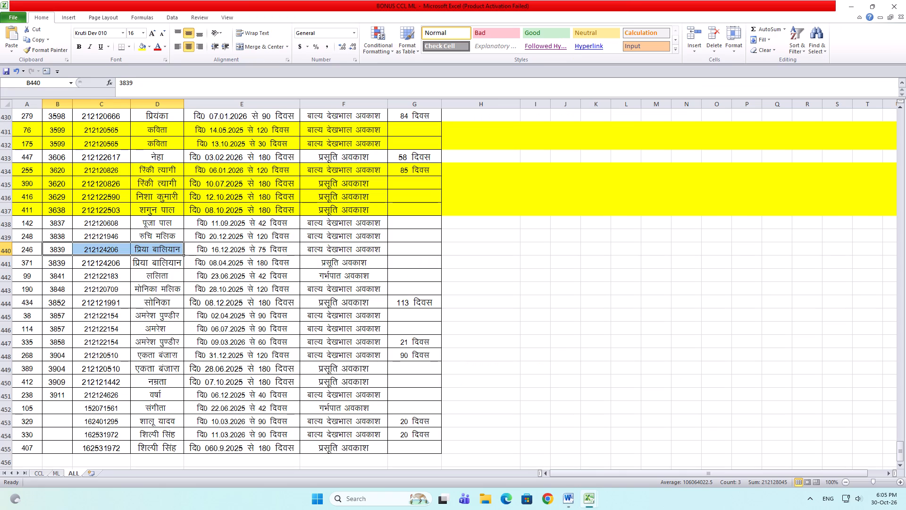
left_click_drag(8, 251, 7, 256)
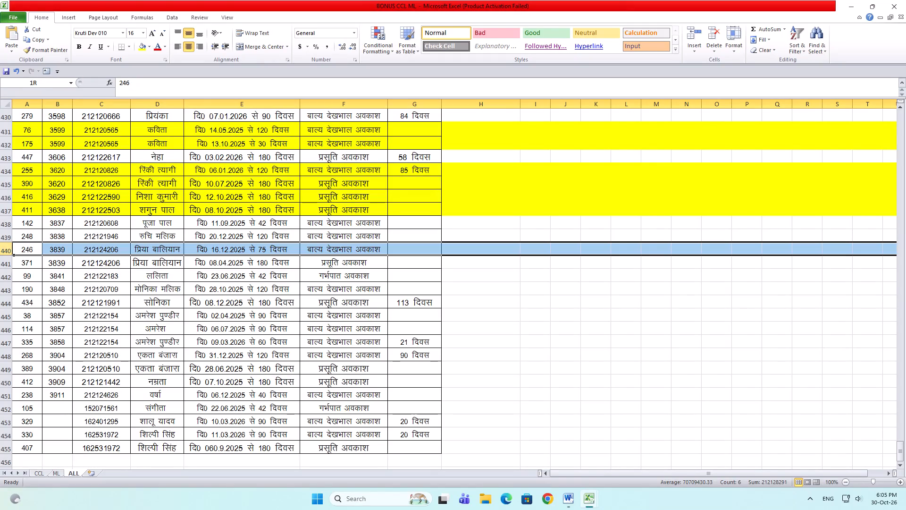
left_click_drag(7, 256, 7, 259)
left_click(141, 43)
left_click(142, 221)
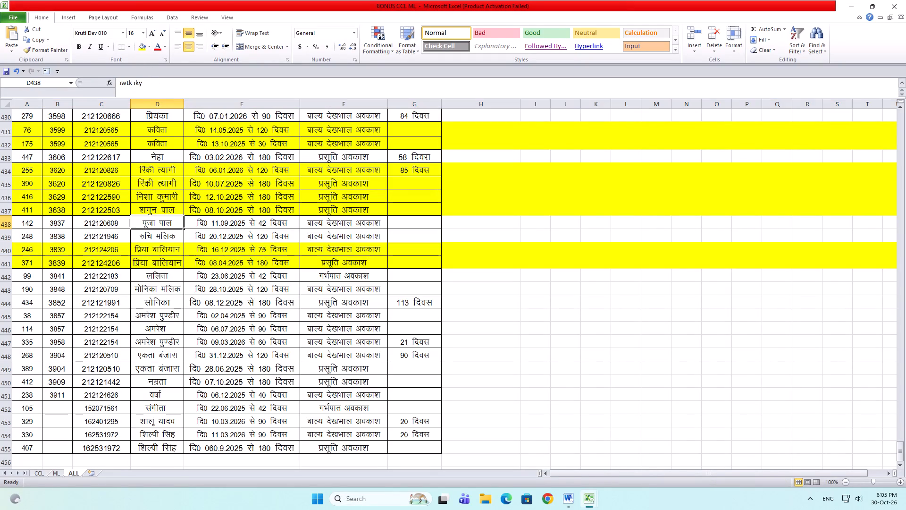
triple_click(6, 68)
double_click(6, 68)
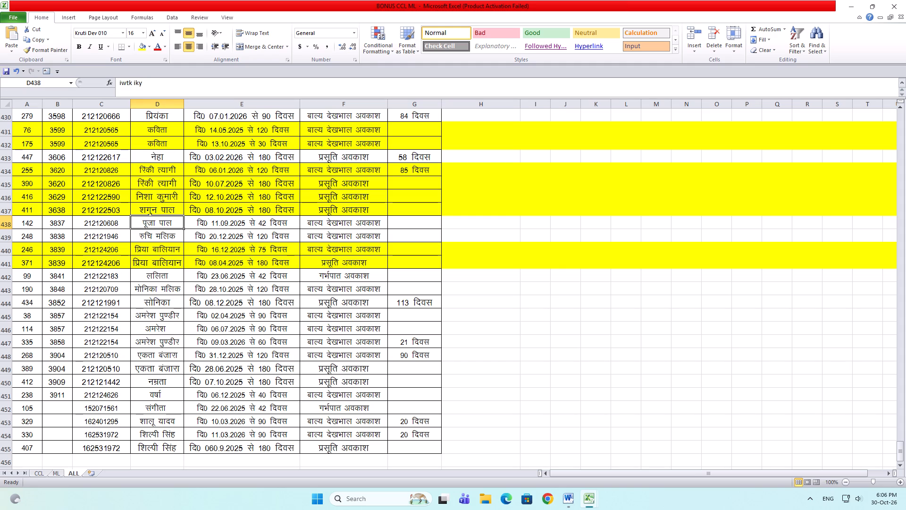
left_click(3, 274)
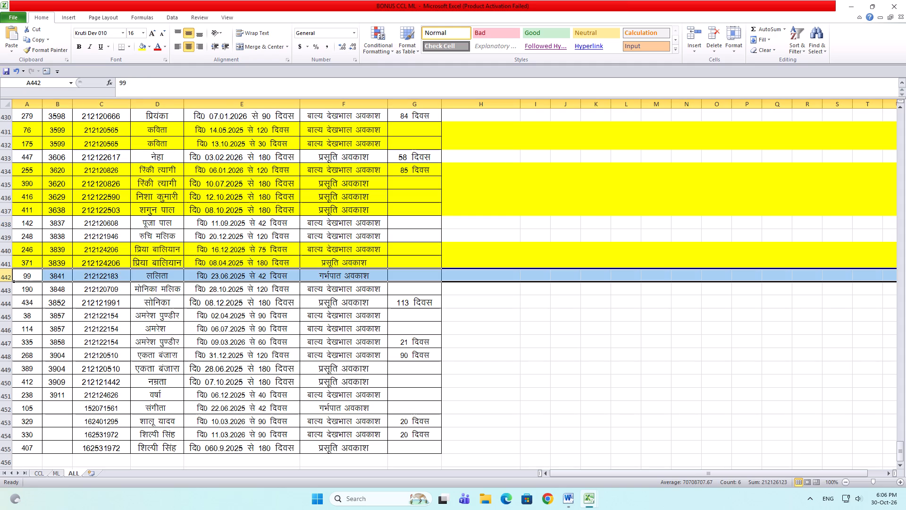
left_click(6, 294)
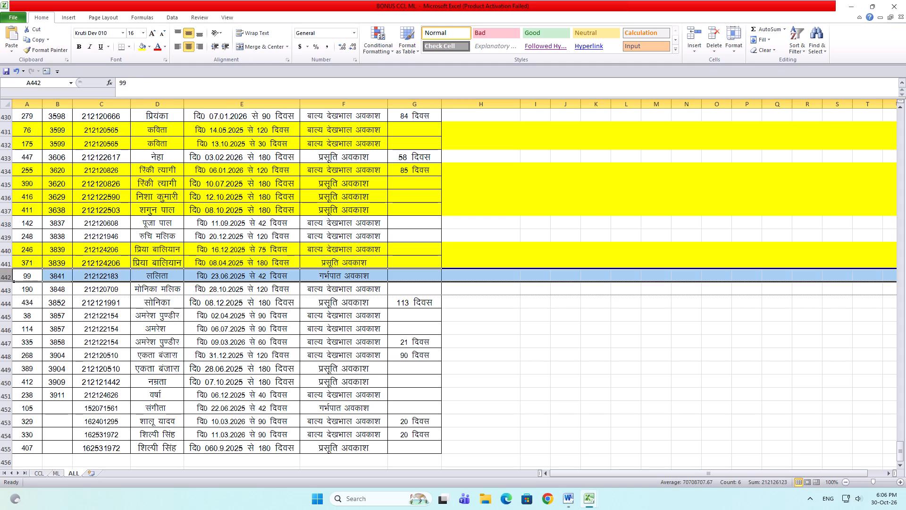
left_click(5, 289)
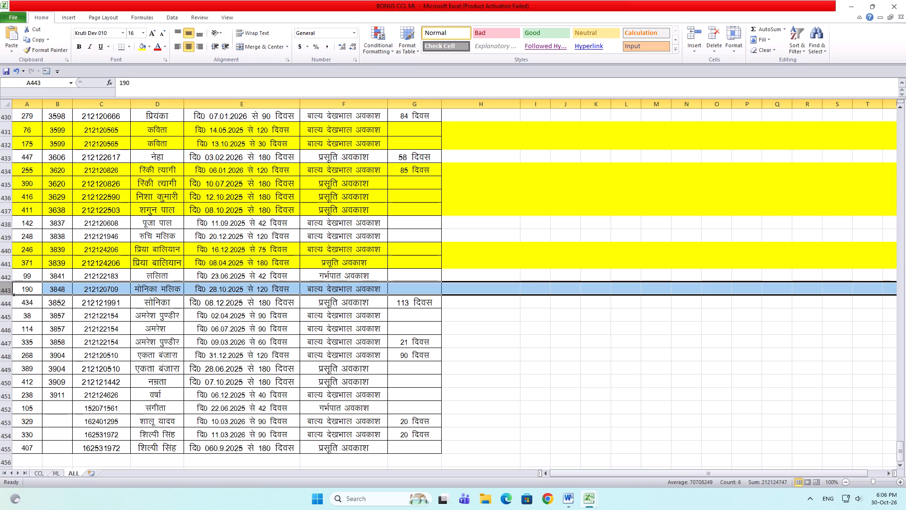
left_click(1, 303)
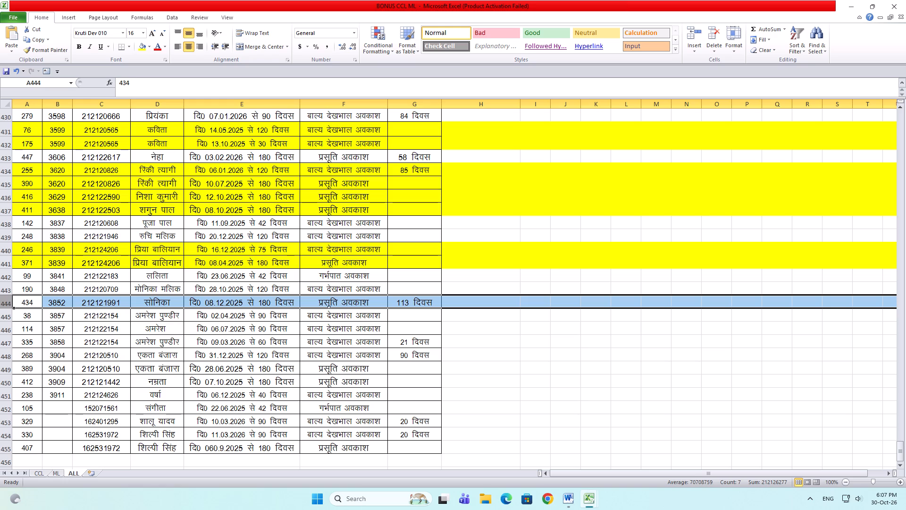
left_click(63, 340)
type("3857")
key("Return")
key("ctrl+s")
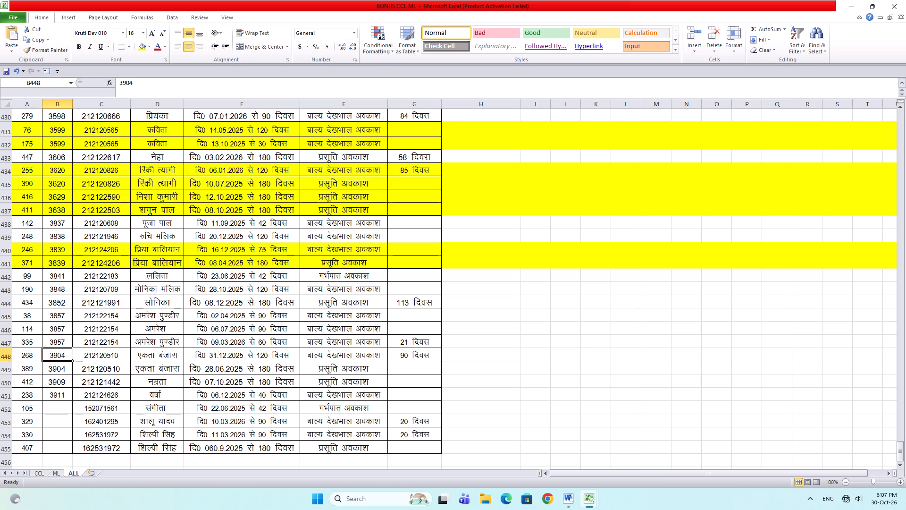
left_click_drag(5, 330, 6, 345)
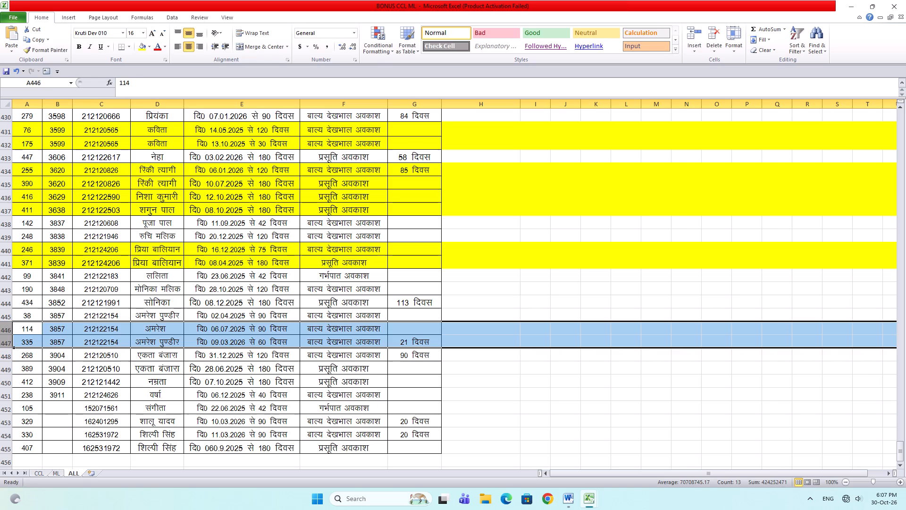
left_click_drag(8, 353, 8, 366)
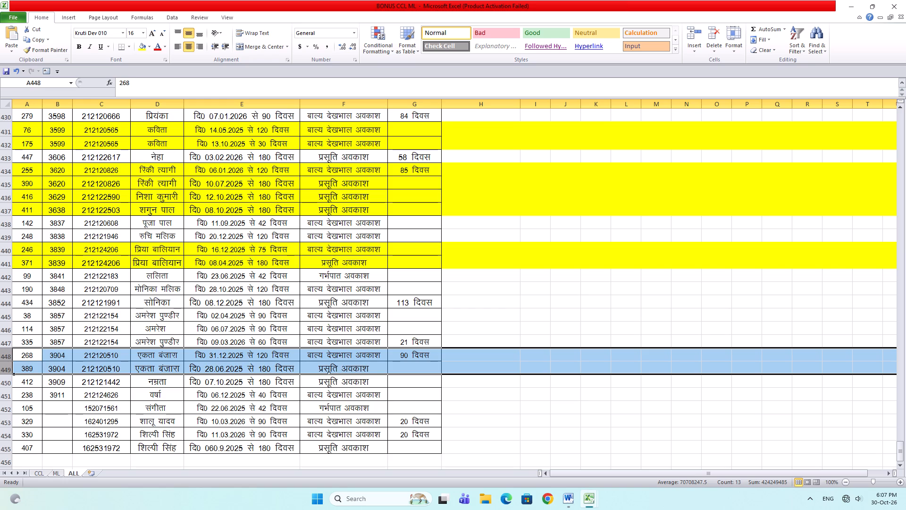
left_click_drag(53, 352, 158, 359)
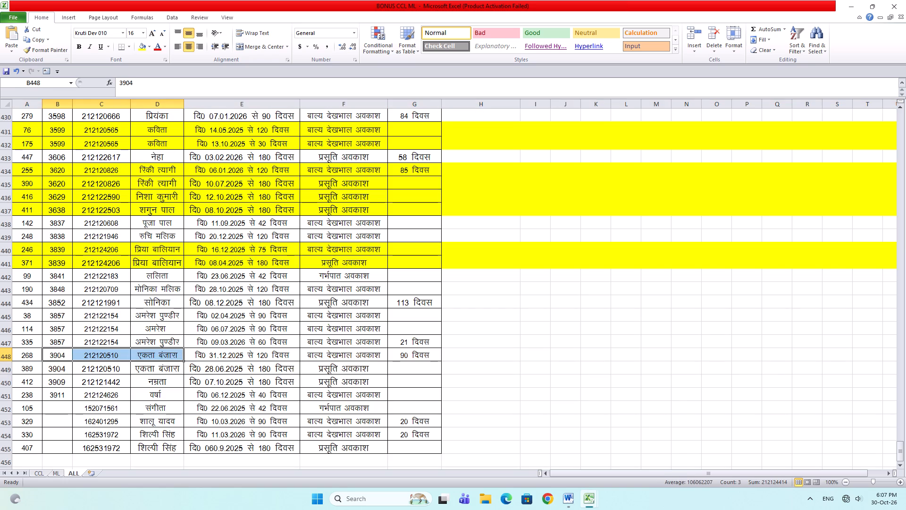
key("ctrl+c")
key("ctrl+c")
key("ctrl+c")
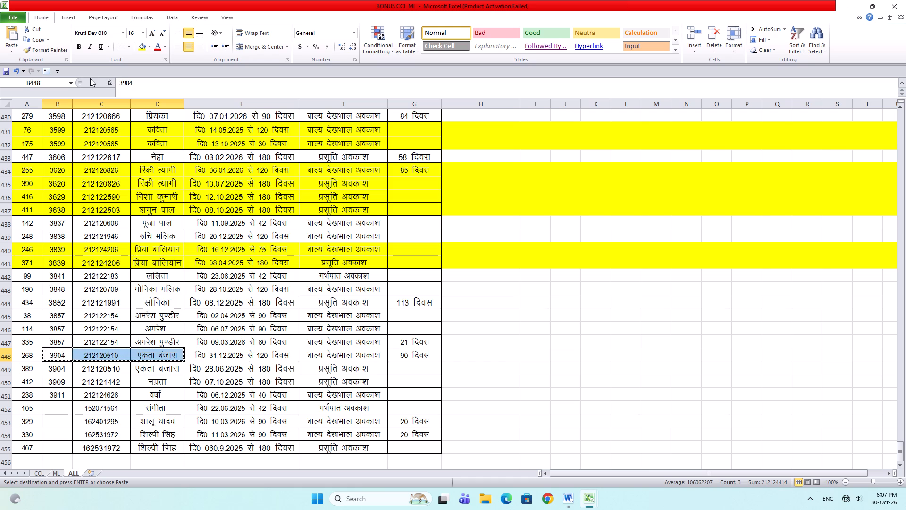
key("ctrl+c")
key("ctrl+c")
key("alt+Tab")
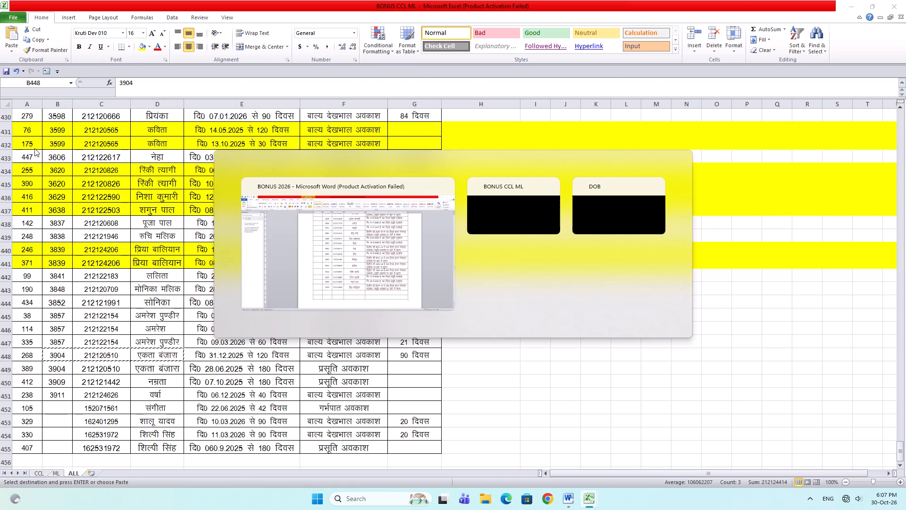
left_click_drag(365, 407, 469, 407)
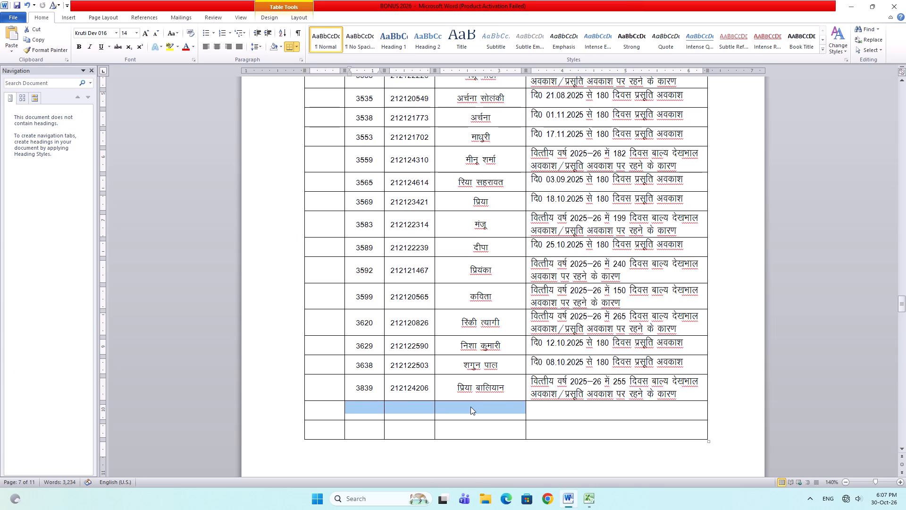
key("ctrl+v")
double_click(154, 34)
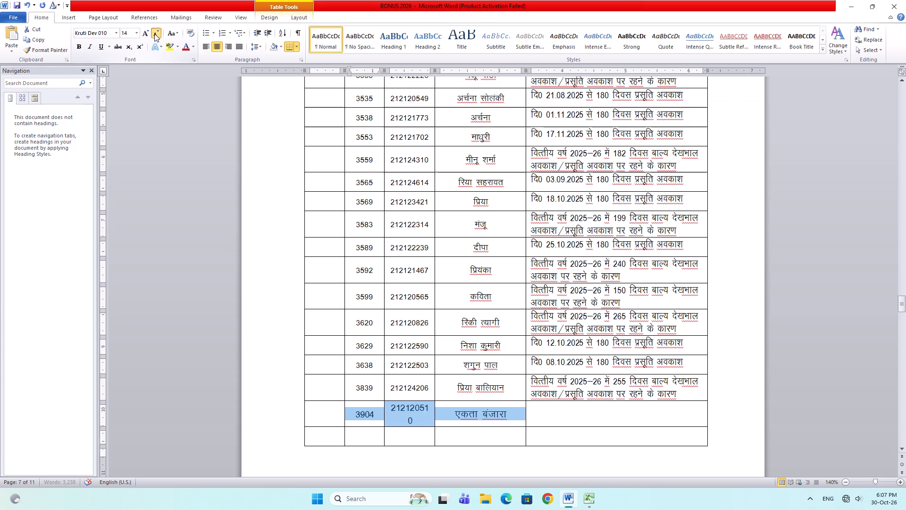
left_click_drag(684, 395, 571, 391)
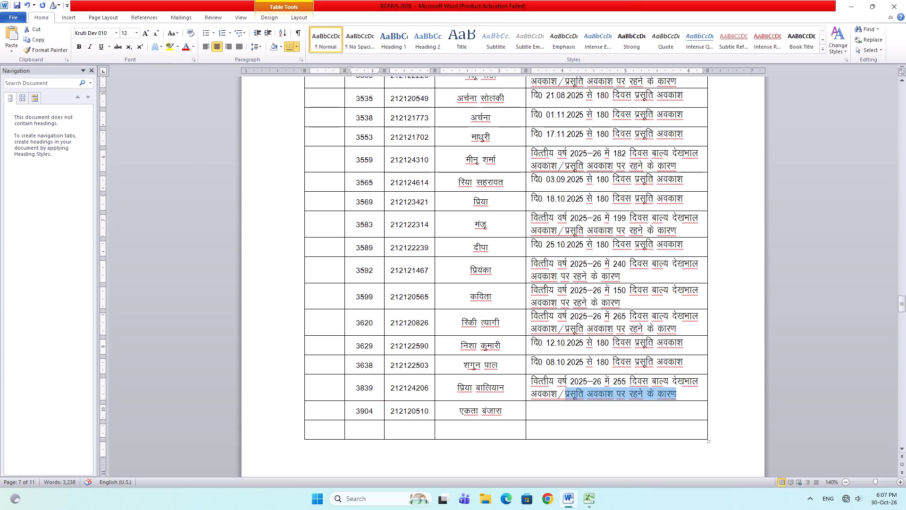
left_click_drag(571, 391, 537, 382)
key("ctrl+c")
left_click(562, 408)
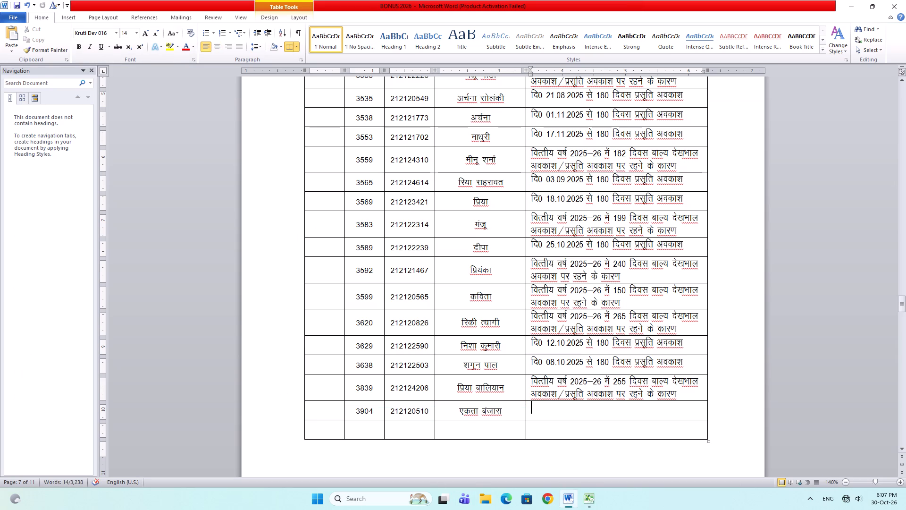
key("ctrl+v")
left_click(617, 408)
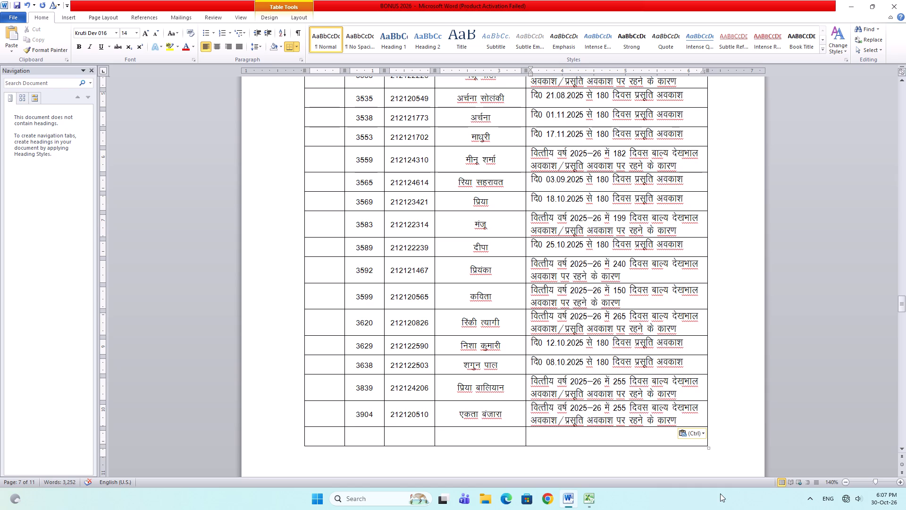
key("BackSpace")
key("Delete")
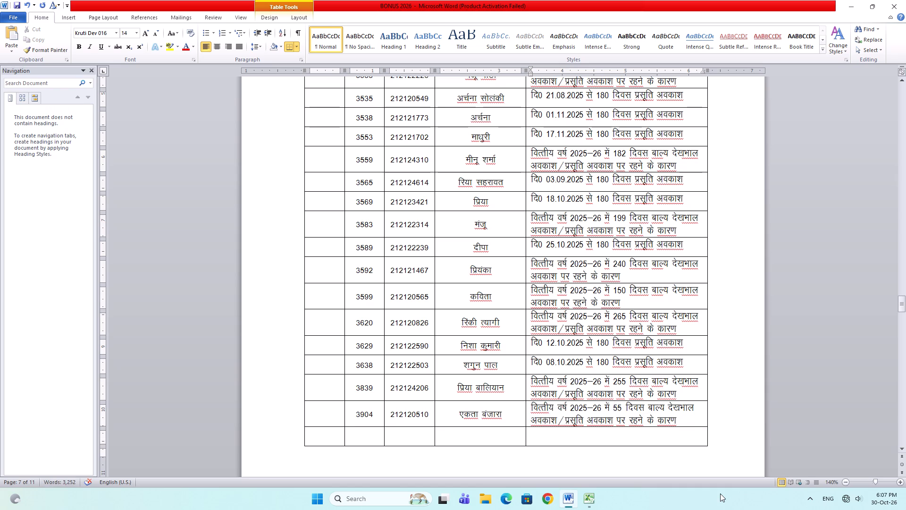
key("Delete")
type("270")
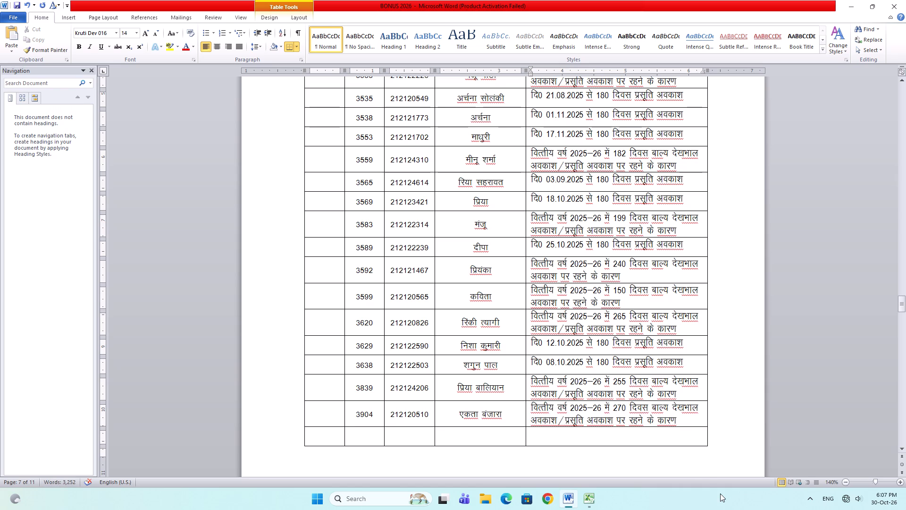
key("ctrl+s")
scroll(496, 440, "down", 5)
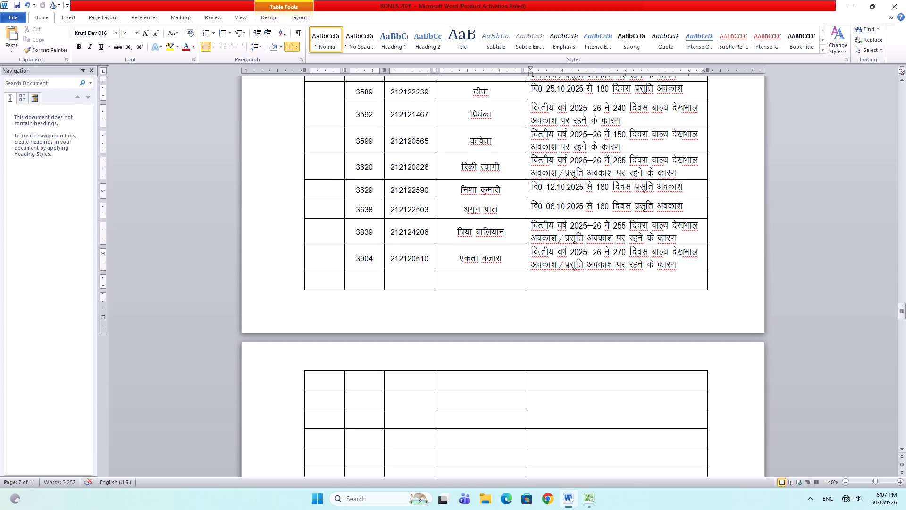
key("ctrl+s")
key("alt+Tab")
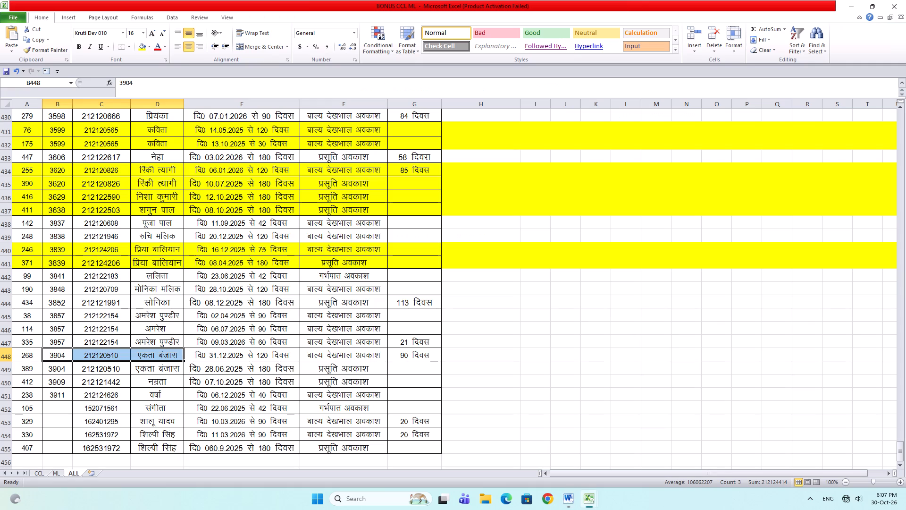
left_click_drag(7, 354, 8, 365)
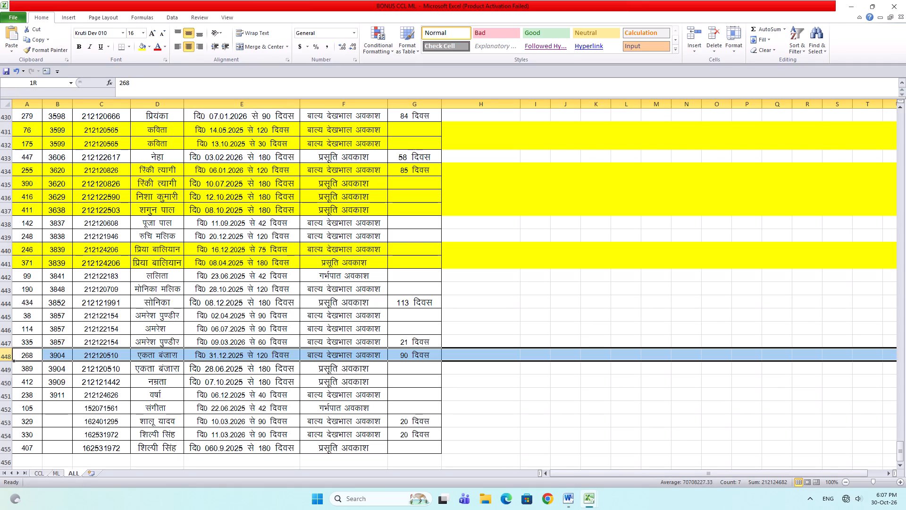
left_click_drag(8, 365, 8, 365)
left_click(140, 47)
left_click(135, 364)
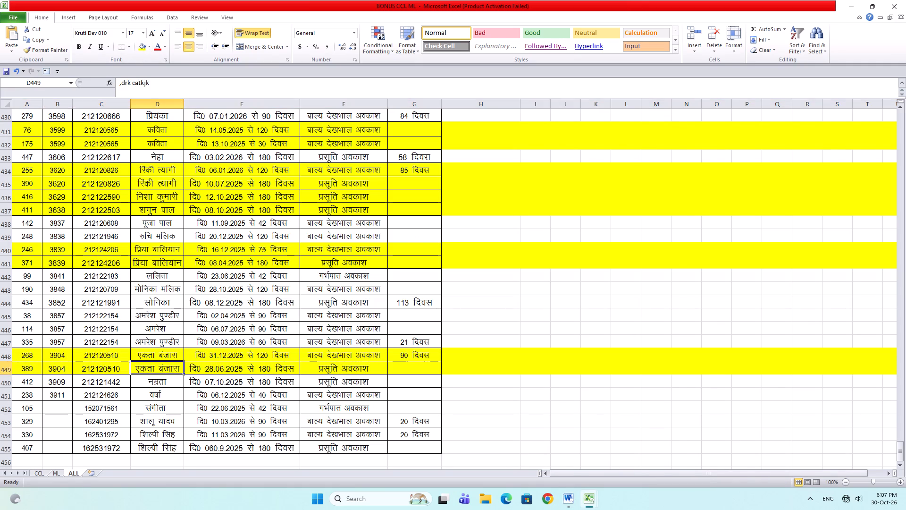
left_click(0, 379)
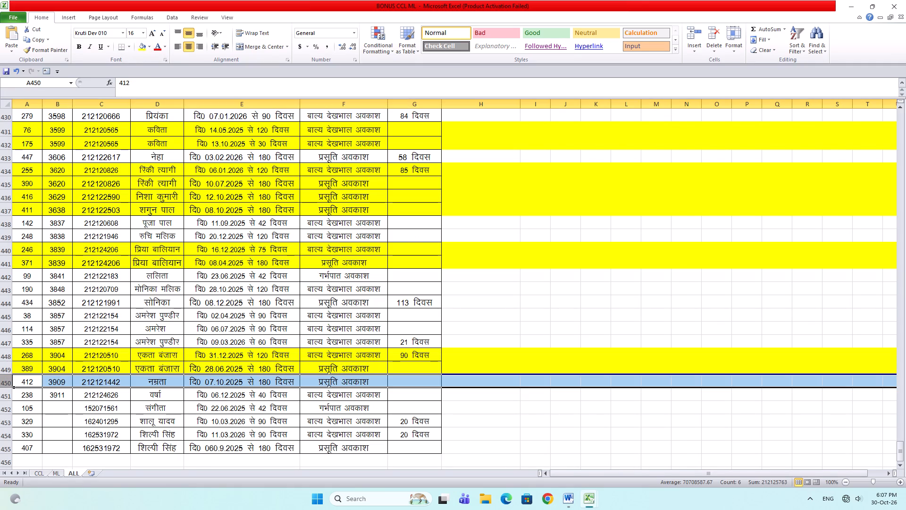
left_click_drag(62, 382, 144, 380)
key("ctrl+c")
key("alt+Tab")
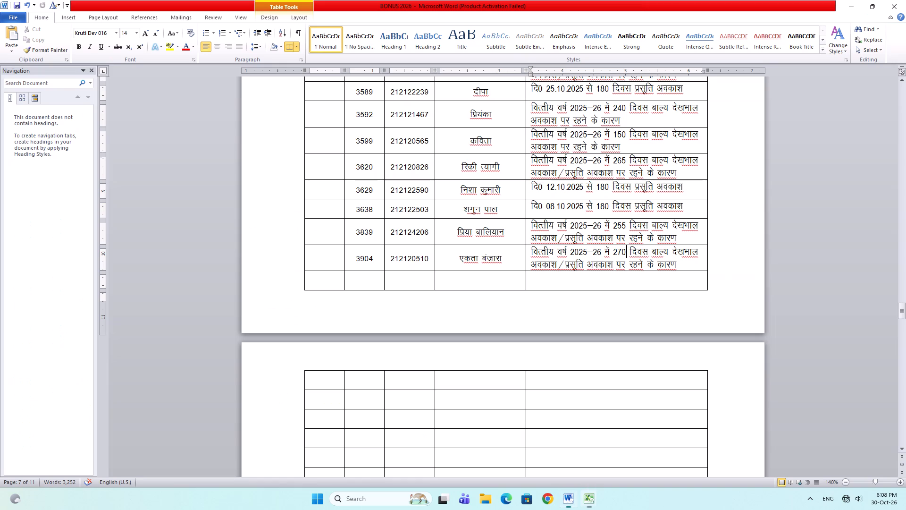
left_click_drag(372, 276, 454, 281)
key("ctrl+v")
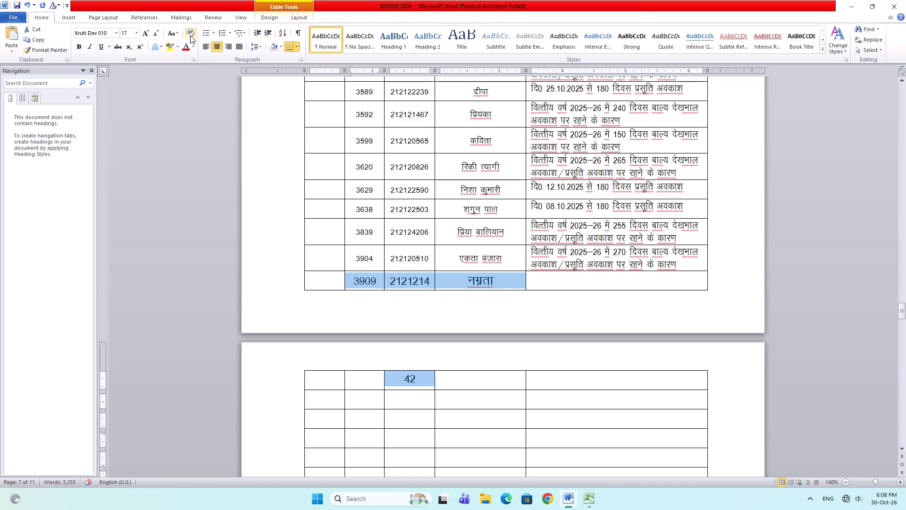
double_click(159, 33)
left_click(159, 33)
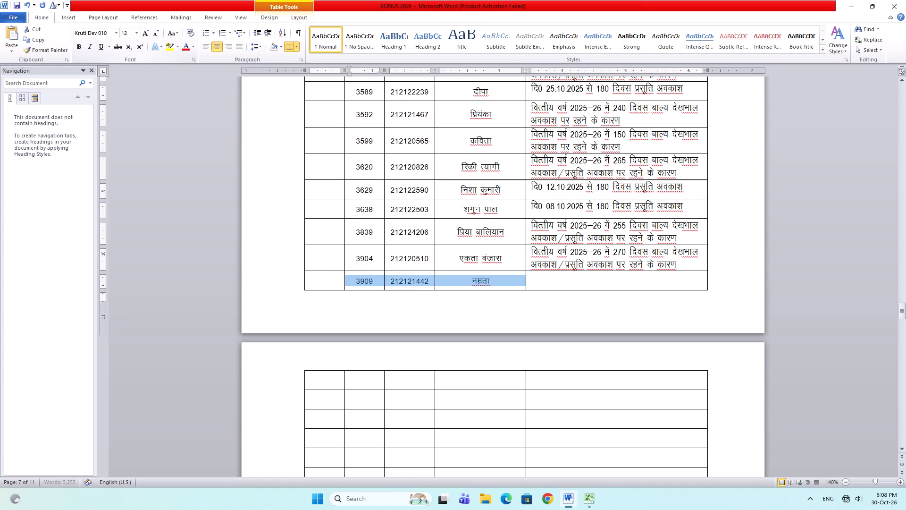
left_click_drag(688, 184, 538, 183)
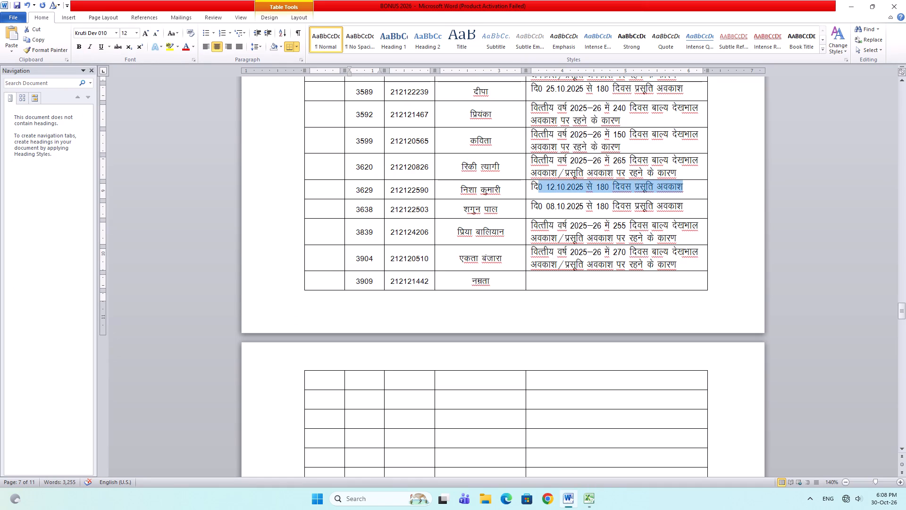
left_click_drag(538, 183, 530, 187)
key("ctrl+c")
left_click(591, 279)
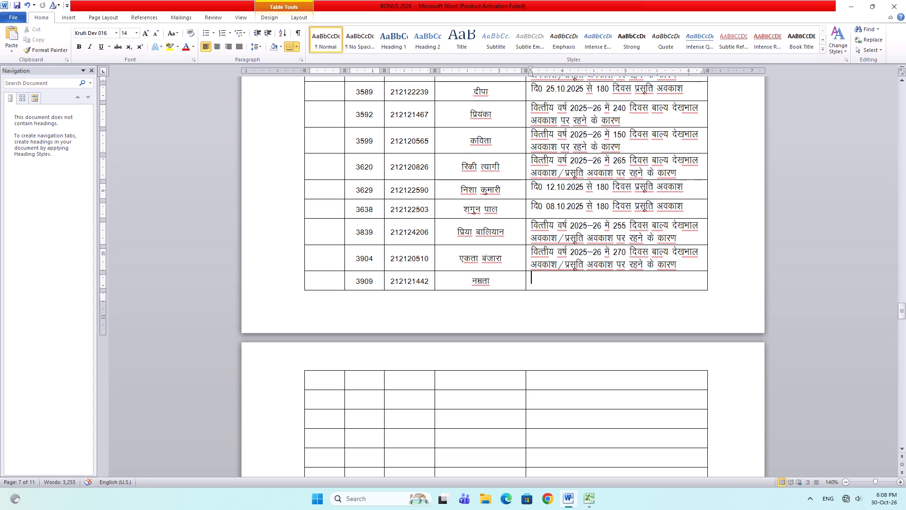
key("ctrl+v")
left_click_drag(547, 276, 557, 278)
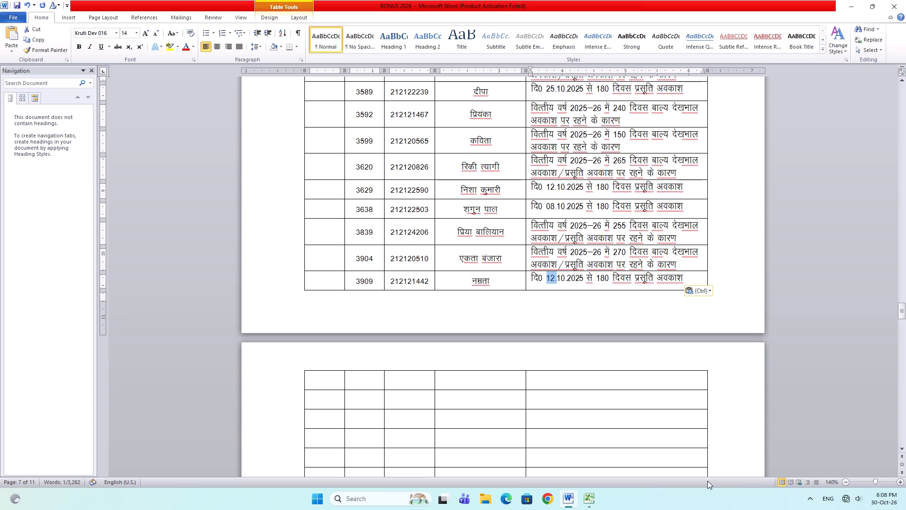
type("07")
key("minus")
key("ctrl+s")
key("alt+Tab")
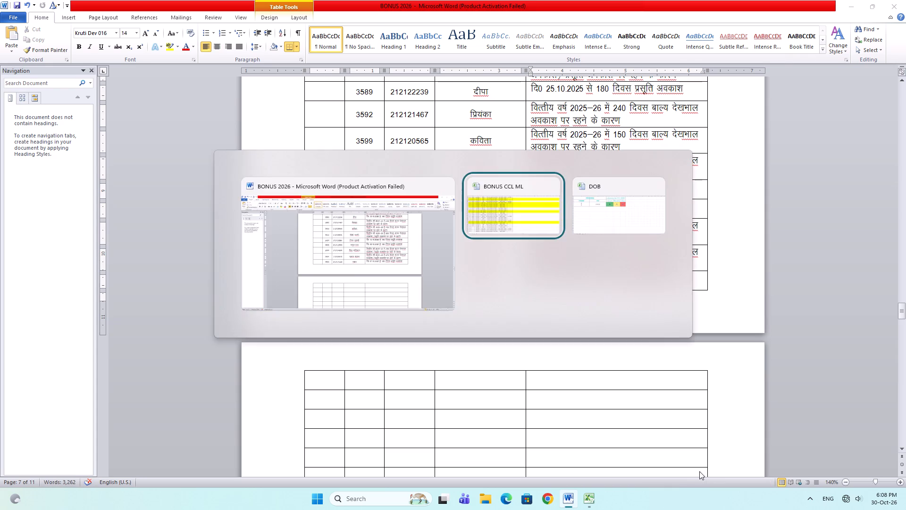
scroll(133, 357, "down", 3)
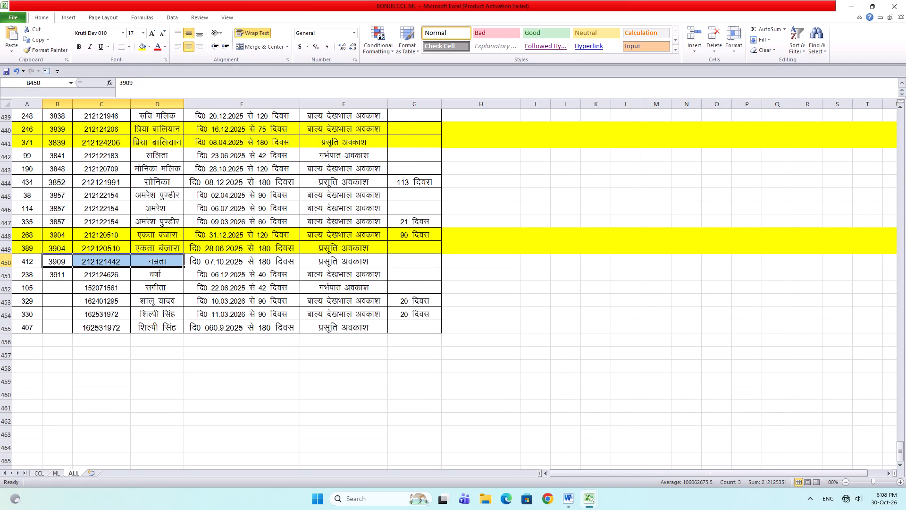
left_click(0, 260)
left_click(141, 45)
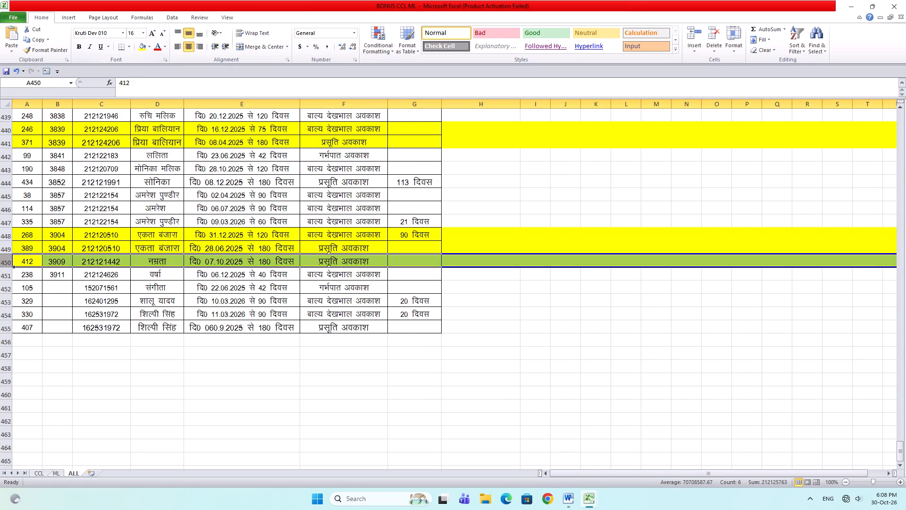
Go through the remaining records in rows 451 to 455 of the ALL sheet, checking each employee's leave.
left_click(5, 273)
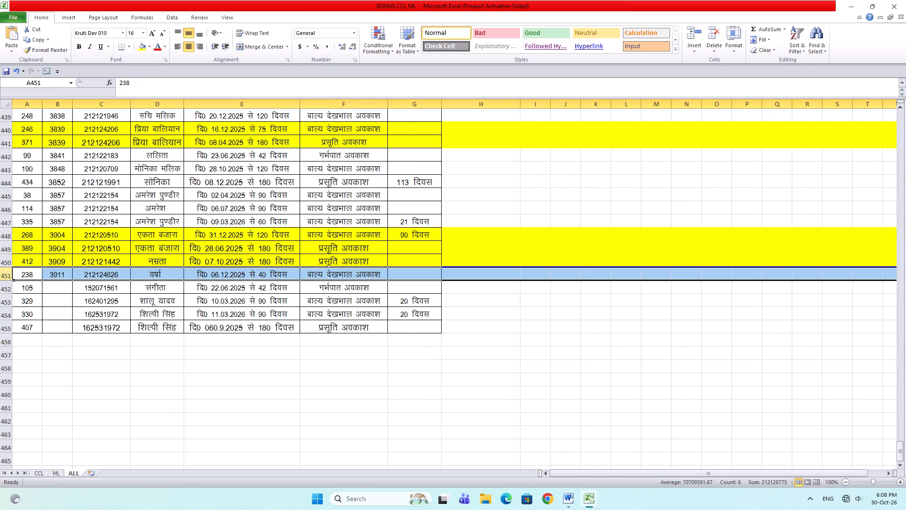
left_click(0, 287)
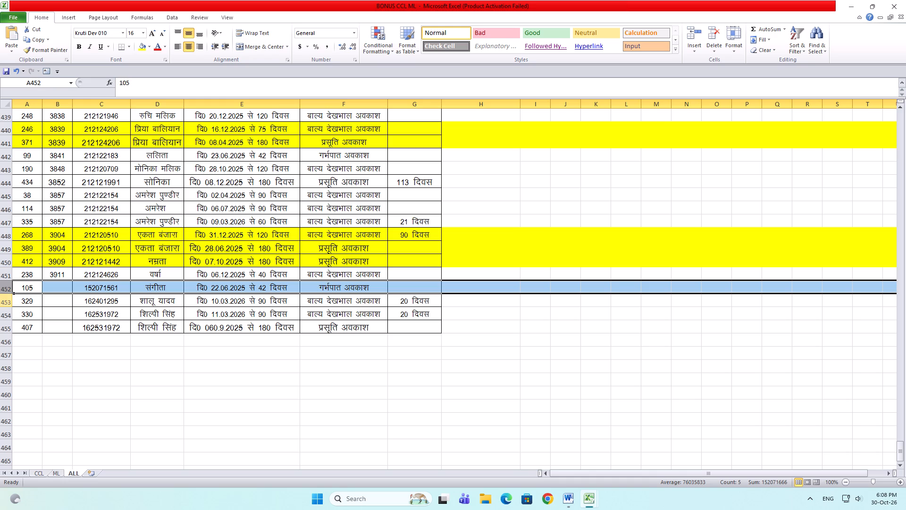
left_click(4, 298)
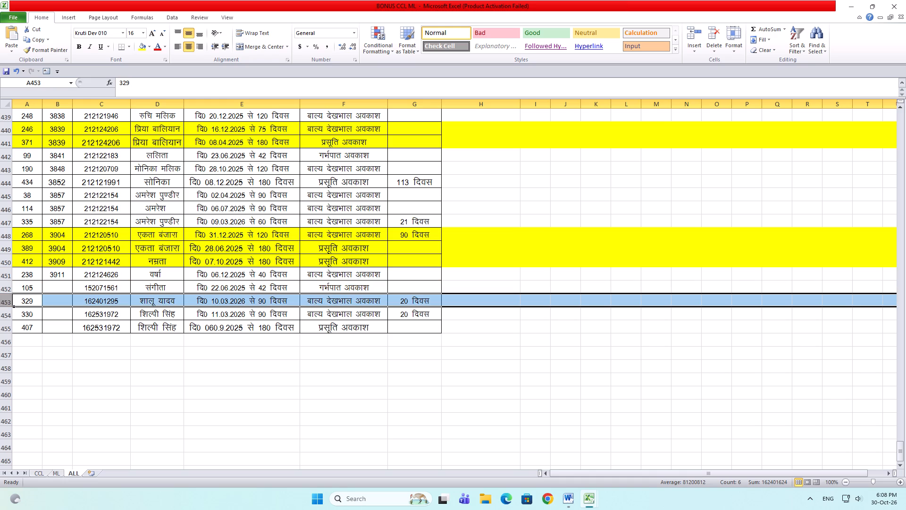
left_click_drag(6, 314, 1, 323)
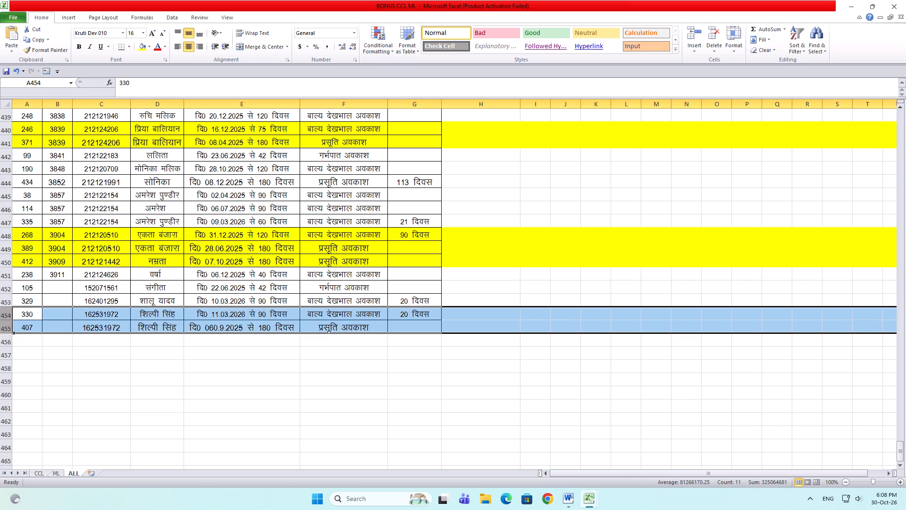
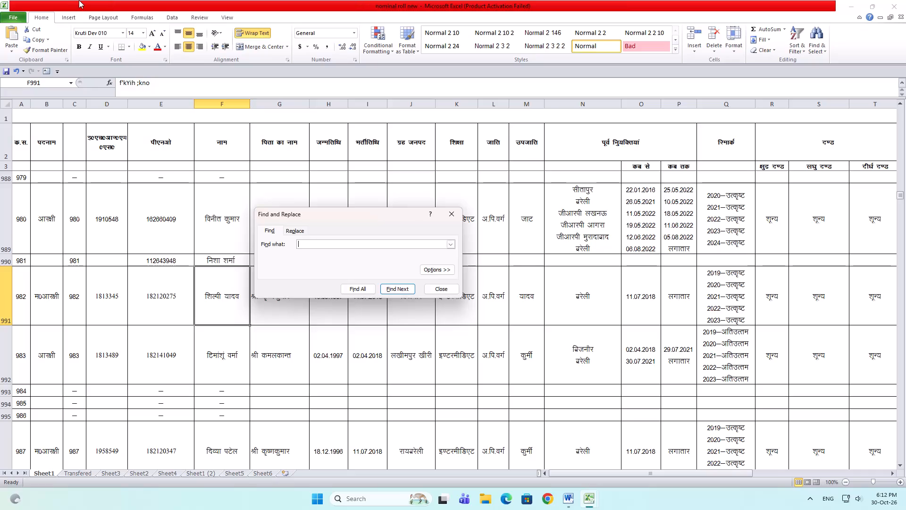
In the BONUS CCL ML workbook's ALL sheet, delete rows 453 to 455, save the workbook, and dismiss Find and Replace.
key("alt+Tab")
key("alt+Tab")
key("alt+Tab")
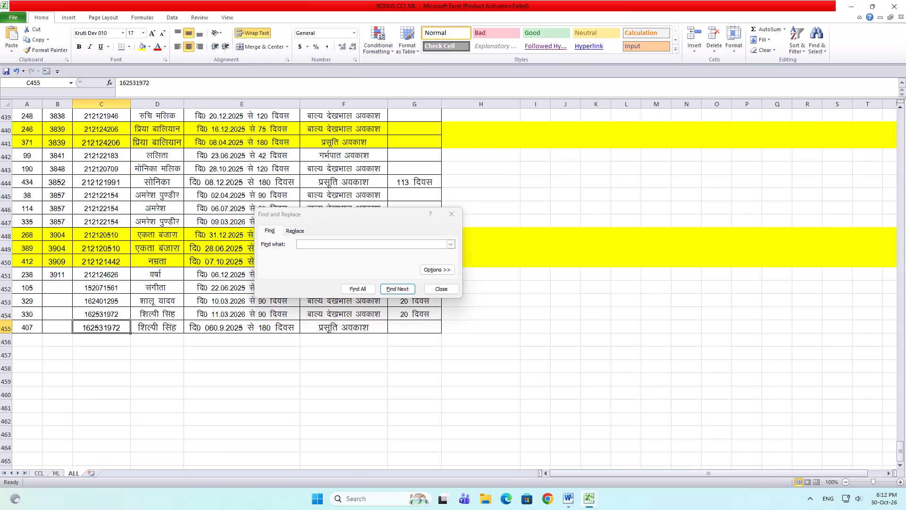
left_click_drag(5, 311, 9, 325)
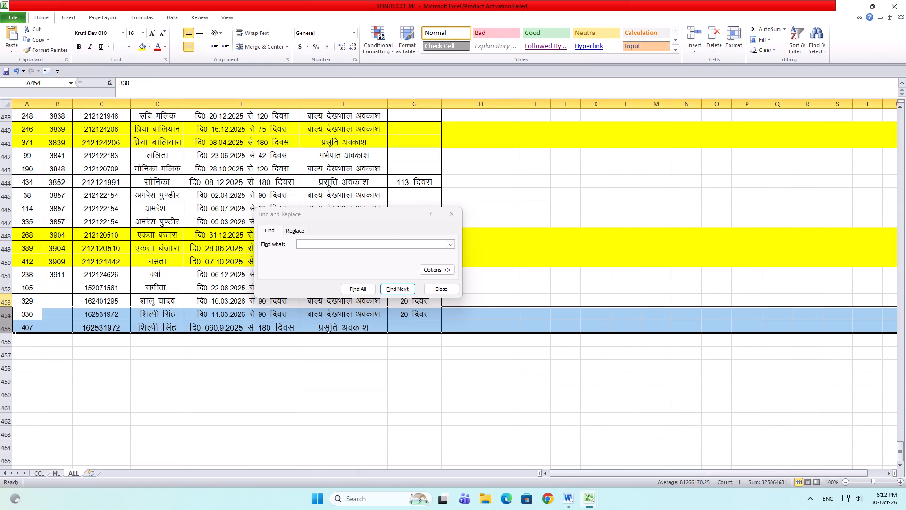
left_click_drag(8, 298, 15, 331)
key("ctrl+minus")
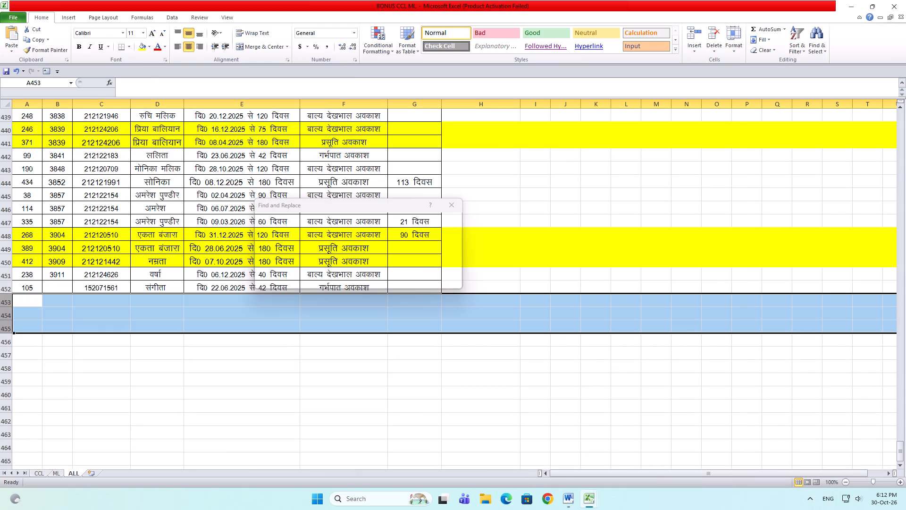
left_click(241, 374)
key("ctrl+s")
key("ctrl+s")
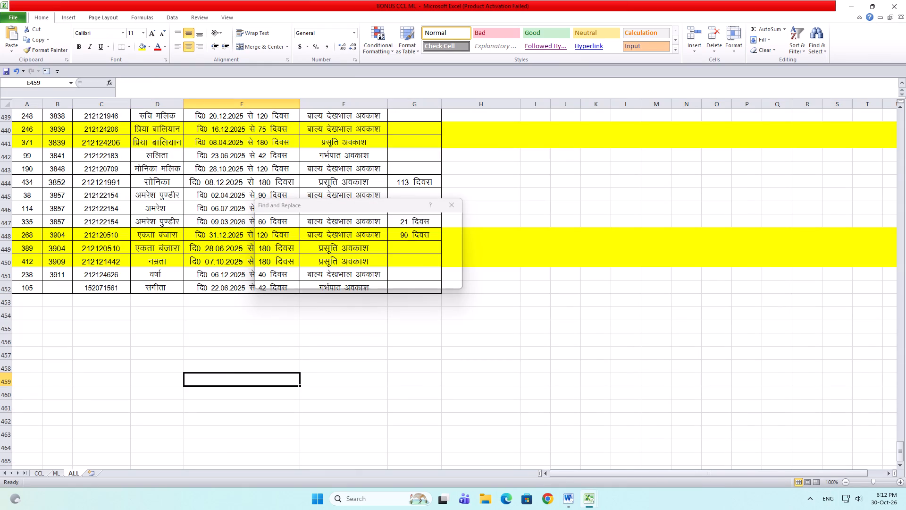
left_click(448, 208)
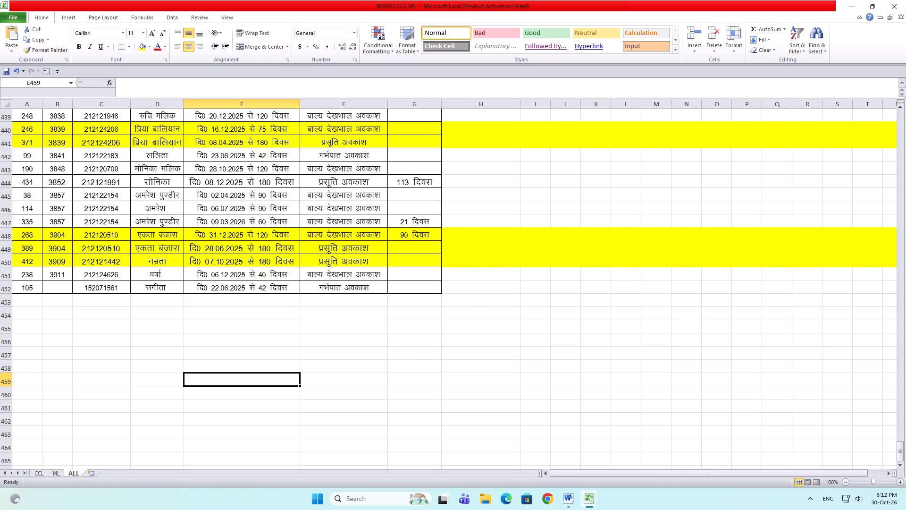
Switch to the BONUS 2026 Word document, save it, and minimise both the document and the BONUS CCL ML workbook.
key("alt+Tab")
scroll(304, 377, "up", 7)
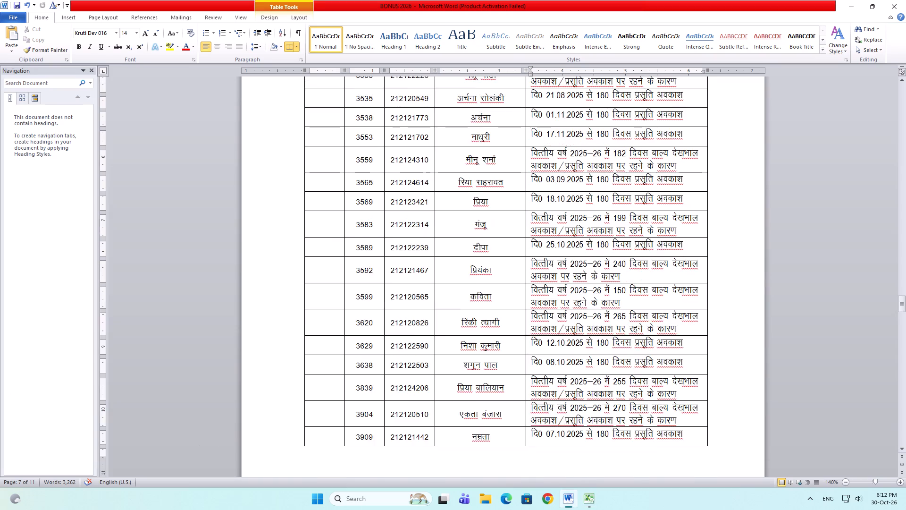
scroll(342, 323, "up", 12)
key("ctrl+s")
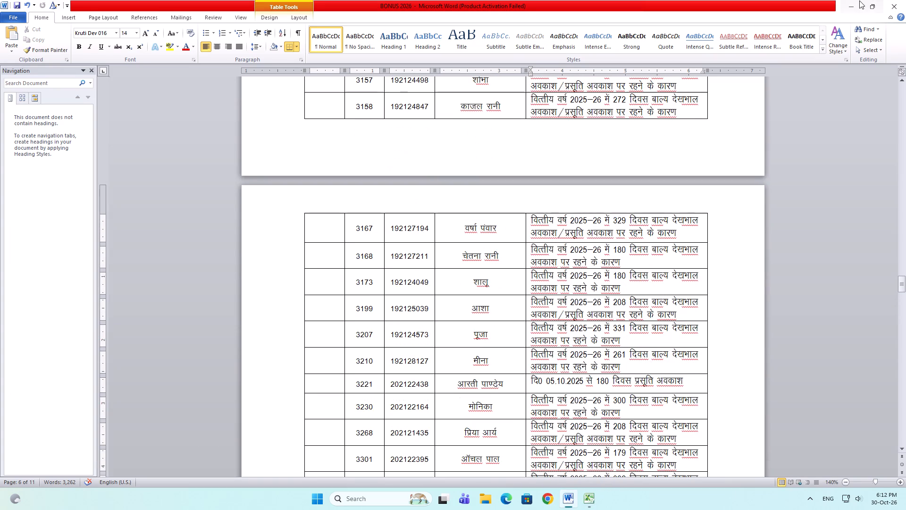
left_click(852, 0)
left_click(848, 0)
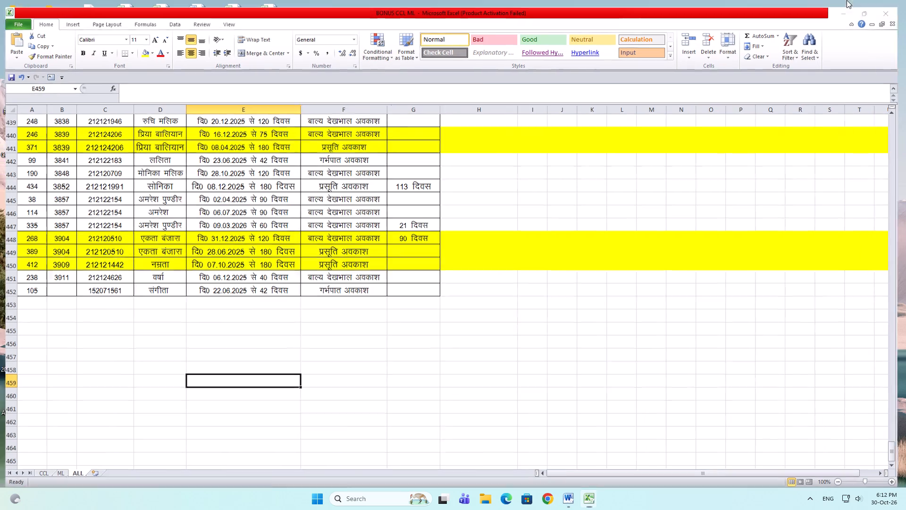
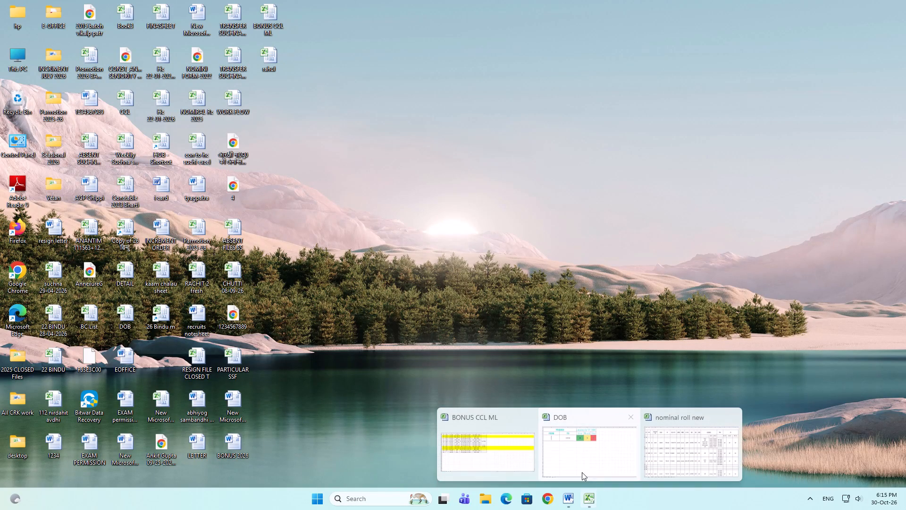
Switch to the BONUS CCL ML workbook, save it, and minimise it.
left_click(498, 450)
left_click(520, 280)
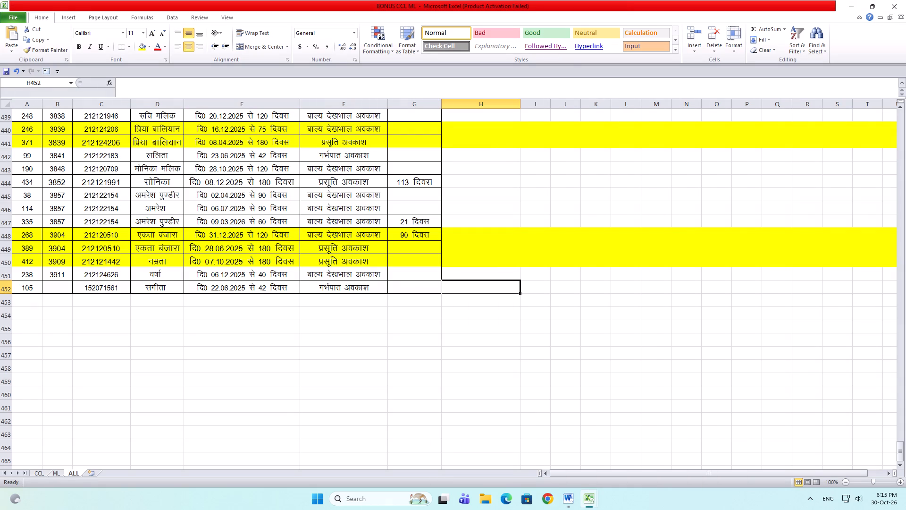
key("ctrl+s")
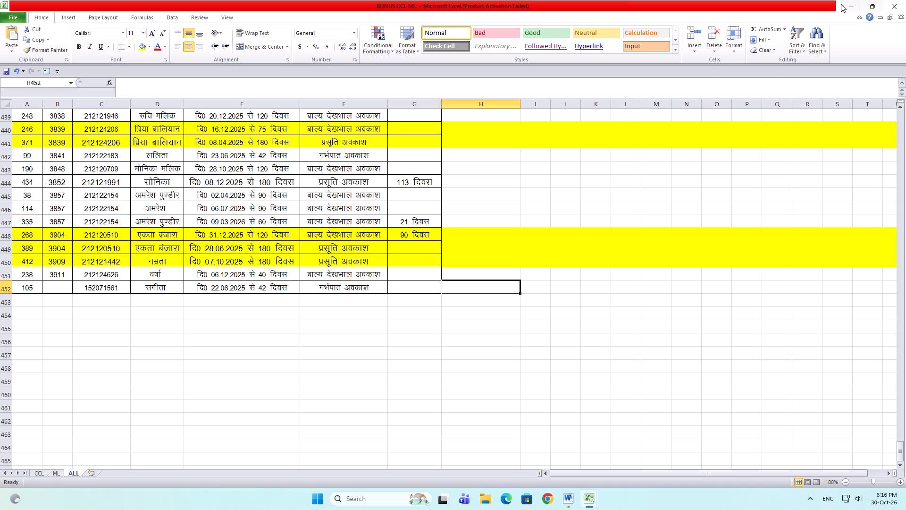
left_click(847, 1)
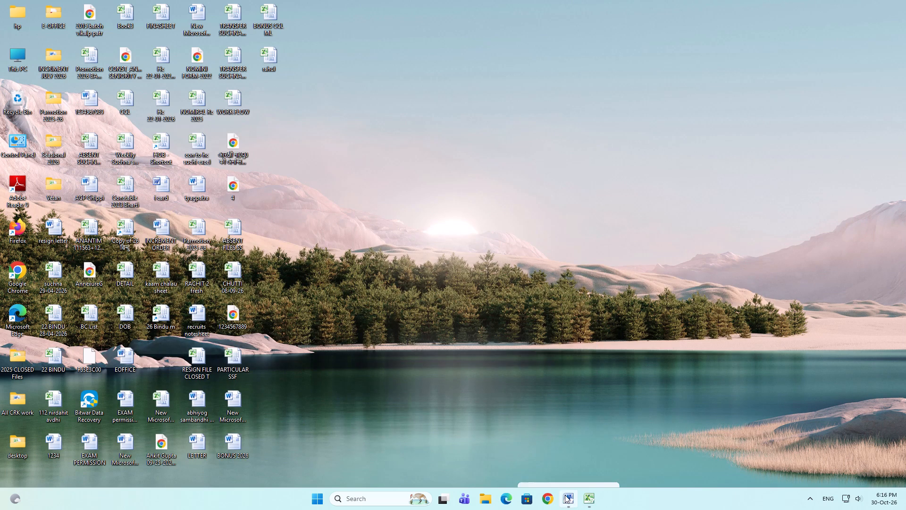
Switch to the BONUS 2026 Word document and clear serial numbers 156 to 165 from the table's first column.
left_click(552, 442)
scroll(537, 313, "down", 7)
scroll(534, 307, "up", 12)
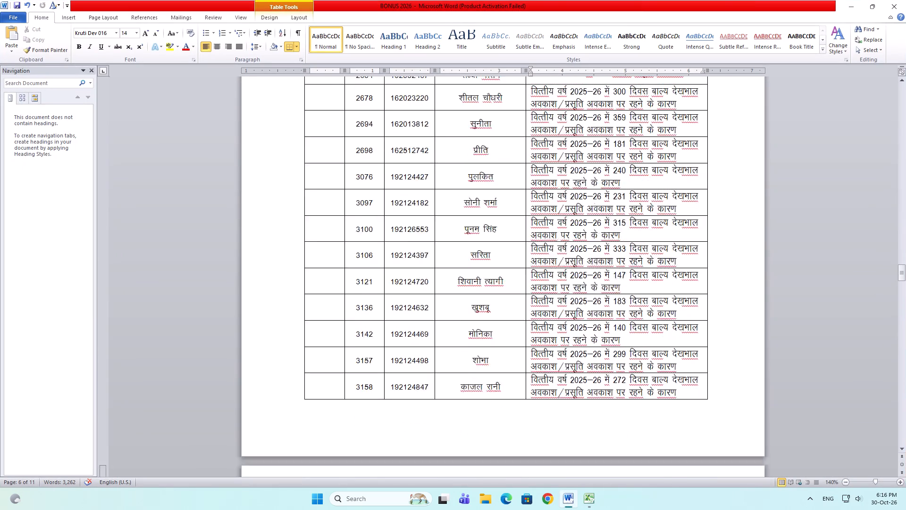
scroll(531, 305, "up", 17)
scroll(520, 304, "up", 20)
scroll(520, 304, "up", 6)
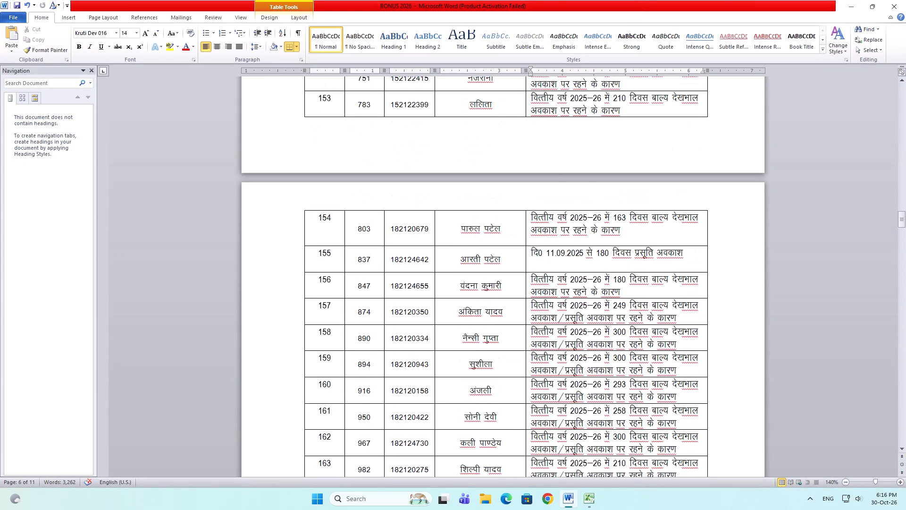
scroll(428, 347, "down", 6)
left_click_drag(327, 97, 327, 98)
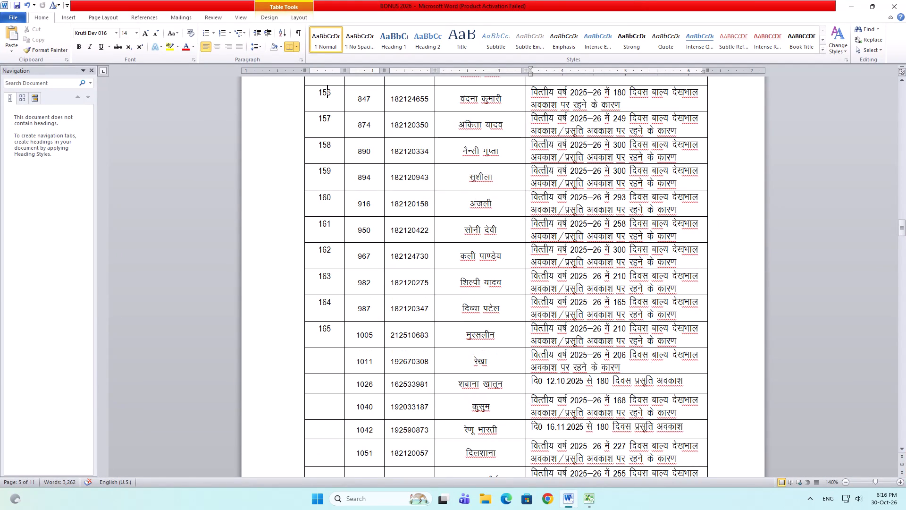
left_click_drag(327, 98, 308, 332)
key("Delete")
Clear serial numbers 141 to 155 from the table's first column, keeping the rows.
scroll(310, 328, "up", 9)
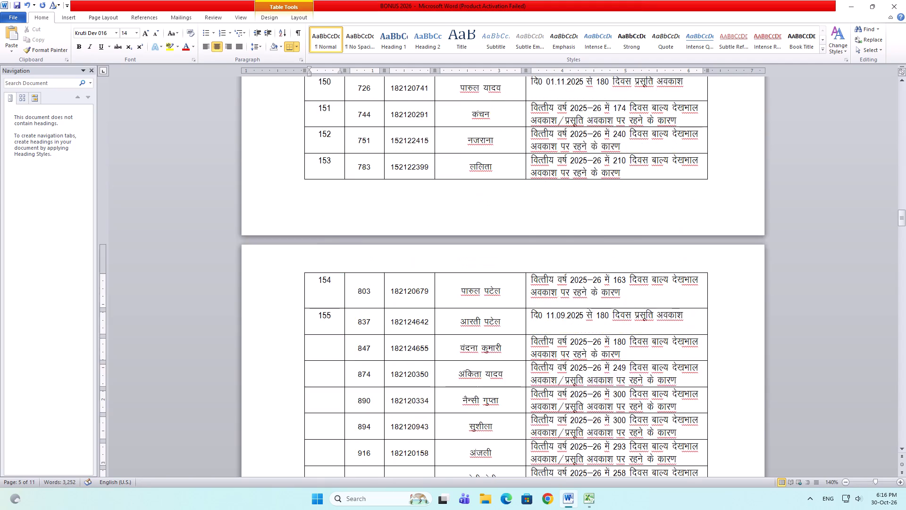
scroll(323, 323, "up", 8)
scroll(325, 320, "down", 1)
scroll(325, 320, "up", 1)
left_click_drag(326, 135, 318, 392)
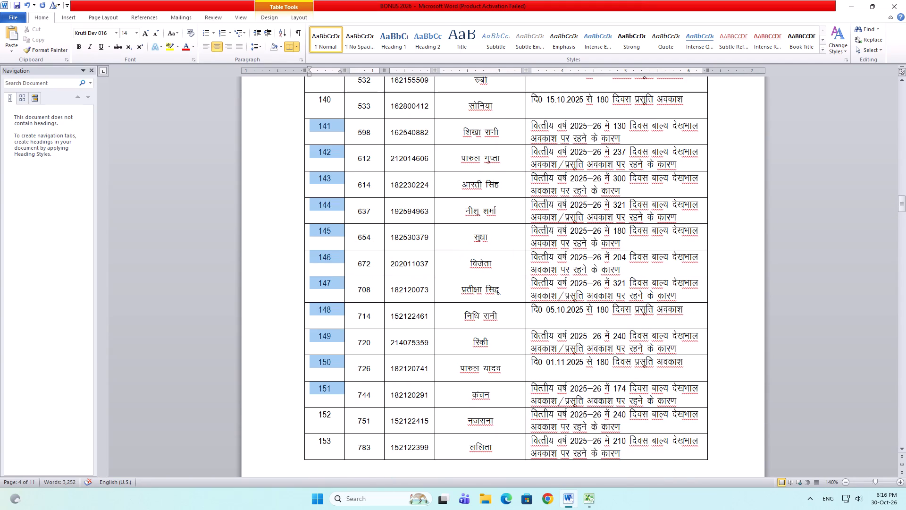
left_click_drag(318, 392, 319, 442)
key("Delete")
scroll(302, 381, "down", 9)
left_click_drag(319, 282, 319, 285)
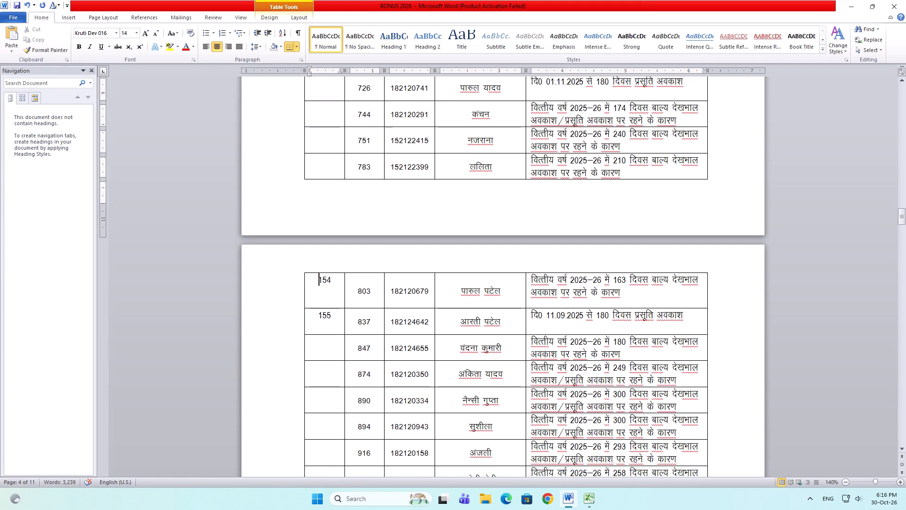
left_click_drag(319, 285, 319, 316)
key("Delete")
Clear serial numbers 114 to 140 from the table's first column, keeping the rows.
scroll(325, 292, "up", 12)
scroll(327, 288, "down", 1)
scroll(327, 288, "up", 7)
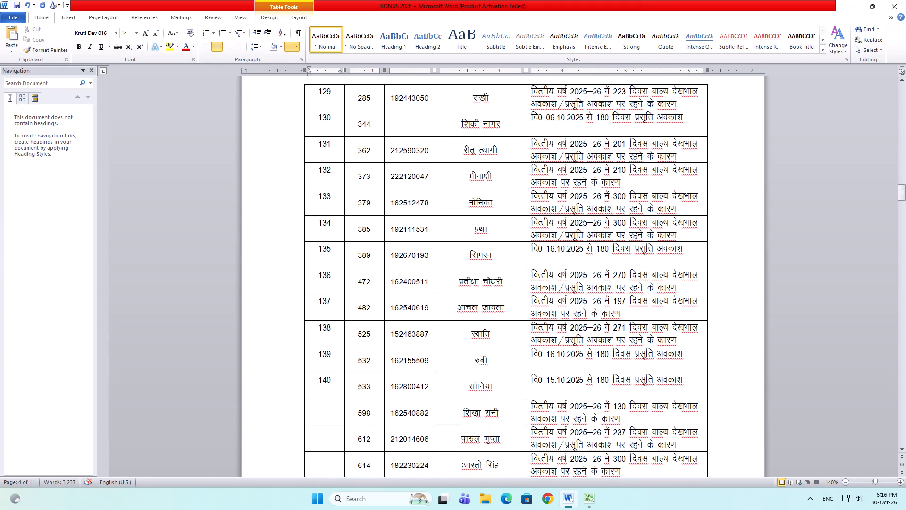
left_click_drag(326, 96, 321, 385)
key("Delete")
scroll(325, 358, "up", 9)
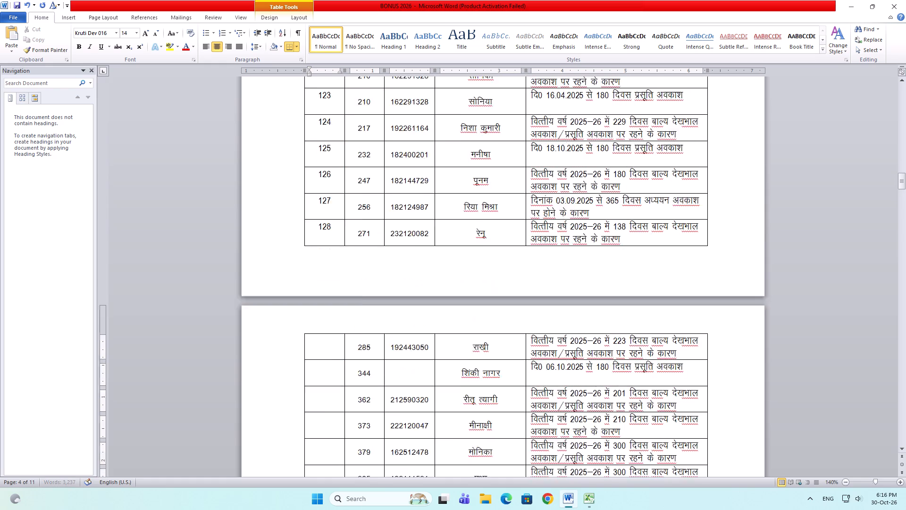
scroll(323, 342, "up", 8)
left_click_drag(329, 147, 322, 457)
key("Delete")
scroll(328, 404, "down", 5)
left_click_drag(326, 330, 321, 351)
key("Delete")
Clear serial numbers 109 to 113 from the table's first column and save the BONUS 2026 document.
scroll(327, 343, "up", 6)
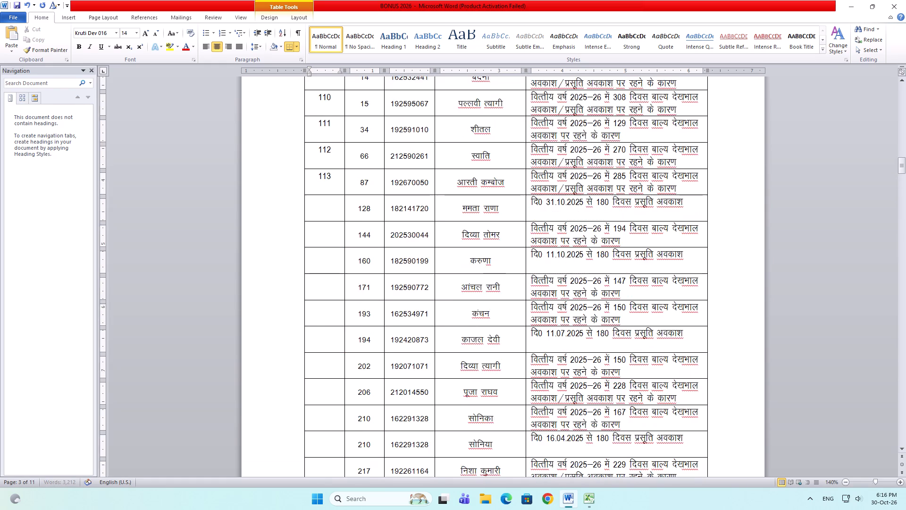
scroll(329, 334, "up", 11)
scroll(331, 326, "down", 2)
left_click_drag(327, 321, 327, 419)
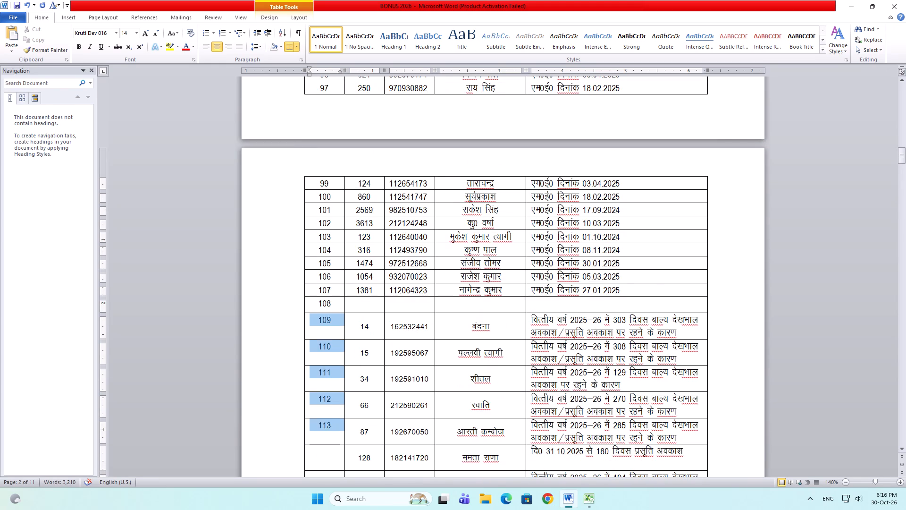
left_click_drag(327, 419, 327, 426)
key("Delete")
scroll(394, 375, "down", 14)
key("ctrl+s")
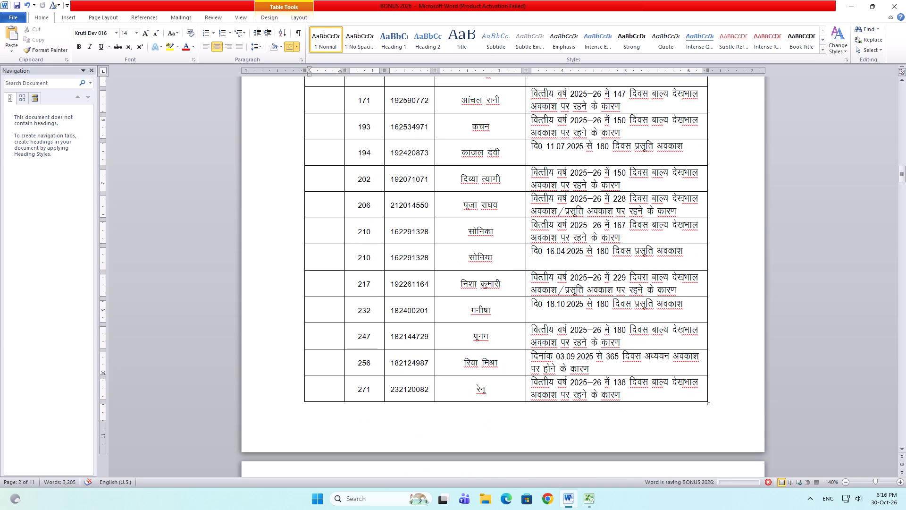
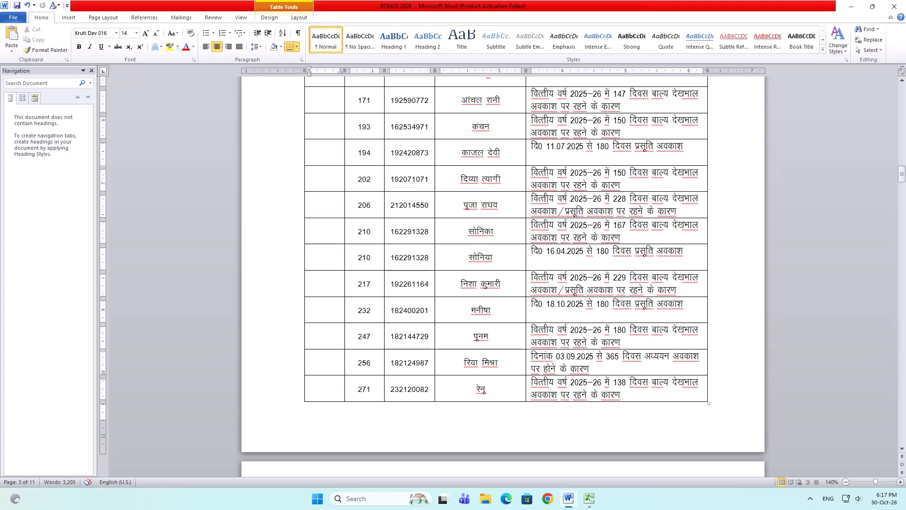
Save the BONUS 2026 document again with the leave rows' serial numbers cleared.
key("ctrl+s")
Review the leave rows in order down the table's second column, from number 14 through 3909 to the blank rows.
scroll(475, 315, "up", 20)
scroll(475, 315, "up", 1)
scroll(502, 302, "down", 11)
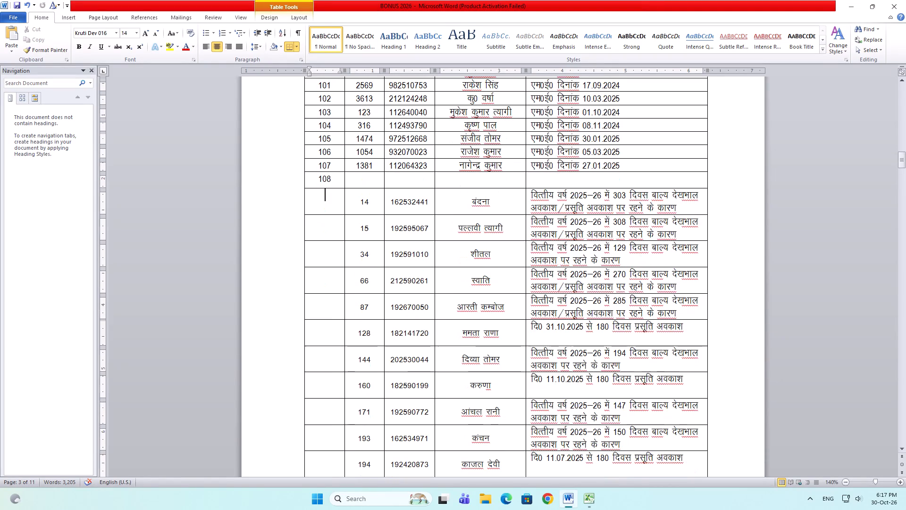
left_click(570, 200)
key("Down")
key("Down")
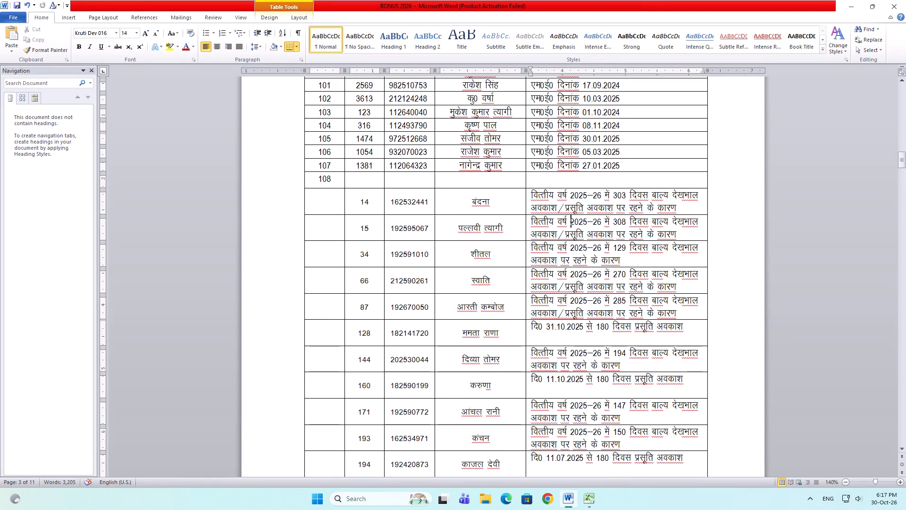
key("Down")
left_click(455, 205)
left_click(378, 202)
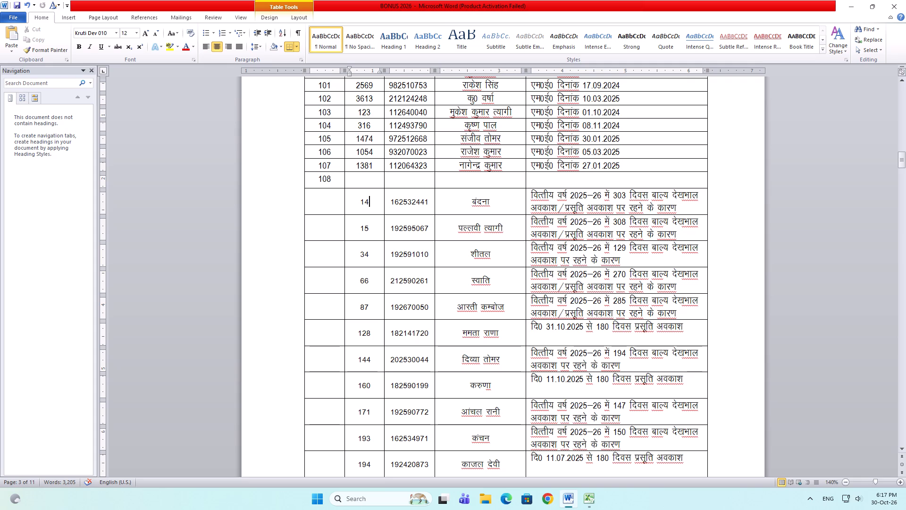
key("Down")
key("Down")
key("Down")
key("Down")
key("Down")
key("Down")
key("Down")
key("Down")
key("Down")
key("Down")
key("Down")
key("Down")
key("Down")
key("Down")
key("Down")
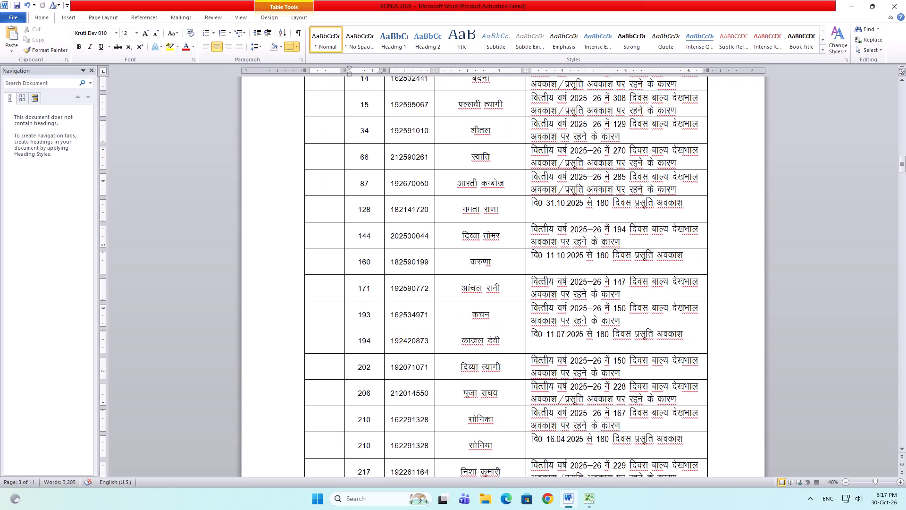
key("Down")
key("Down")
key("Down")
key("Down")
key("Down")
key("Down")
key("Down")
key("Down")
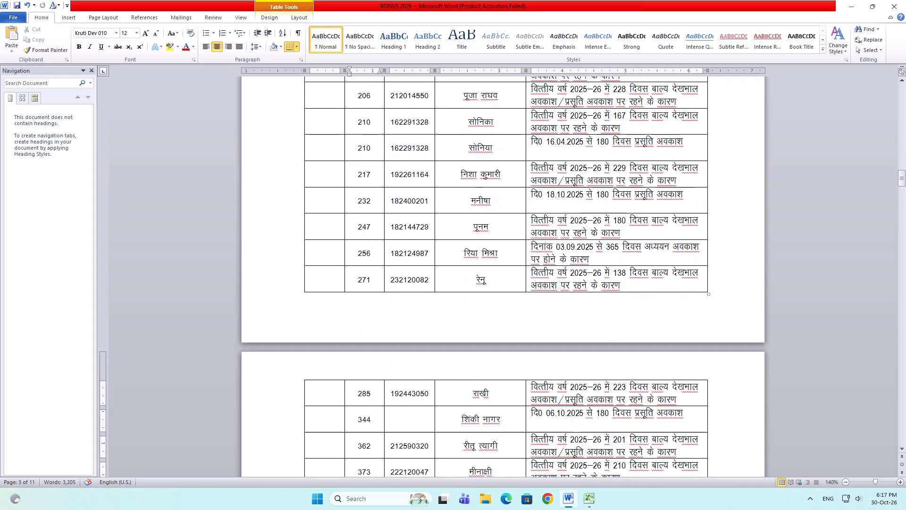
key("Down")
key("Down")
key("Down")
key("Down")
key("Down")
key("Down")
key("Down")
key("Down")
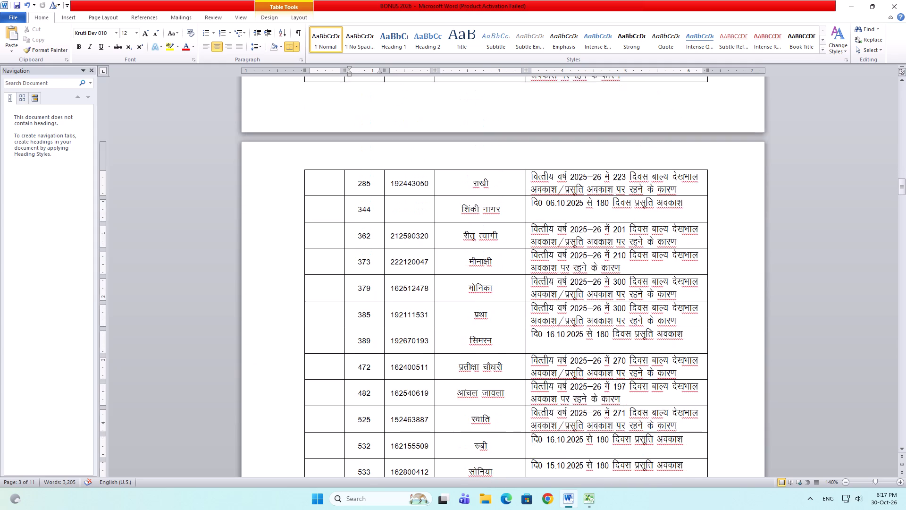
key("Down")
key("Down")
key("Down")
key("Down")
key("Down")
key("Down")
key("Down")
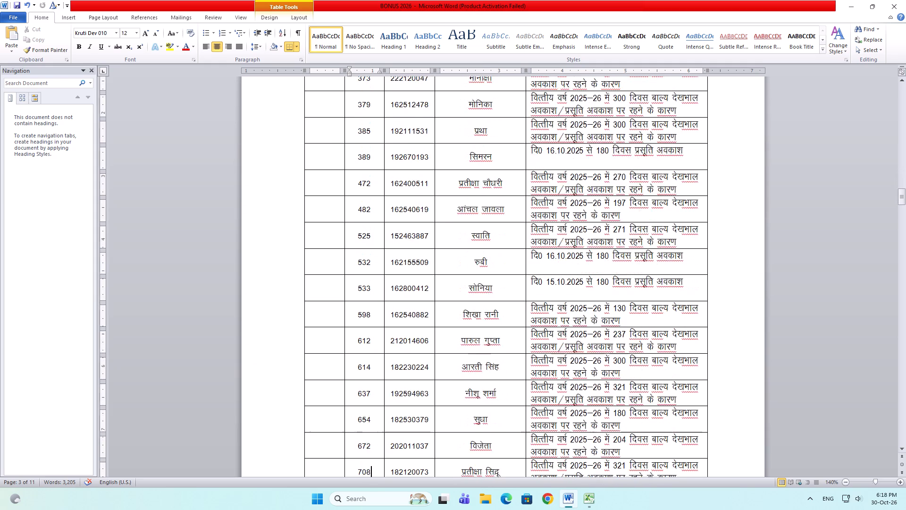
key("Down")
key("Down")
key("Down")
key("Down")
key("Down")
key("Down")
key("Down")
key("Down")
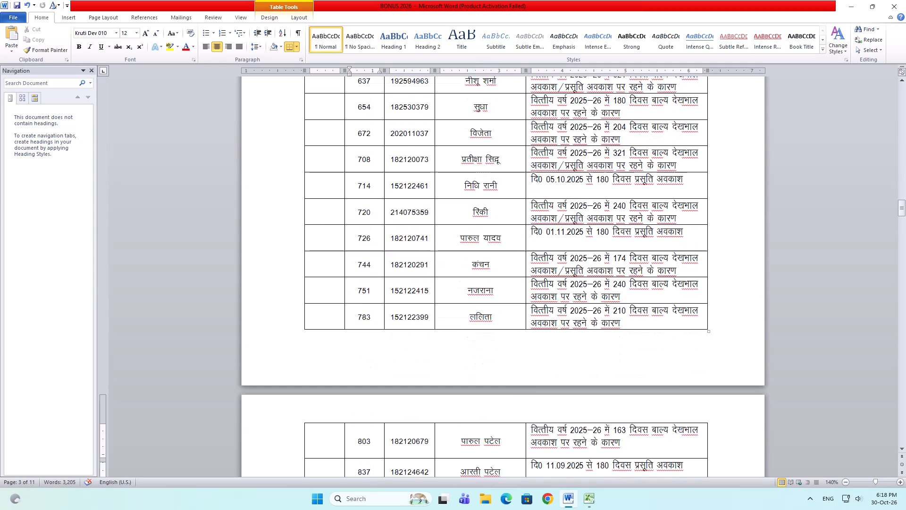
key("Down")
key("Down")
key("Down")
key("Down")
key("Down")
key("Down")
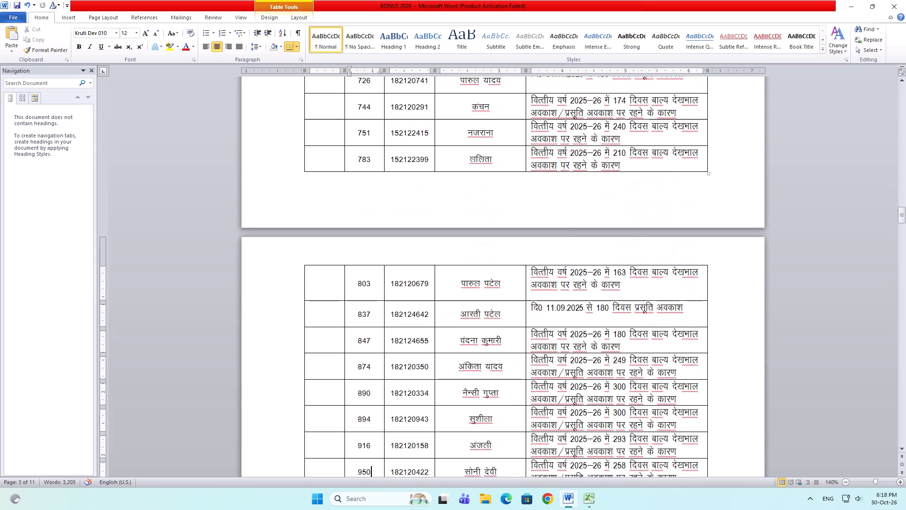
key("Down")
key("Down")
key("Down")
key("Down")
key("Down")
key("Down")
key("Down")
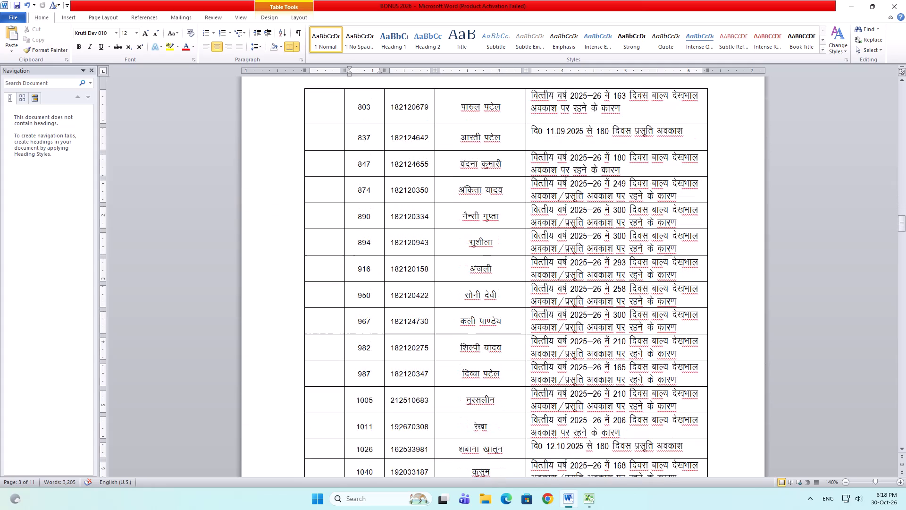
key("Down")
key("Down")
key("Down")
key("Down")
key("Down")
key("Down")
key("Down")
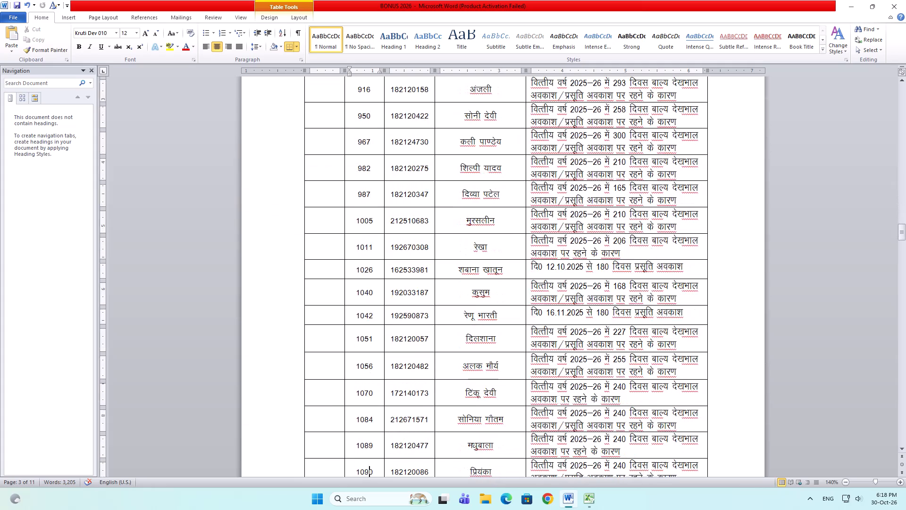
key("Down")
key("Down")
key("Down")
key("Down")
key("Down")
key("Down")
key("Down")
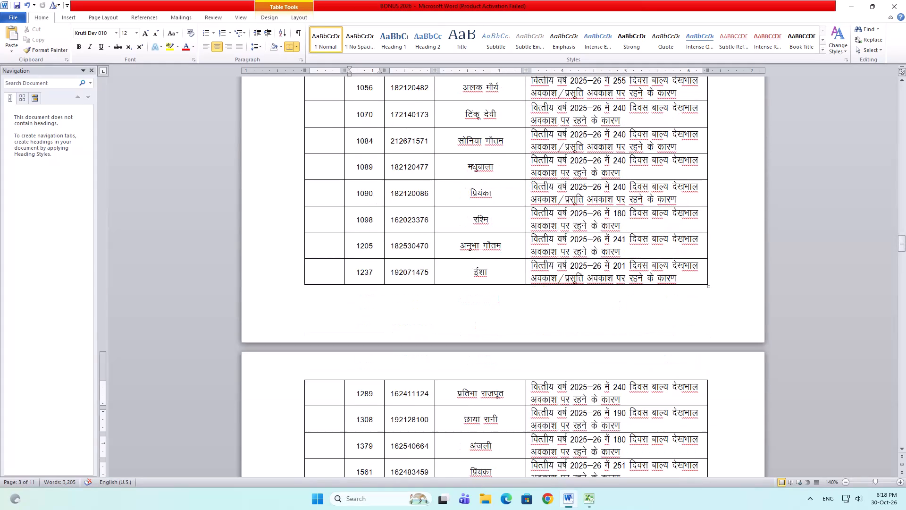
key("Down")
key("Down")
key("Down")
key("Down")
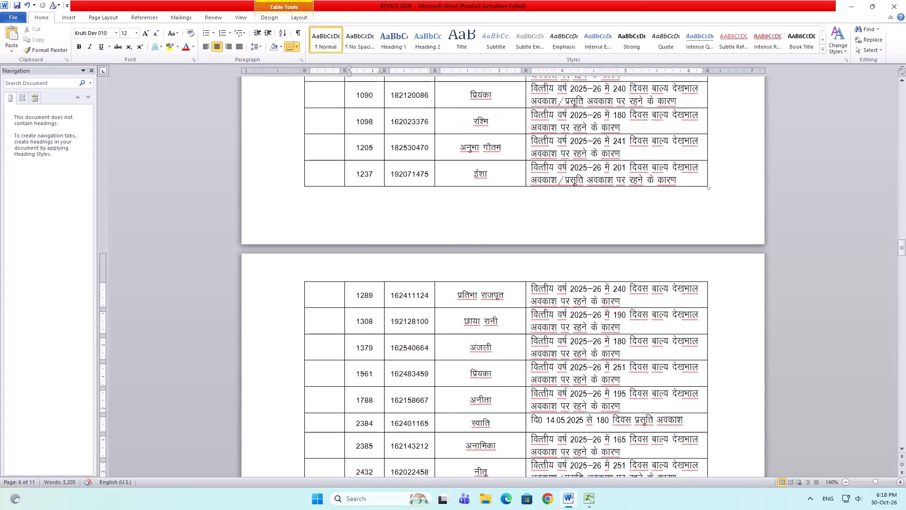
key("Down")
key("Down")
key("Down")
key("Down")
key("Down")
key("Down")
key("Down")
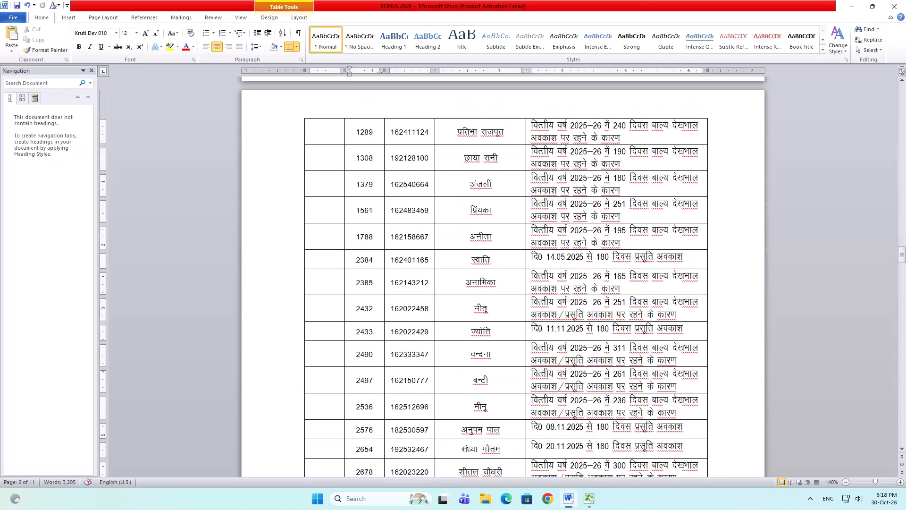
key("Down")
key("Down")
key("Down")
key("Down")
key("Down")
key("Down")
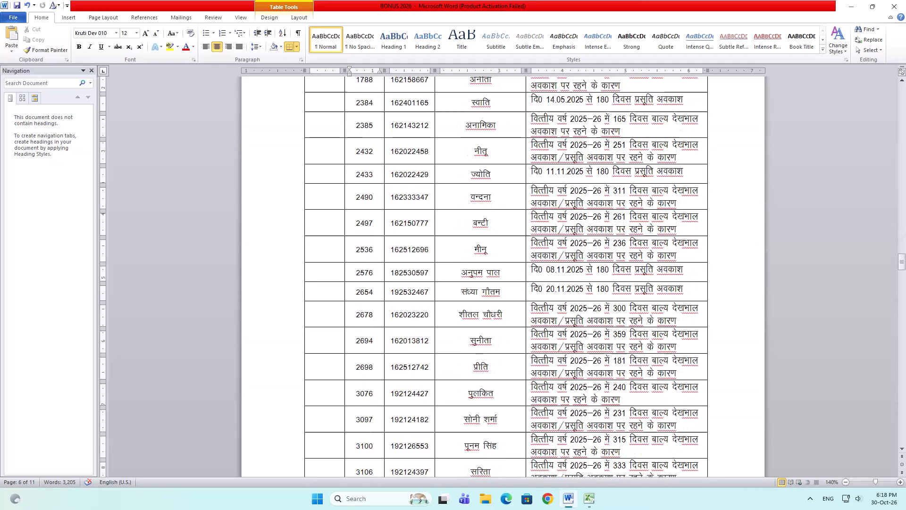
key("Down")
key("Down")
key("Down")
key("Down")
key("Down")
key("Down")
key("Down")
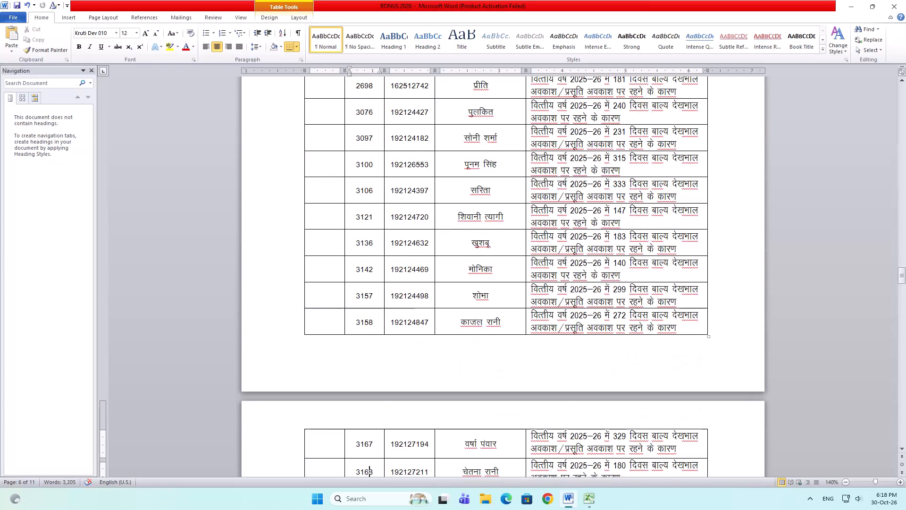
key("Down")
key("Down")
key("Down")
key("Down")
key("Down")
key("Down")
key("Down")
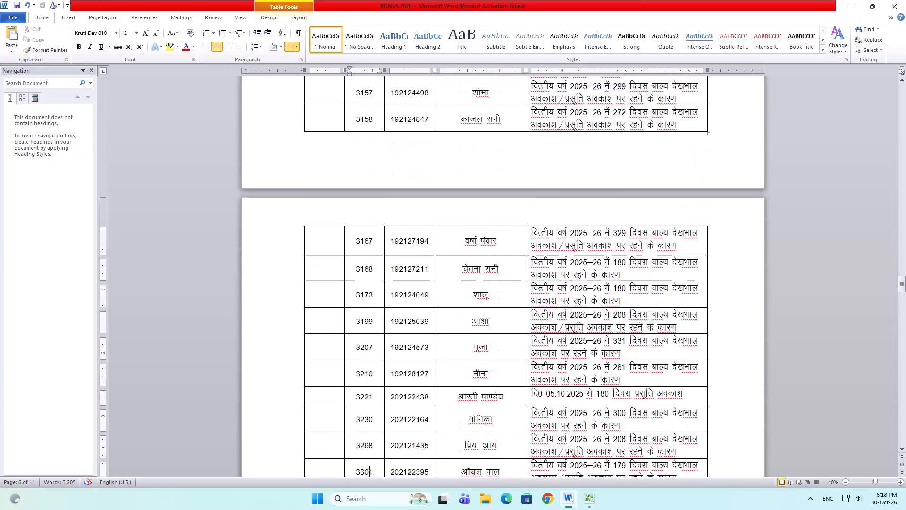
key("Down")
key("Down")
key("Down")
key("Down")
key("Down")
key("Down")
key("Down")
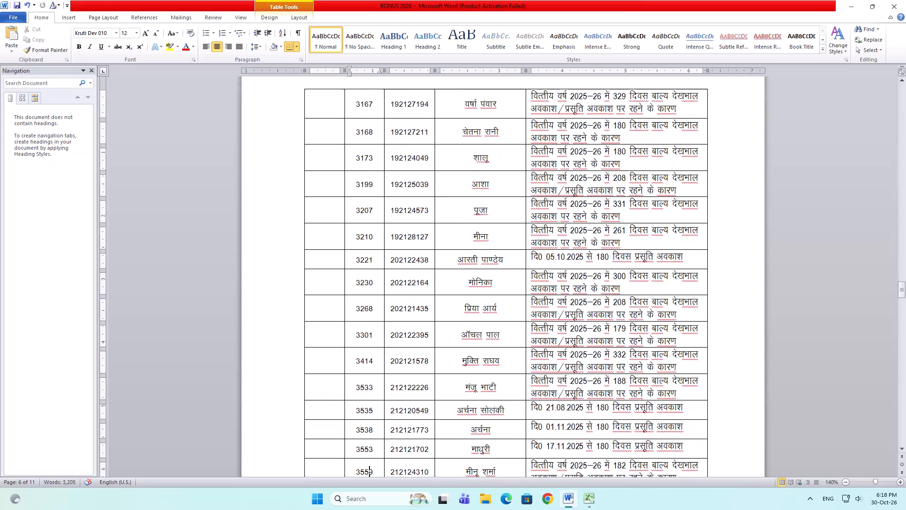
key("Down")
key("Down")
key("Down")
key("Down")
key("Down")
key("Down")
key("Down")
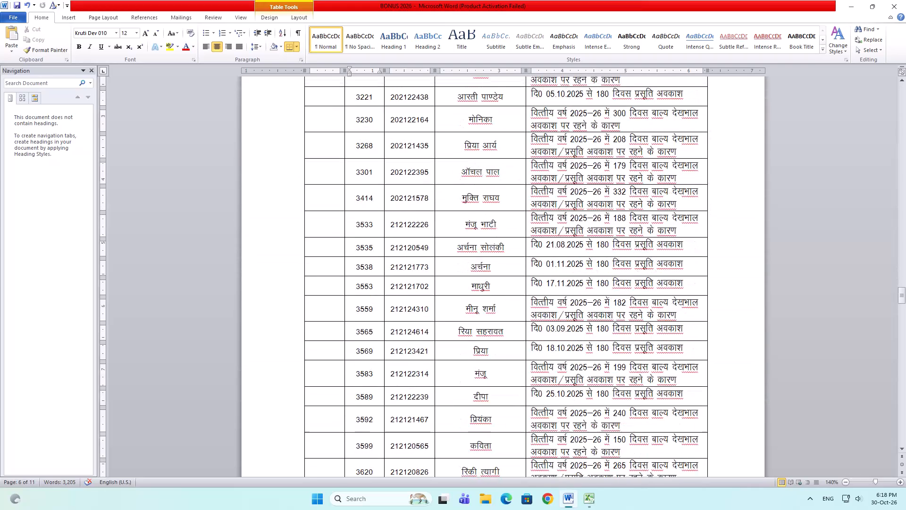
key("Down")
key("Down")
key("Down")
key("Down")
key("Down")
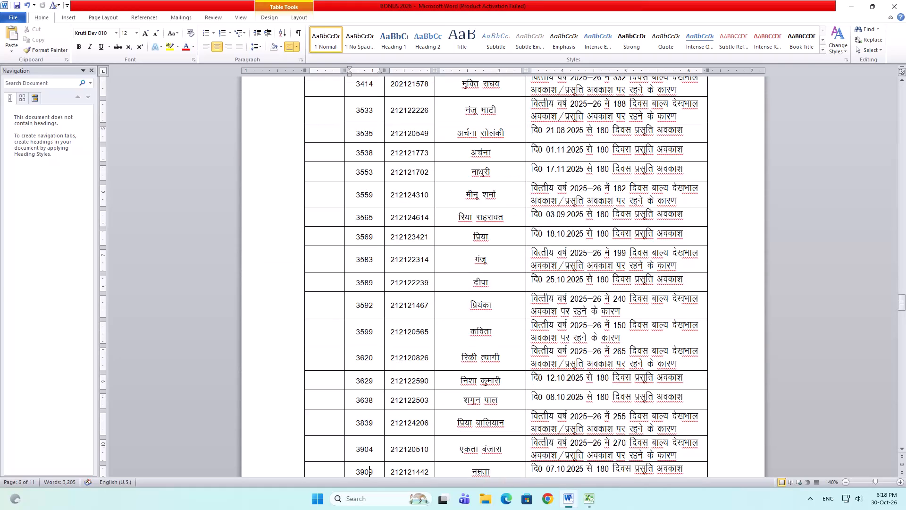
key("Down")
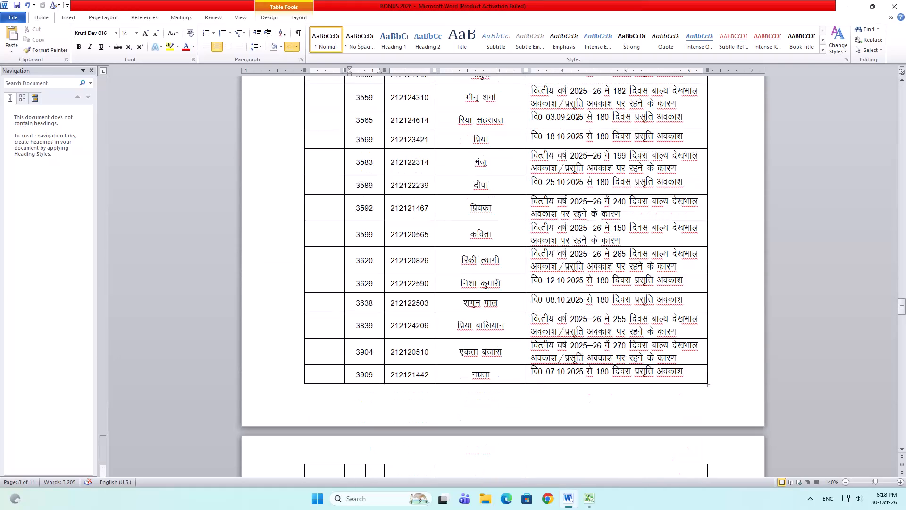
key("Down")
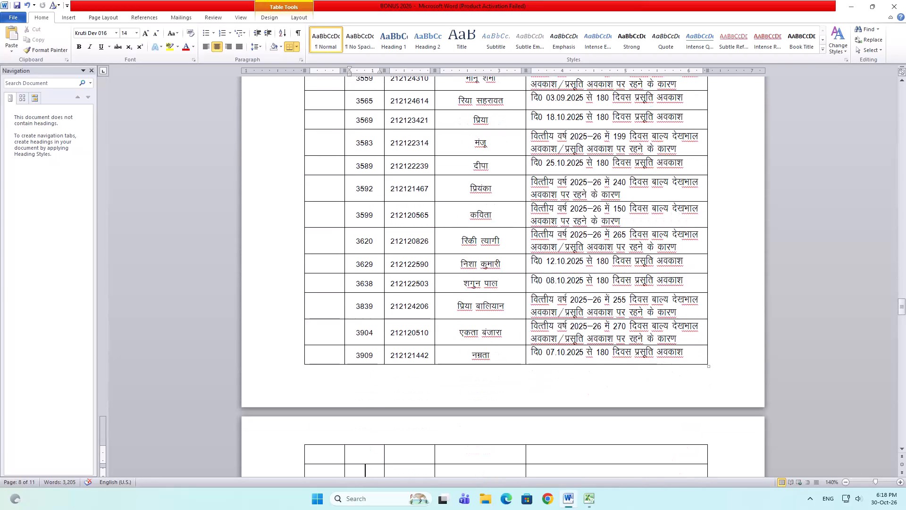
Save the BONUS 2026 document after the review, leaving the table without any selection.
key("ctrl+a")
key("ctrl+s")
key("ctrl+s")
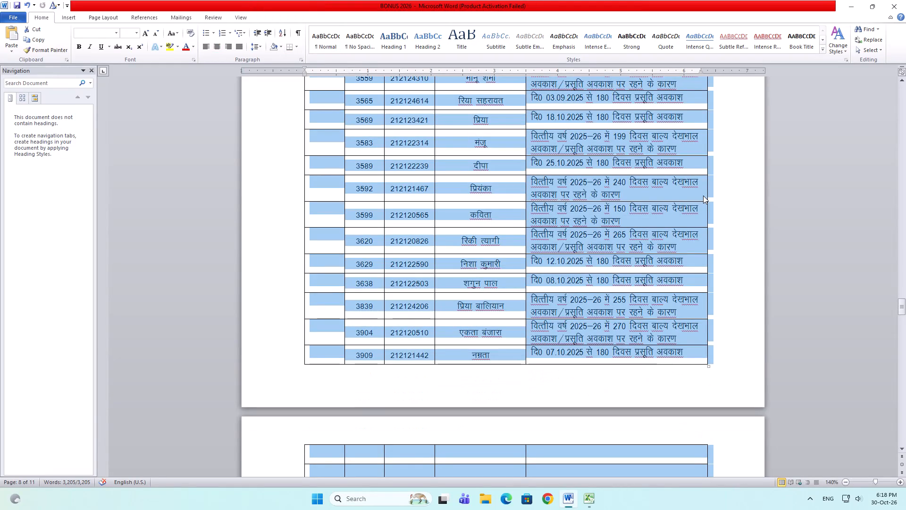
left_click_drag(703, 195, 825, 309)
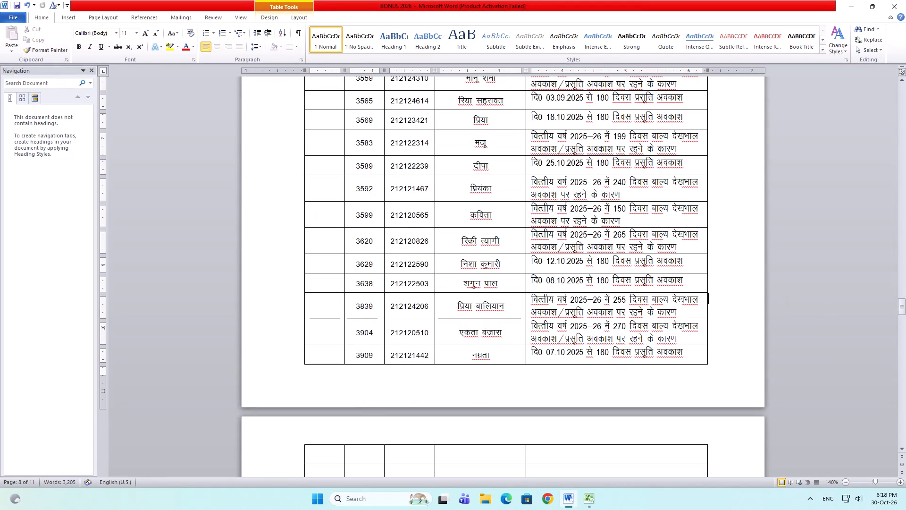
left_click(702, 294)
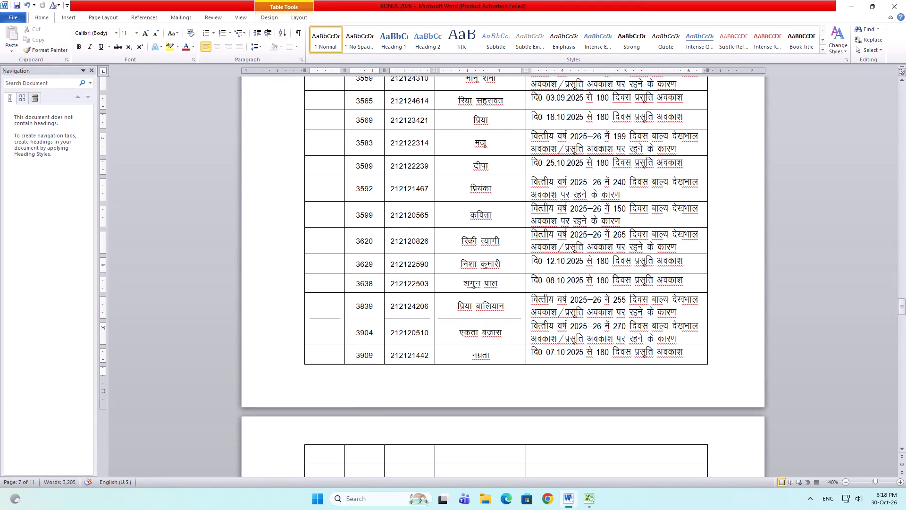
left_click(701, 302)
key("ctrl+s")
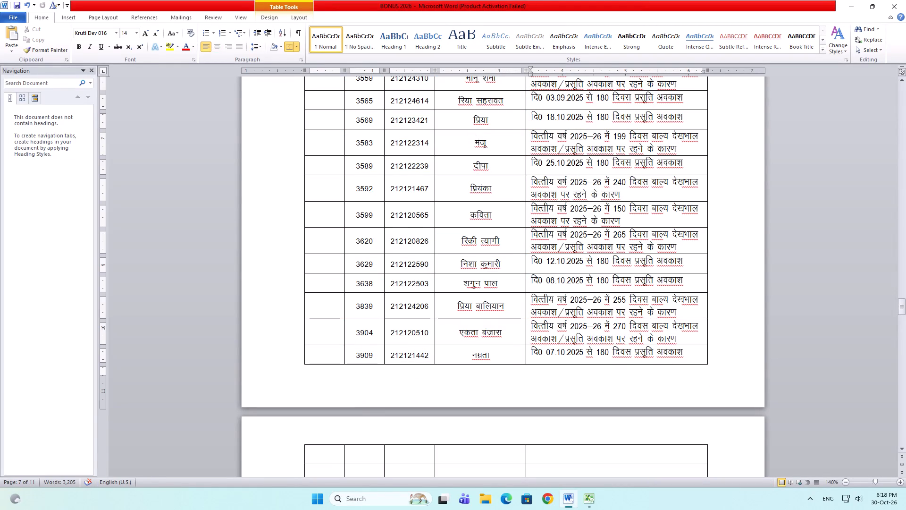
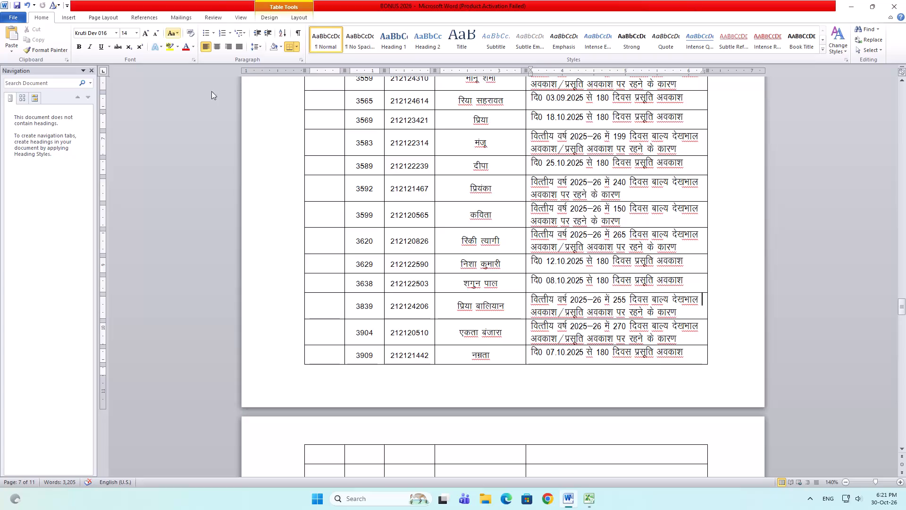
Save the BONUS 2026 document.
key("ctrl+s")
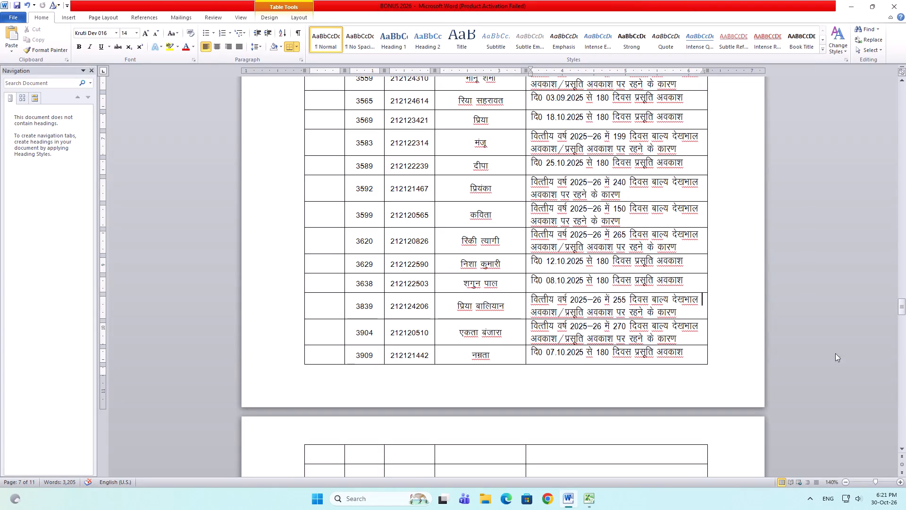
Open the तैनाती 23.07.2026 workbook from the Downloads folder without updating its external links.
left_click(850, 0)
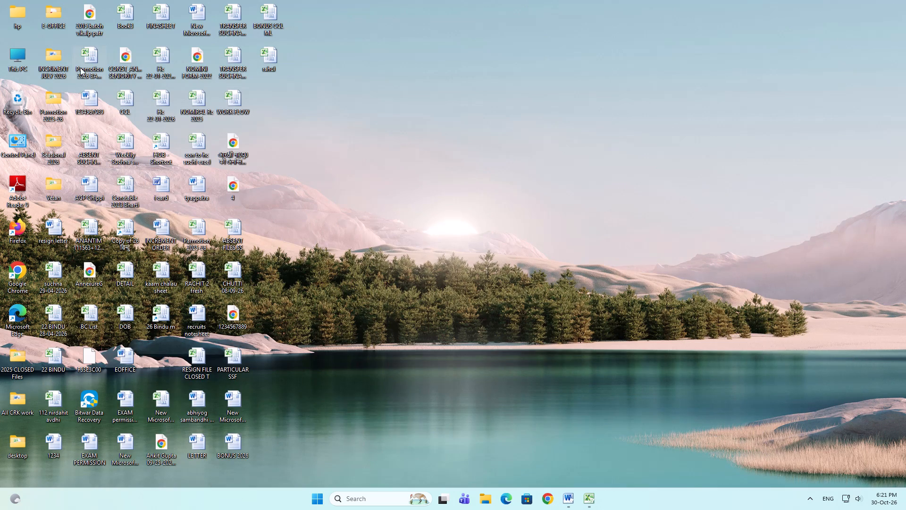
double_click(26, 59)
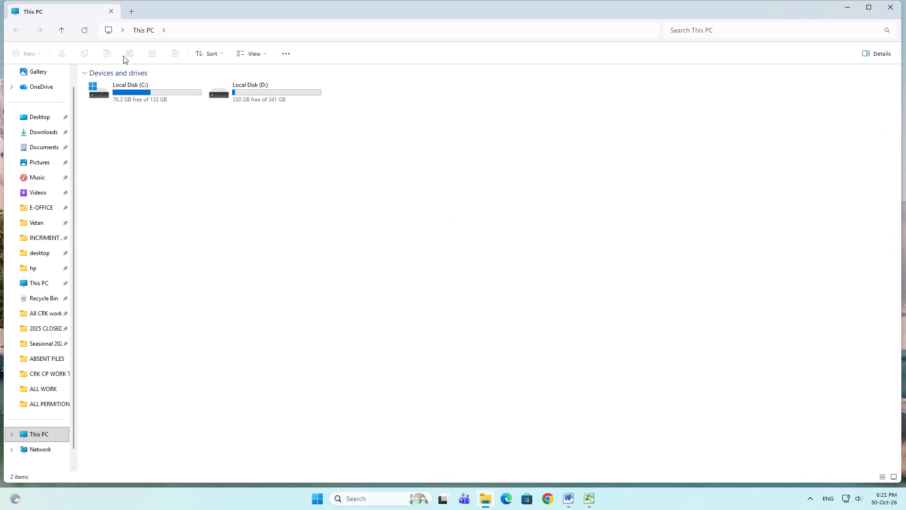
left_click(44, 117)
left_click(44, 127)
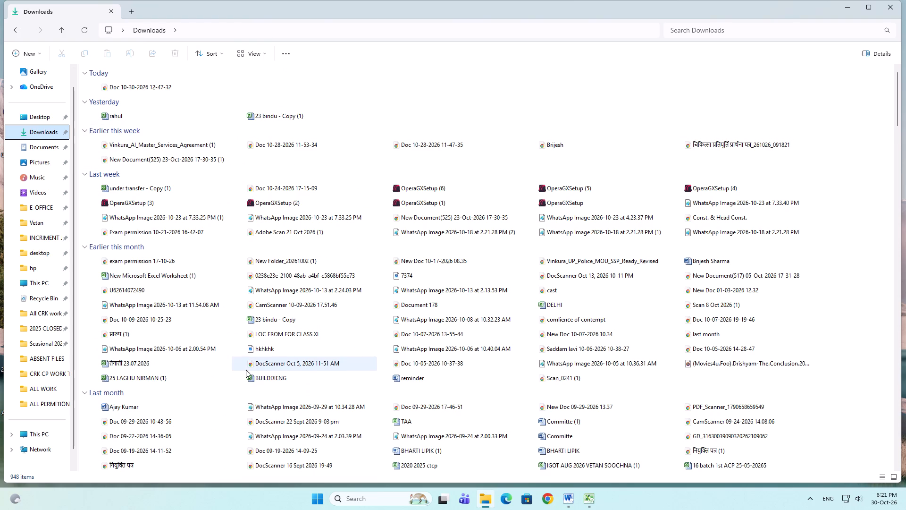
double_click(149, 368)
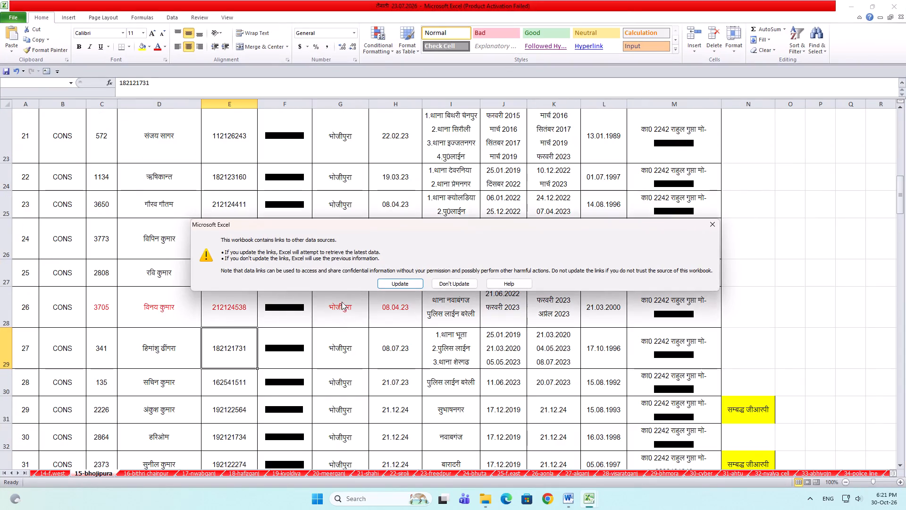
left_click(451, 280)
Search the entire तैनाती 23.07.2026 workbook, across all sheets, for the employee's personnel number.
scroll(286, 258, "up", 4)
left_click(286, 258)
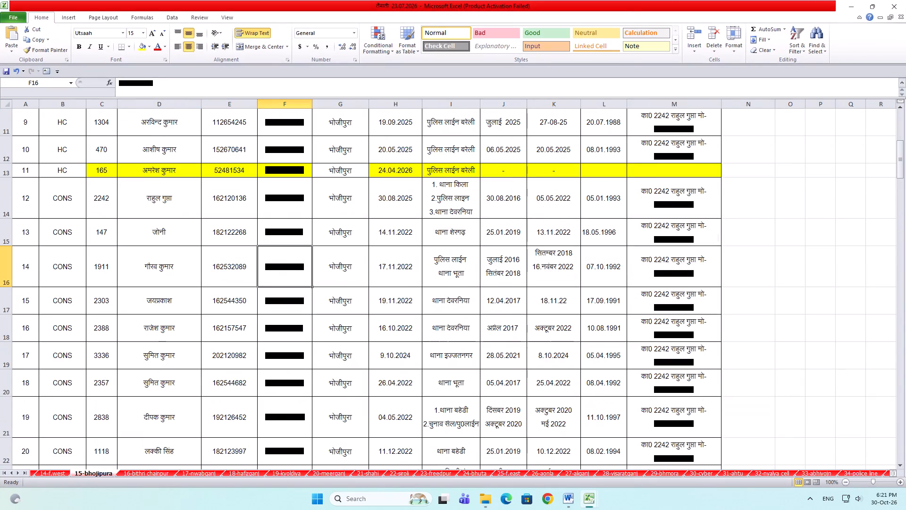
key("ctrl+f")
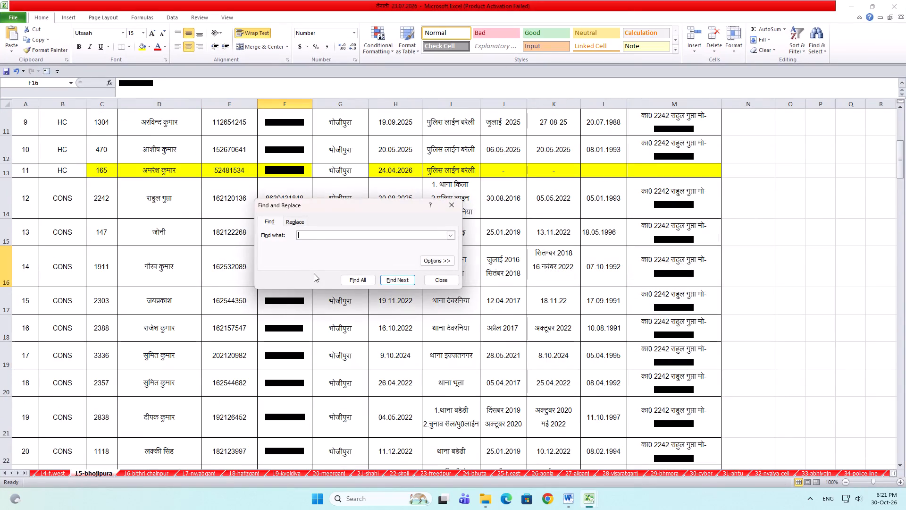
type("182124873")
left_click(445, 260)
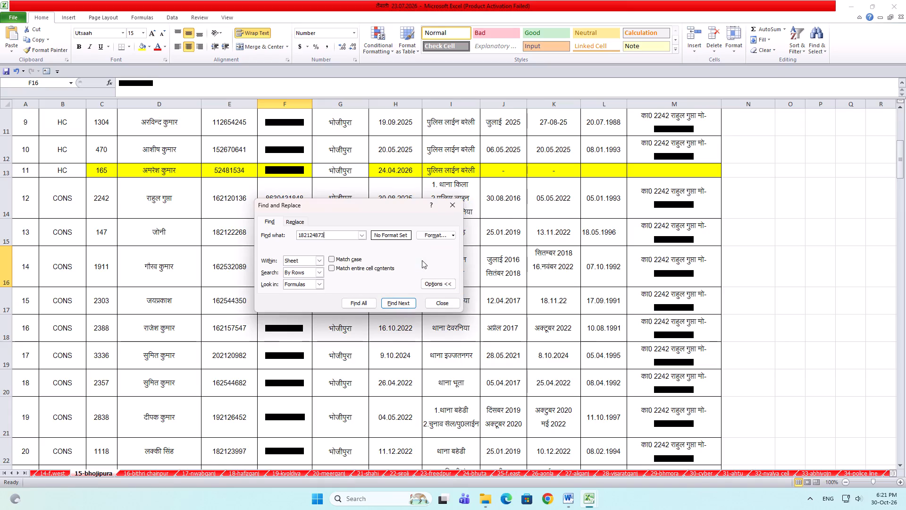
left_click(317, 257)
left_click(314, 274)
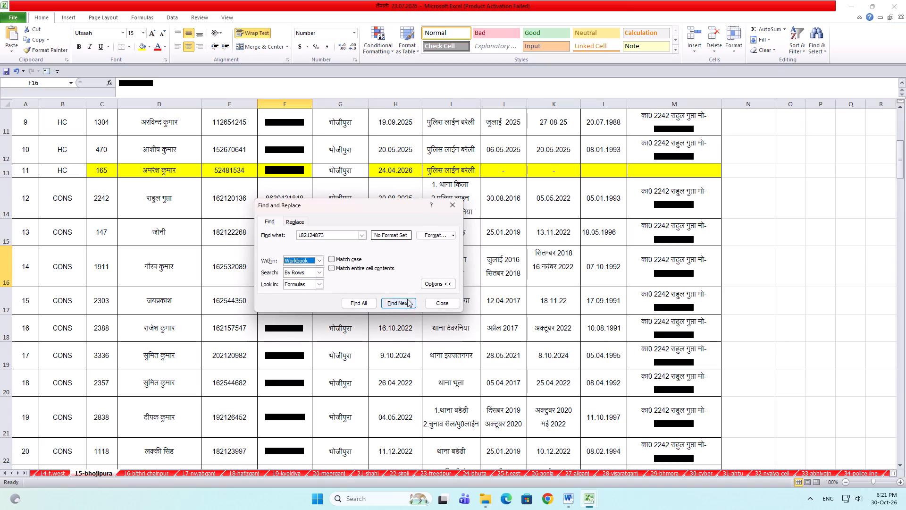
left_click(407, 299)
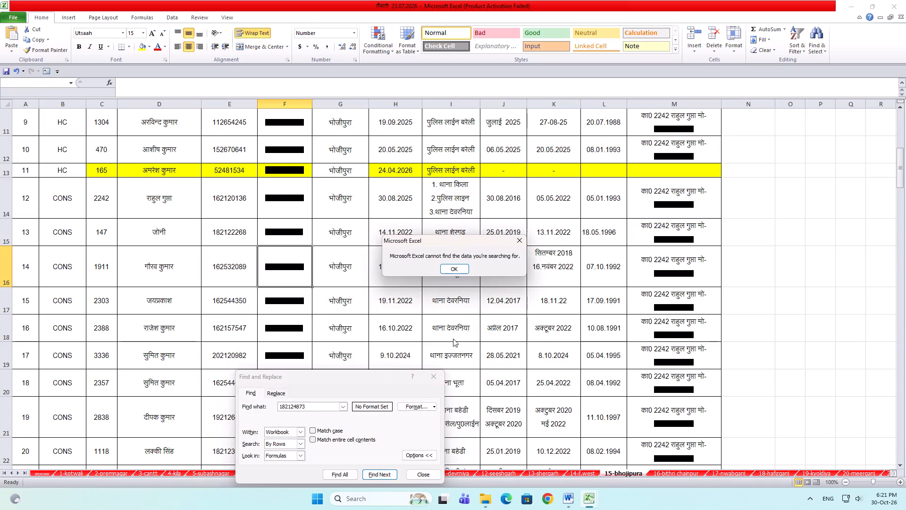
left_click(453, 262)
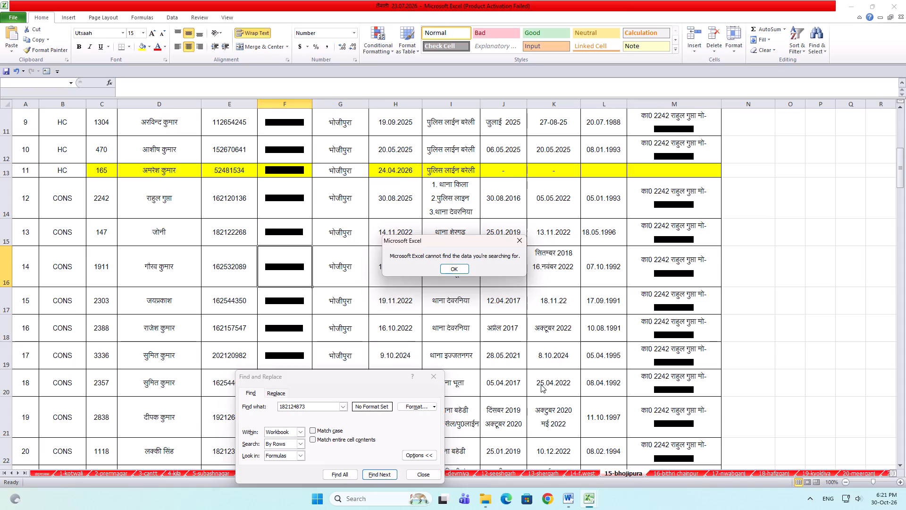
left_click(455, 269)
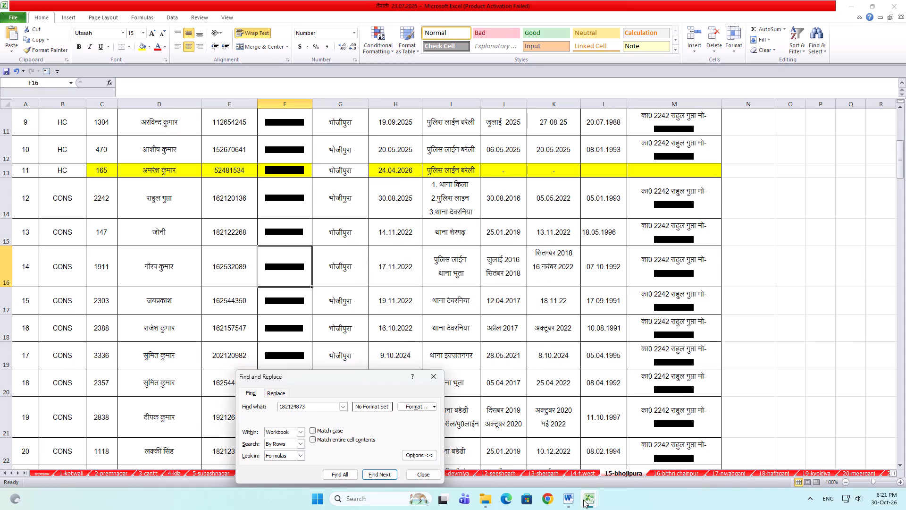
Switch to the nominal roll new workbook and search all its sheets for the same personnel number.
left_click(636, 437)
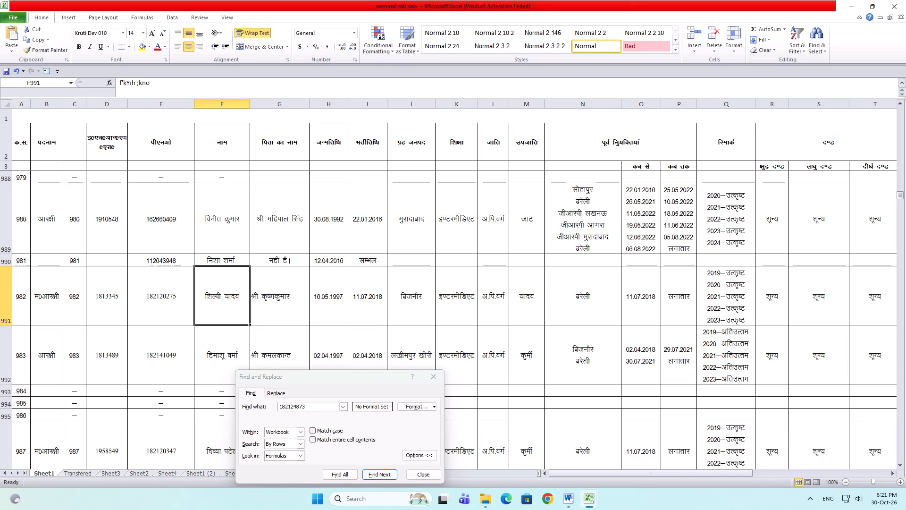
left_click(394, 324)
left_click(375, 472)
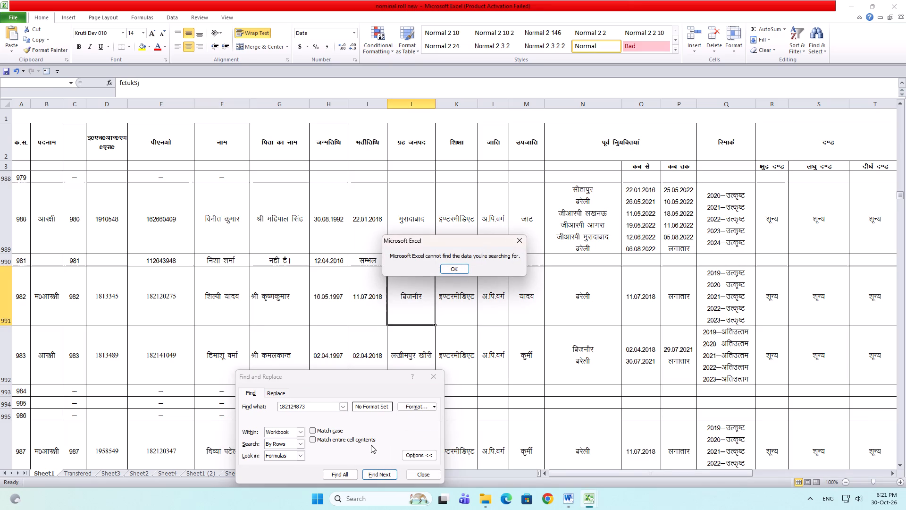
left_click(450, 265)
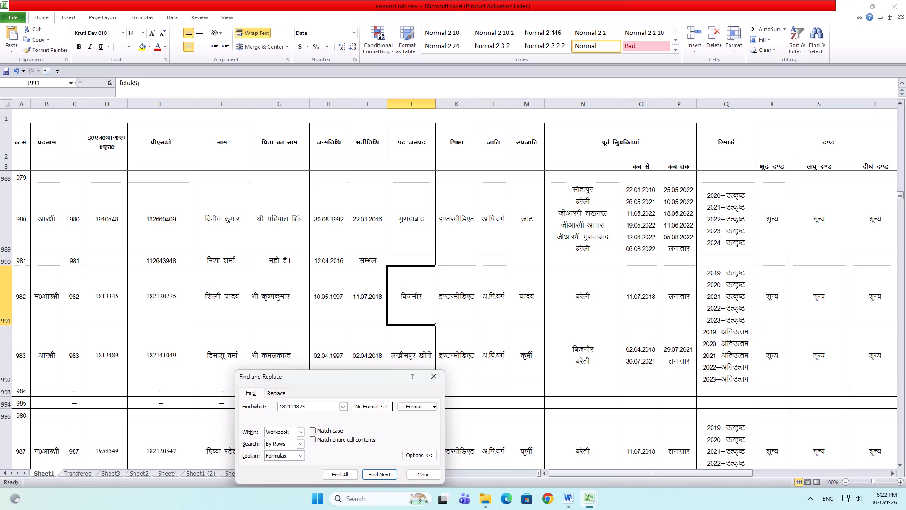
Search the nominal roll new workbook for a different, seven-digit employee number.
double_click(284, 409)
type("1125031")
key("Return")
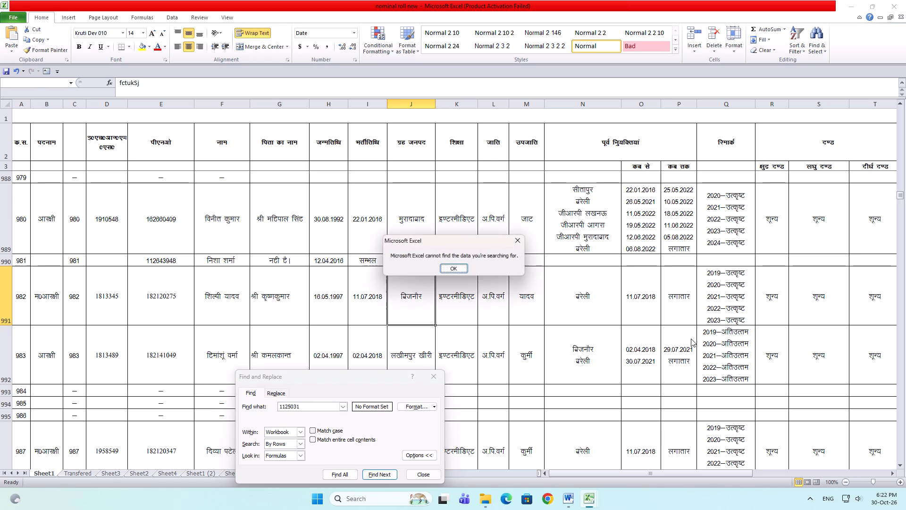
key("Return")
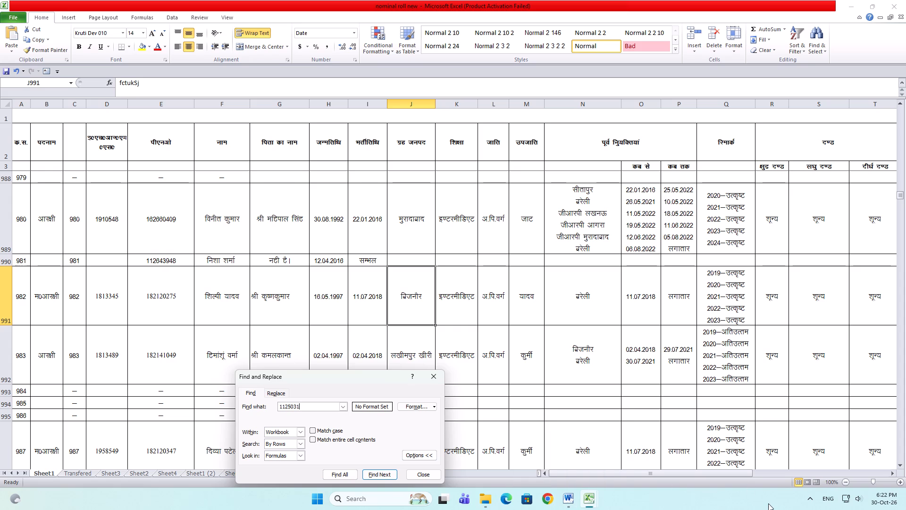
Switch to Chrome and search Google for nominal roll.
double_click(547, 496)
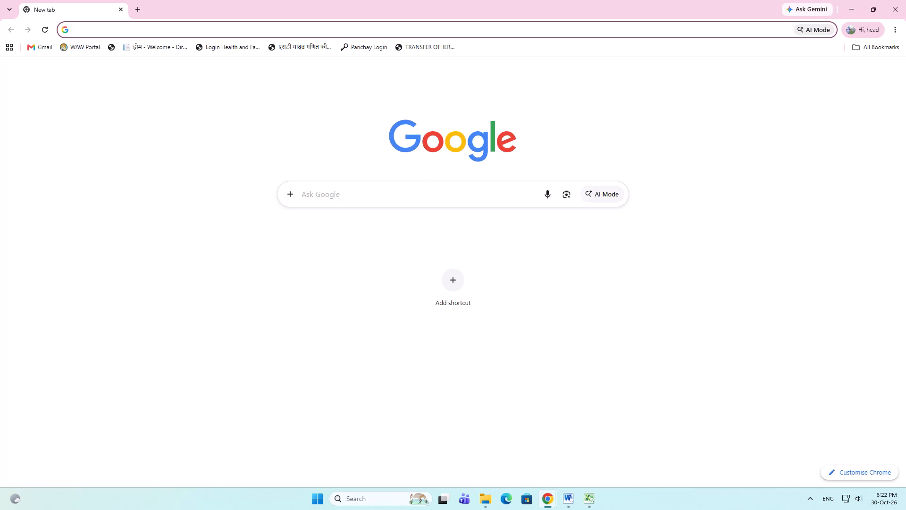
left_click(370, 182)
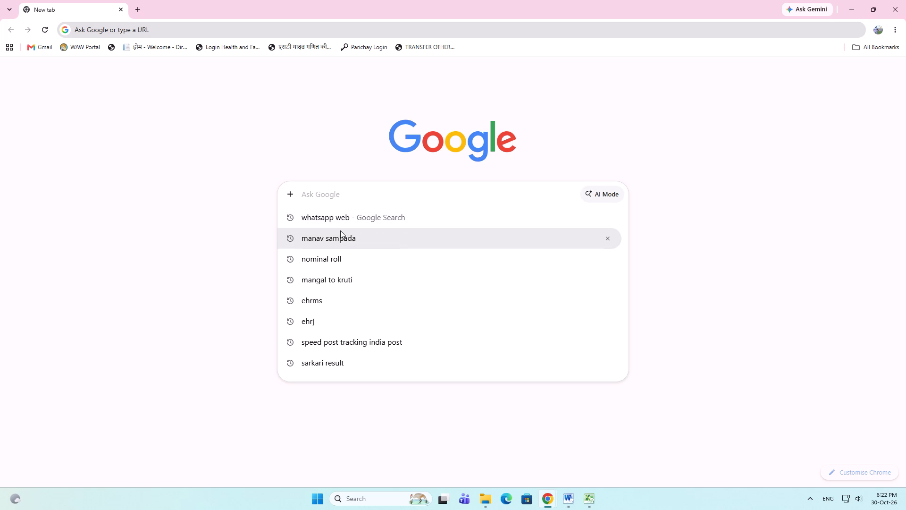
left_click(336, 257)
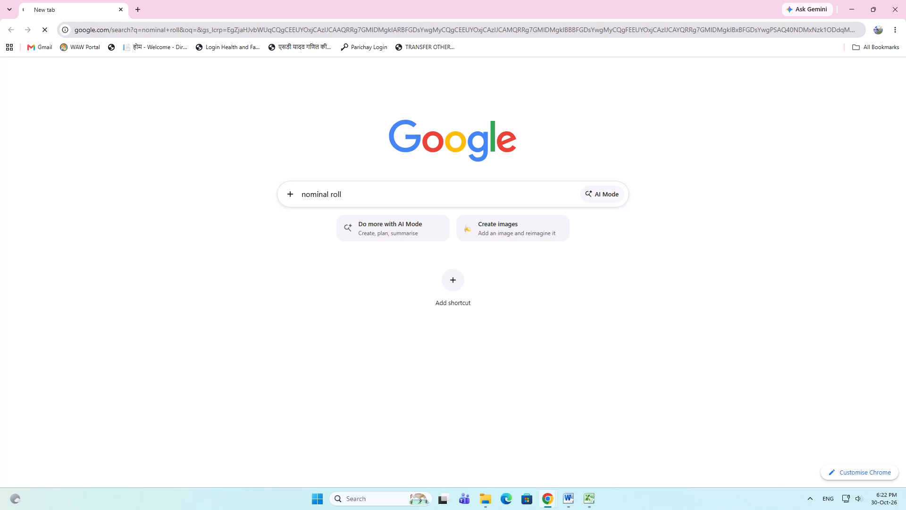
Replace the Google query with manav sampada, run the search, and close the browser.
left_click_drag(357, 192, 299, 192)
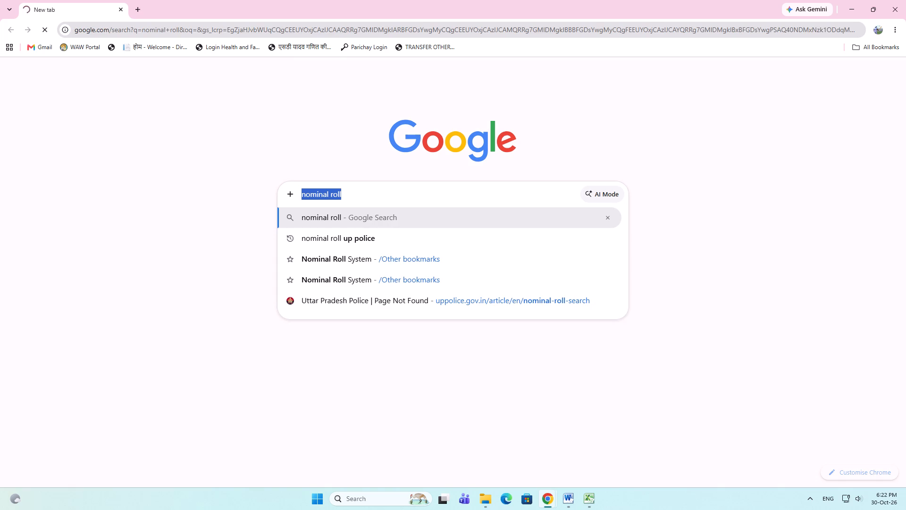
key("BackSpace")
key("BackSpace")
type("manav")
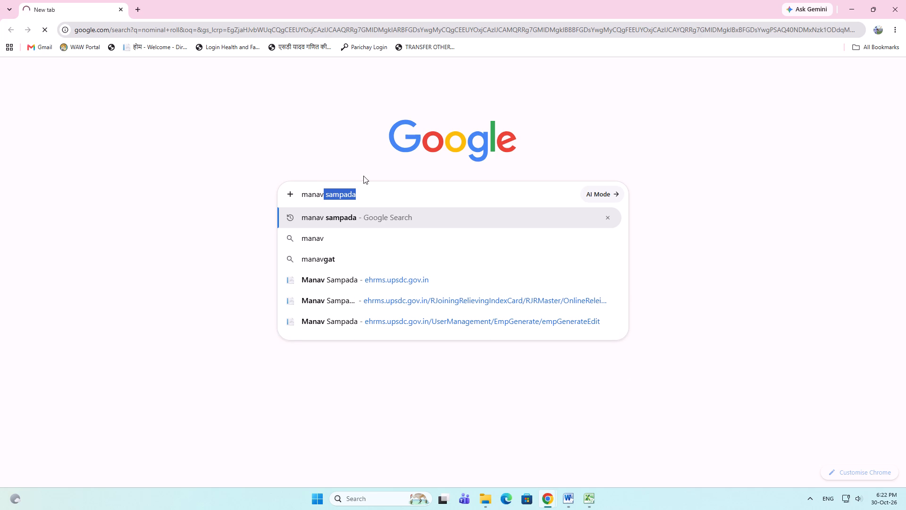
left_click(348, 222)
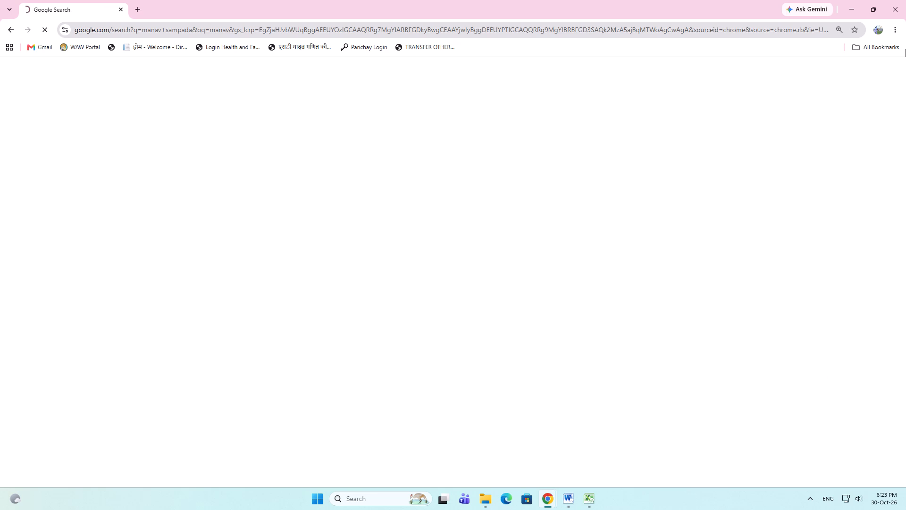
left_click(898, 0)
left_click(903, 0)
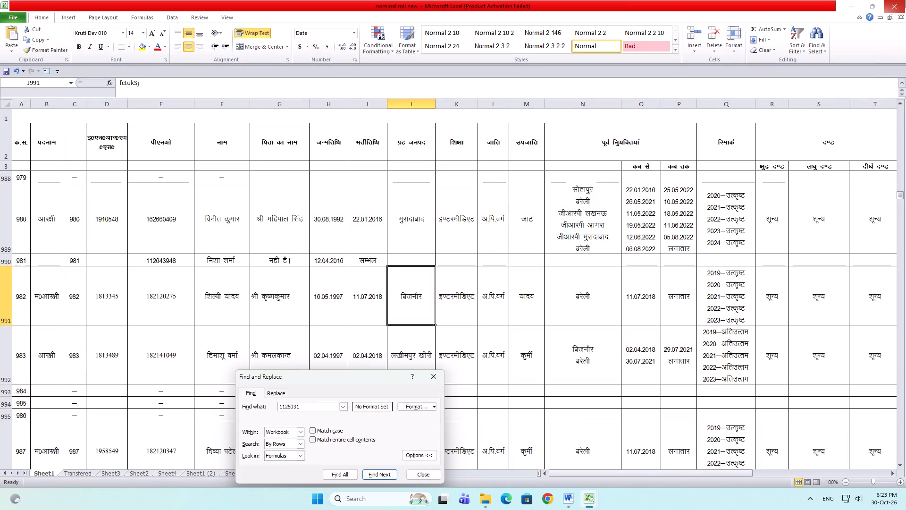
Switch back to the BONUS 2026 document in Word and save it.
key("alt+Tab")
key("alt+Tab")
scroll(588, 240, "up", 8)
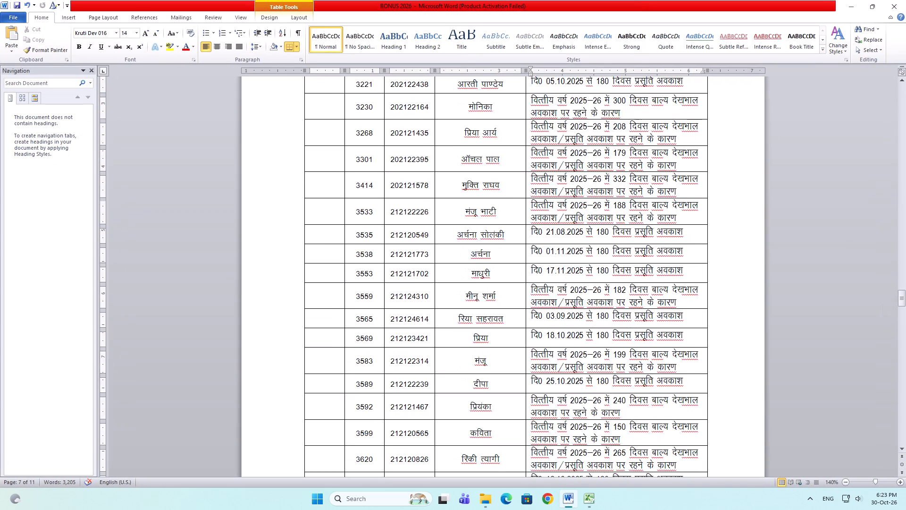
key("ctrl+s")
Clear the contents of all columns in rows 38 to 47 at the end of the table's first page, keeping the empty rows.
scroll(555, 226, "up", 20)
scroll(555, 226, "up", 20)
scroll(555, 226, "up", 4)
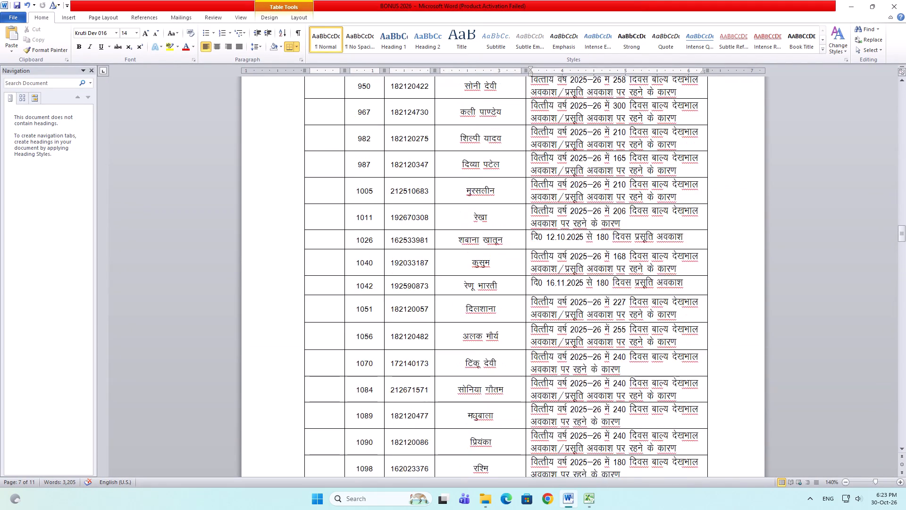
scroll(532, 198, "up", 20)
scroll(532, 198, "up", 1)
scroll(503, 170, "up", 6)
scroll(520, 142, "down", 1)
scroll(520, 142, "up", 19)
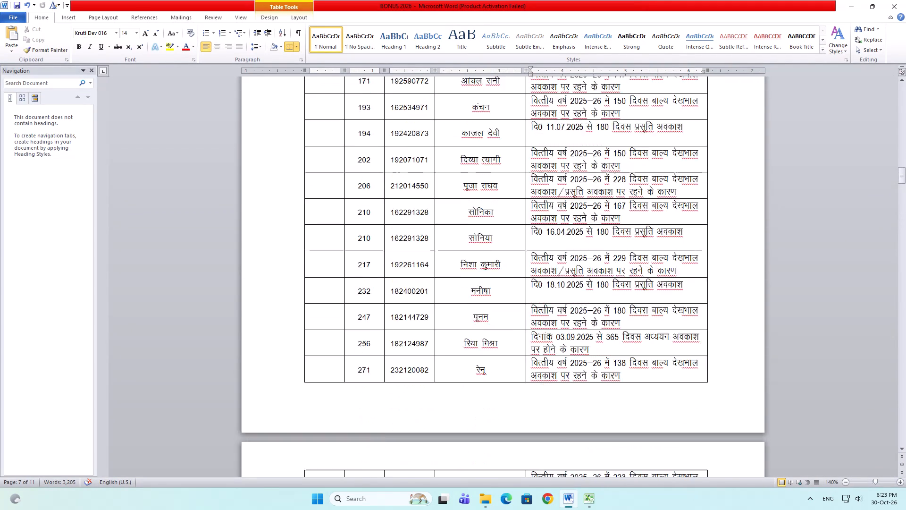
scroll(517, 147, "up", 3)
scroll(517, 147, "down", 1)
scroll(517, 147, "up", 15)
scroll(518, 148, "down", 1)
scroll(518, 148, "up", 11)
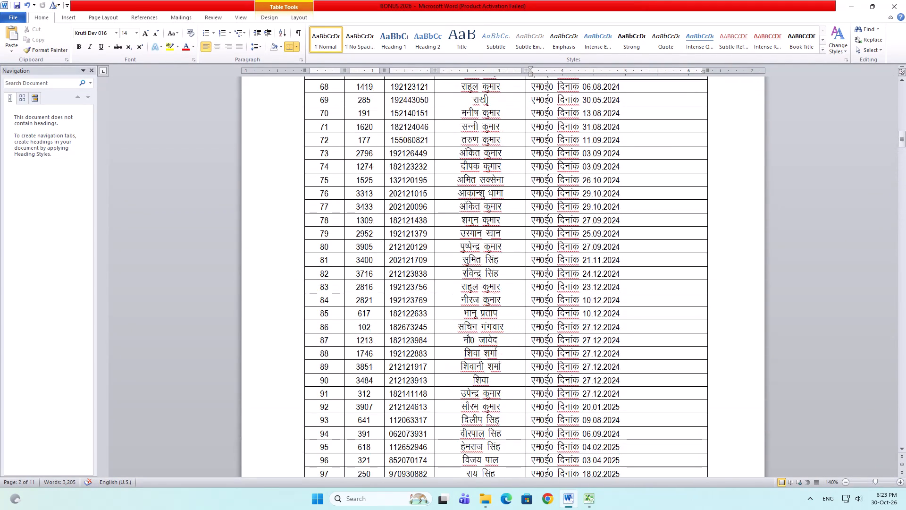
scroll(516, 148, "up", 20)
scroll(516, 148, "up", 8)
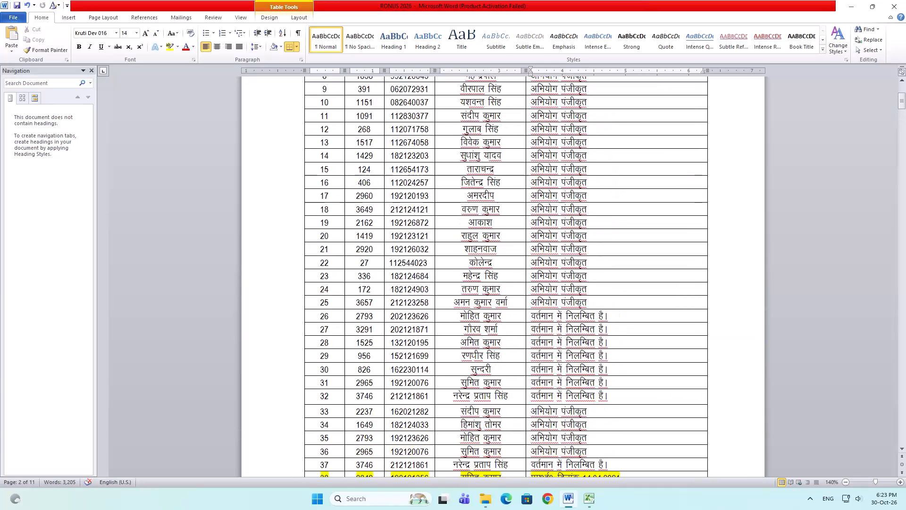
scroll(516, 148, "down", 5)
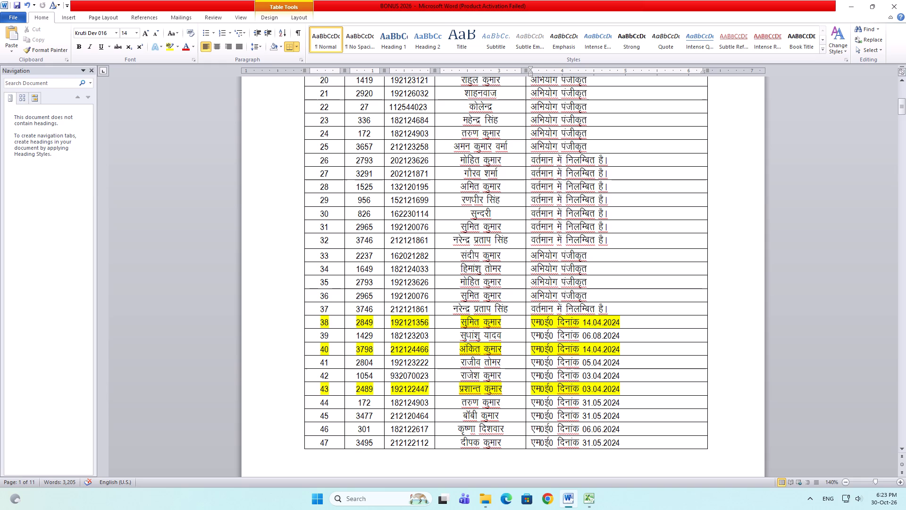
scroll(473, 310, "down", 1)
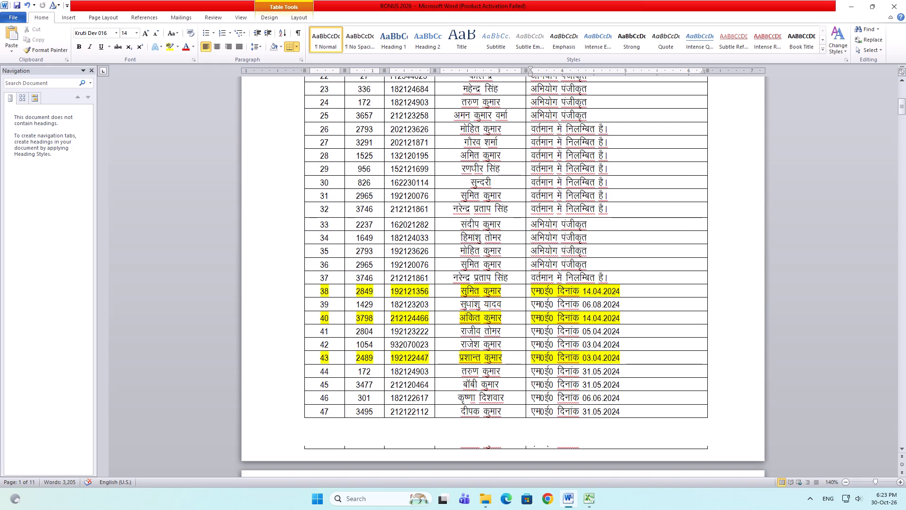
left_click_drag(335, 291, 549, 361)
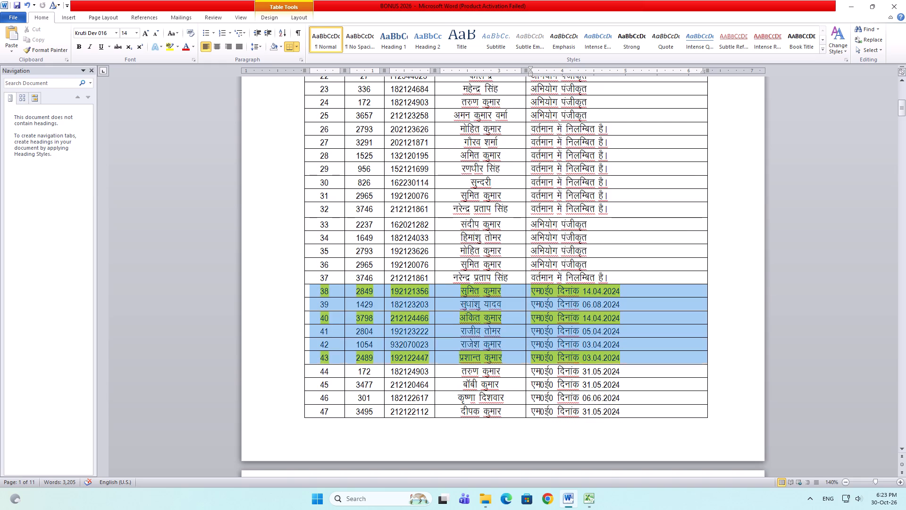
left_click_drag(549, 361, 554, 410)
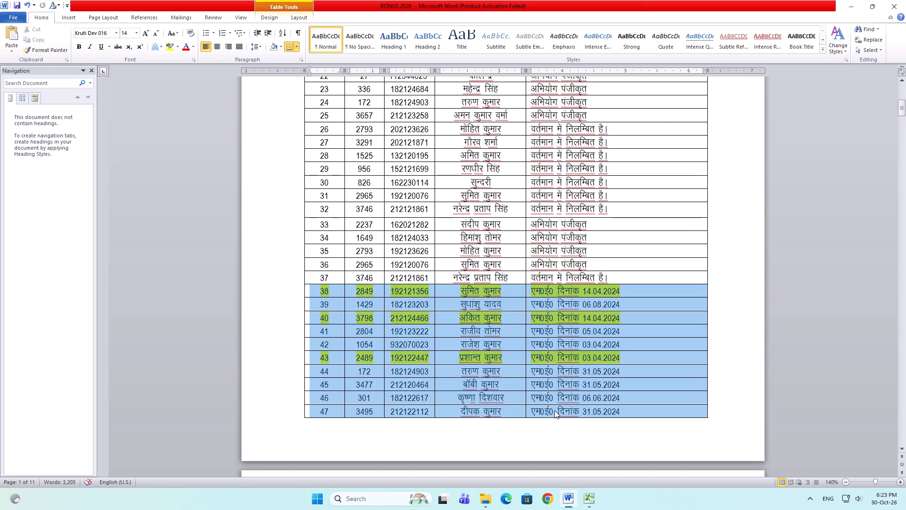
key("Delete")
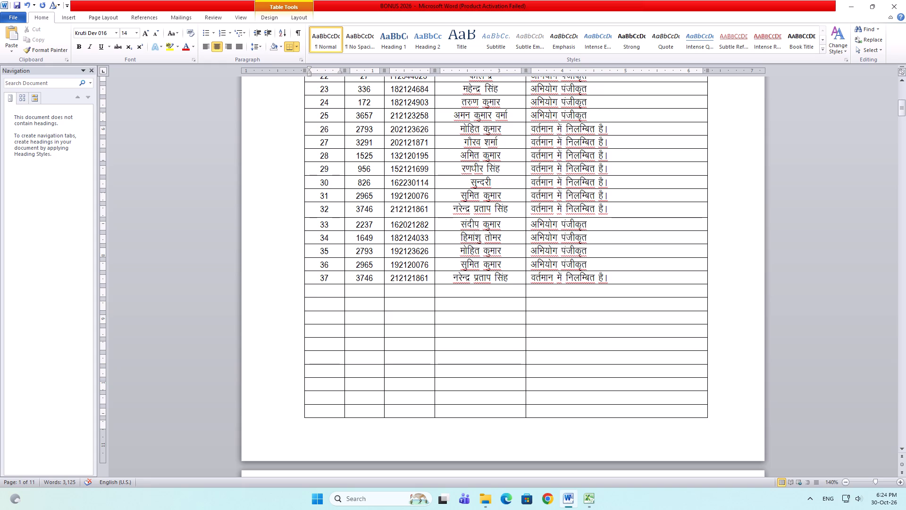
Place the cursor in the second column of the third blank row below row 37.
scroll(403, 250, "down", 2)
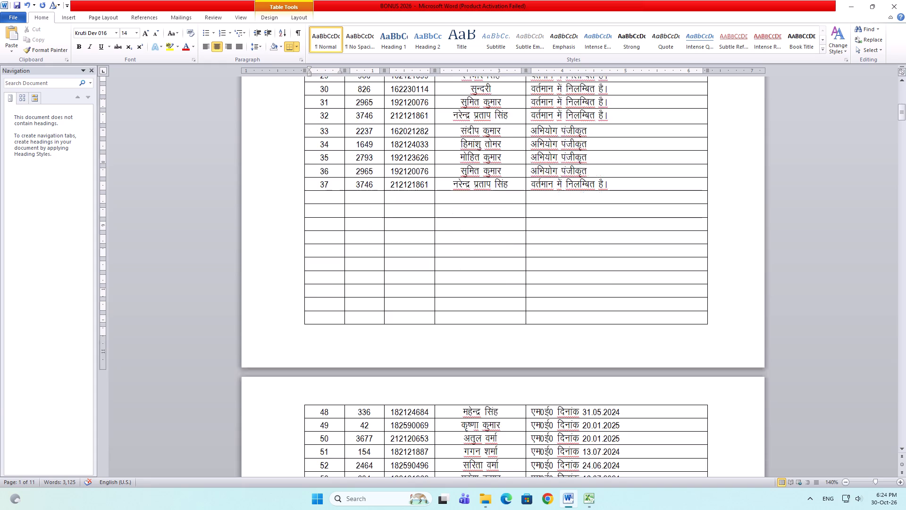
scroll(403, 250, "down", 3)
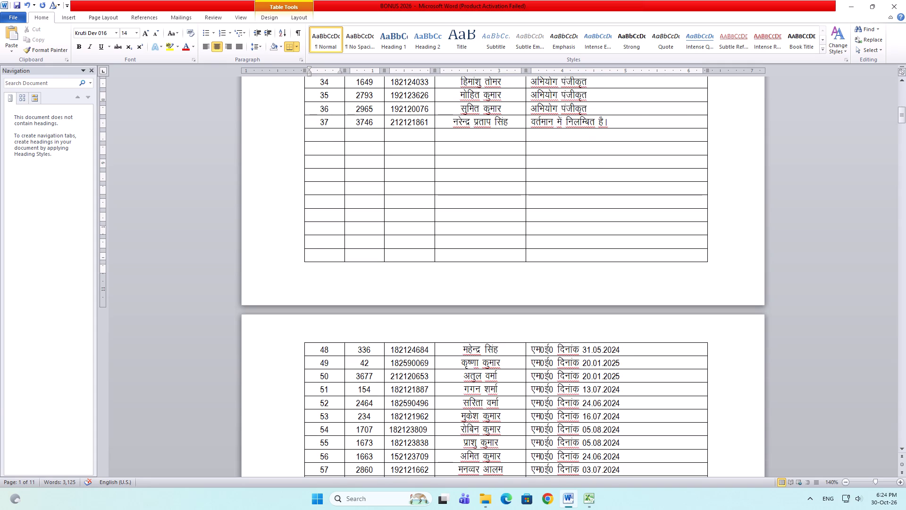
left_click(331, 161)
left_click(362, 160)
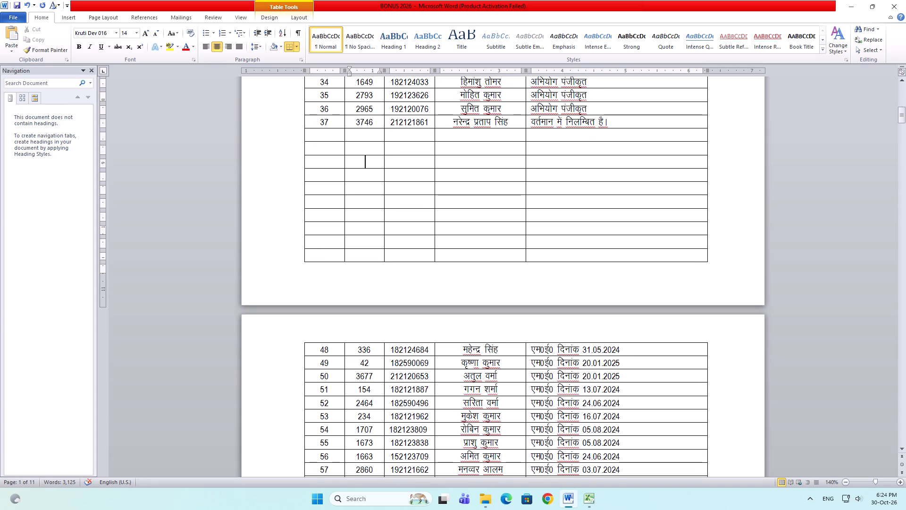
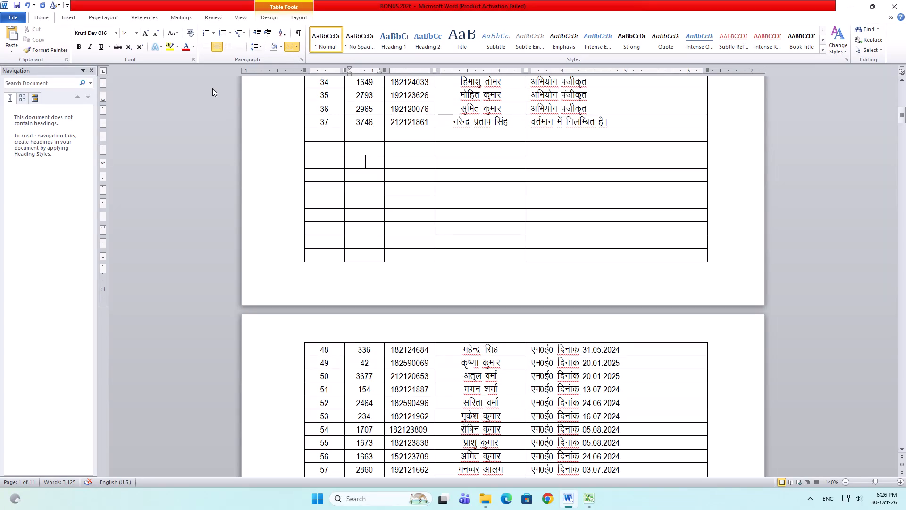
Save the BONUS 2026 document.
key("ctrl+s")
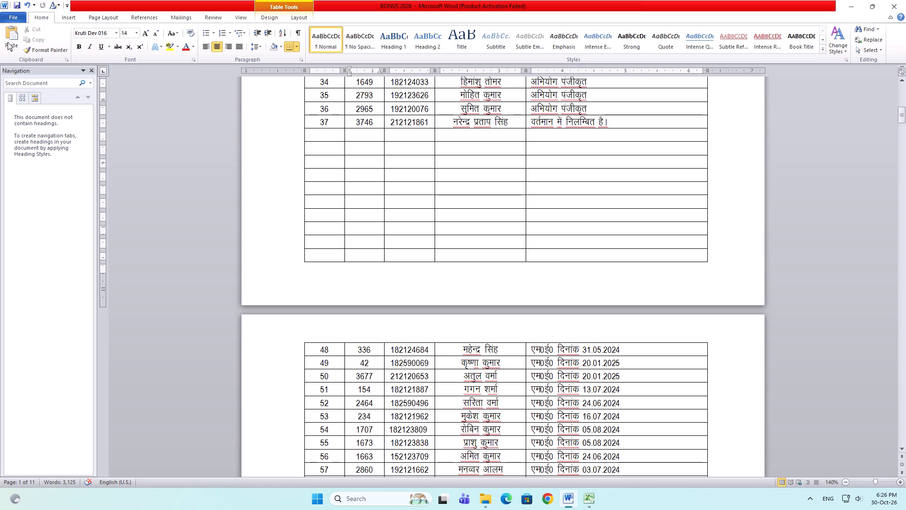
Enter the employee's short number in the third blank row below row 37 and remove its yellow highlight.
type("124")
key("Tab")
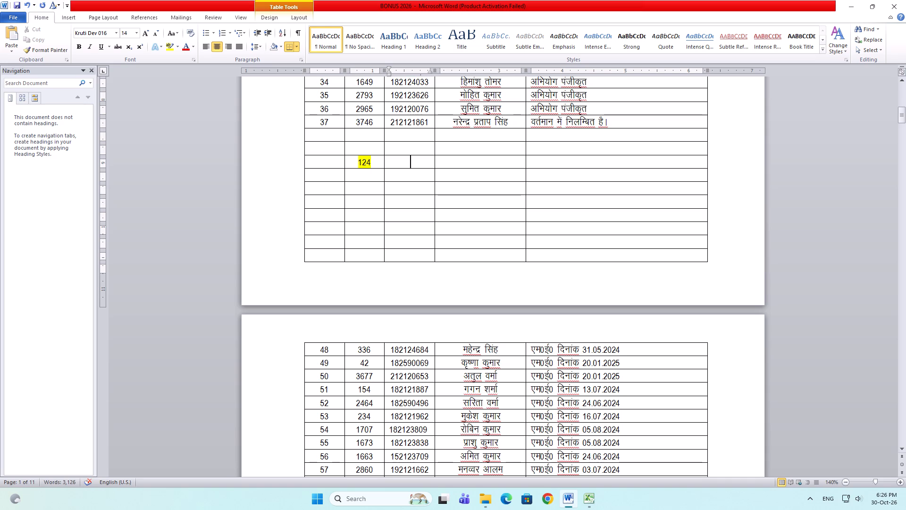
left_click(177, 44)
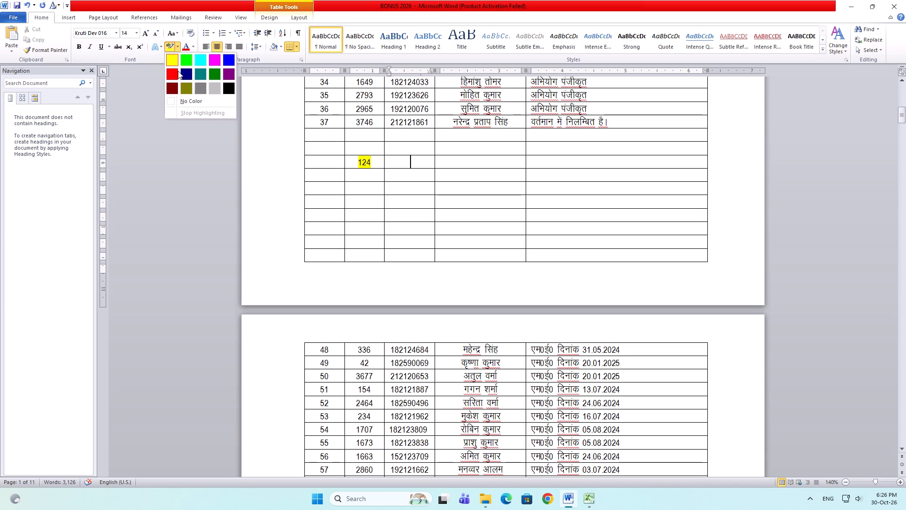
left_click(175, 102)
left_click_drag(372, 162, 356, 163)
Enter the employee's personnel number and Hindi name in the third and fourth columns of the same row.
left_click(390, 160)
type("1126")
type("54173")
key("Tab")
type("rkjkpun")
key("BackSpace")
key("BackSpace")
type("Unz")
Enter the remark एम0ई दिनांक 03.04.2025 in the last column of the same row.
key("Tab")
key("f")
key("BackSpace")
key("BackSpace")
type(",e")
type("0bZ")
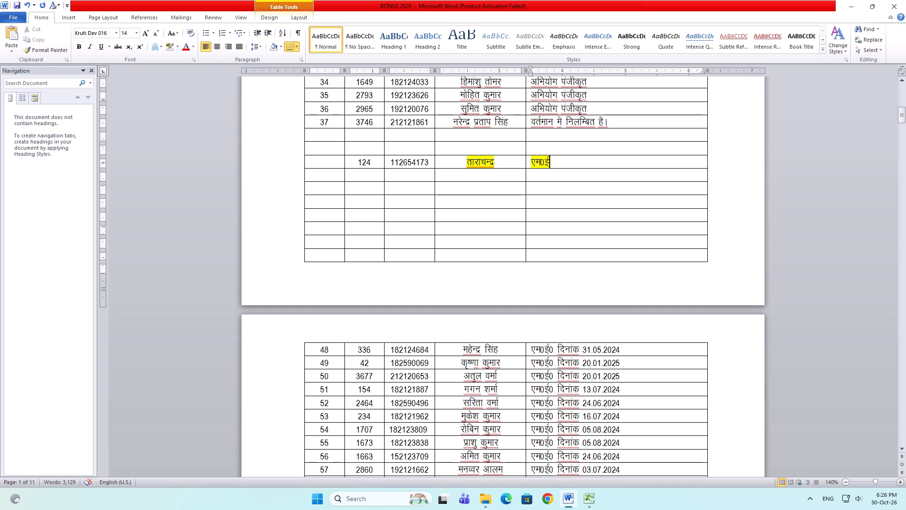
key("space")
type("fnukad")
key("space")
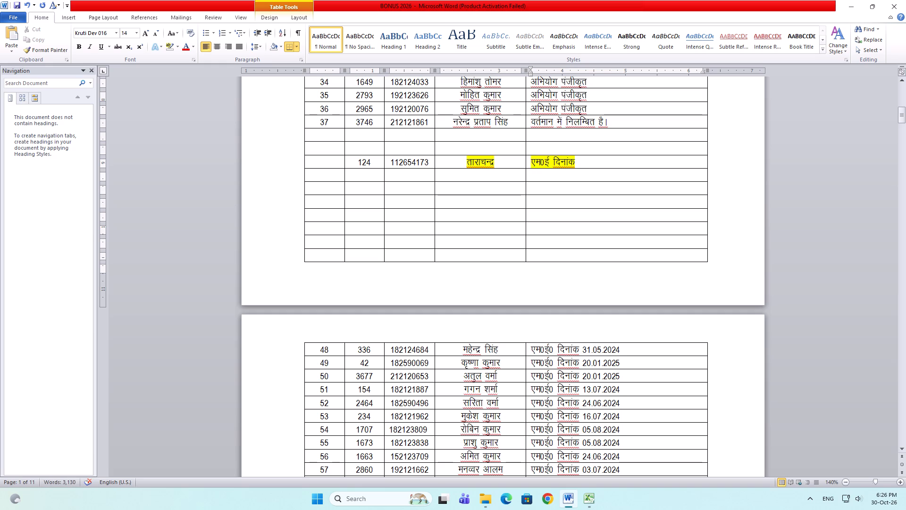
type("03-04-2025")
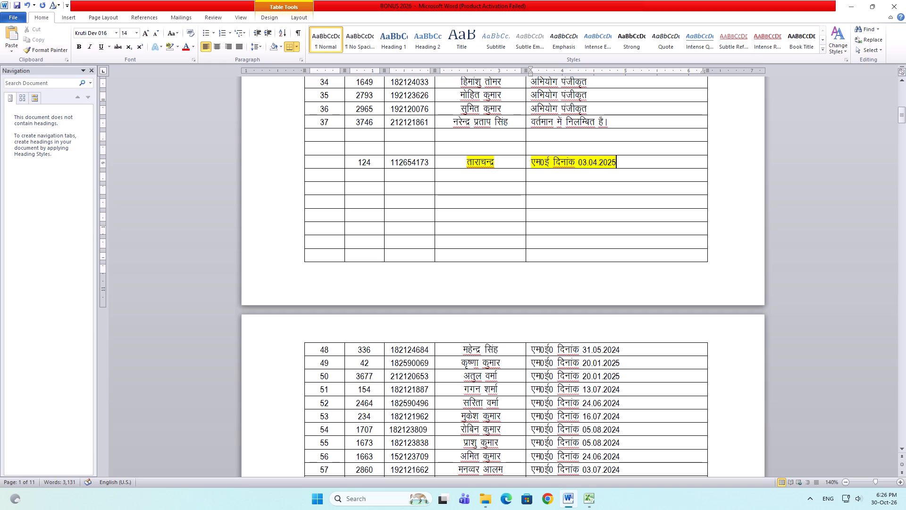
Remove the yellow highlight from the new row's name and remark cells, and save the document.
left_click_drag(645, 160, 455, 169)
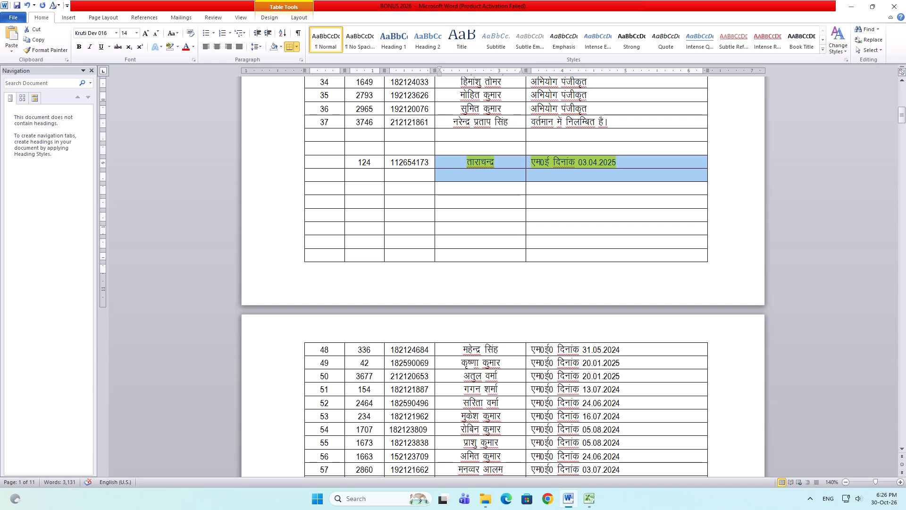
left_click(167, 44)
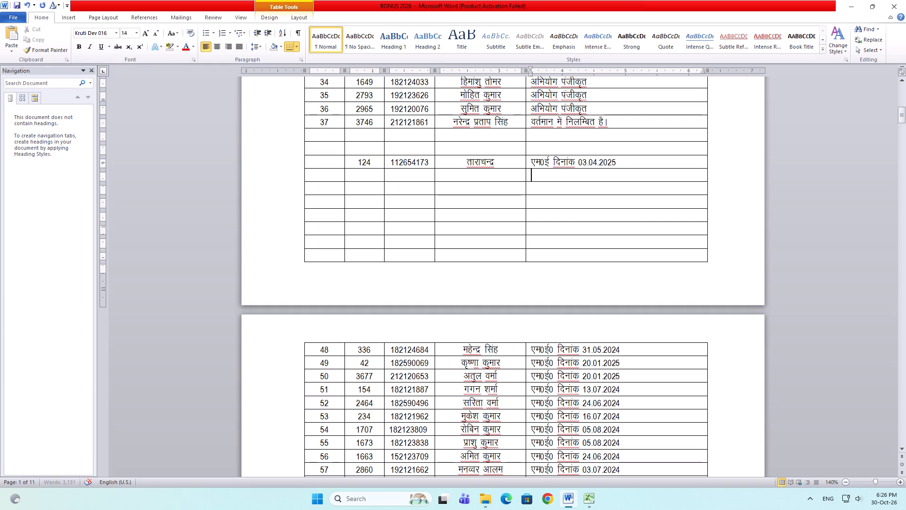
left_click(364, 173)
key("ctrl+s")
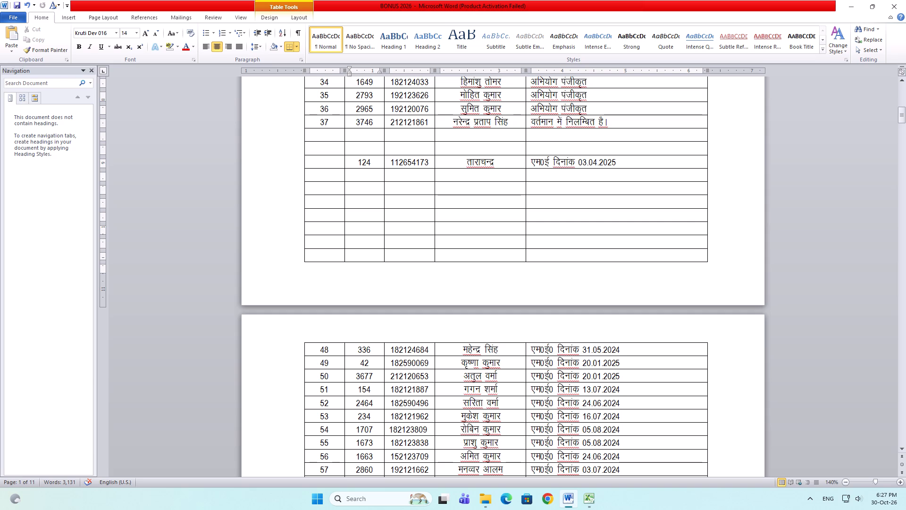
key("ctrl+s")
Enter the next employee's short number, personnel number and Hindi name in the fourth row below row 37.
left_click(366, 173)
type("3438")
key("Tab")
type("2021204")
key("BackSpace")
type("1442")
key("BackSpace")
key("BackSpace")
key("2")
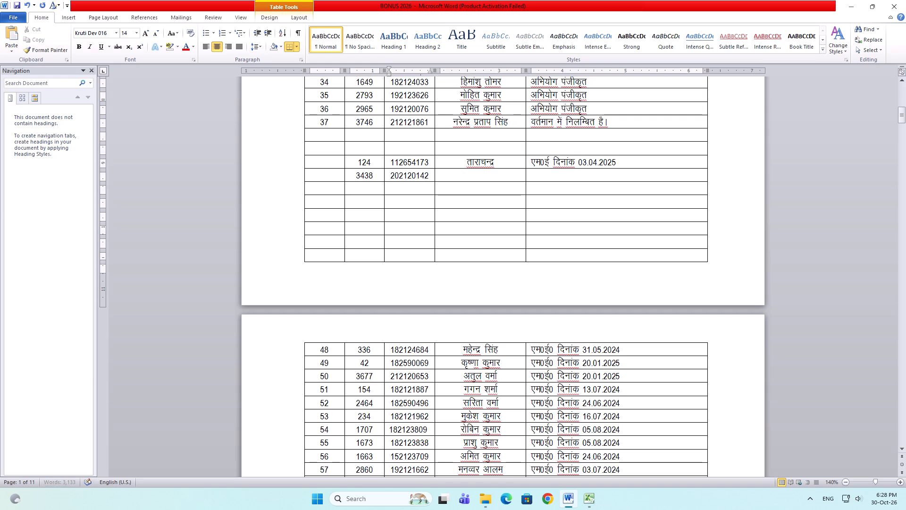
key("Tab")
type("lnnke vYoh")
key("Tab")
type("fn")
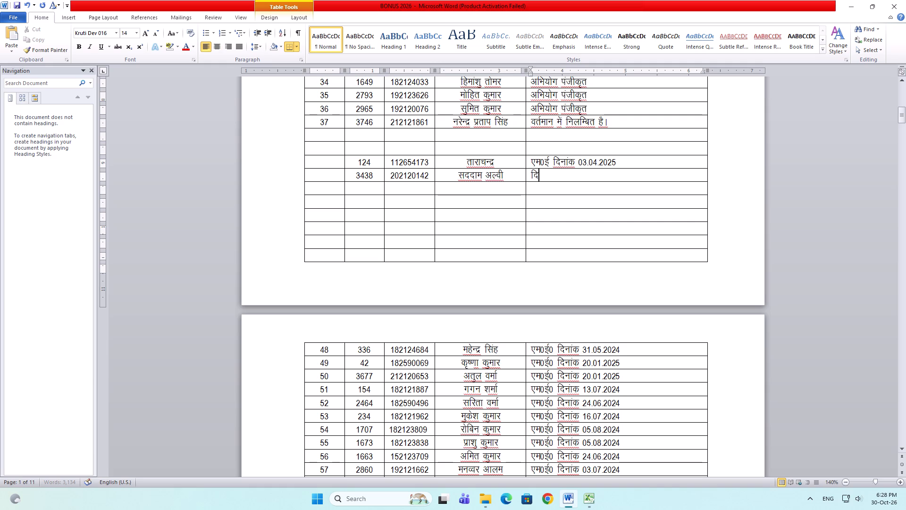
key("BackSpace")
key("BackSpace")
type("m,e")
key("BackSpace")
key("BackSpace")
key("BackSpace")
Copy the एम0ई दिनांक remark from the row above into this row and set its date to 14.04.2025.
left_click_drag(622, 161, 530, 162)
key("ctrl+c")
left_click(543, 176)
key("ctrl+v")
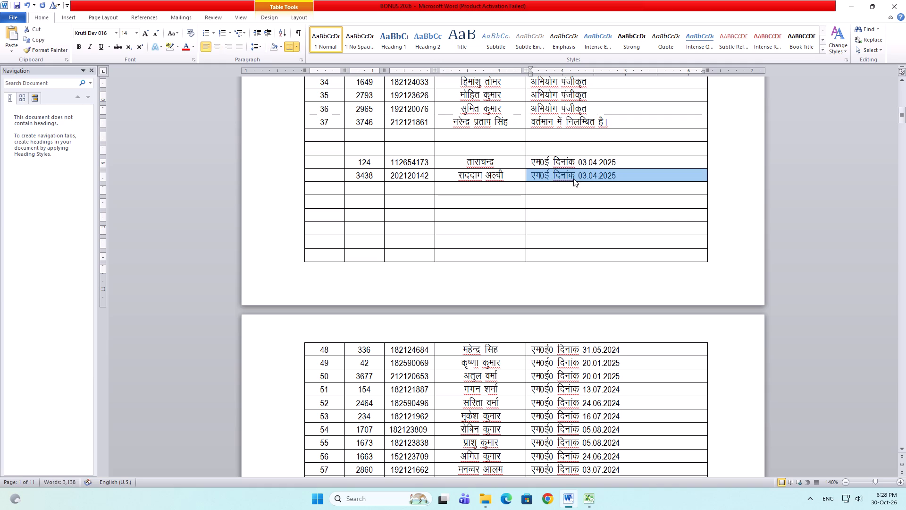
left_click(577, 167)
left_click_drag(580, 174, 611, 175)
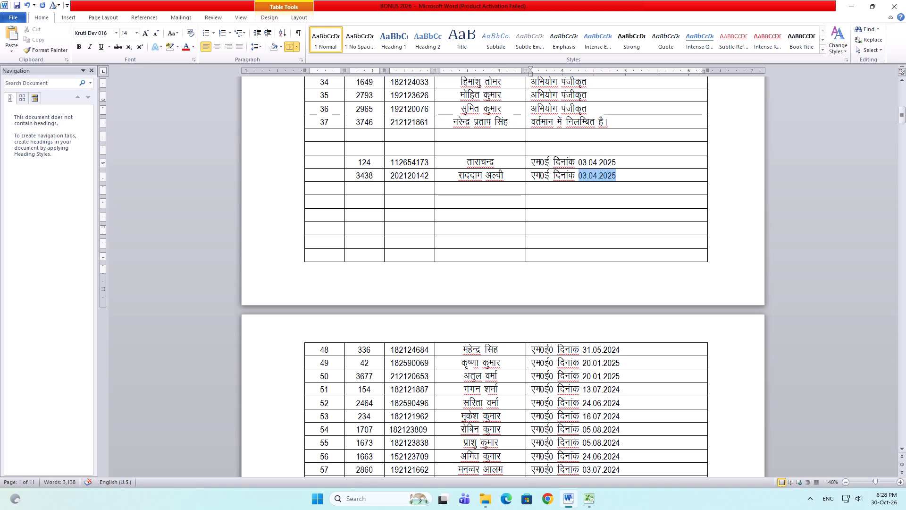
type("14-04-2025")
Enter the next employee's short number, personnel number and Hindi name in the fifth row below row 37.
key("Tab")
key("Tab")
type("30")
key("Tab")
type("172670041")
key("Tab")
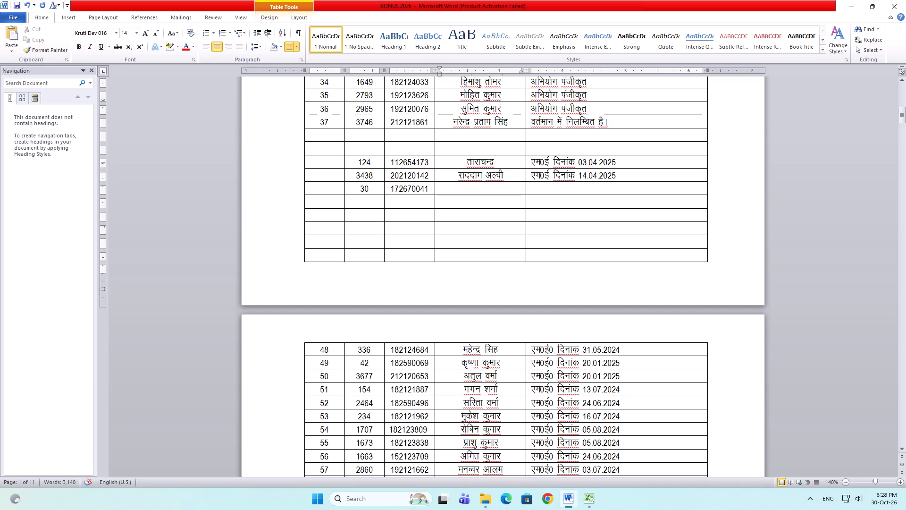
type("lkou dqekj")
Paste the copied remark एम0ई दिनांक 03.04.2025 into the fifth row's last column and save the document.
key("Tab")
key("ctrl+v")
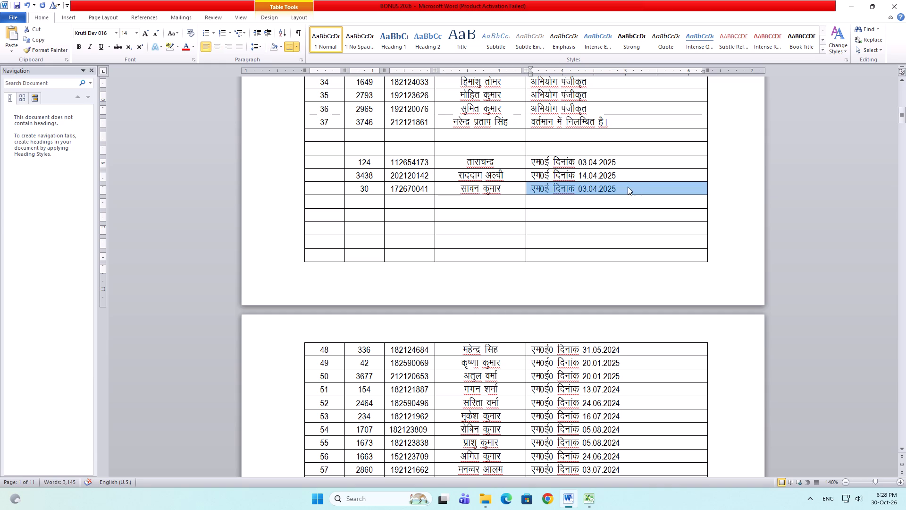
left_click(628, 187)
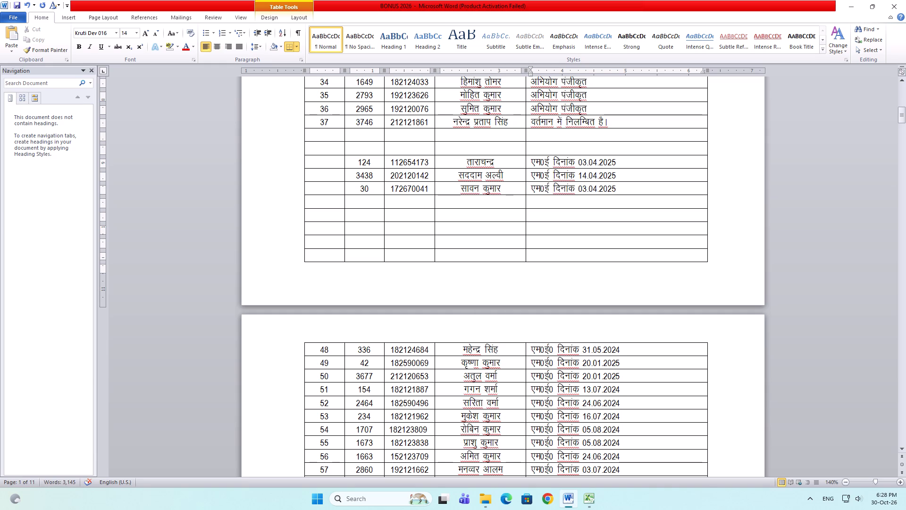
key("ctrl+s")
Copy the name and remark cells of the last filled row.
left_click_drag(625, 188, 550, 185)
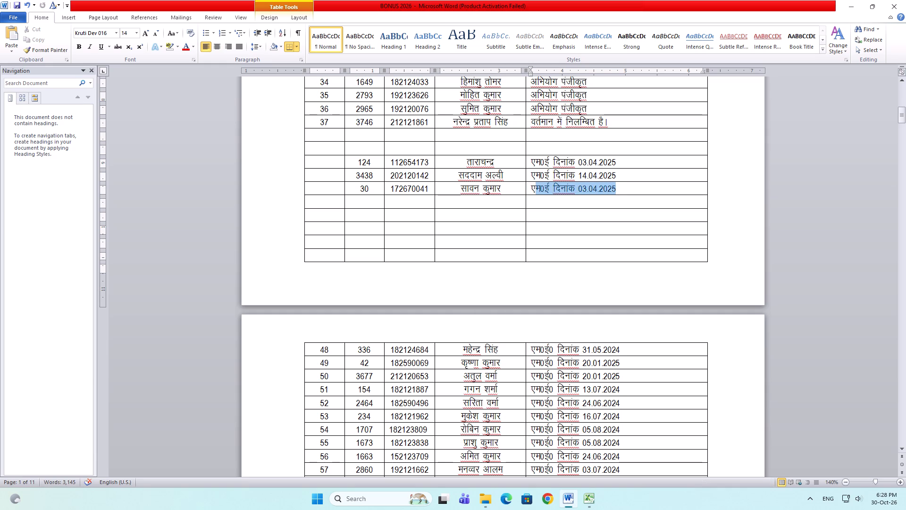
left_click_drag(550, 185, 525, 187)
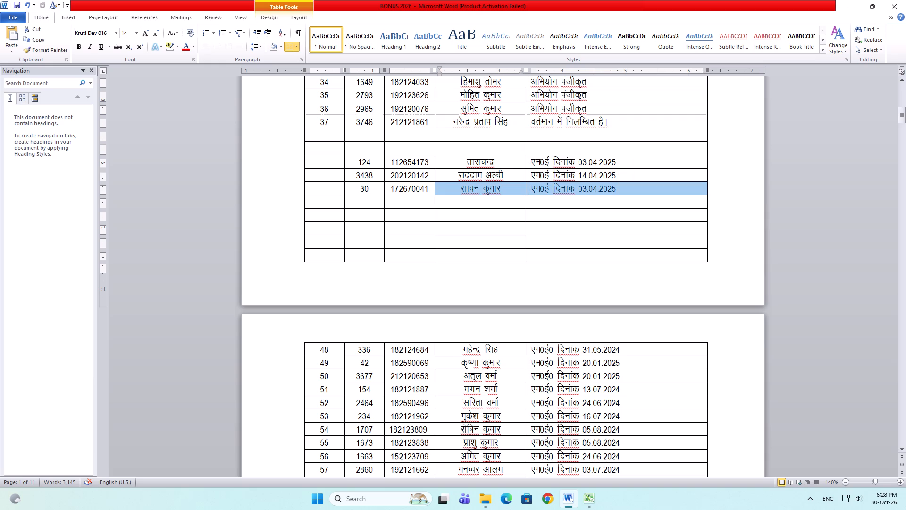
key("ctrl+c")
key("ctrl+c")
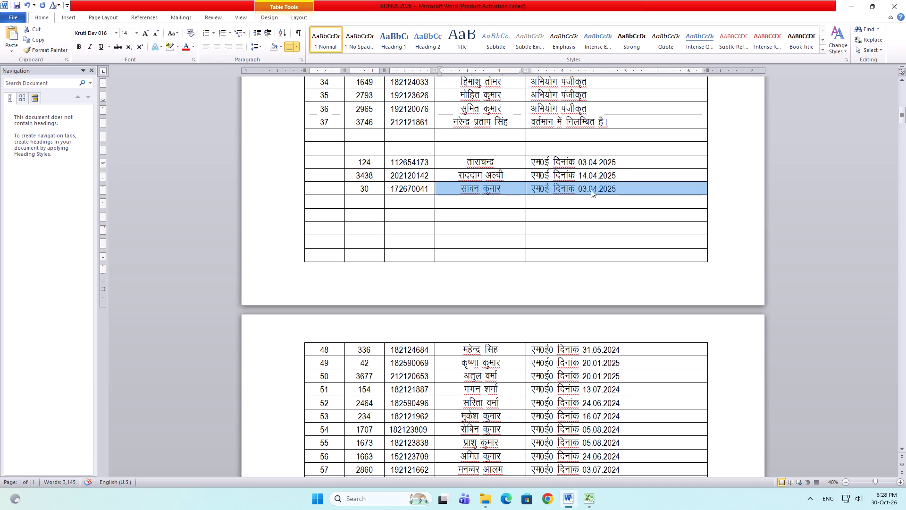
left_click(594, 192)
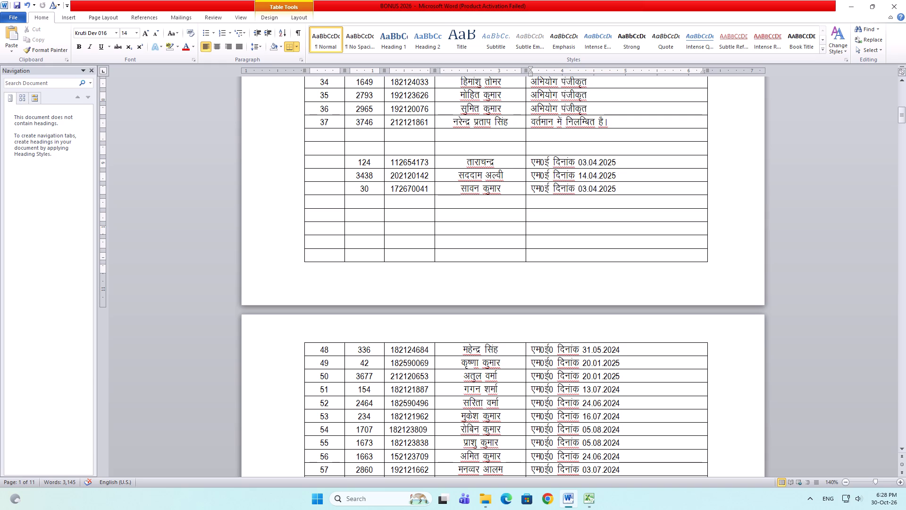
Enter the next employee's short number and personnel number in the sixth row below row 37.
left_click(373, 200)
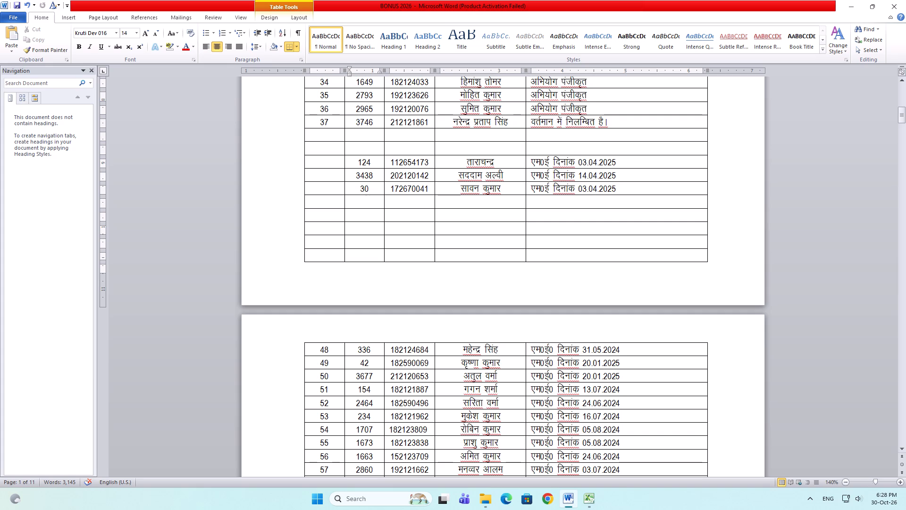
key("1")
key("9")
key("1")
key("Tab")
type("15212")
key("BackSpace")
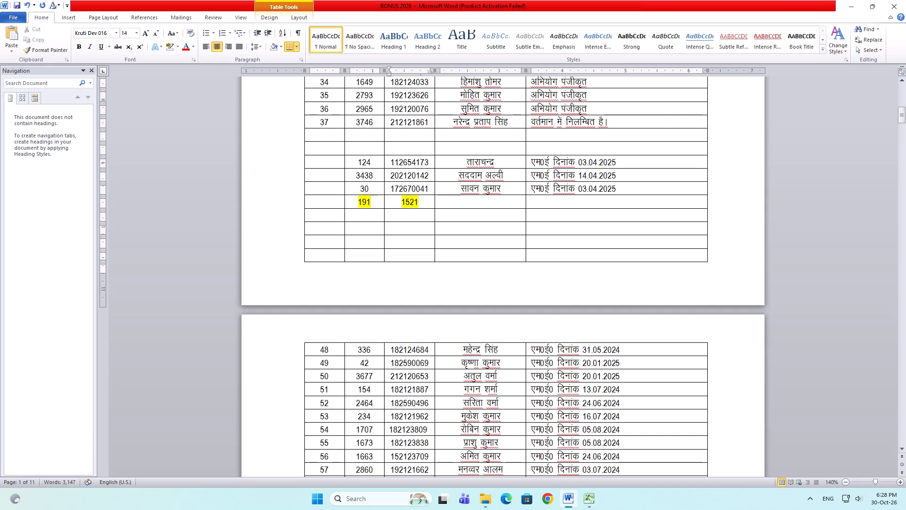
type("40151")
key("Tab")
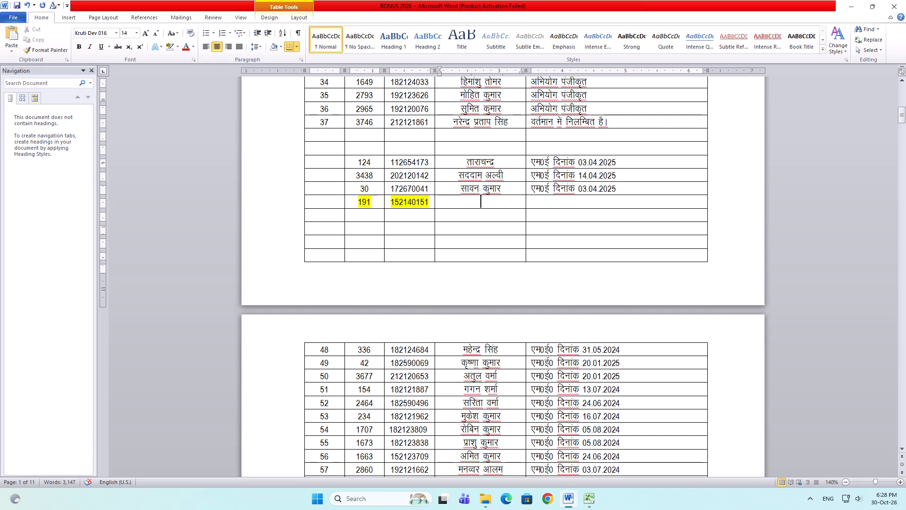
Enter the employee's Hindi name in the fourth column of the sixth row below row 37.
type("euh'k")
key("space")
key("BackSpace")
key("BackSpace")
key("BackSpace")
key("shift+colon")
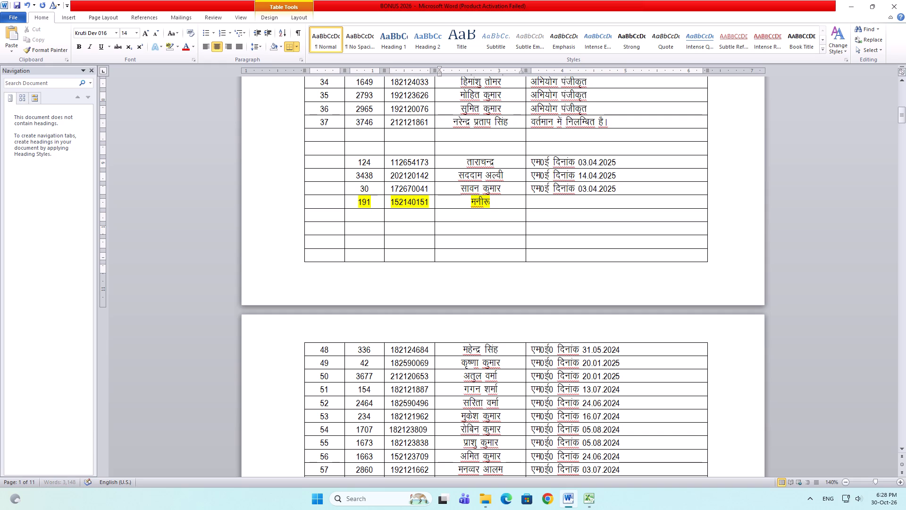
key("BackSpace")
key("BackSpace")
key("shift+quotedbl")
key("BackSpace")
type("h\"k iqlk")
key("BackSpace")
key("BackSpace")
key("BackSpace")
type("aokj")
Paste the copied name and remark cells into the last column of the sixth row below row 37.
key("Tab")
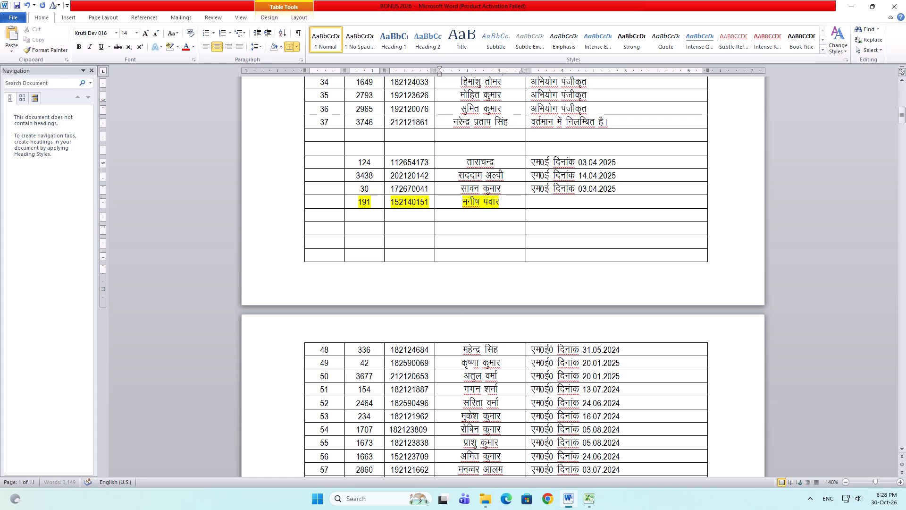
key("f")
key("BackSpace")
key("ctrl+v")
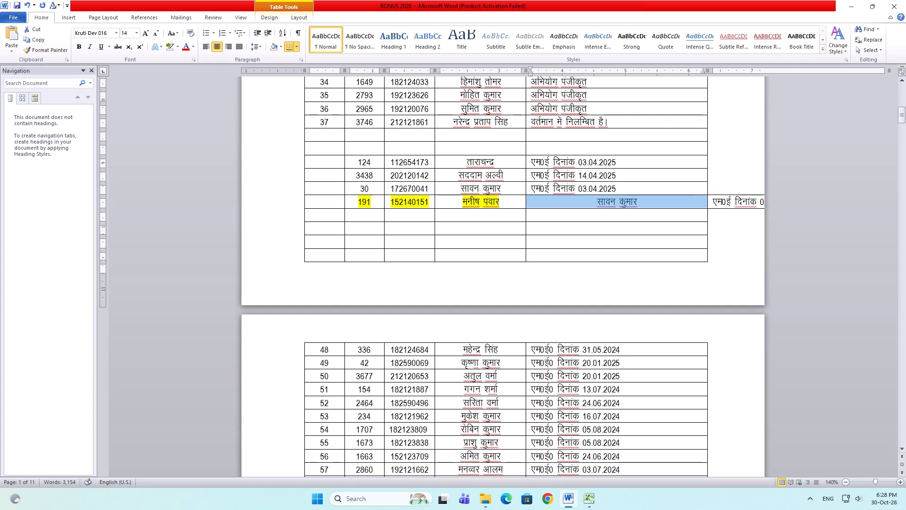
Replace the name pasted in the sixth row's remark cell with एम0ई दिनांक 03.04.2025 copied from the row above, aligned left.
left_click_drag(624, 190, 553, 181)
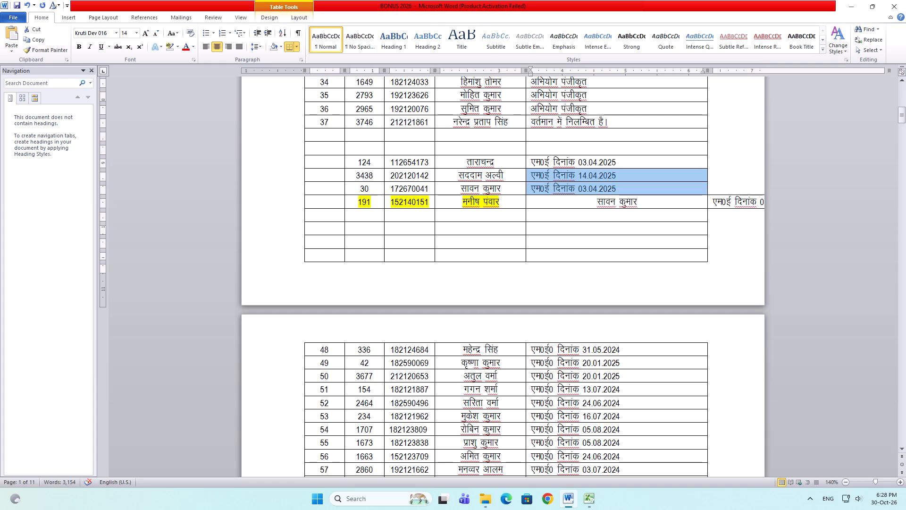
left_click_drag(553, 181, 529, 187)
key("ctrl+c")
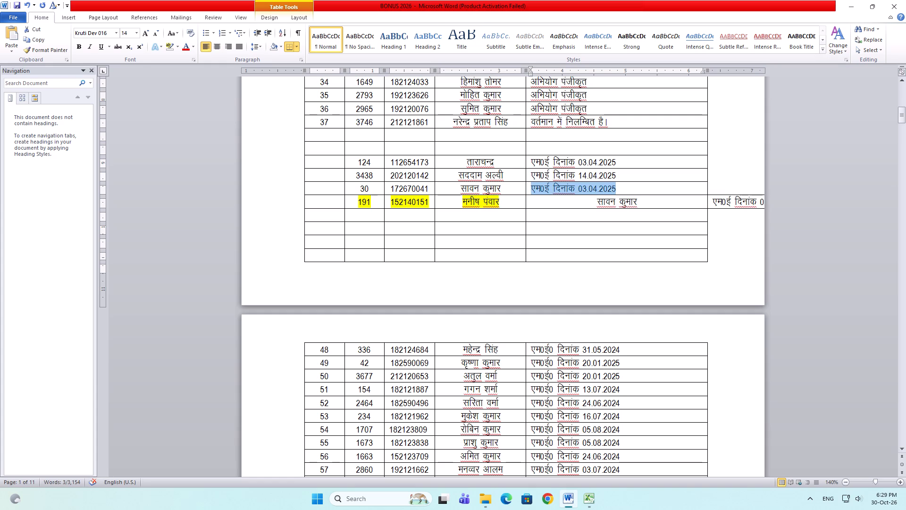
left_click_drag(660, 204, 545, 203)
key("ctrl+v")
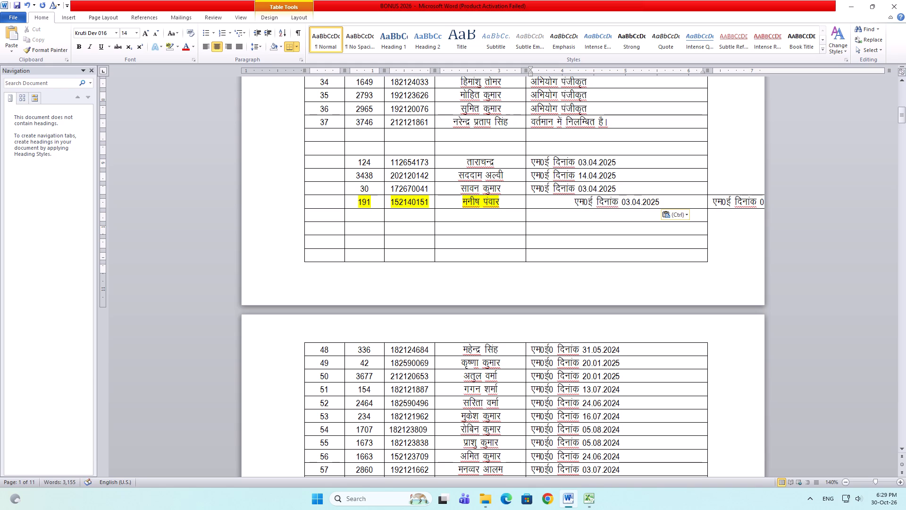
left_click(569, 204)
key("BackSpace")
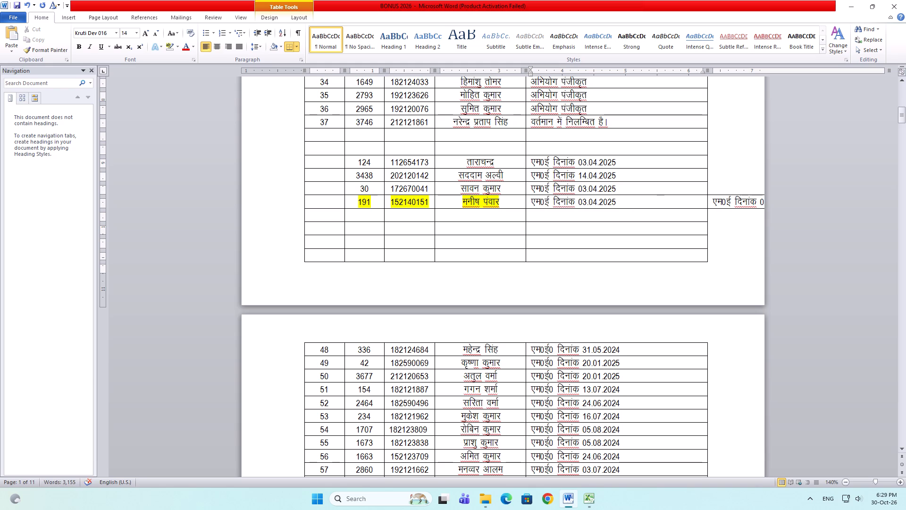
Change the date in the sixth row's remark below row 37 to 09.04.2025 and save the document.
left_click(580, 200)
key("Delete")
key("Delete")
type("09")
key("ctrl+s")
Enter the next employee's short number, personnel number and Hindi name in the seventh row below row 37.
left_click(369, 211)
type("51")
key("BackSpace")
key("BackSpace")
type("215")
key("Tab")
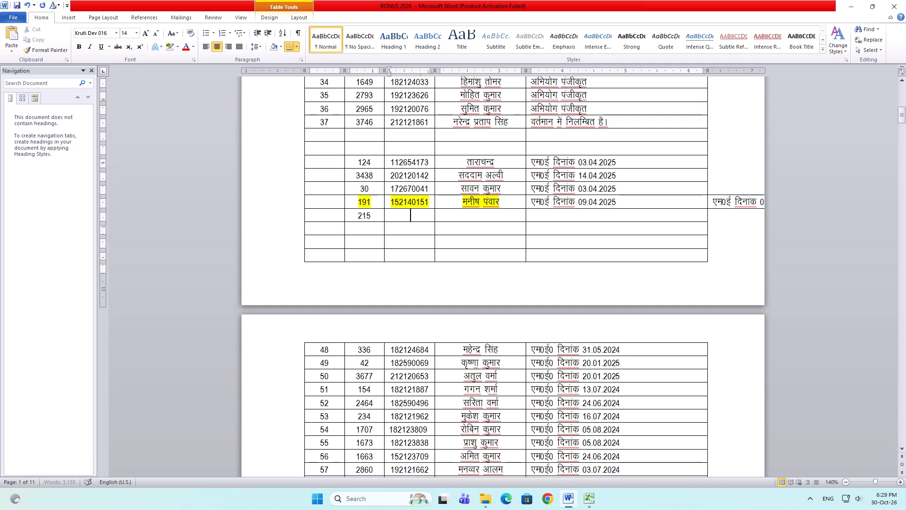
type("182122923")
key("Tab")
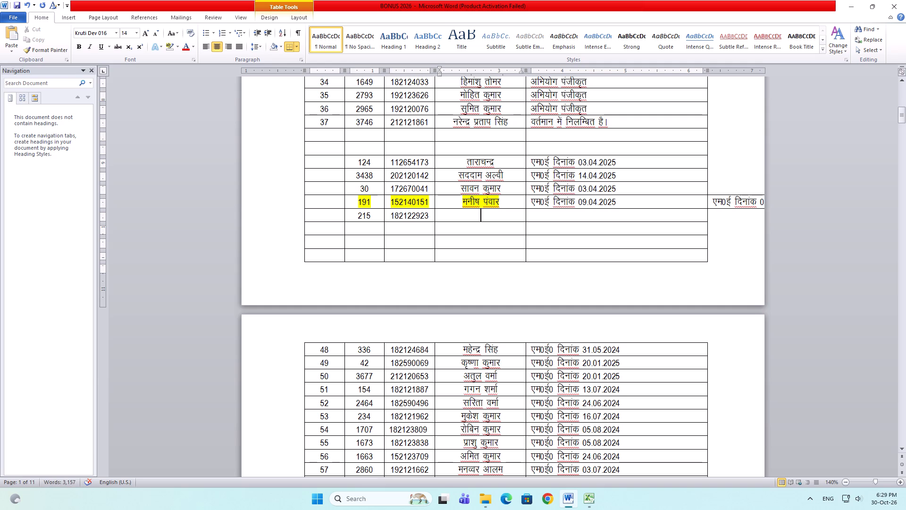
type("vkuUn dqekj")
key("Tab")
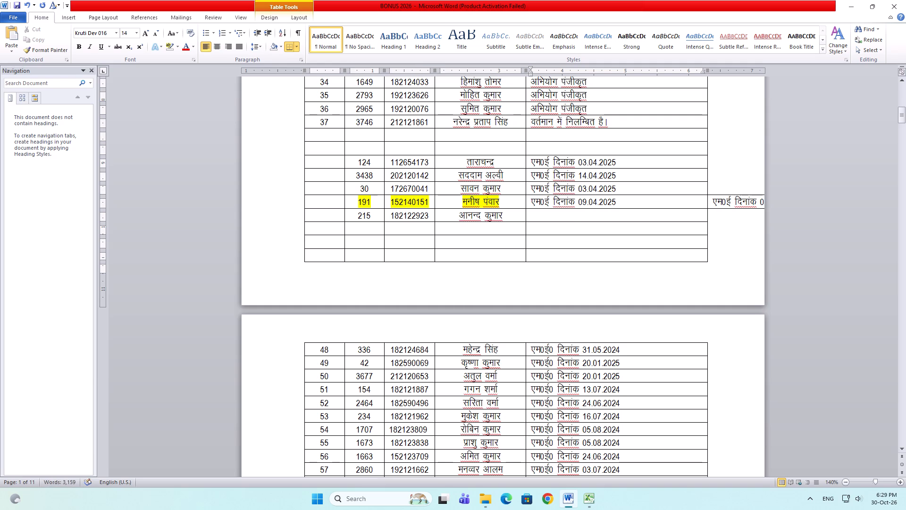
Fill the seventh row's remark with the copied एम0ई दिनांक text dated 03.04.2025 and save the document.
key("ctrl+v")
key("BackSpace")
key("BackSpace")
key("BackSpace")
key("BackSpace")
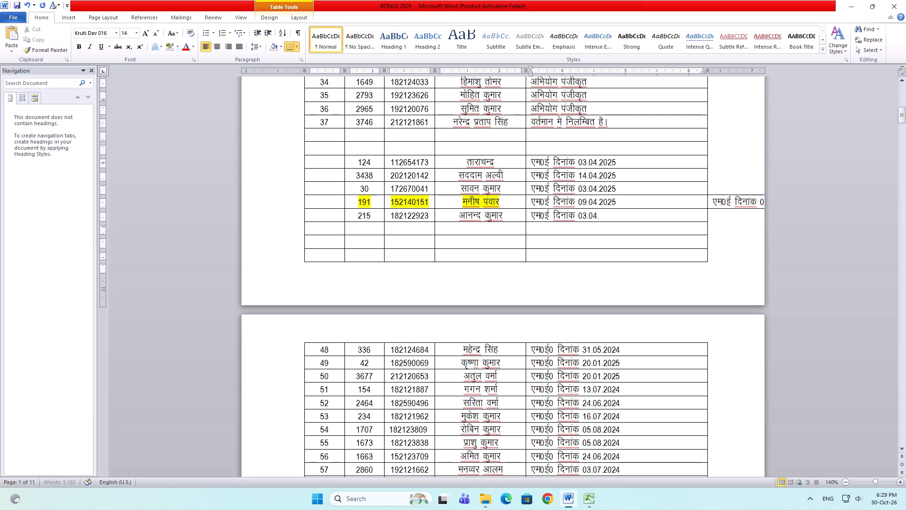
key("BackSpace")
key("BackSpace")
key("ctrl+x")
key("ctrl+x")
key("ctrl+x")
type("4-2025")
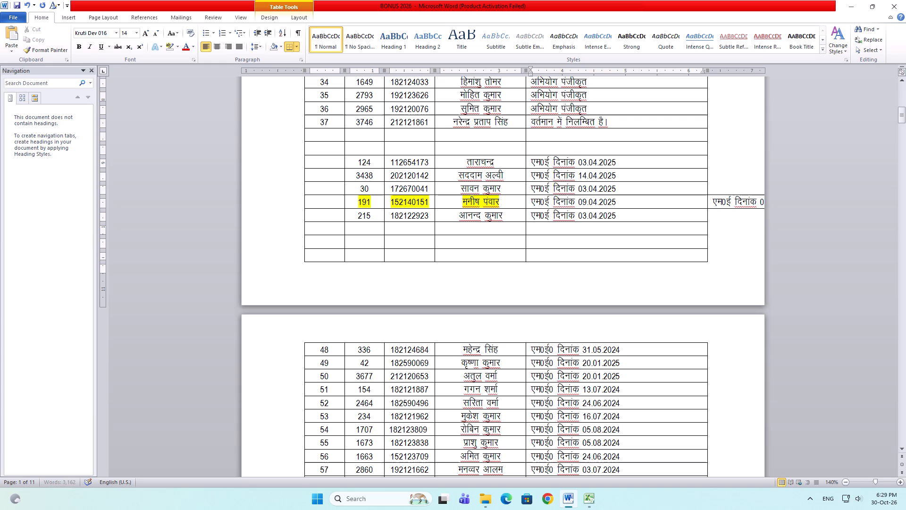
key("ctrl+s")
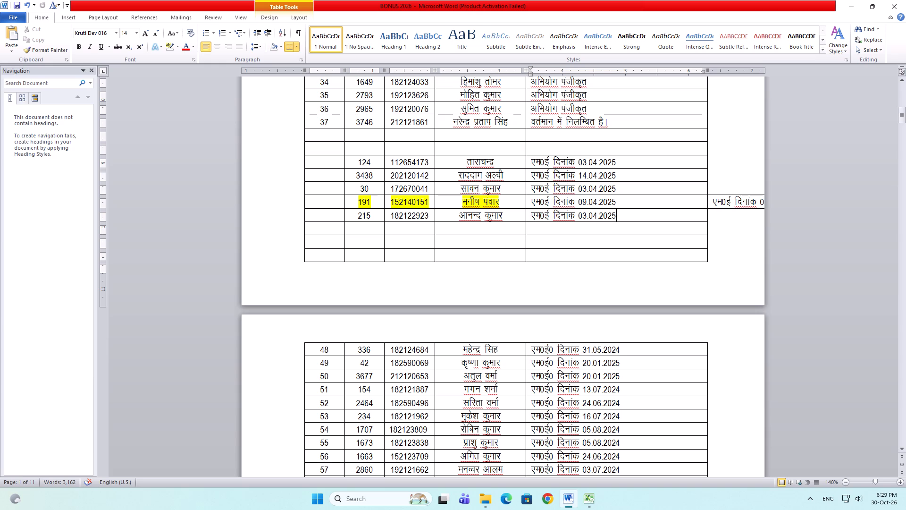
Enter the next employee's short number, personnel number and Hindi name in the eighth row below row 37.
left_click(368, 223)
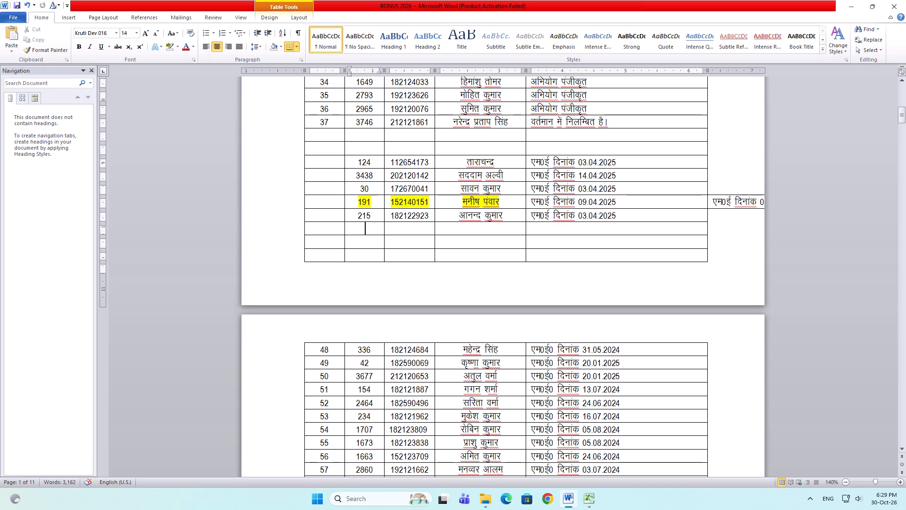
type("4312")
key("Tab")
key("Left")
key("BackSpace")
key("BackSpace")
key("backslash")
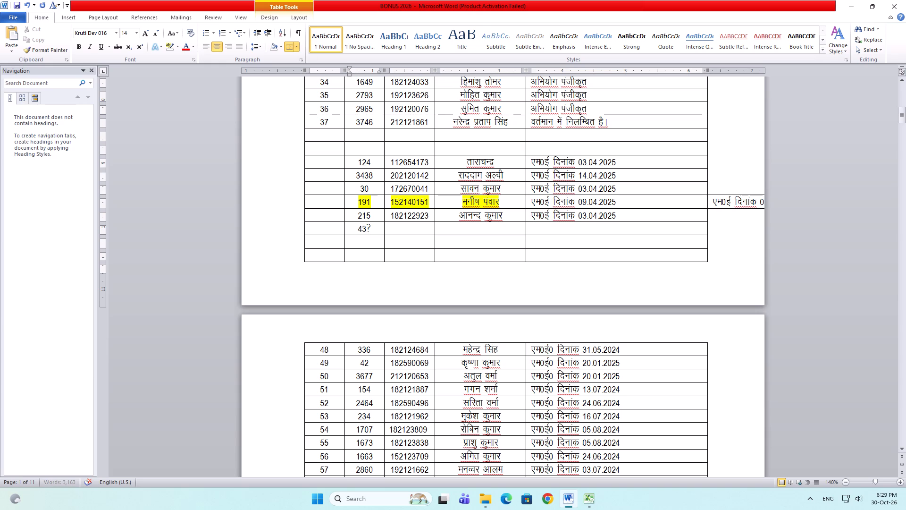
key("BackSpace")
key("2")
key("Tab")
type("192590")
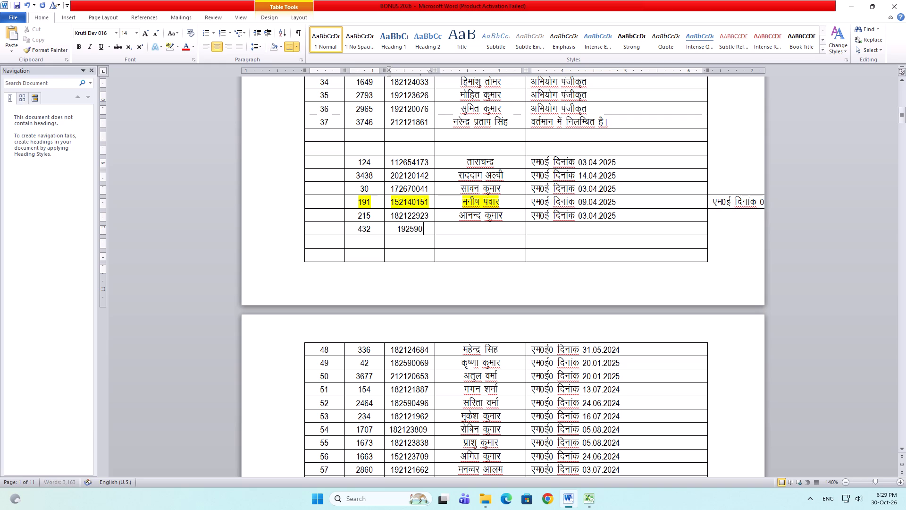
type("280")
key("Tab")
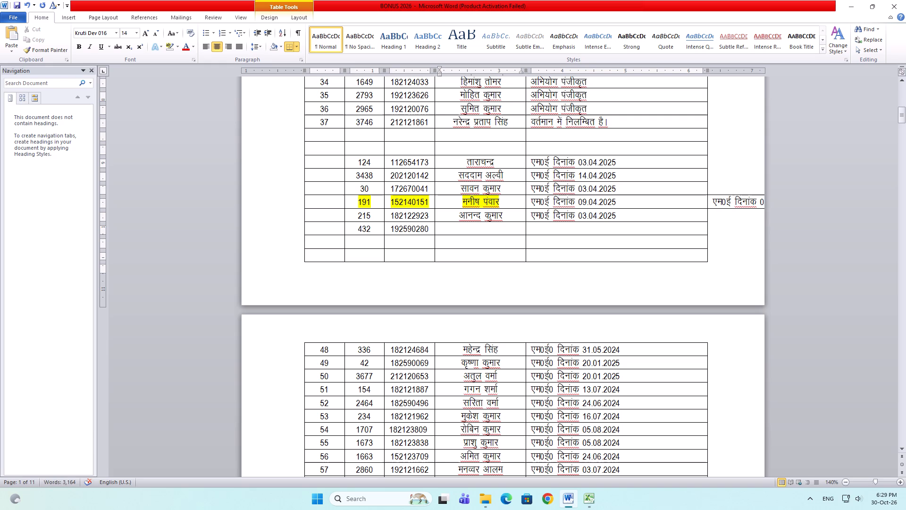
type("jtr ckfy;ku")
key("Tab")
Fill the eighth row's remark with the copied एम0ई दिनांक text, change its date to 09.04.2025 and save.
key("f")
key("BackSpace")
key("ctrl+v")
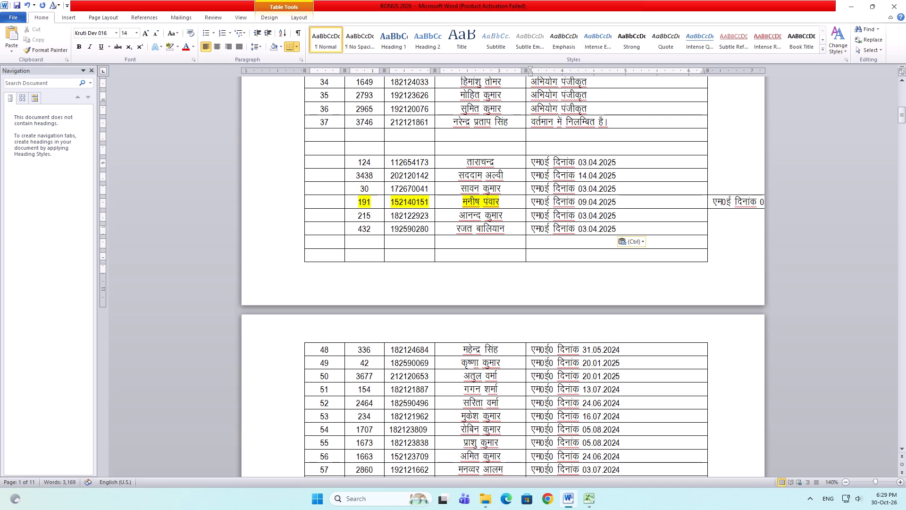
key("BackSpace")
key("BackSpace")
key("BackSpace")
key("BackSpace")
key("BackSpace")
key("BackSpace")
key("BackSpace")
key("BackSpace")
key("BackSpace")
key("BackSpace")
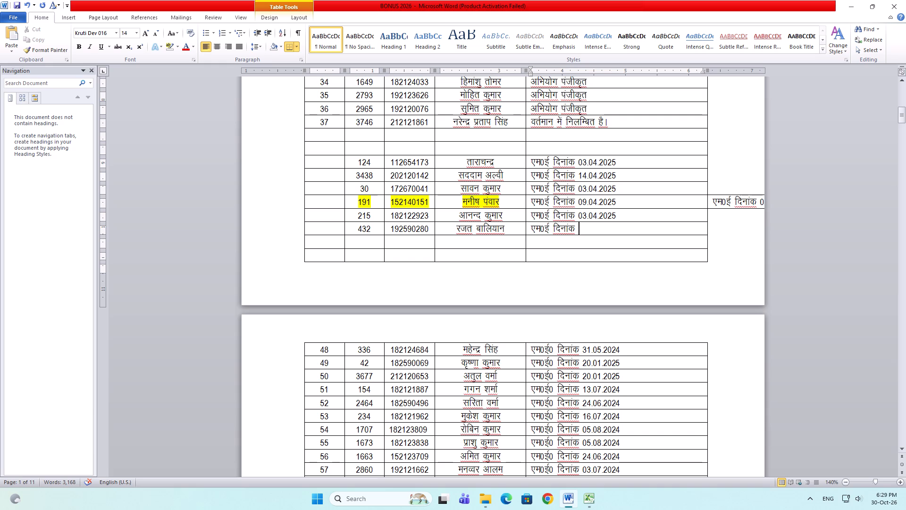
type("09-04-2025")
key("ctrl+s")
Copy the eighth row's personnel number and search for it in the Excel workbook तैनाती 23.07.2026.
left_click_drag(390, 229, 430, 228)
key("ctrl+c")
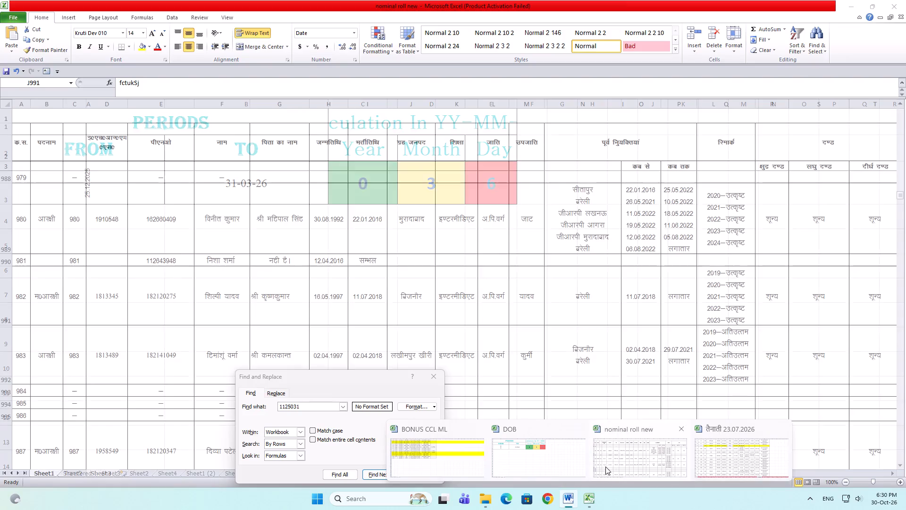
left_click_drag(749, 447, 748, 443)
left_click(520, 288)
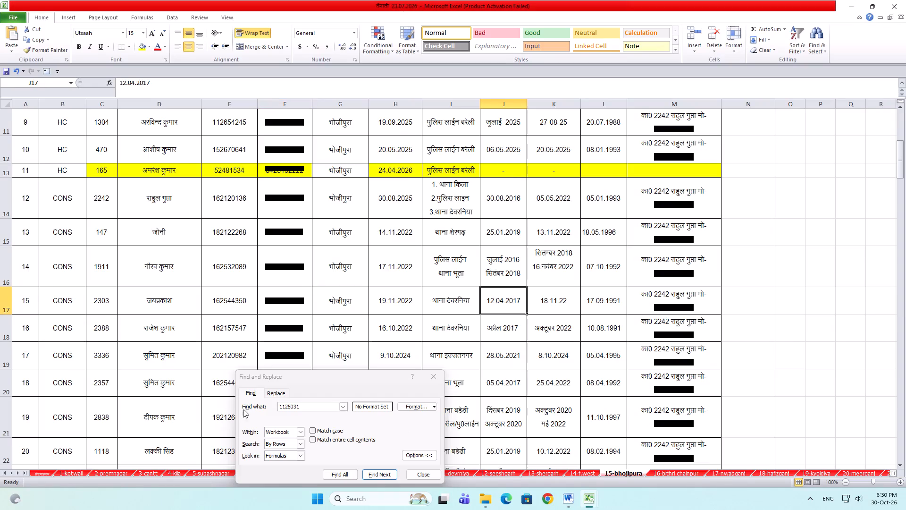
double_click(294, 407)
key("ctrl+v")
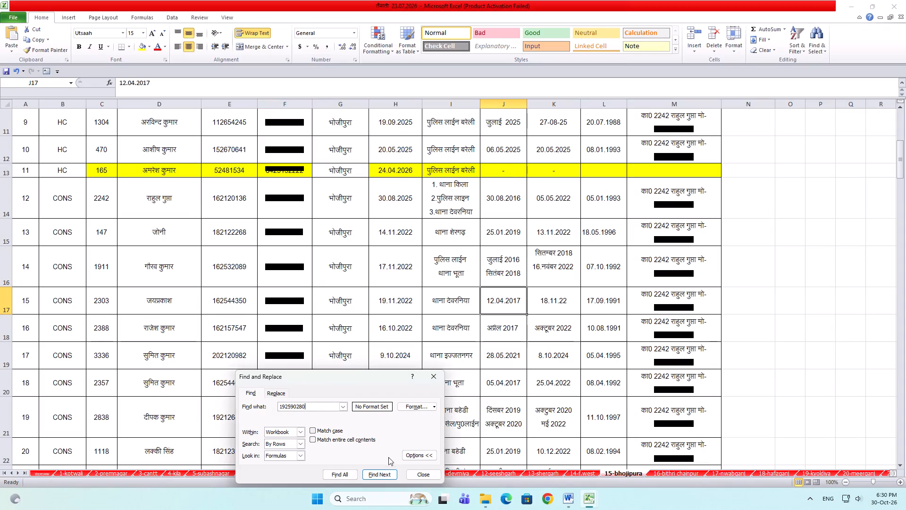
left_click(377, 475)
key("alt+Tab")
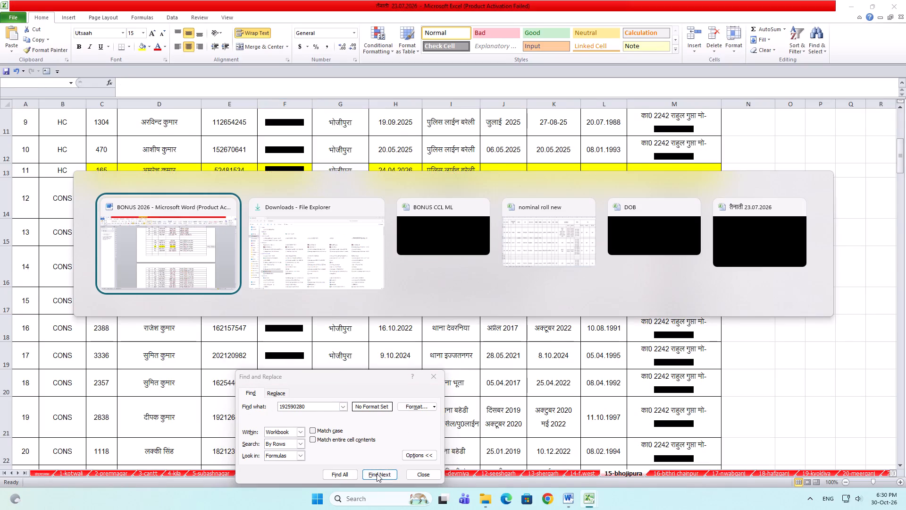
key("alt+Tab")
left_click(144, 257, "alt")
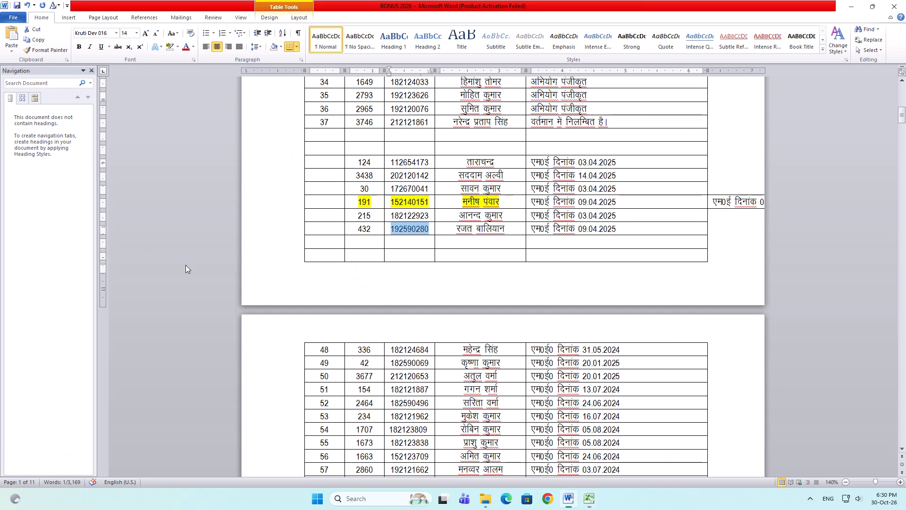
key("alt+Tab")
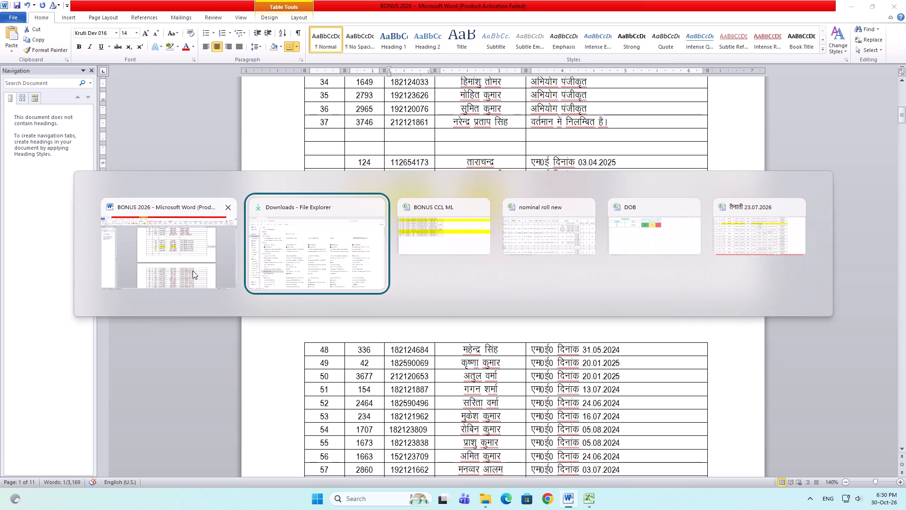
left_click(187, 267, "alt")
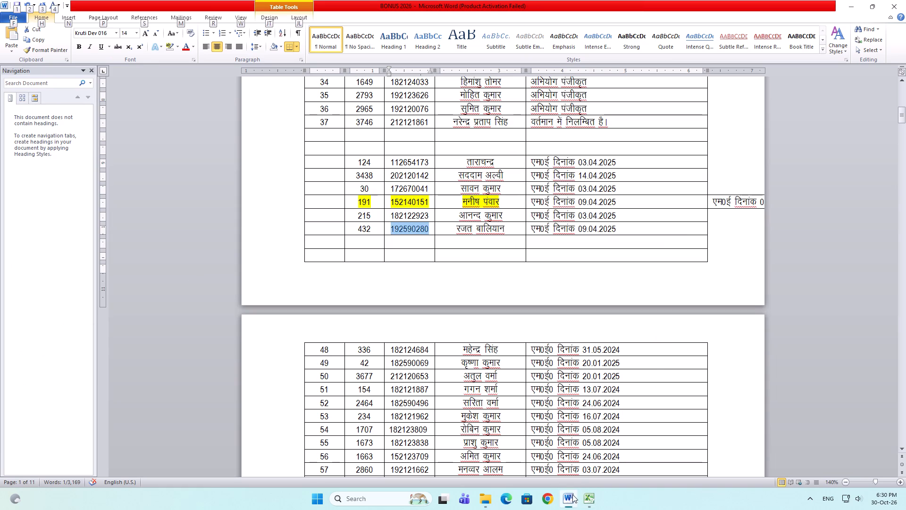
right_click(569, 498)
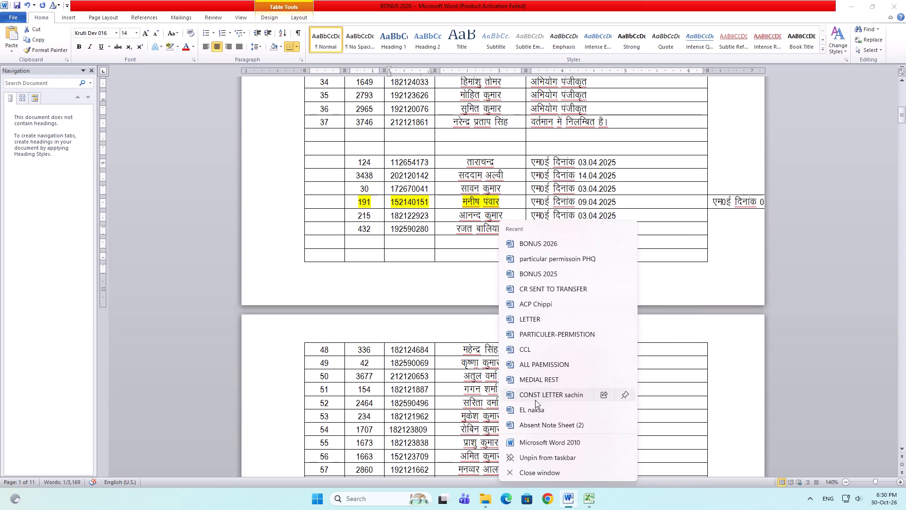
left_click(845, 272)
Clear the open Word, Excel and File Explorer windows off the desktop.
left_click(849, 0)
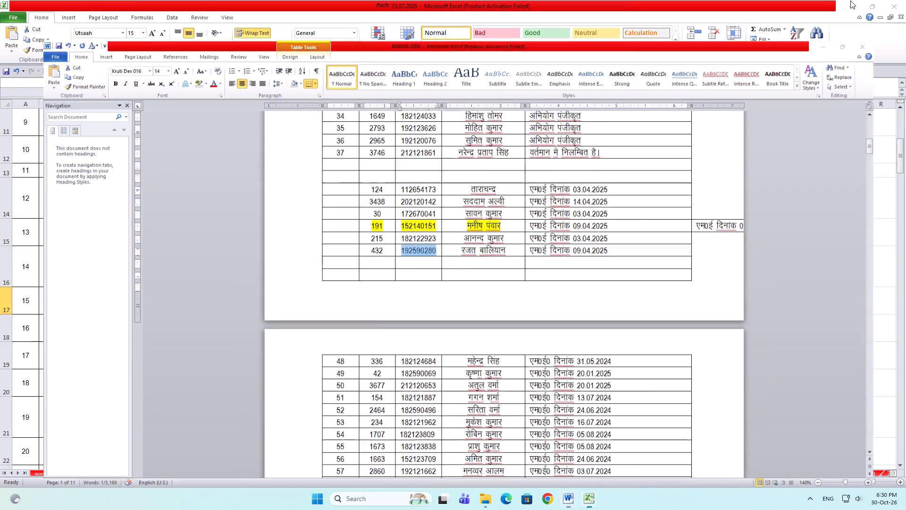
left_click(855, 5)
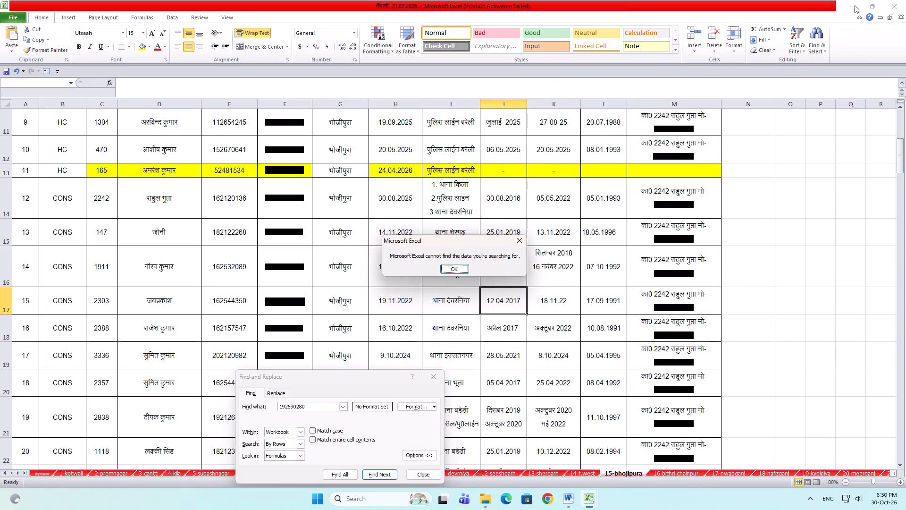
left_click(453, 267)
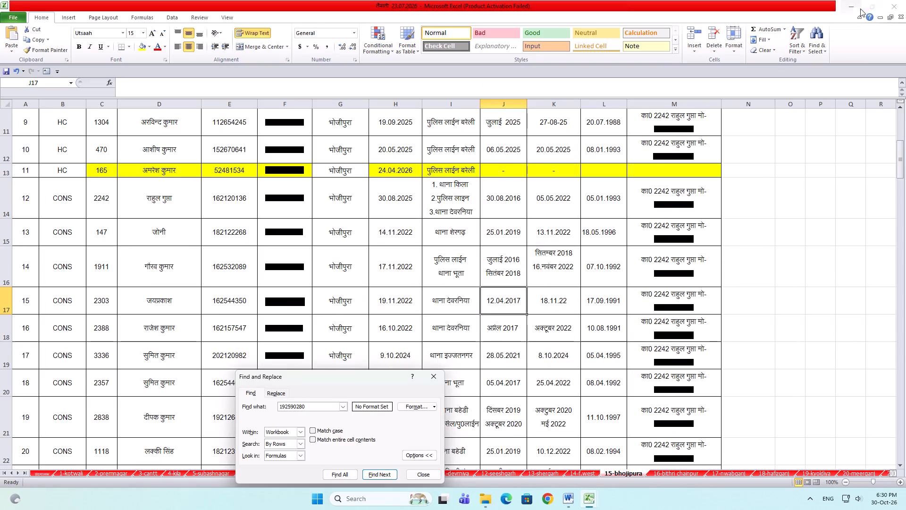
left_click(852, 7)
left_click(898, 3)
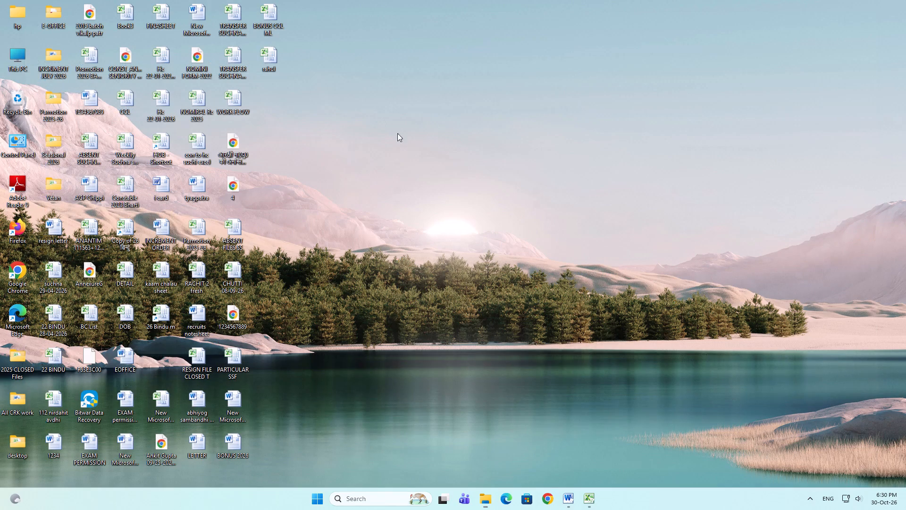
Open the RELIVING ORDER document from the CRK CP WORK TOTAL folder inside CRK CP on Local Disk (D:).
double_click(20, 63)
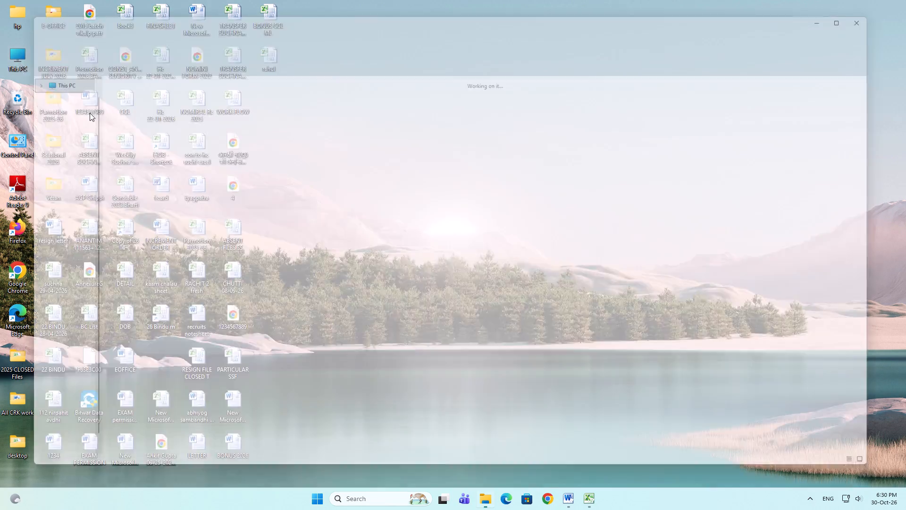
double_click(247, 94)
double_click(132, 230)
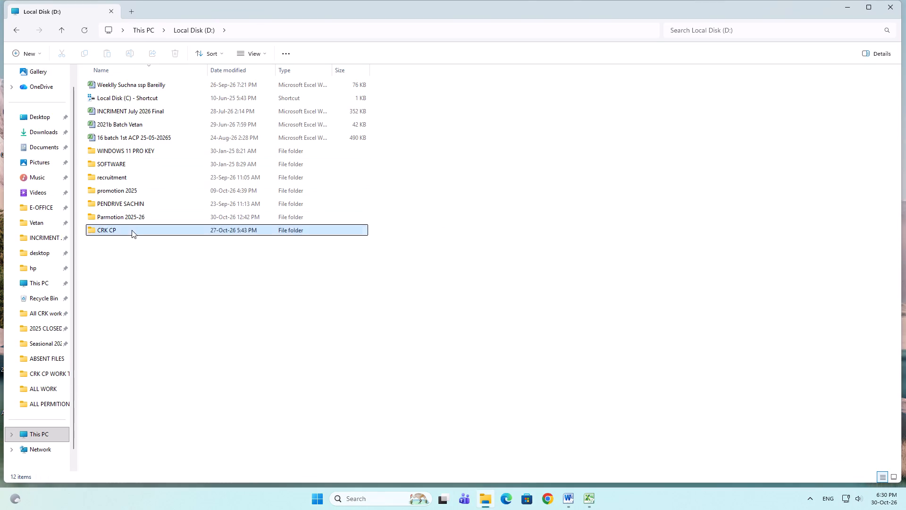
double_click(122, 124)
scroll(134, 395, "down", 2)
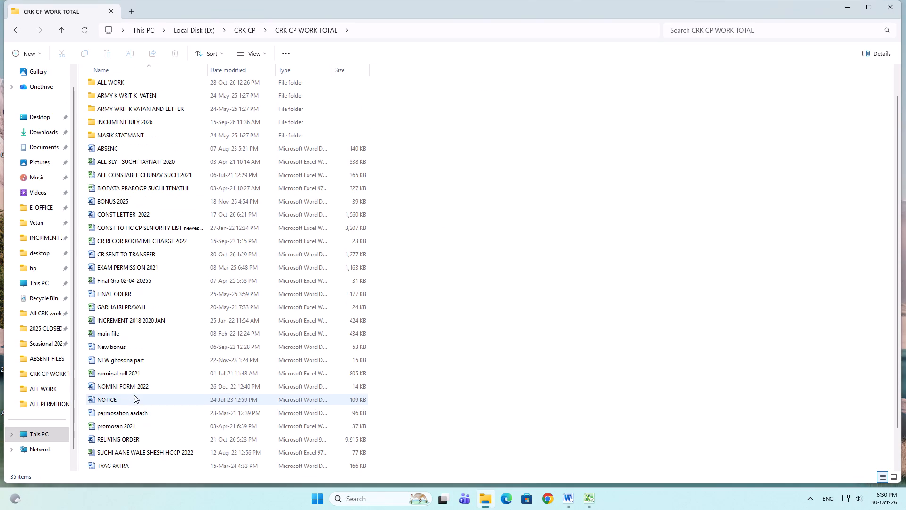
double_click(129, 436)
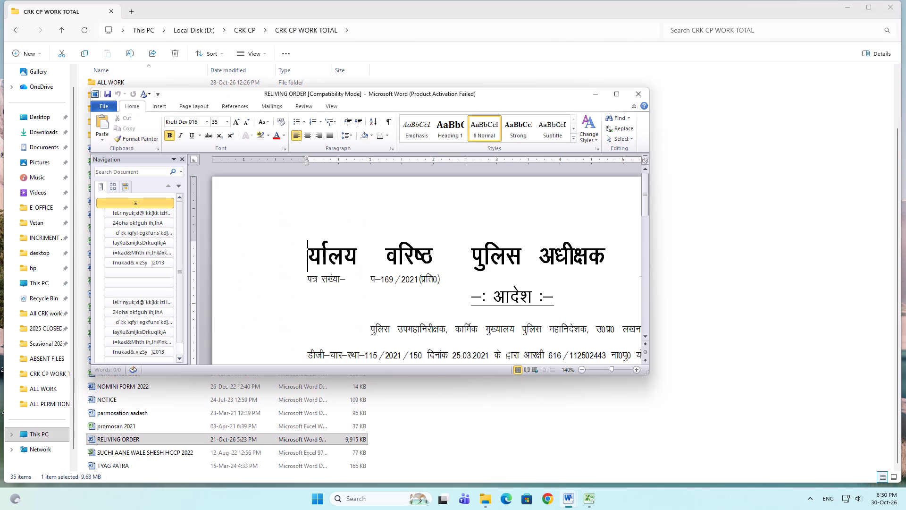
Search the RELIVING ORDER document for the copied personnel number, clear the search and close the document.
key("ctrl+f")
key("ctrl+v")
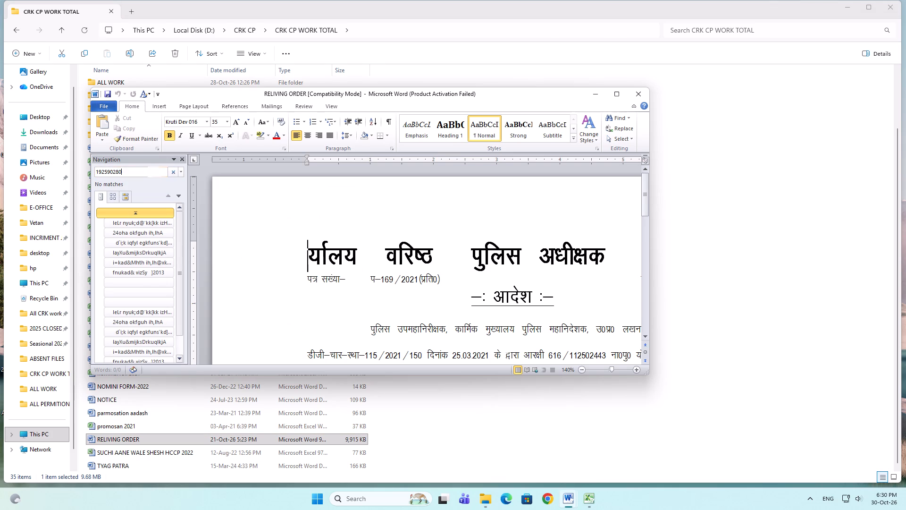
key("BackSpace")
key("BackSpace")
key("BackSpace")
key("BackSpace")
key("BackSpace")
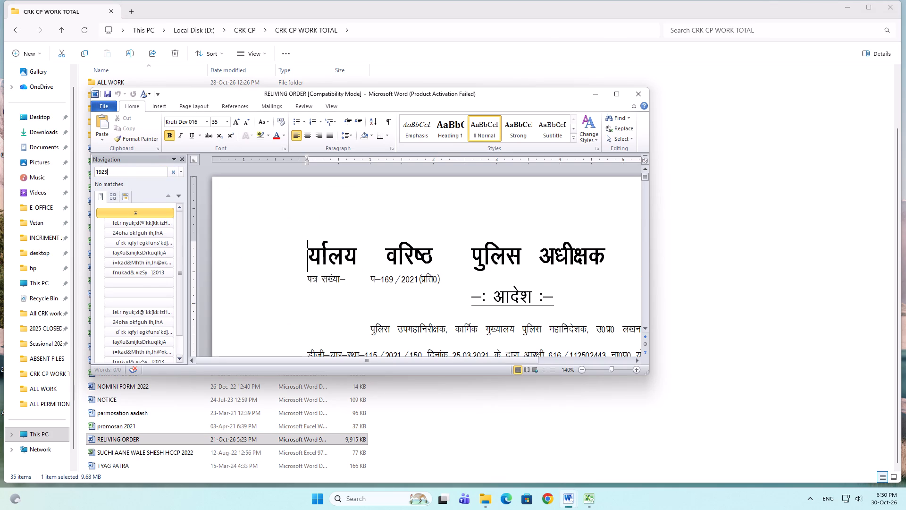
key("BackSpace")
key("BackSpace")
key("BackSpace")
key("BackSpace")
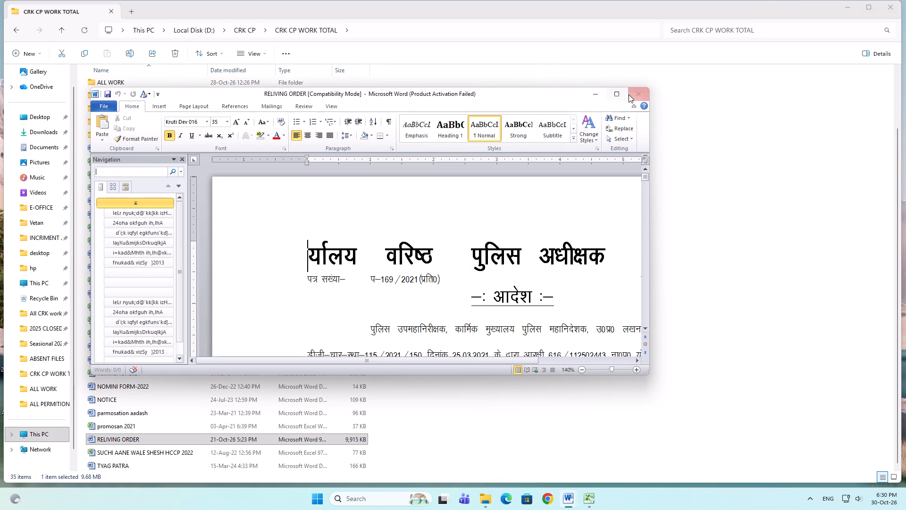
left_click(634, 97)
Open CR SENT TO TRANSFER, search it for the copied personnel number, check the surrounding table, and close the document and folder.
scroll(127, 347, "up", 4)
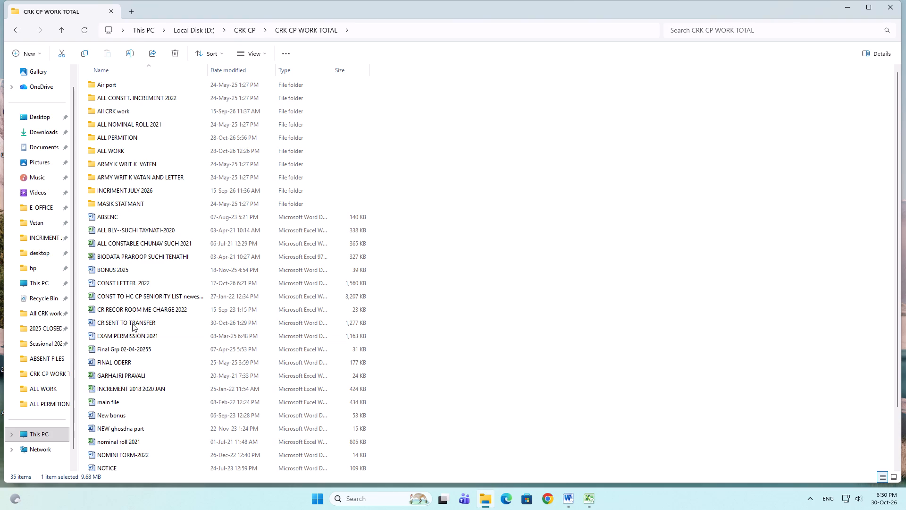
double_click(133, 324)
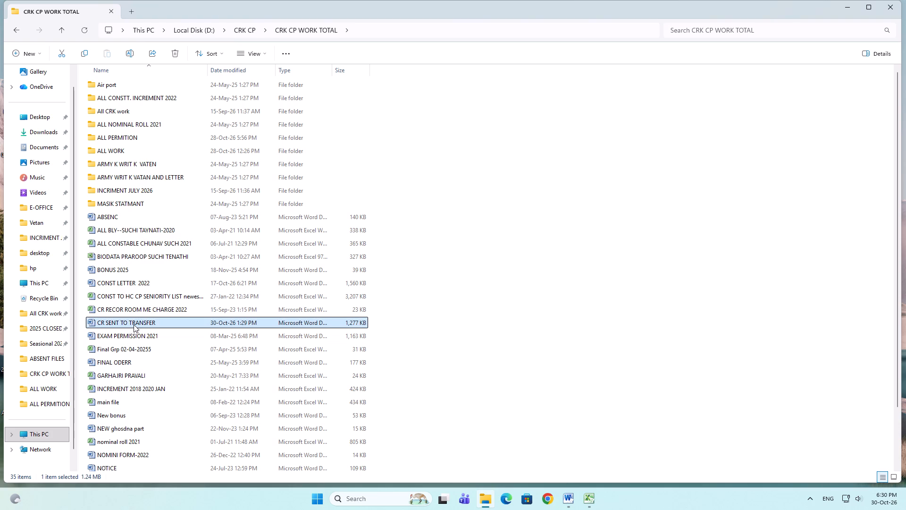
double_click(134, 324)
key("ctrl+f")
key("ctrl+v")
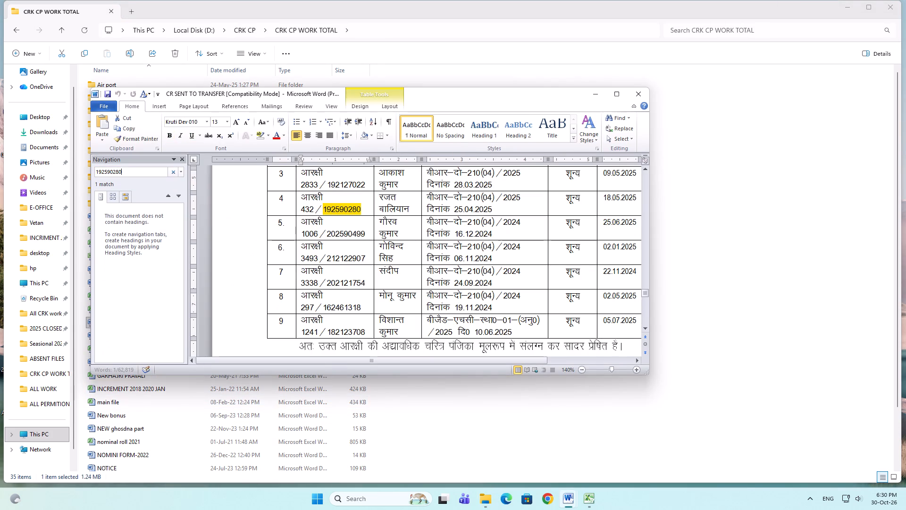
scroll(398, 340, "down", 2)
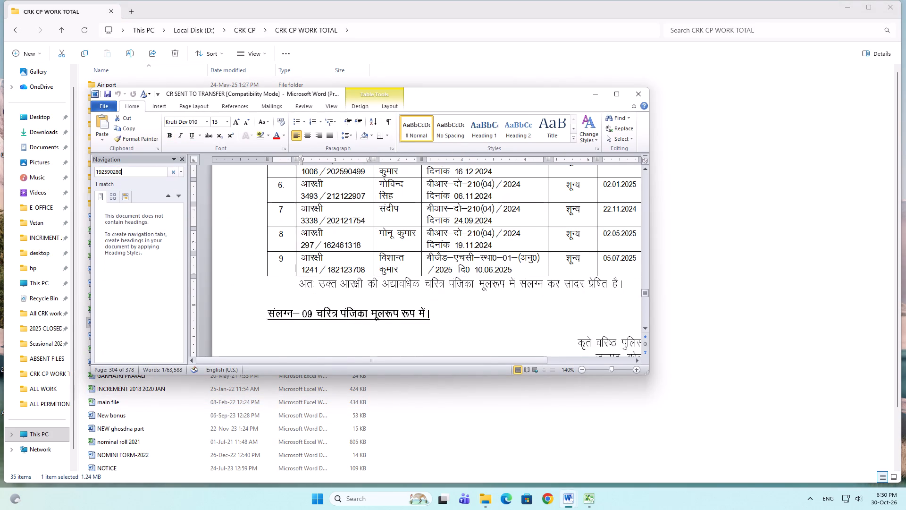
scroll(395, 330, "up", 8)
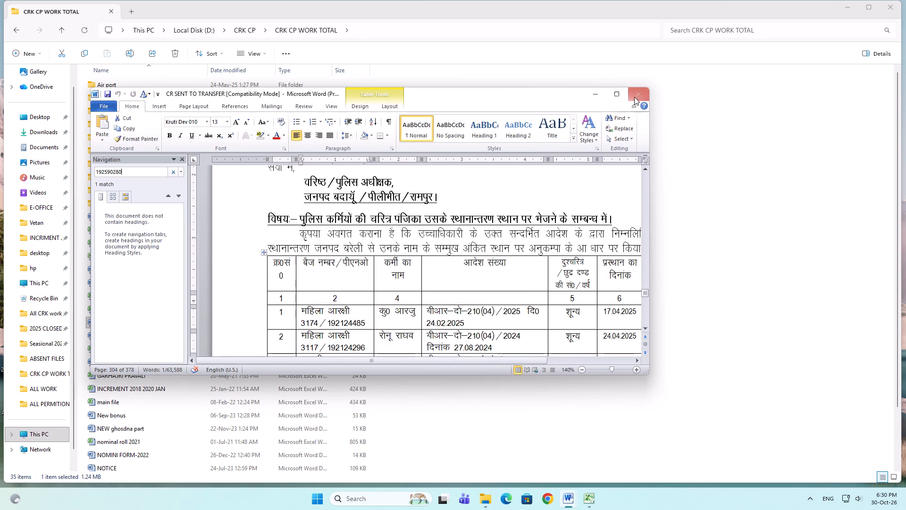
left_click(636, 94)
left_click(894, 1)
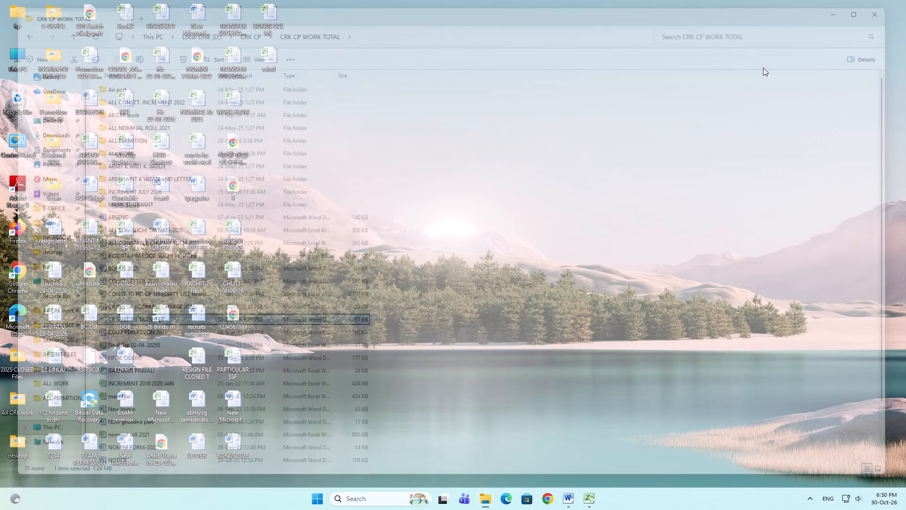
Return to BONUS 2026, clear the eighth row below row 37, and save the document.
key("alt+Tab")
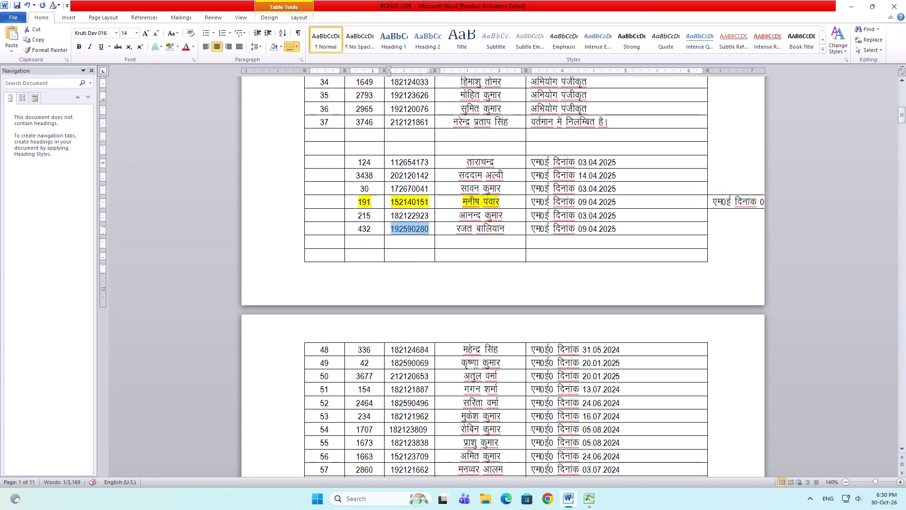
left_click_drag(364, 227, 533, 224)
key("Delete")
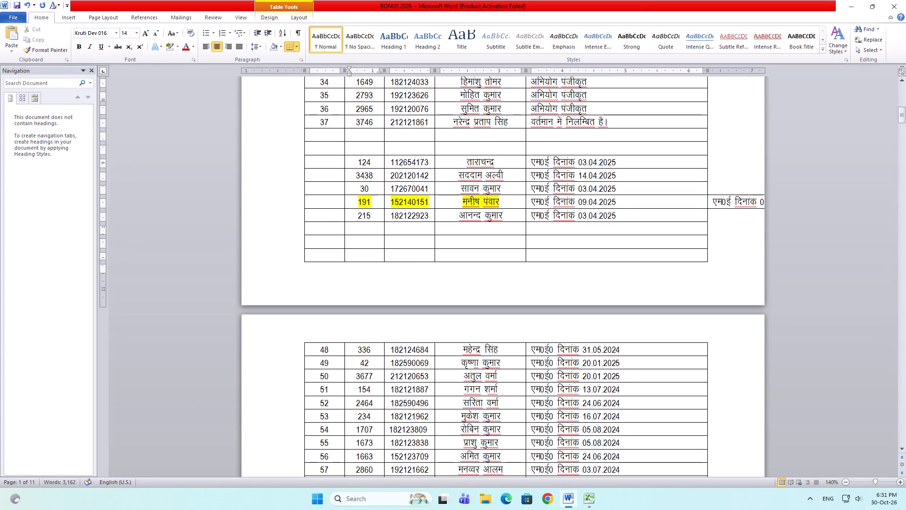
left_click(377, 230)
key("ctrl+s")
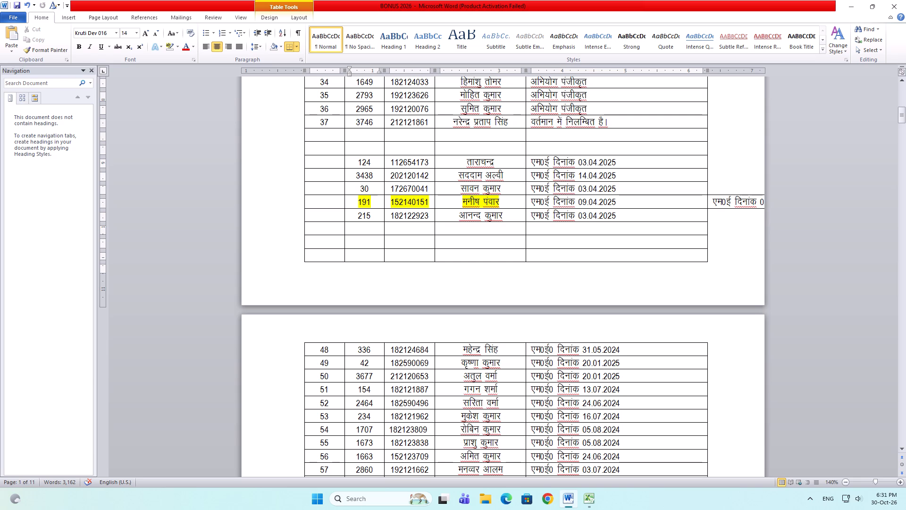
Fill the emptied eighth row with the replacement employee's badge number, personnel number and Hindi name.
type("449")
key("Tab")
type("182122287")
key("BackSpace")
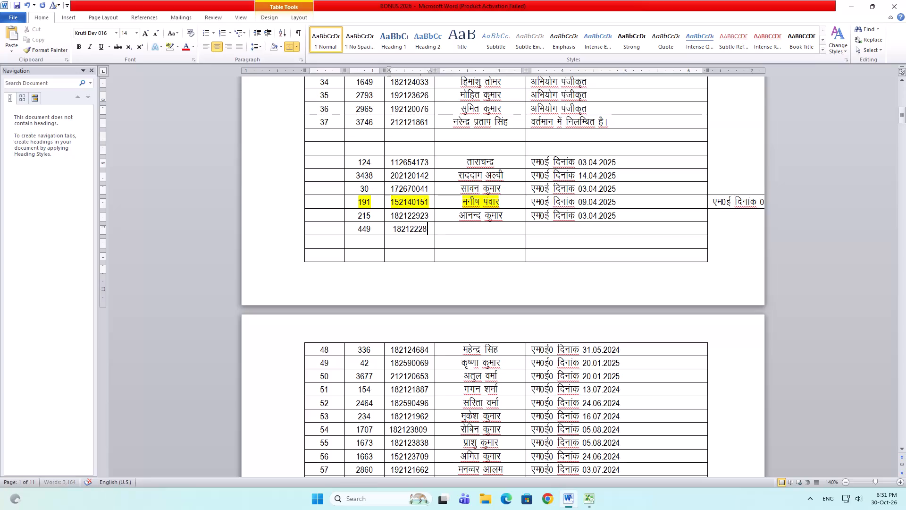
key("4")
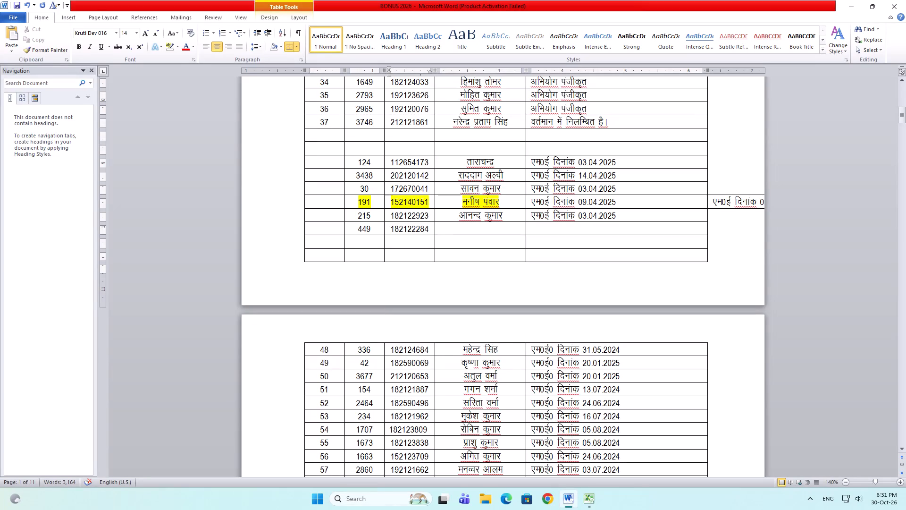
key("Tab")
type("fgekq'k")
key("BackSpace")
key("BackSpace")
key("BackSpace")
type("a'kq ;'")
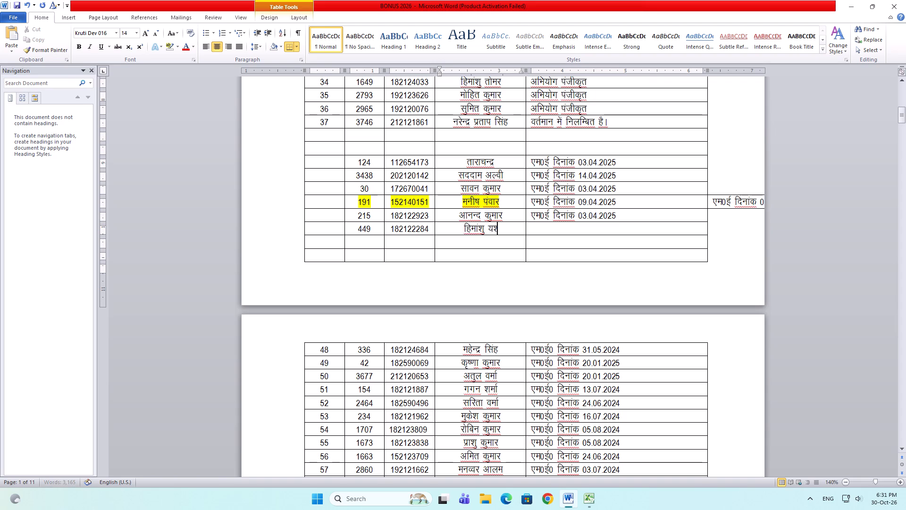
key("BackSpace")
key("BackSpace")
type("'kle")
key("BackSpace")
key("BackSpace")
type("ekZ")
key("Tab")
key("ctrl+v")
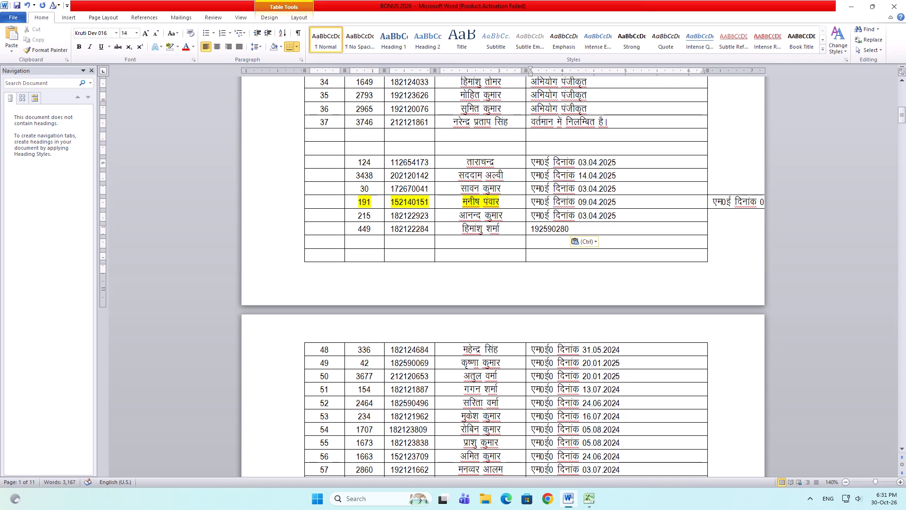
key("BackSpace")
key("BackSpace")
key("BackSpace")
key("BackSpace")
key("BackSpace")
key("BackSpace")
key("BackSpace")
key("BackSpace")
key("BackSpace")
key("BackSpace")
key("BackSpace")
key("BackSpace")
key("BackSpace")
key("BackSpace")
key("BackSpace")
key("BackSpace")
Copy the remark एम0ई दिनांक 03.04.2025 from an earlier row into the eighth row's remark cell and save.
left_click_drag(626, 215, 568, 213)
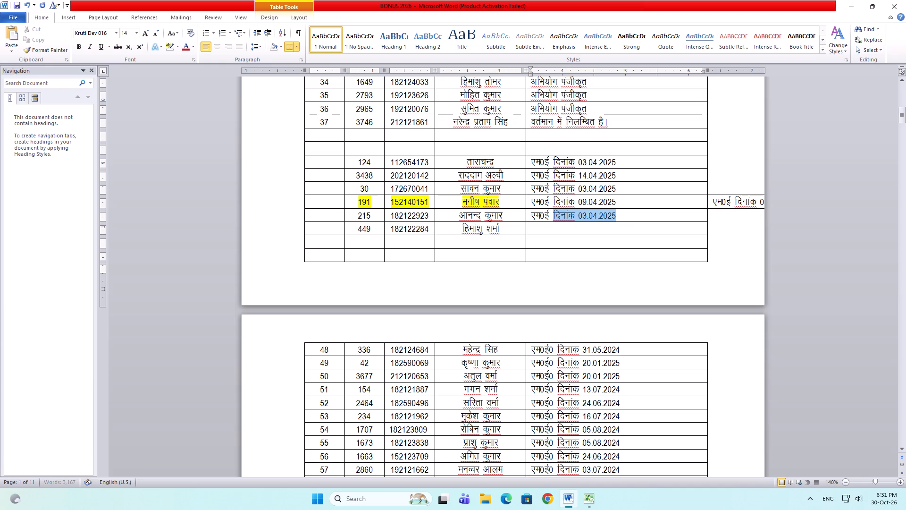
left_click_drag(568, 213, 530, 212)
key("ctrl+c")
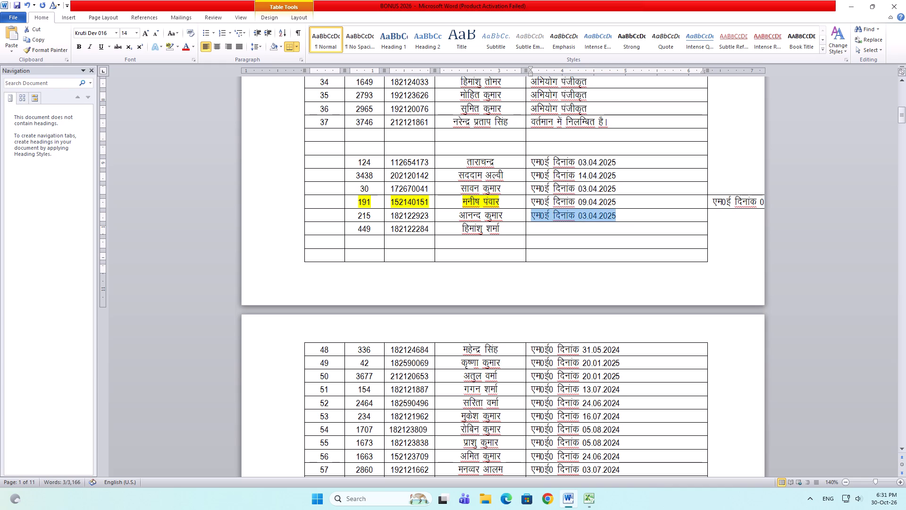
left_click_drag(621, 190, 531, 191)
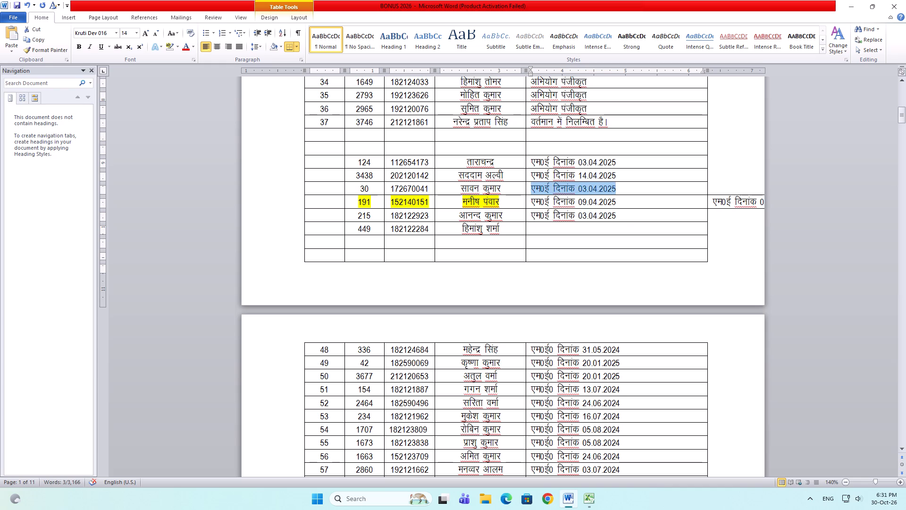
left_click_drag(531, 191, 532, 191)
key("ctrl+c")
key("ctrl+c")
left_click(543, 225)
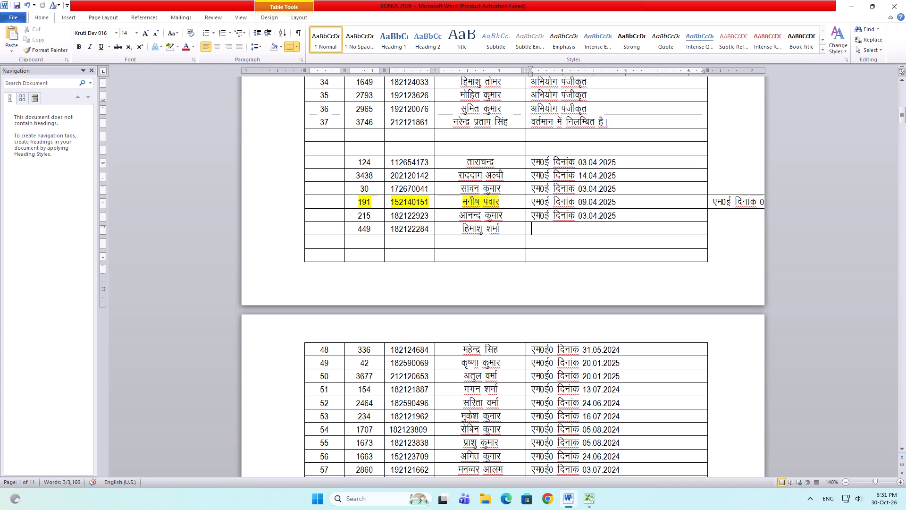
key("ctrl+v")
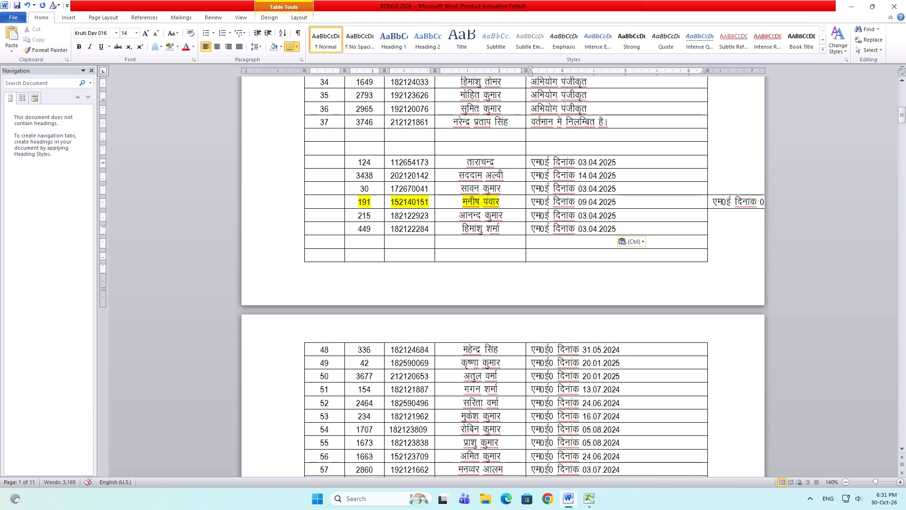
key("ctrl+s")
Enter the next employee's badge number, personnel number and Hindi name in the ninth row below row 37.
left_click(365, 246)
left_click(365, 239)
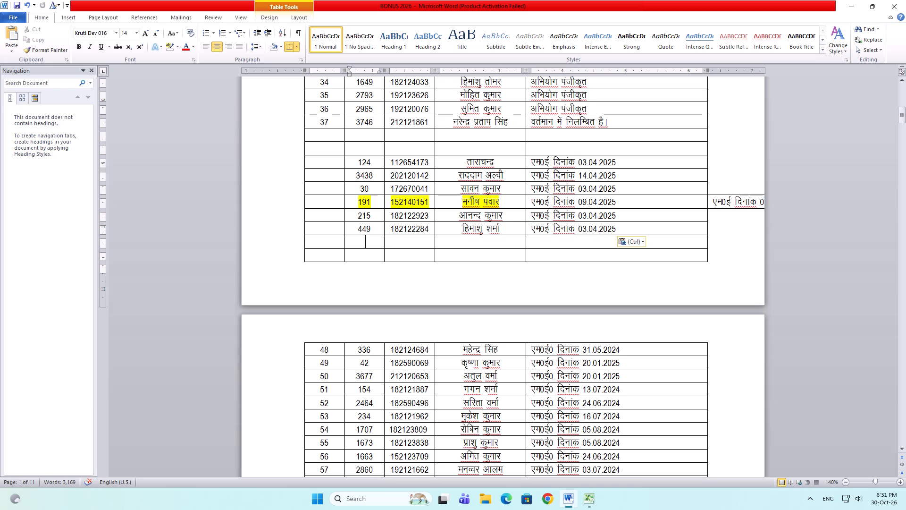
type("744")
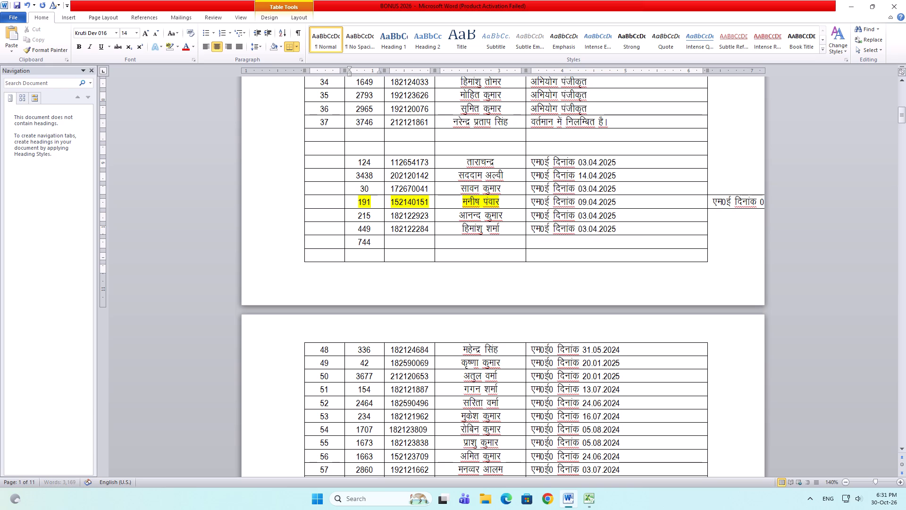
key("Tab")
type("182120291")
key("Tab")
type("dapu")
Fill the ninth row's remark with the copied एम0ई दिनांक text, change its date to 15.04.2025 and save.
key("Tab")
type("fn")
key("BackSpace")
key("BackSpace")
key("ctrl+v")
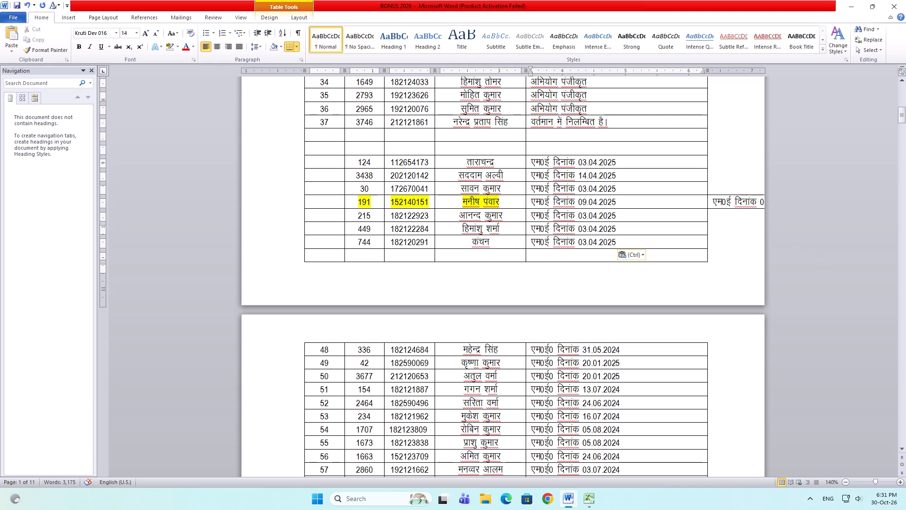
left_click_drag(580, 238, 586, 238)
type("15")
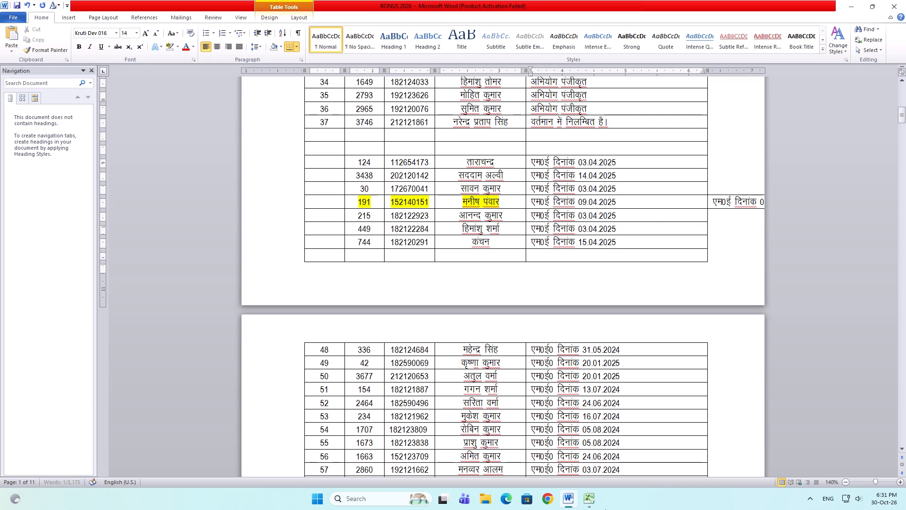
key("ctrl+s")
Clear the badge numbers, personnel numbers, names and remarks from rows 48 to 74, keeping the serial numbers.
scroll(582, 495, "down", 4)
scroll(549, 349, "down", 4)
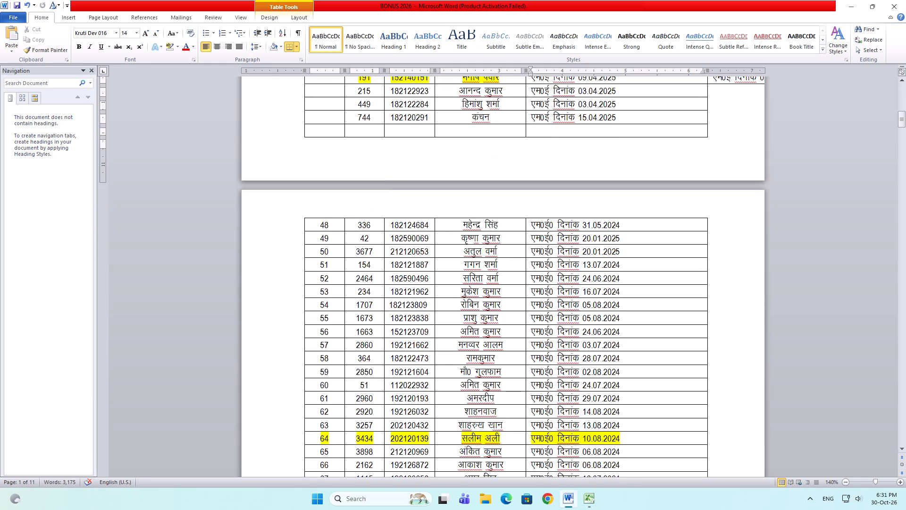
scroll(539, 332, "down", 4)
left_click_drag(356, 99, 524, 279)
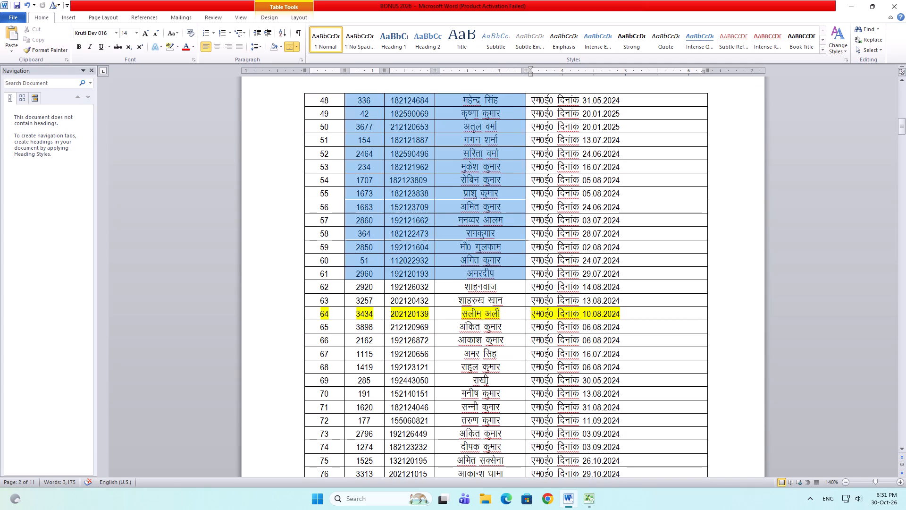
left_click_drag(524, 279, 562, 449)
key("Delete")
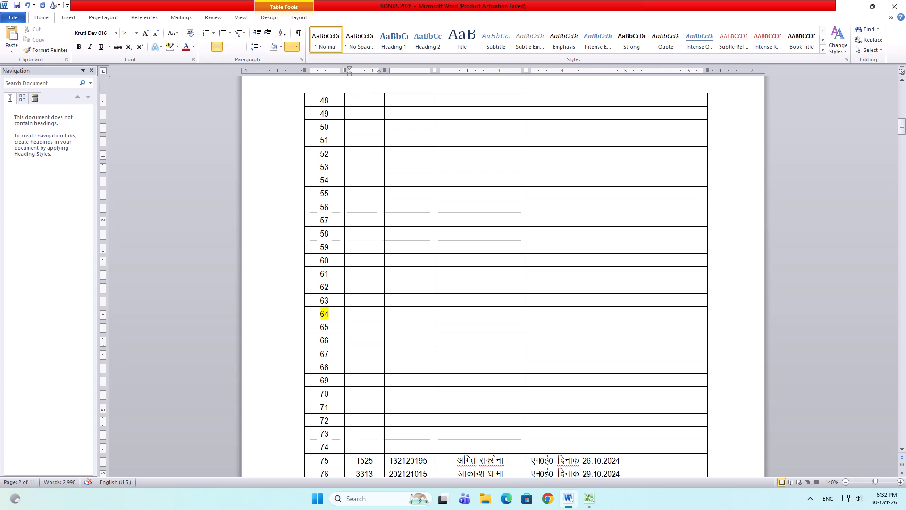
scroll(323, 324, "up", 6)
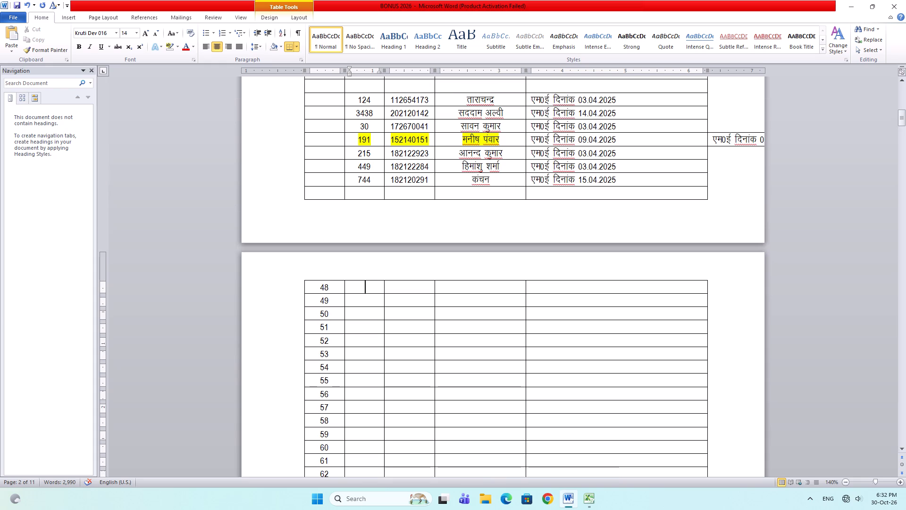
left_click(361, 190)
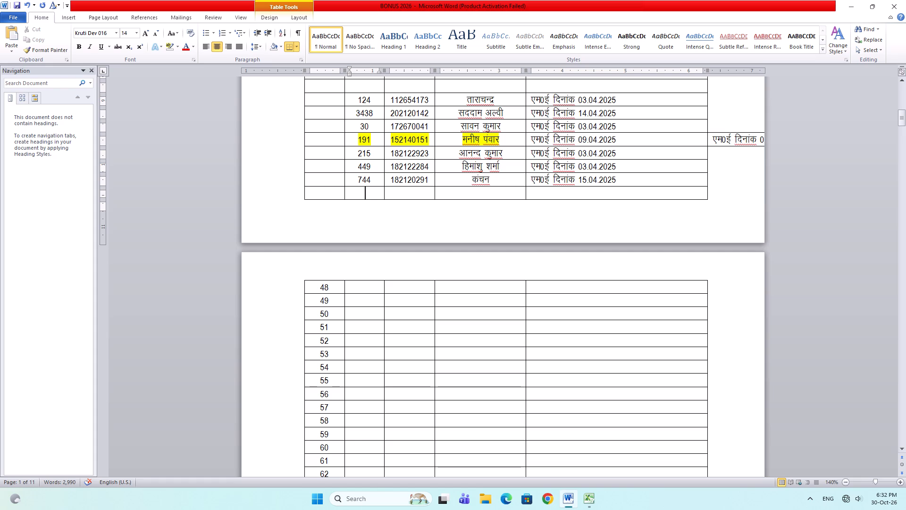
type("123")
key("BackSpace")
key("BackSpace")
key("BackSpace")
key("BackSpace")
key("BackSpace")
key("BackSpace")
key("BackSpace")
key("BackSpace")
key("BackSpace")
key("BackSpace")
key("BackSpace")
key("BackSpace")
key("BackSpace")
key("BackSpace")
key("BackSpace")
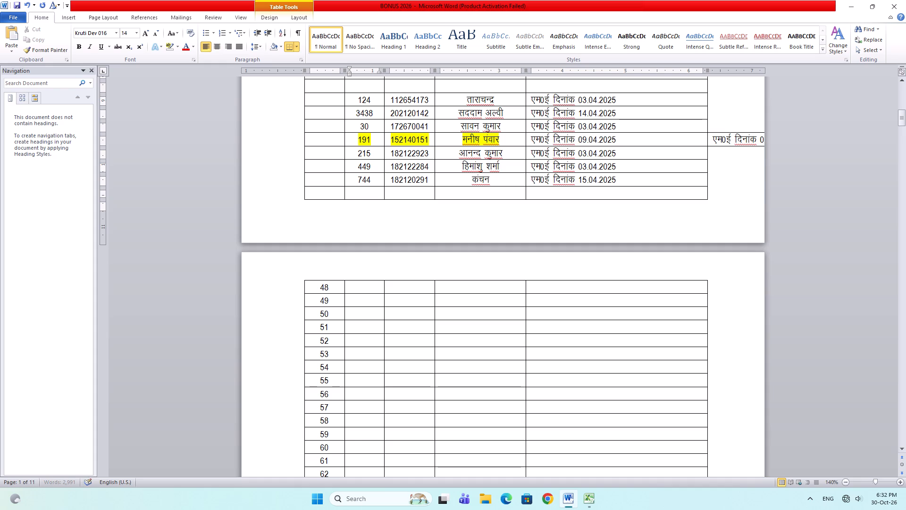
Enter the next employee's badge number, personnel number and Hindi name in the tenth row below row 37, just above row 48.
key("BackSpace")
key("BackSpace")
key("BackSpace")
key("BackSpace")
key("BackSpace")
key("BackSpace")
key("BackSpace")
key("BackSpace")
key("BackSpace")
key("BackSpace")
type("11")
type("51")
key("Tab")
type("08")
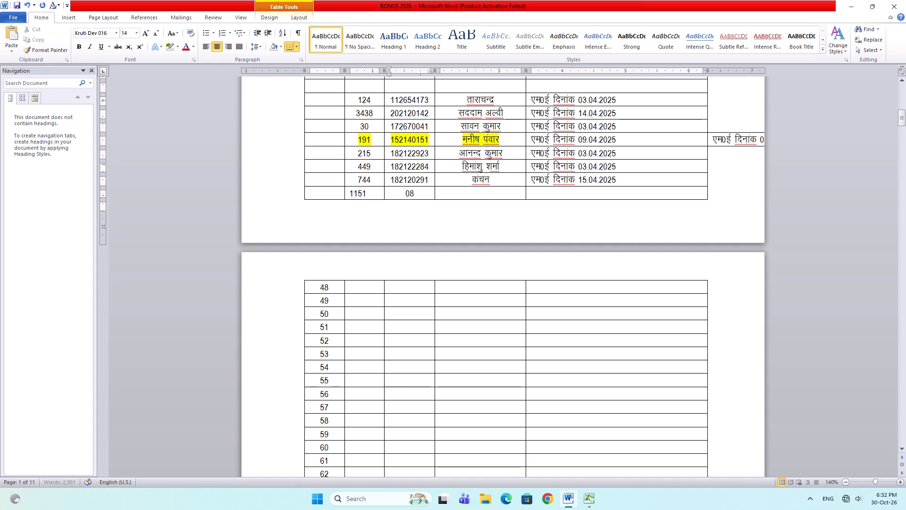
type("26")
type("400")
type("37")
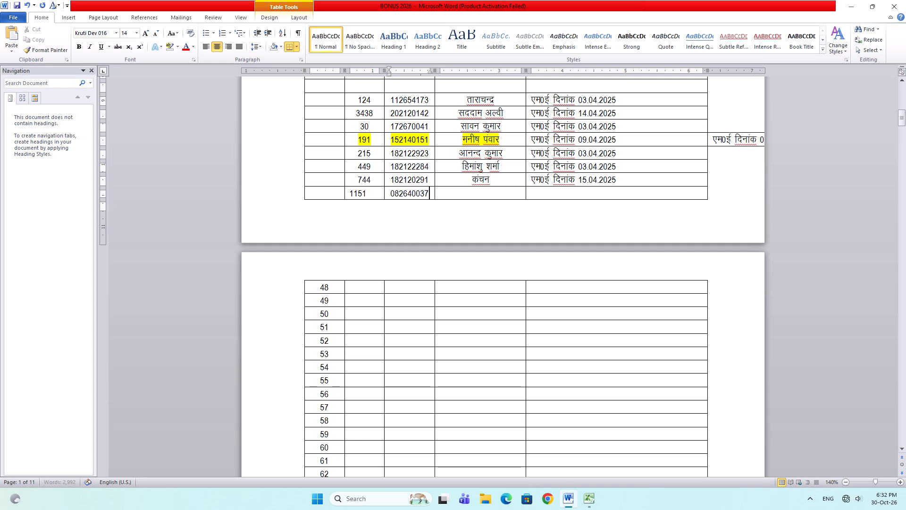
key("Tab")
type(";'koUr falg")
Fill the tenth row's remark with the copied एम0ई दिनांक text, change its date to 09.04.2025 and save.
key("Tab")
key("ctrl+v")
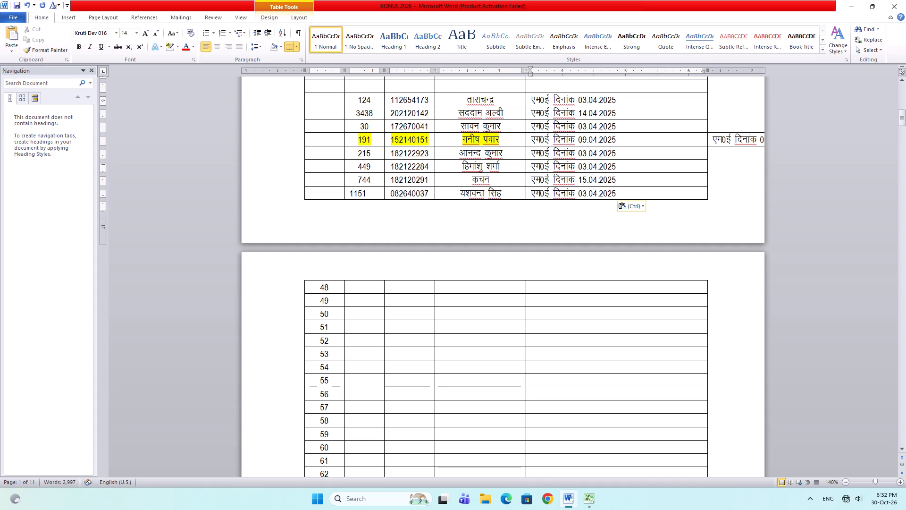
left_click(583, 191)
key("Delete")
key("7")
key("BackSpace")
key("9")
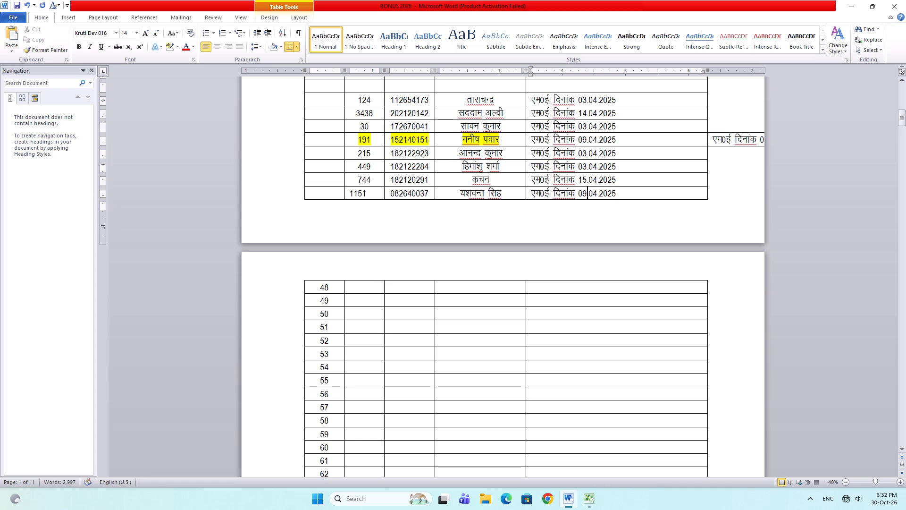
key("Delete")
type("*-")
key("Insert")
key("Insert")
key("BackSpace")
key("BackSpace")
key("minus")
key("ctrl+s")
left_click(621, 281)
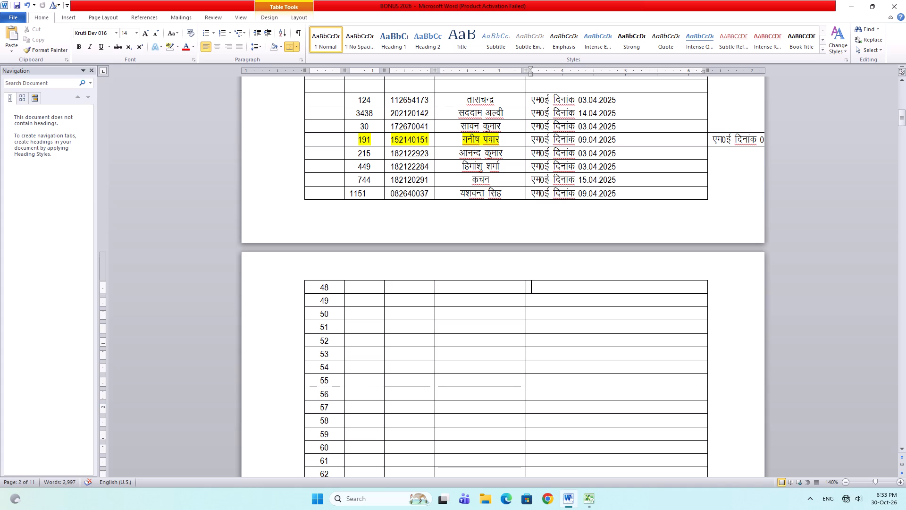
key("ctrl+s")
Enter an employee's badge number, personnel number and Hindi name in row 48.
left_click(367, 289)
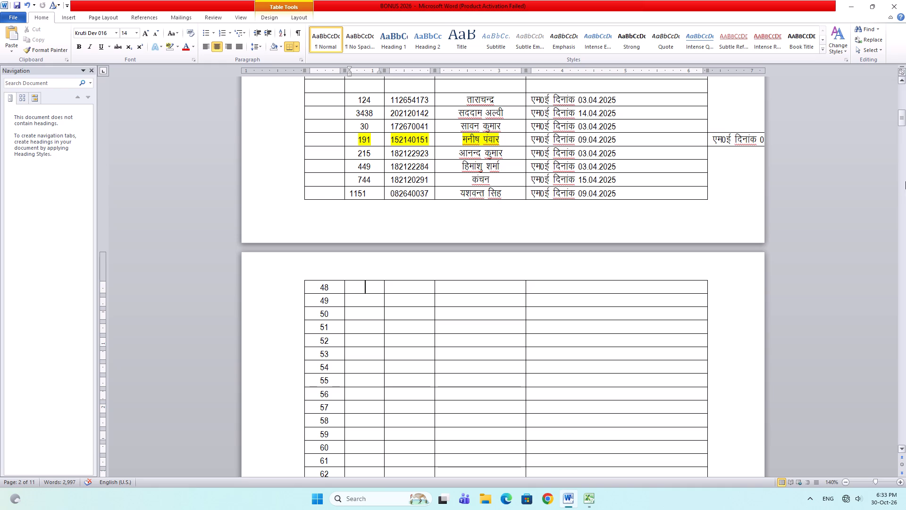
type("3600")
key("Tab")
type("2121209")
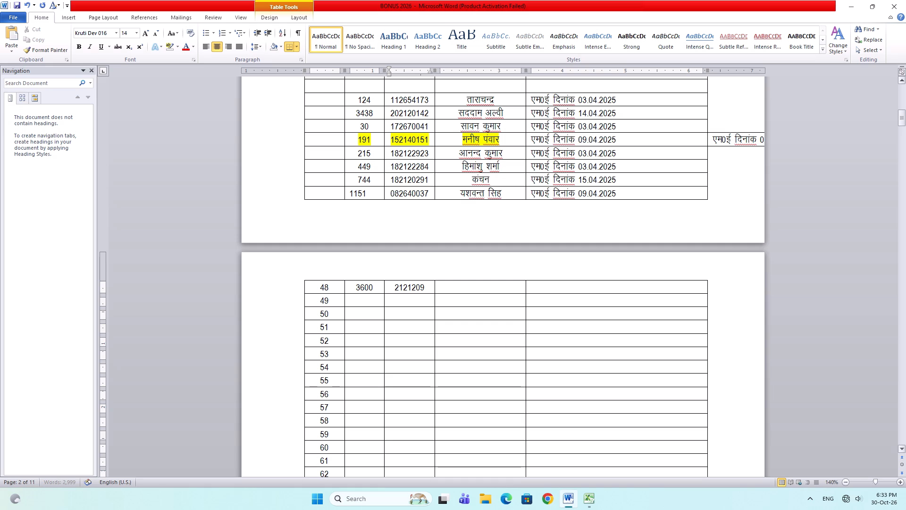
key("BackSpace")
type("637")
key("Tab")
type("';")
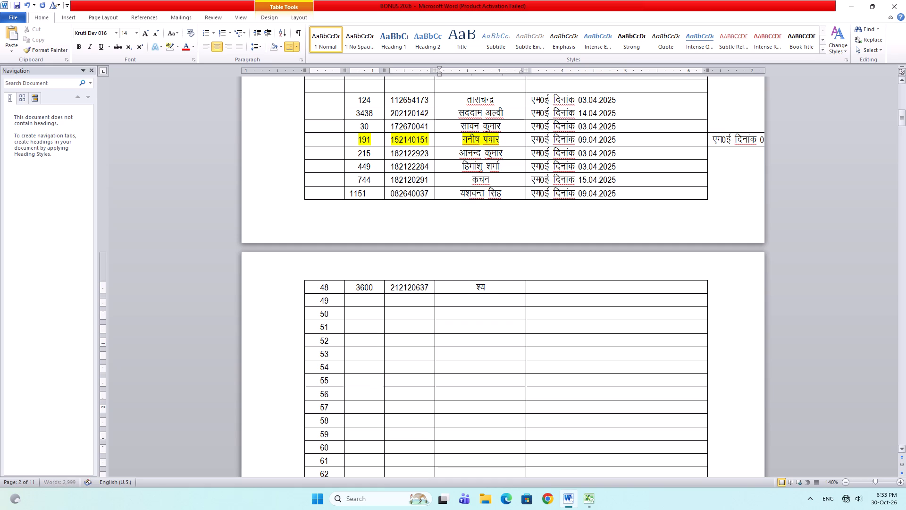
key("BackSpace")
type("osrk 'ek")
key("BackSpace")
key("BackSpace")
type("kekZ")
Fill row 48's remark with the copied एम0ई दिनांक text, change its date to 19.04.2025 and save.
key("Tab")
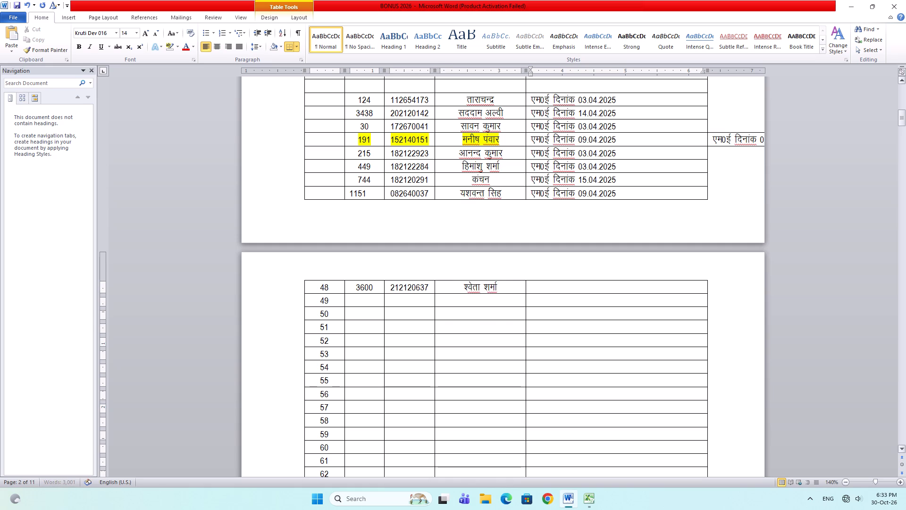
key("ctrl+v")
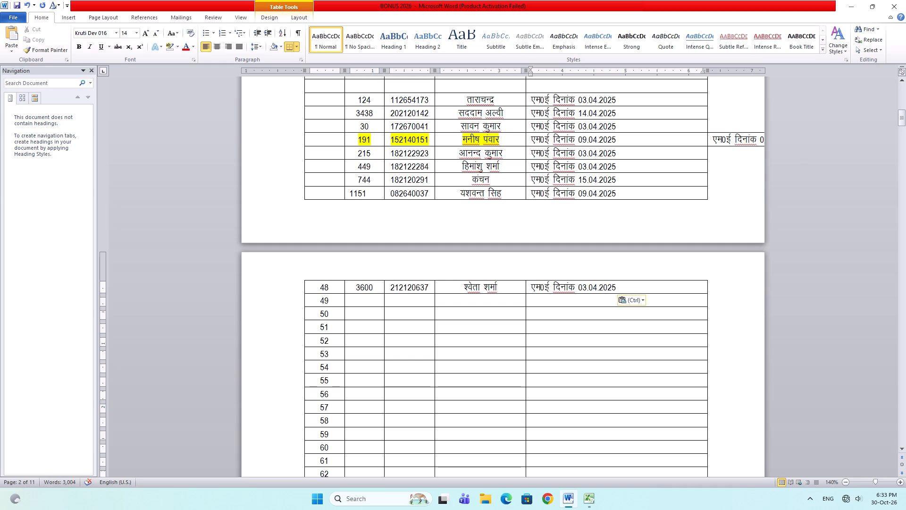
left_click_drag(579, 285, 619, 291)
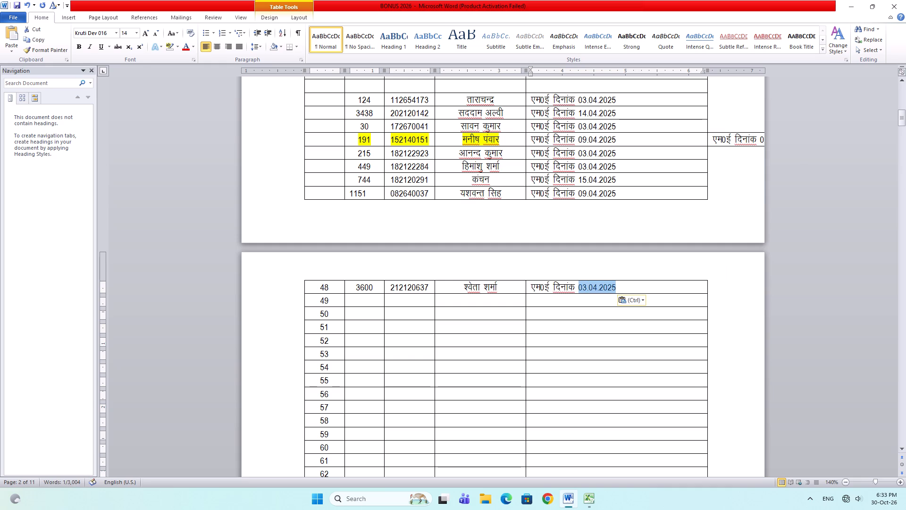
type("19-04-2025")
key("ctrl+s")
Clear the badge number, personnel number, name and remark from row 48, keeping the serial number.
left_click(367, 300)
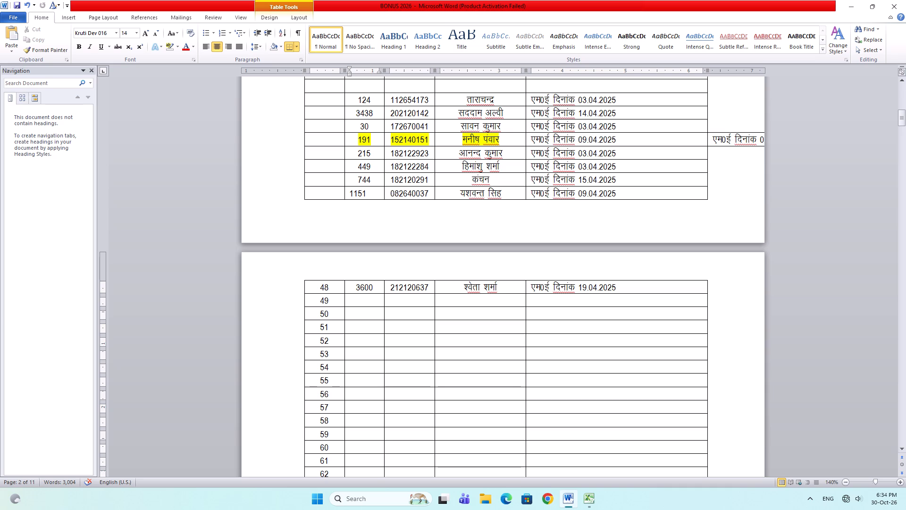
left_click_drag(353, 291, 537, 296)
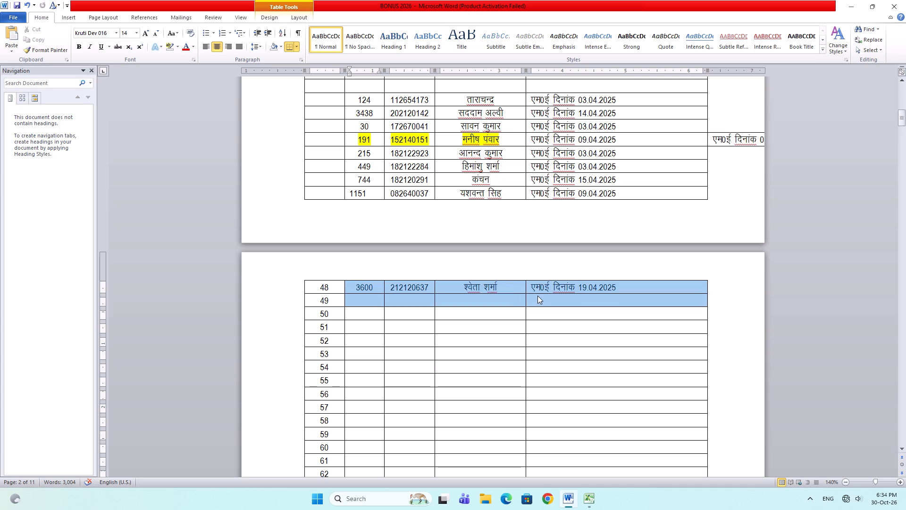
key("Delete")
Enter a different employee's badge number, personnel number and Hindi name in the emptied row 48.
left_click(369, 291)
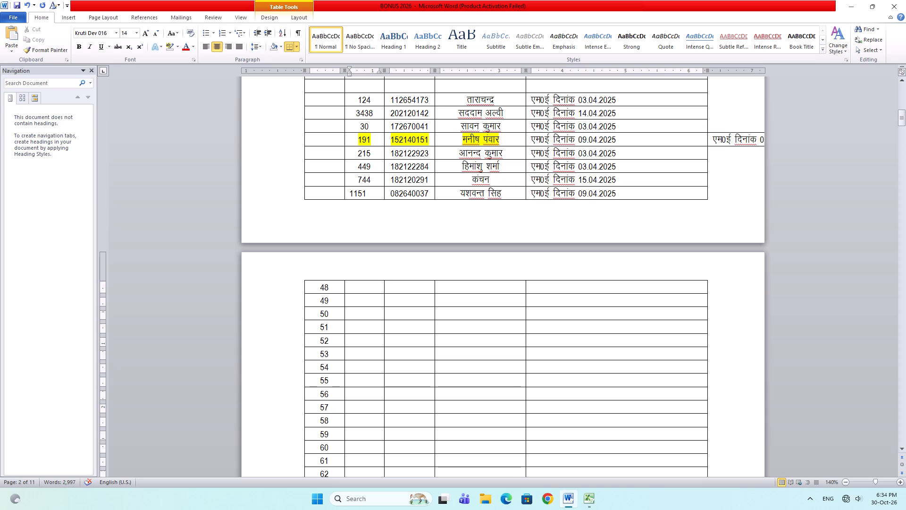
left_click(367, 284)
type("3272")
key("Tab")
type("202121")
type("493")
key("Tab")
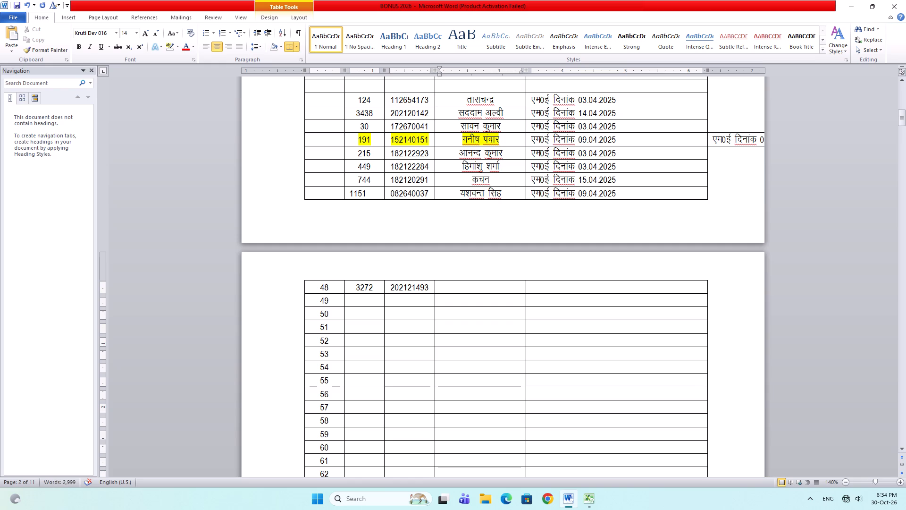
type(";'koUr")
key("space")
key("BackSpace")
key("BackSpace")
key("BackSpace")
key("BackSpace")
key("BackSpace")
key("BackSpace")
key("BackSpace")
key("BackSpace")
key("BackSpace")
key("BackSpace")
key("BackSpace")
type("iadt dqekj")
Fill row 48's remark with the copied एम0ई दिनांक text, change its date to 22.04.2025 and save.
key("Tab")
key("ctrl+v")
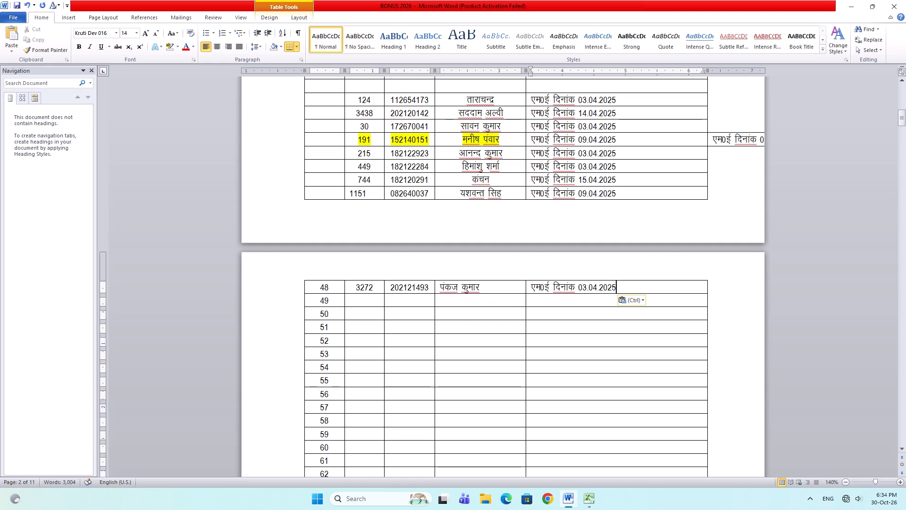
left_click(579, 286)
key("Delete")
key("Delete")
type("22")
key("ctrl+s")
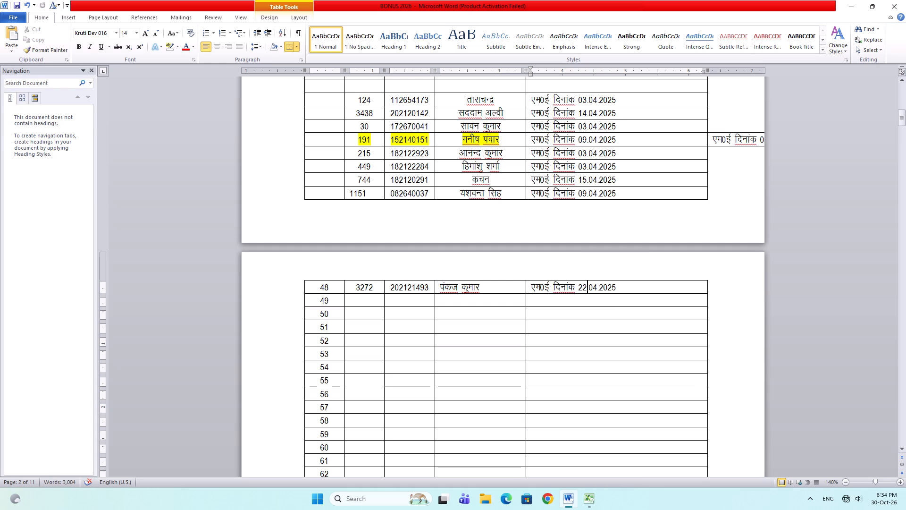
Enter the next employee's badge number, personnel number and Hindi name in row 49.
left_click(371, 302)
left_click(371, 302)
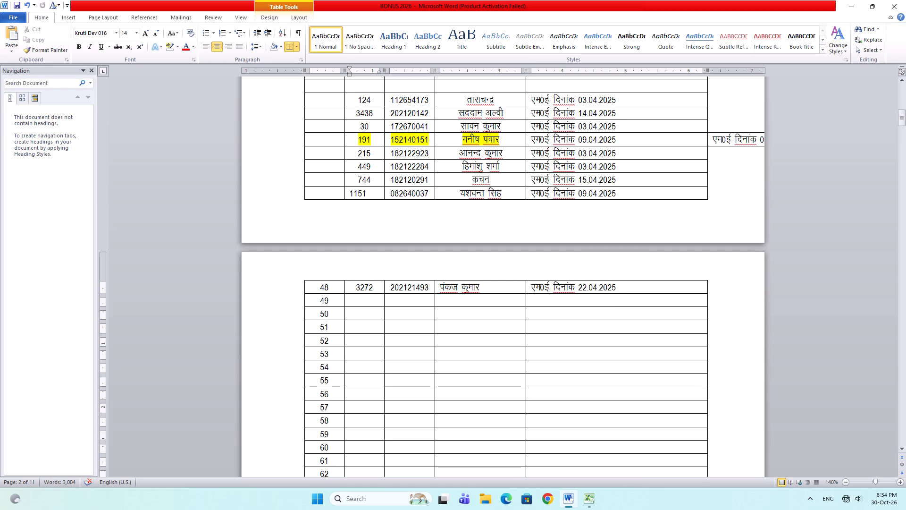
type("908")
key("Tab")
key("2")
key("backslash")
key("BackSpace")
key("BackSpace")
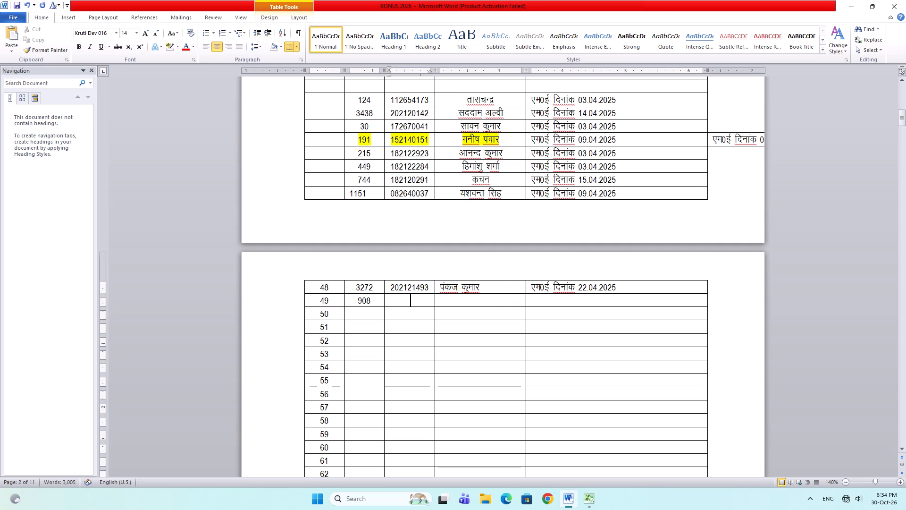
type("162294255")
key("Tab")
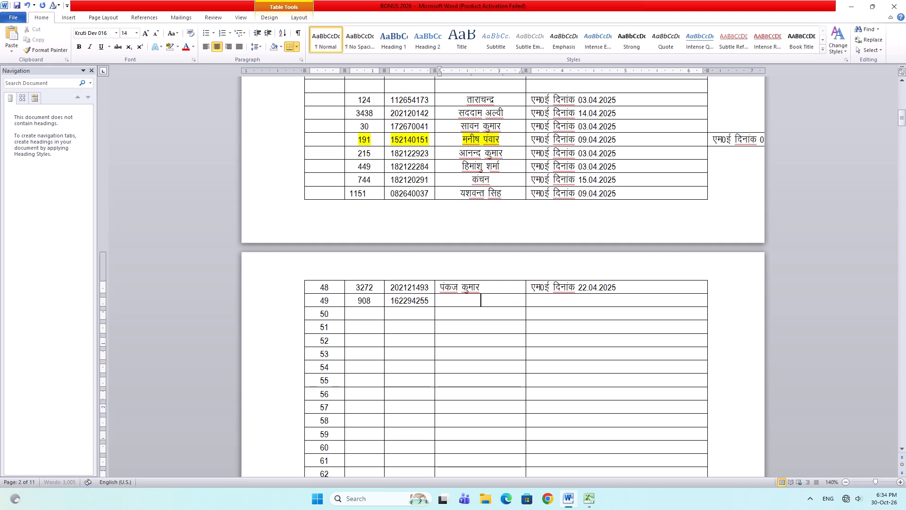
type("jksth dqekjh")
Fill row 49's remark with the copied एम0ई दिनांक text, change its date to 22.04.2025 and save.
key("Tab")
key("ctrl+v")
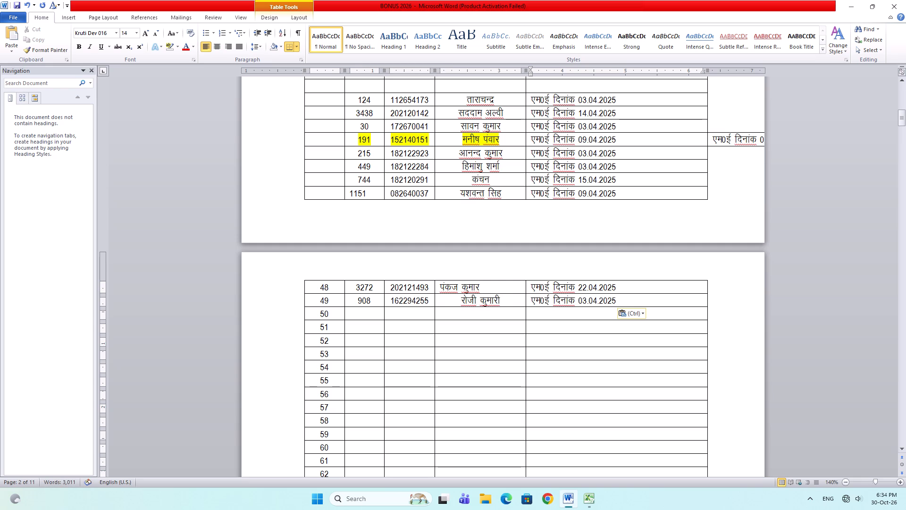
left_click_drag(579, 300, 587, 300)
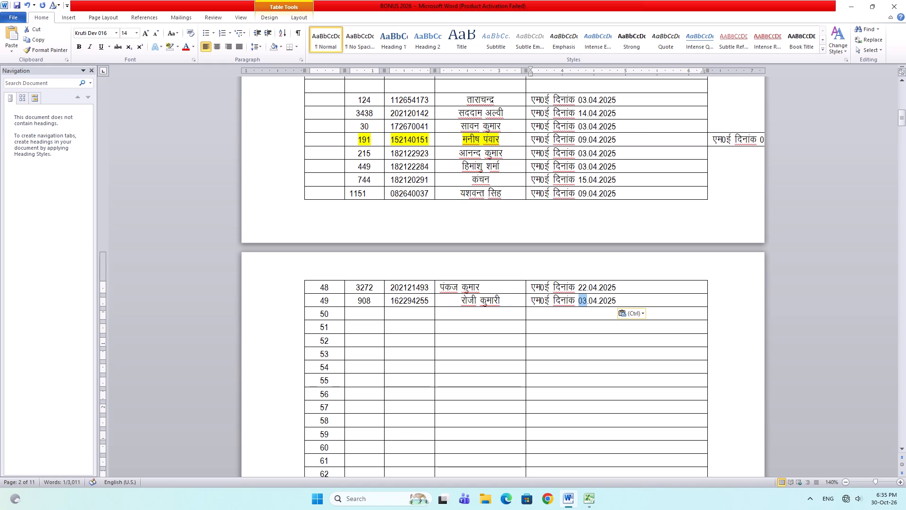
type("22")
left_click(362, 306)
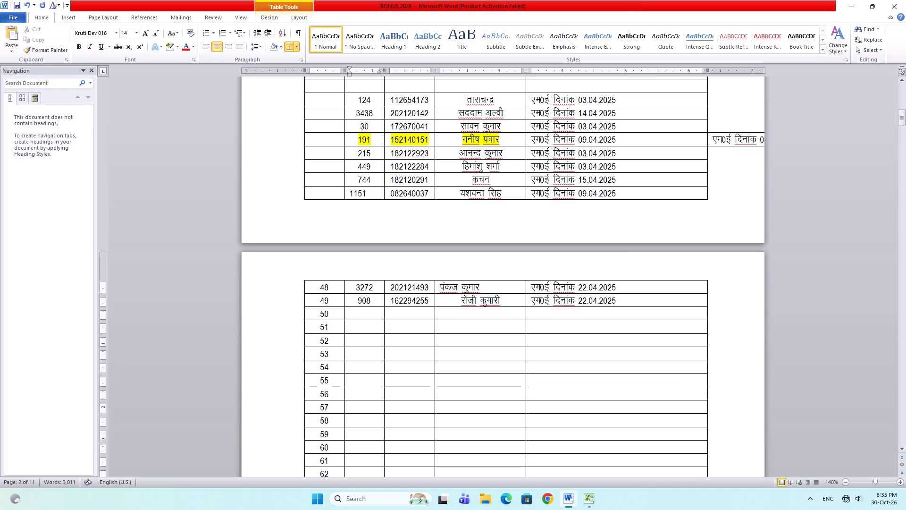
left_click(365, 309)
key("ctrl+s")
Enter the next employee's badge number, personnel number and Hindi name in row 50.
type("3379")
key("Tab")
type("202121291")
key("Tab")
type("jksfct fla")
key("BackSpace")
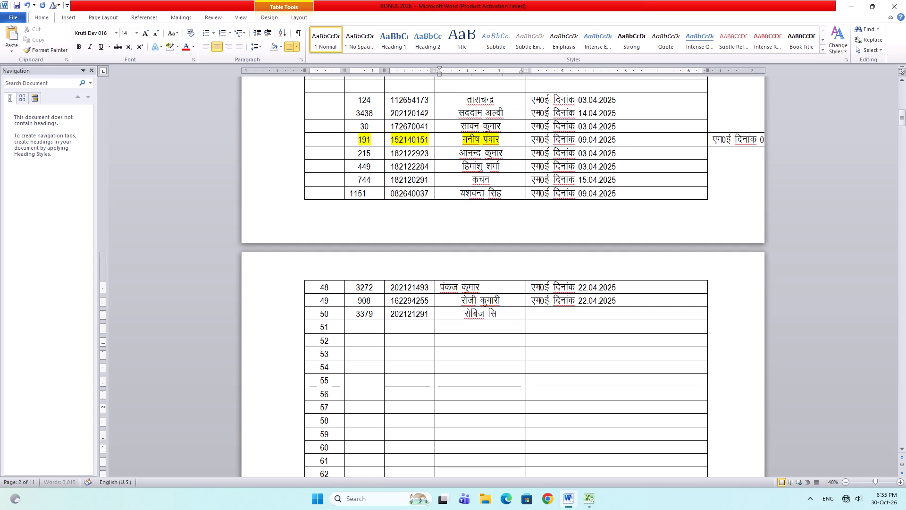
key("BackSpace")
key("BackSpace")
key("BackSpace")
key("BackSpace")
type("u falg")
Fill row 50's remark with the copied एम0ई दिनांक text, change its date to 22.04.2025 and save.
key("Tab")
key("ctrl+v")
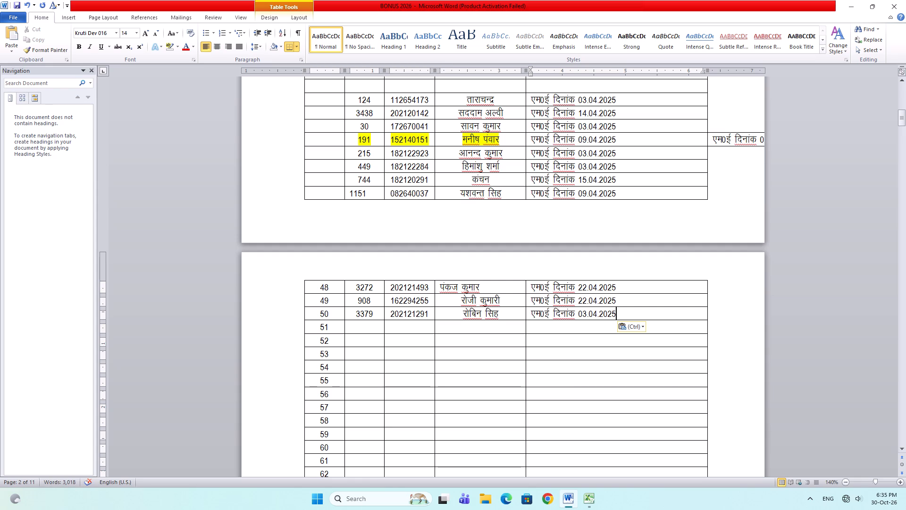
left_click_drag(579, 314, 585, 313)
key("Delete")
key("Delete")
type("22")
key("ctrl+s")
Start the next employee's entry at the empty badge number cell of row 51.
left_click(359, 329)
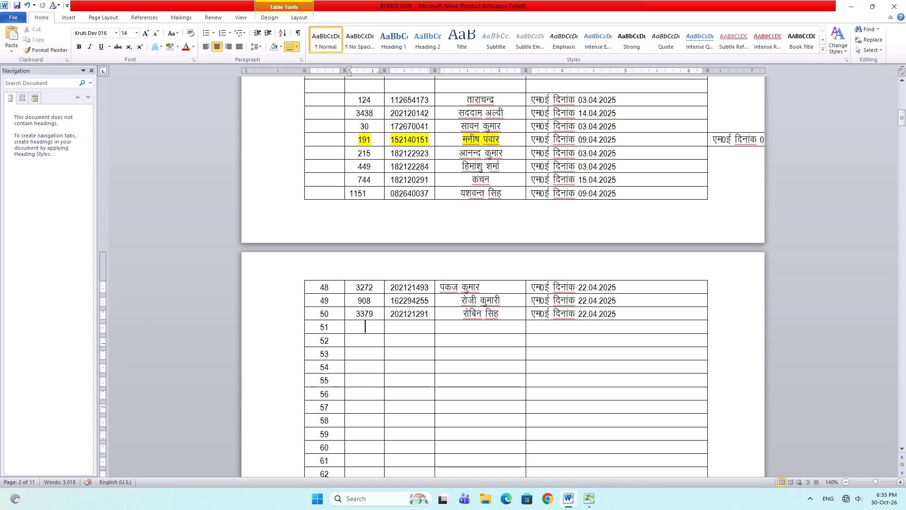
left_click(366, 329)
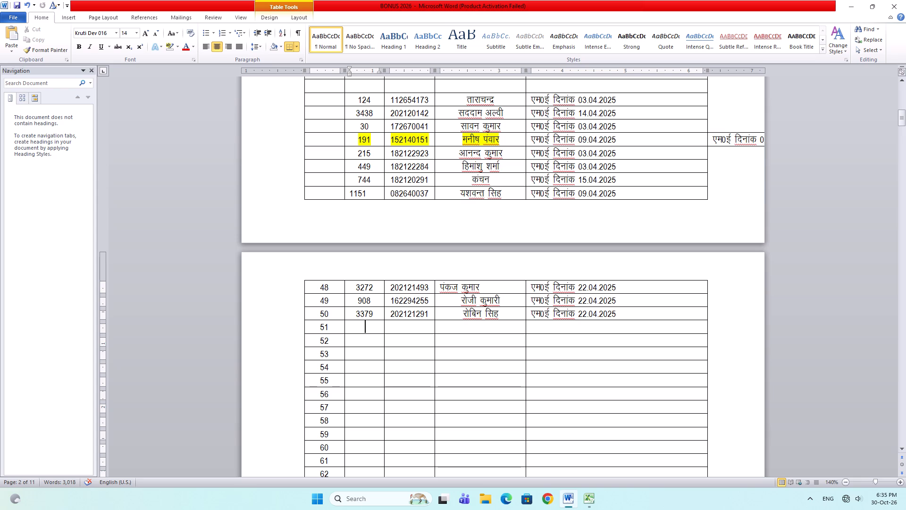
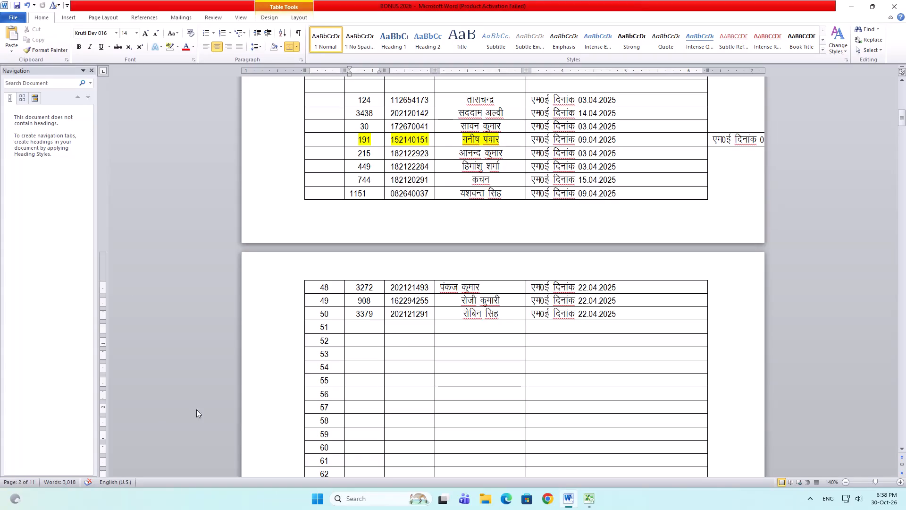
Switch to the Parmotion 2025-26 final workbook in Excel and search the whole workbook for the employee's personnel number.
right_click(589, 496)
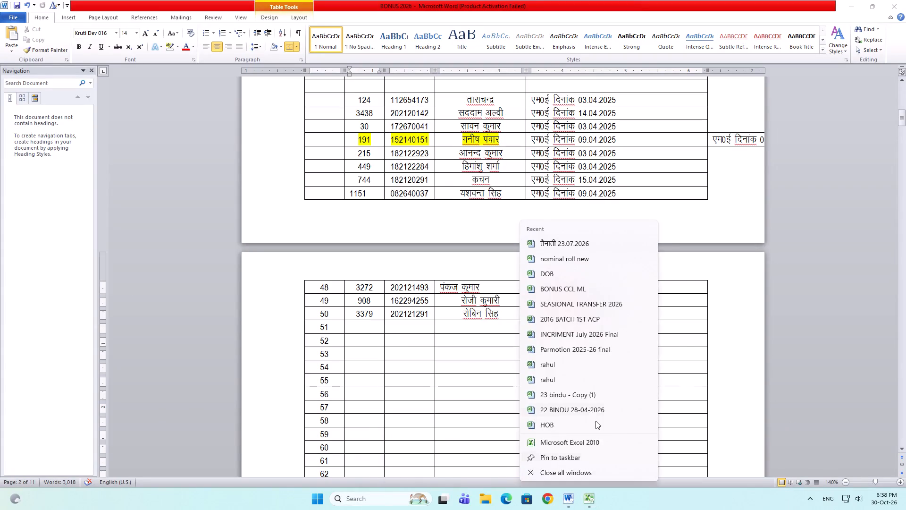
left_click(577, 352)
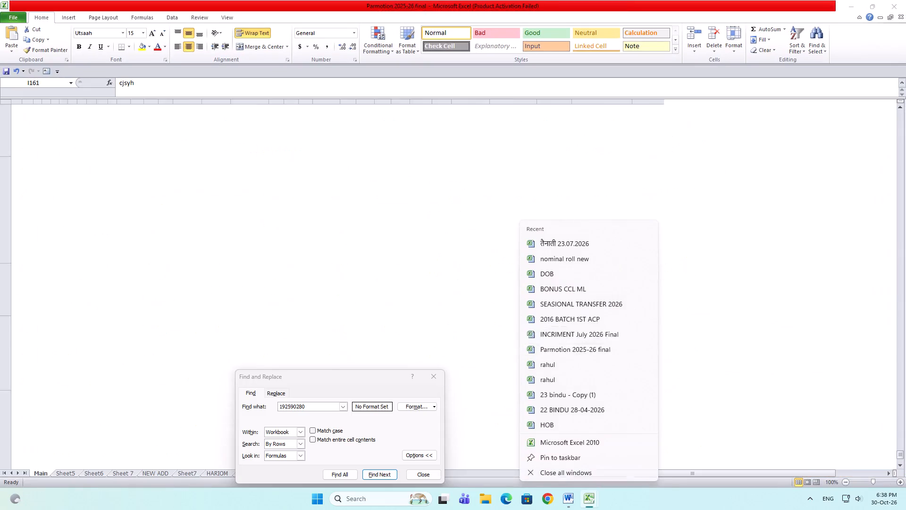
double_click(287, 407)
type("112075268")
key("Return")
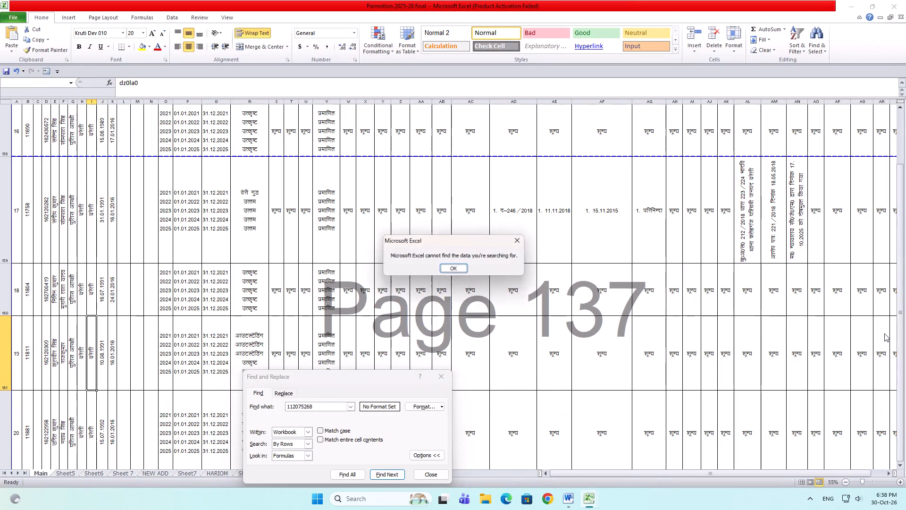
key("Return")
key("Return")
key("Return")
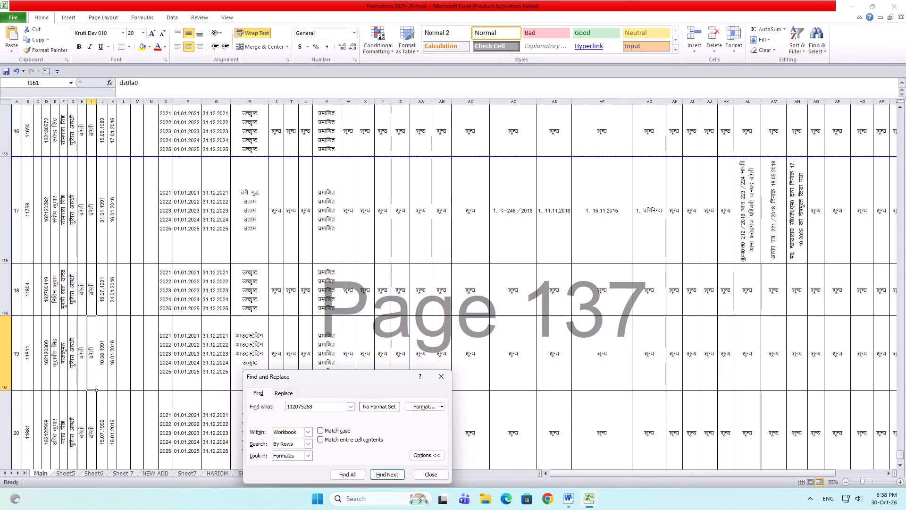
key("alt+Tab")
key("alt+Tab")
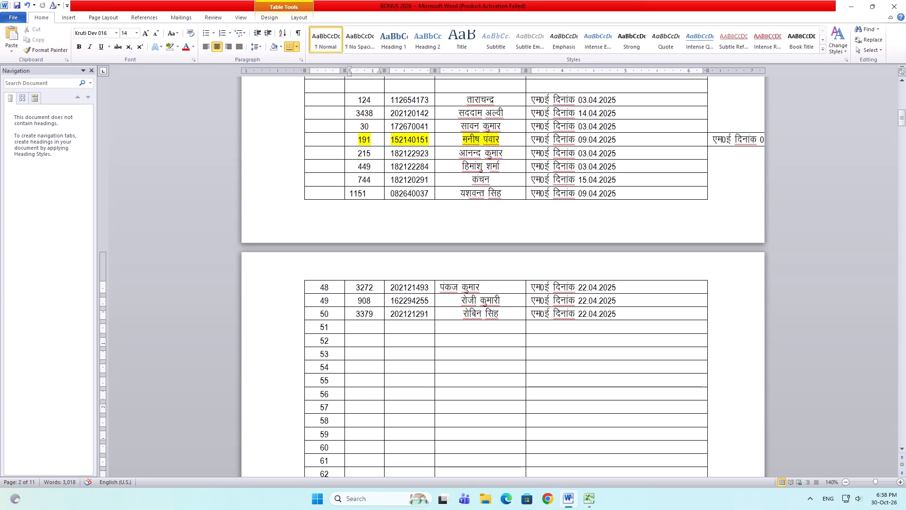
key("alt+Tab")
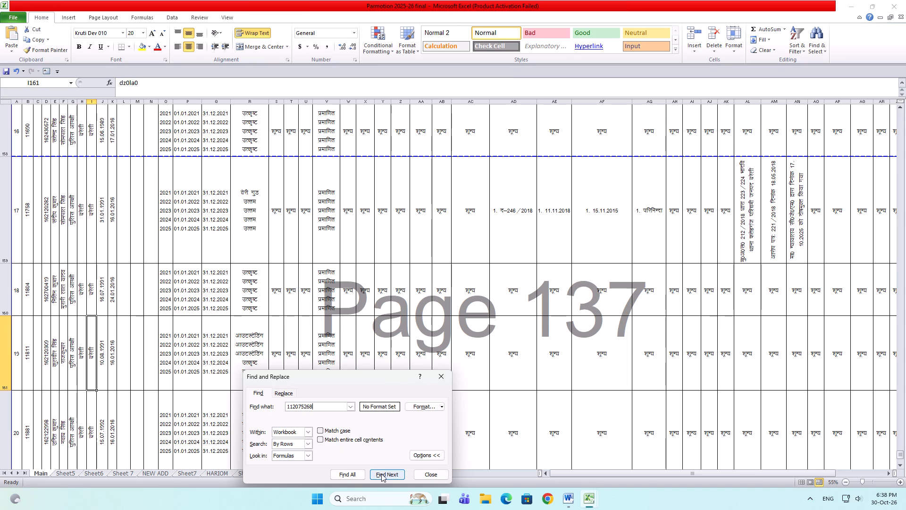
left_click(382, 474)
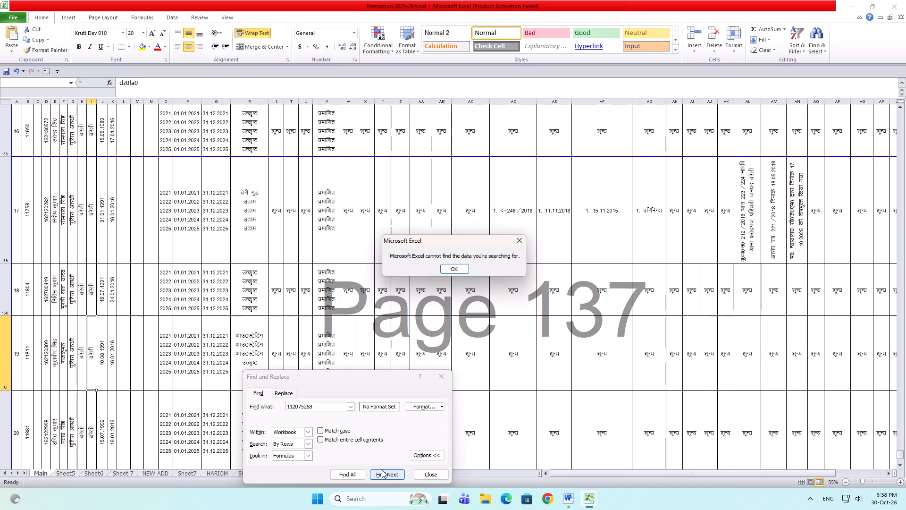
Change the last two digits of the searched personnel number and search the workbook again.
key("Return")
key("BackSpace")
key("BackSpace")
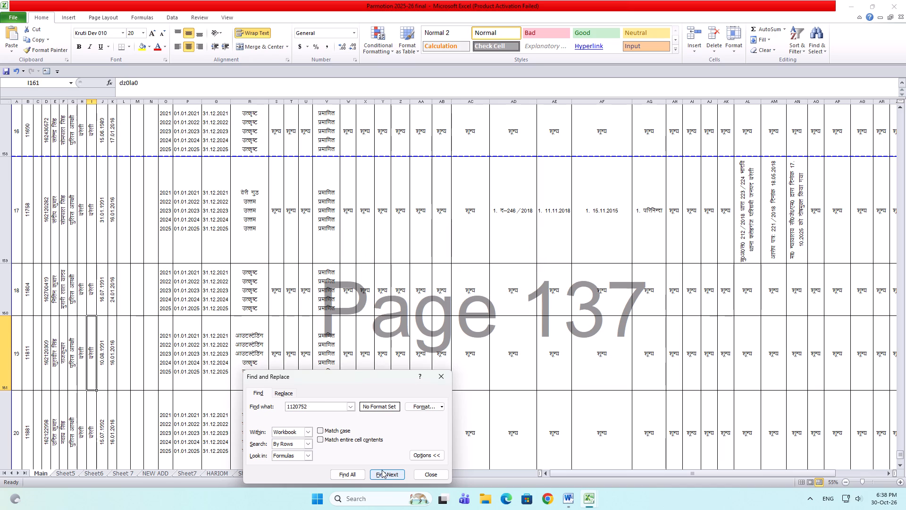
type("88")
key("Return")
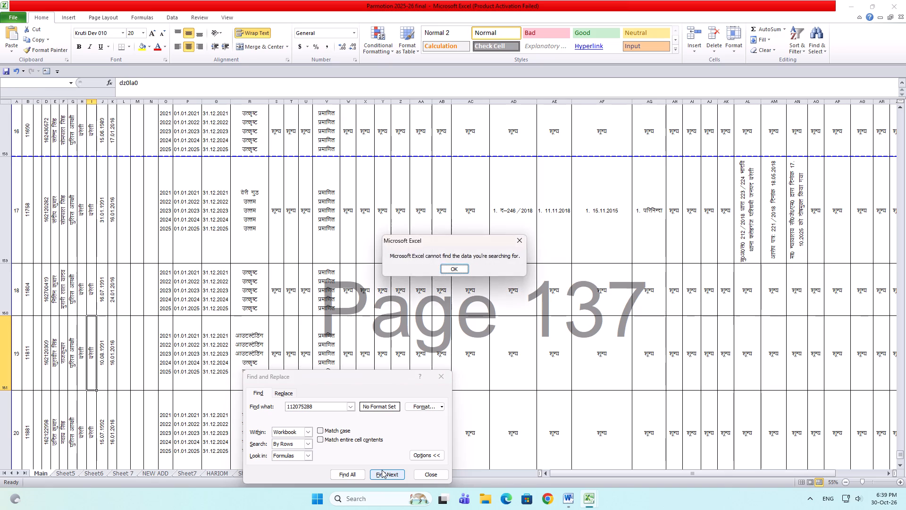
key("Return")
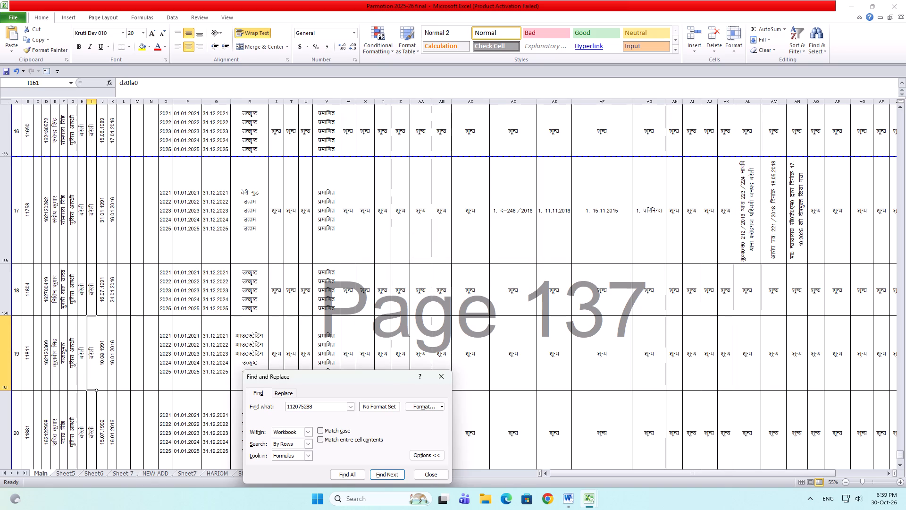
Look through the personnel number column of the Main sheet for the employee's record, checking the entries one by one.
scroll(33, 326, "up", 6)
left_click(67, 304)
scroll(71, 302, "up", 20)
scroll(71, 302, "up", 1)
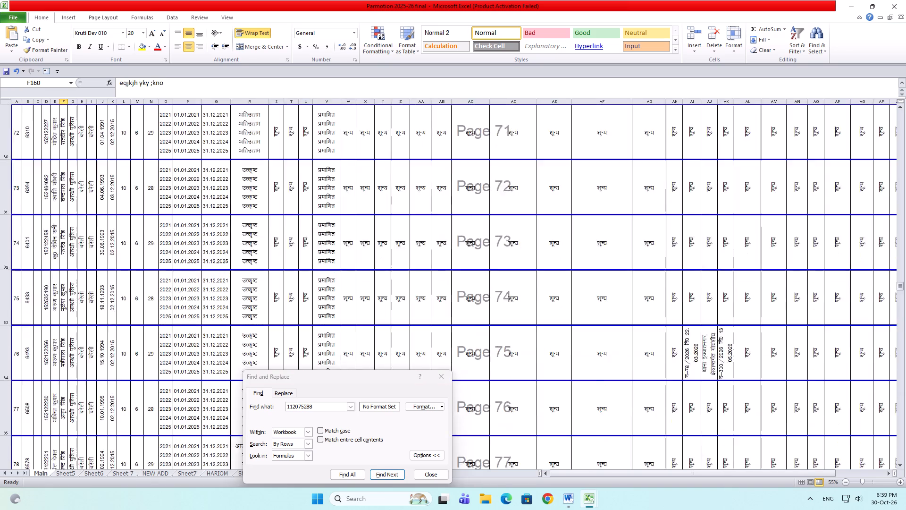
scroll(75, 300, "up", 20)
scroll(75, 300, "up", 17)
scroll(75, 300, "down", 8)
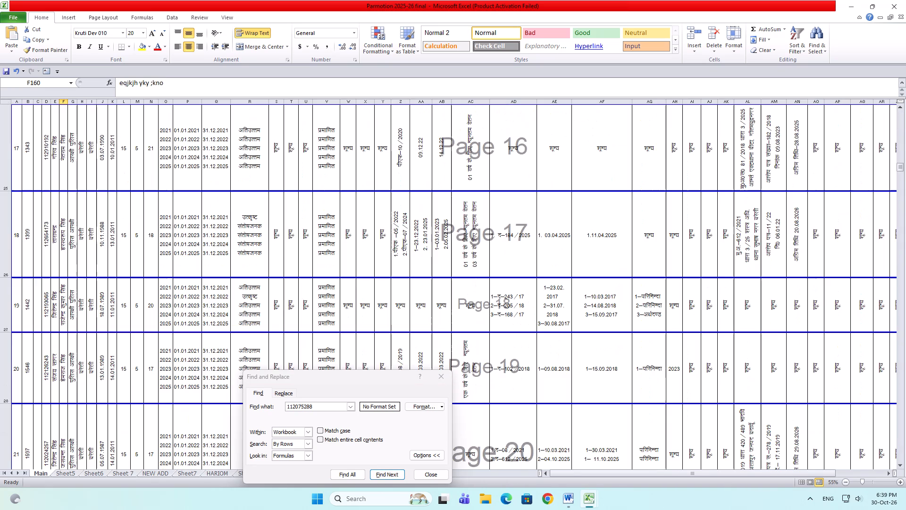
scroll(51, 248, "up", 1)
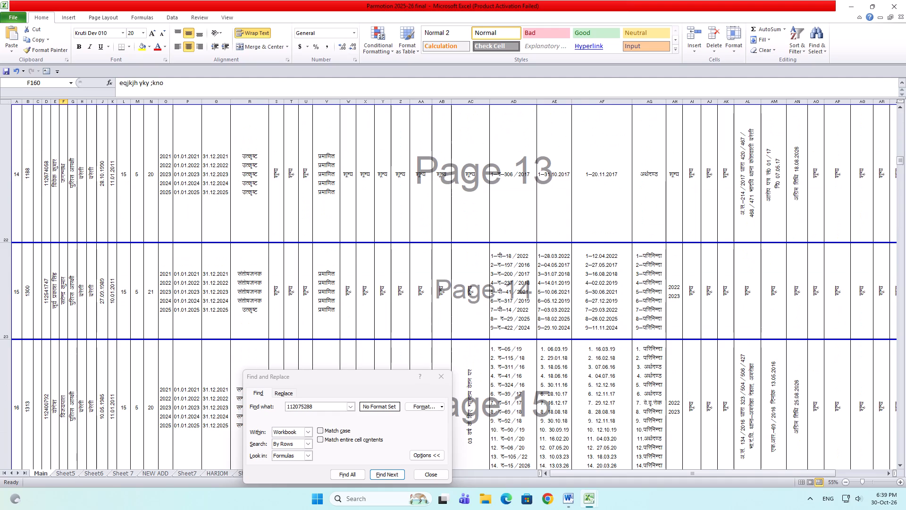
scroll(51, 240, "up", 2)
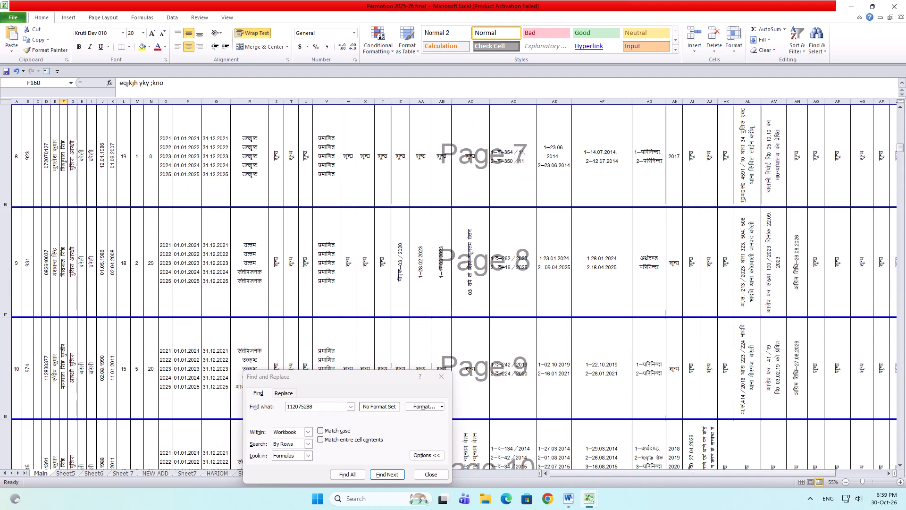
left_click(50, 272)
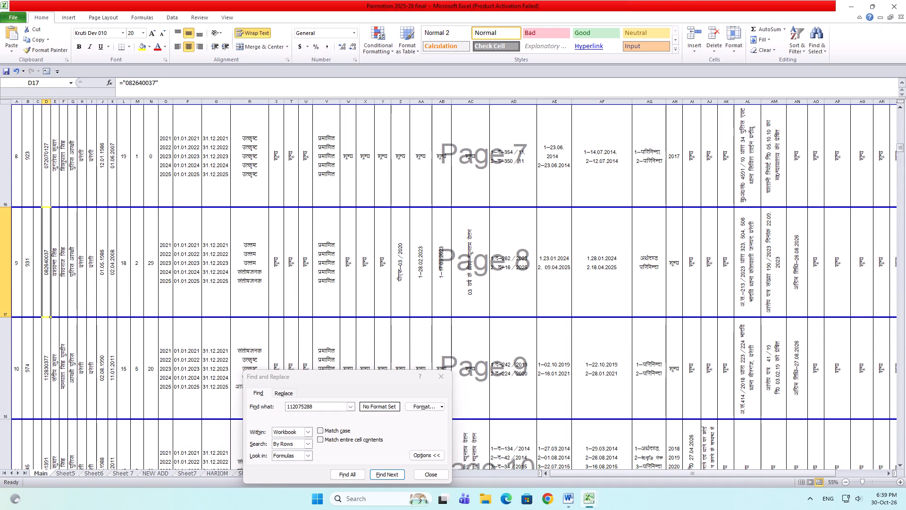
key("Down")
key("Down")
key("Down")
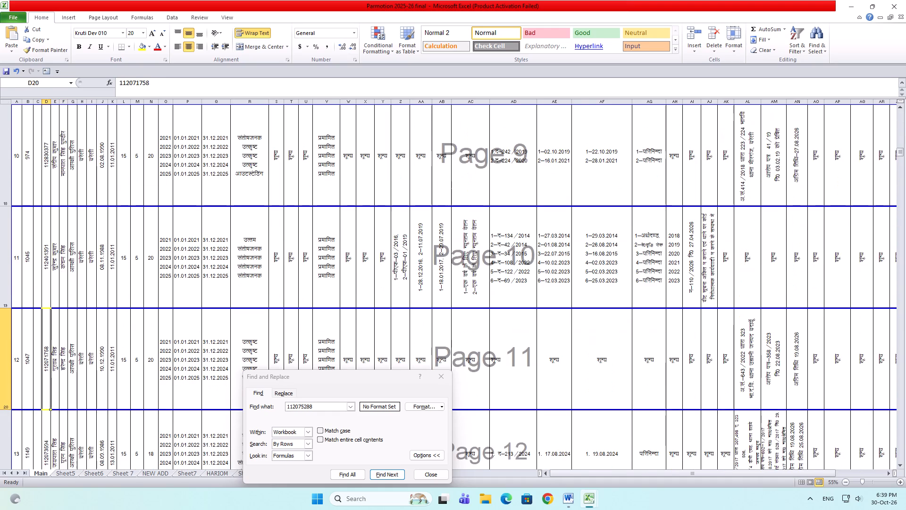
key("Down")
key("Down")
key("Down")
key("Down")
key("Down")
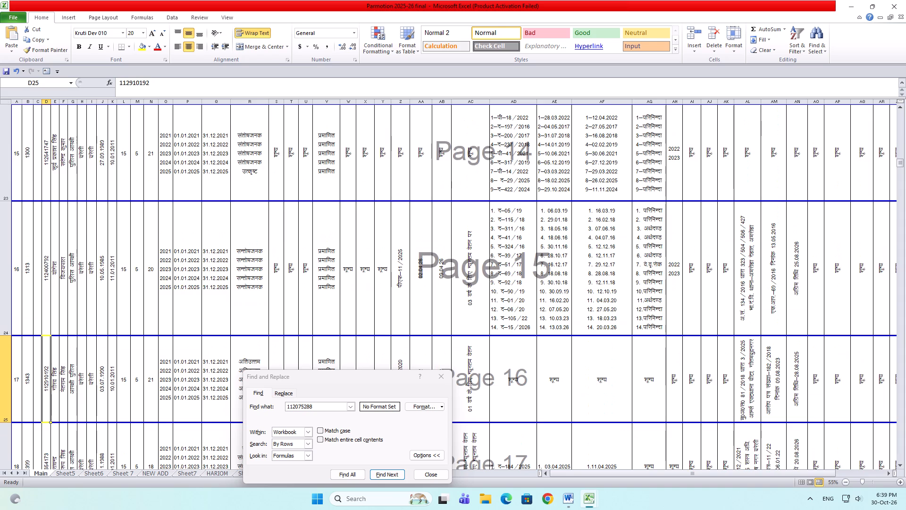
key("Down")
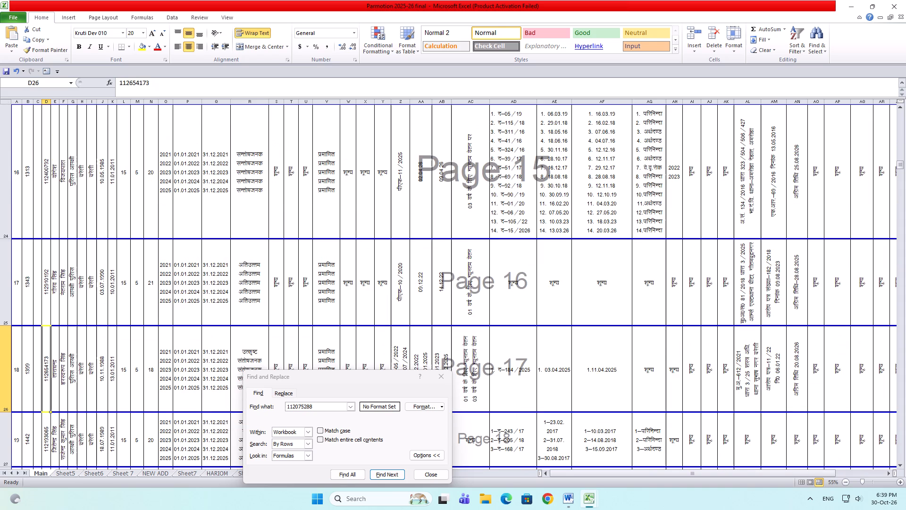
key("Down")
key("Down")
key("Down")
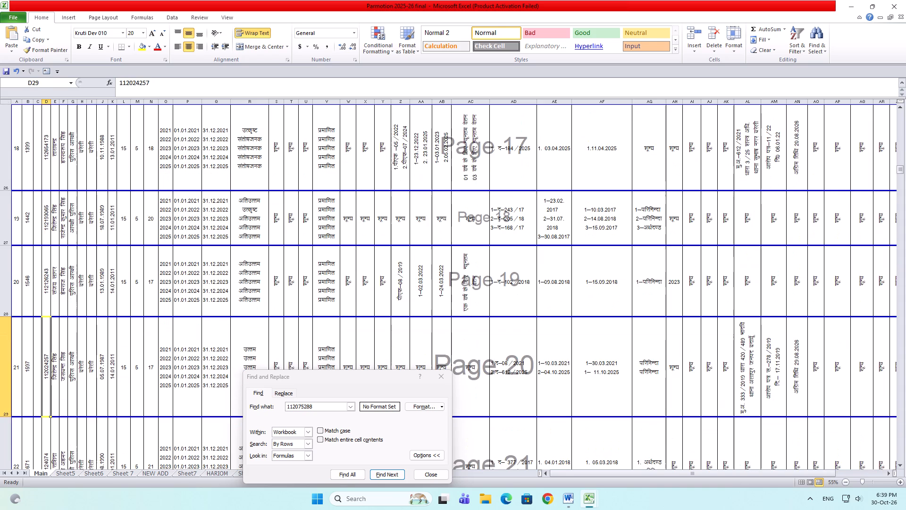
key("Down")
key("Down")
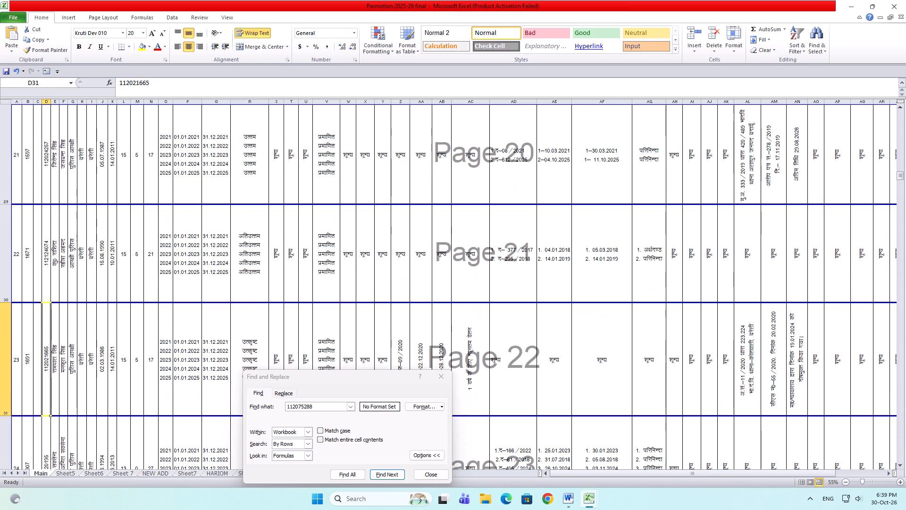
key("Down")
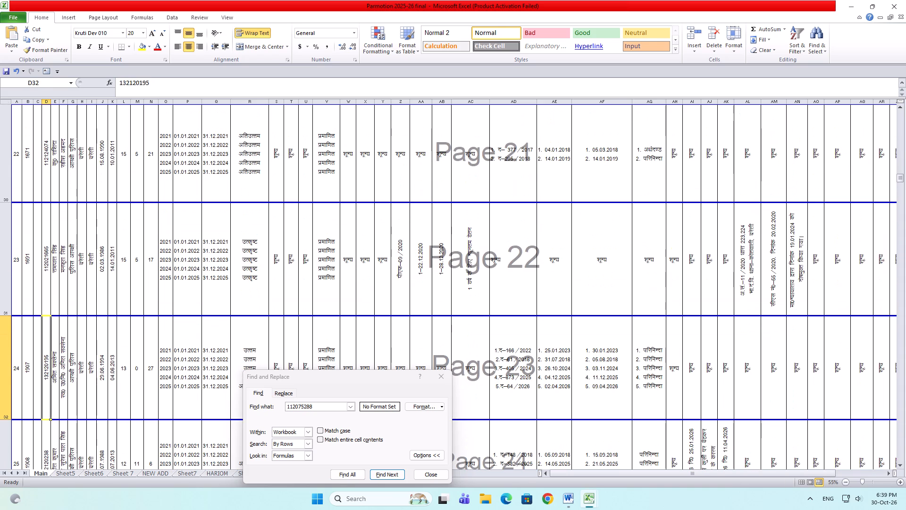
Return to the BONUS 2026 document in Word and enter an employee's badge number, personnel number and Hindi name in row 51.
key("alt+Tab")
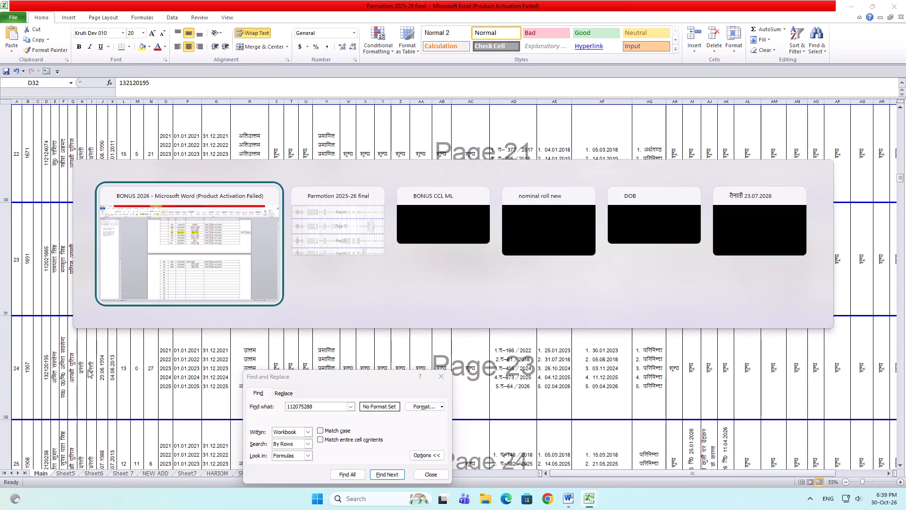
left_click(235, 241, "alt")
left_click(372, 323)
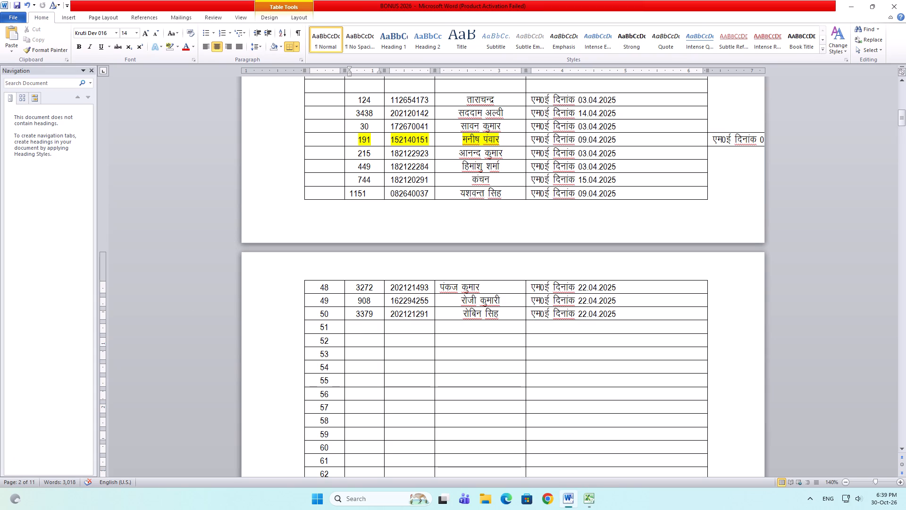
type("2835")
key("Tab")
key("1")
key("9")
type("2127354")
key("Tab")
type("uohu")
Fill row 51's remark with the copied एम0ई दिनांक text, change its date to 25.04.2025 and save.
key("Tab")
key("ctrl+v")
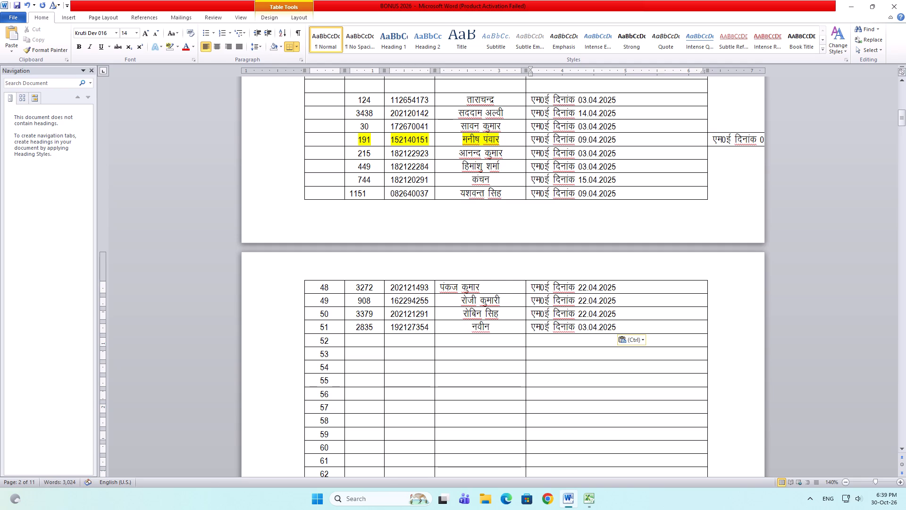
left_click(580, 325)
key("Delete")
key("Delete")
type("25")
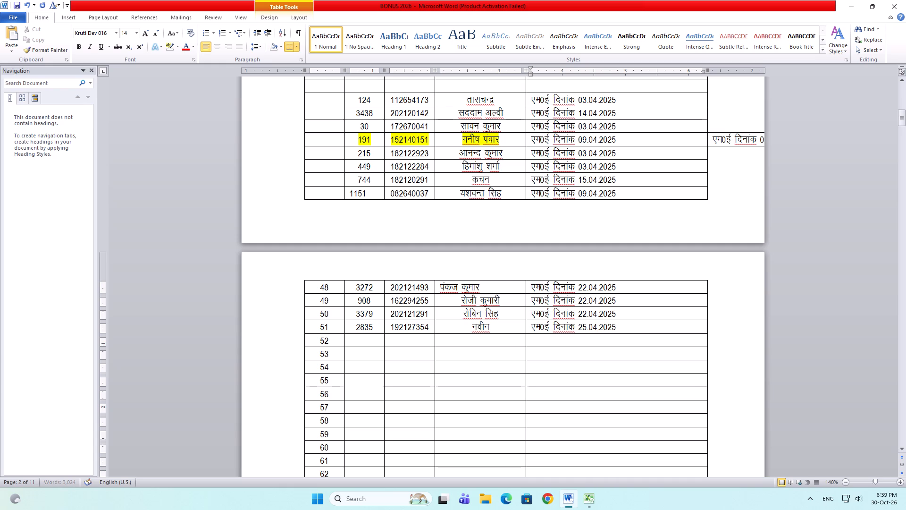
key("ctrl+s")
Enter the next employee's badge number, corrected personnel number and Hindi name in row 52.
left_click(361, 336)
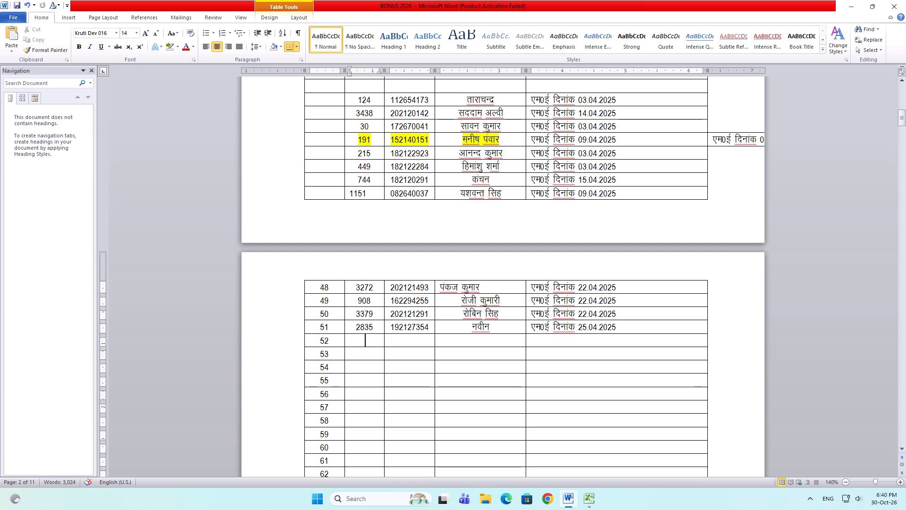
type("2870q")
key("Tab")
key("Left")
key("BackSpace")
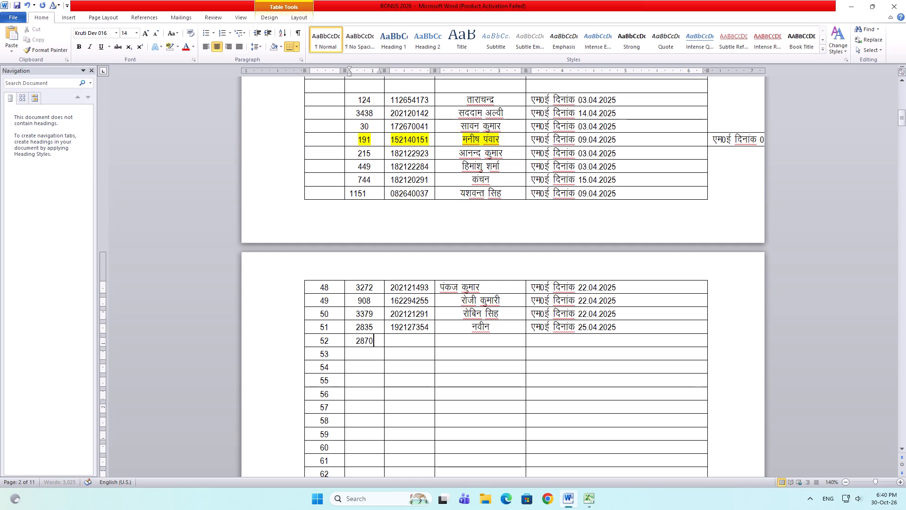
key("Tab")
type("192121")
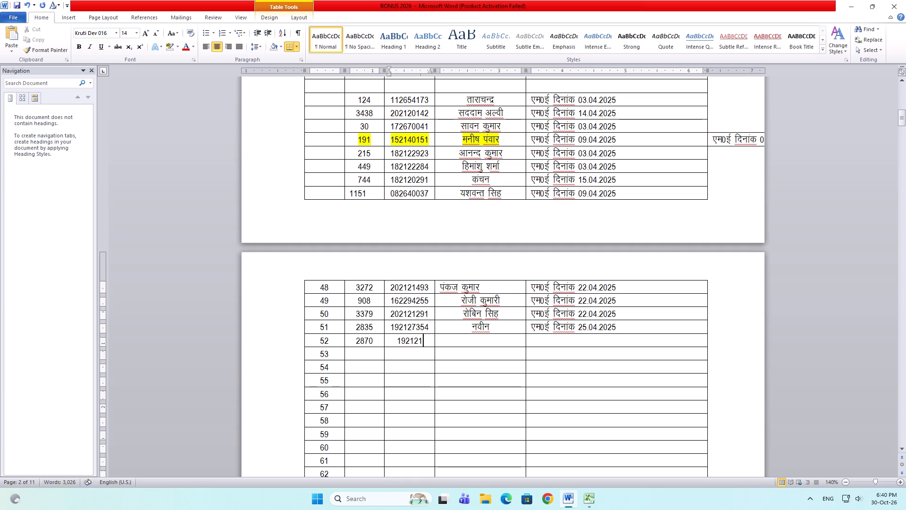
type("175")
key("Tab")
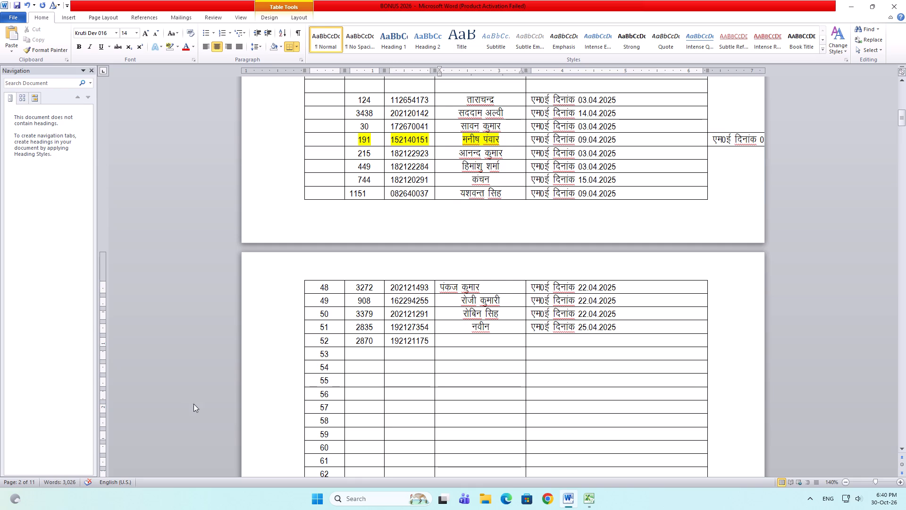
left_click_drag(394, 340, 434, 343)
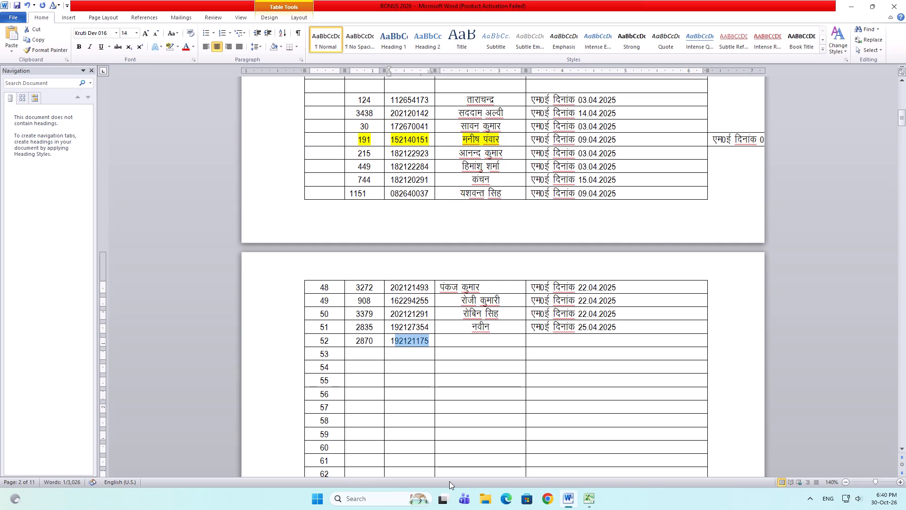
key("BackSpace")
key("BackSpace")
key("BackSpace")
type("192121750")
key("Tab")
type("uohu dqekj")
Fill row 52's remark with the copied एम0ई दिनांक text, change its date to 14.05.2025 and save.
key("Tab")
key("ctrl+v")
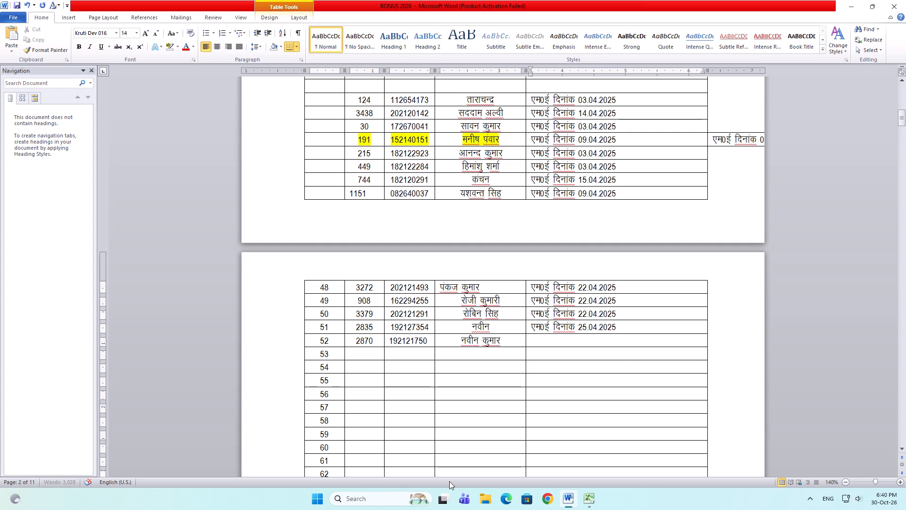
left_click(576, 342)
left_click(579, 341)
left_click_drag(579, 341, 598, 341)
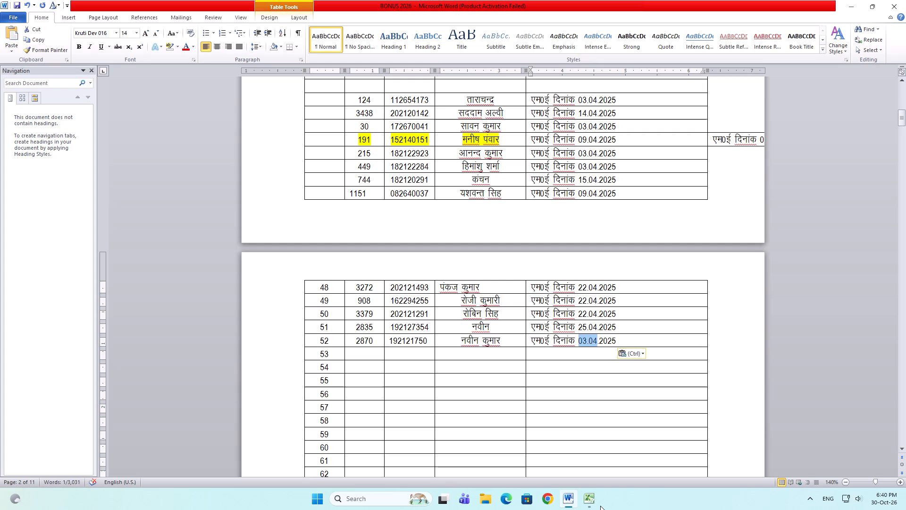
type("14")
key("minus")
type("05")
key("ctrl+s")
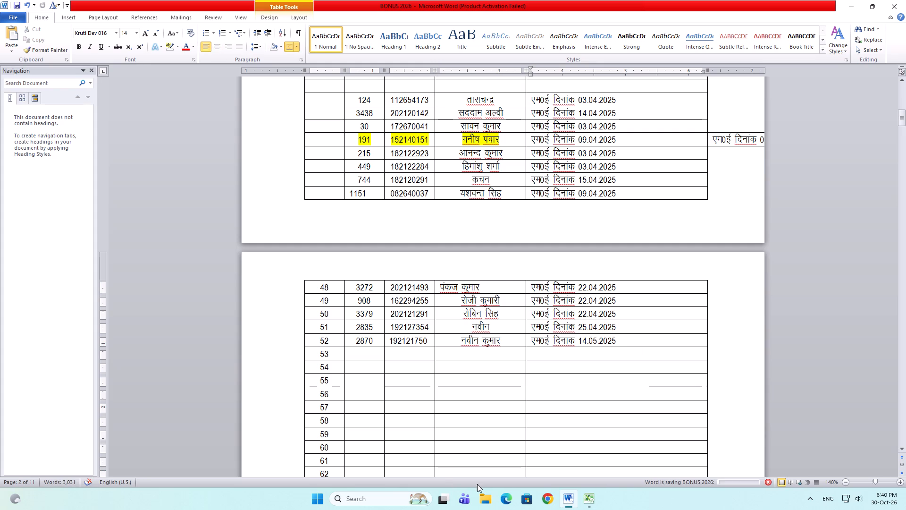
Enter the next employee's badge number, corrected personnel number and Hindi name in row 53.
left_click(361, 350)
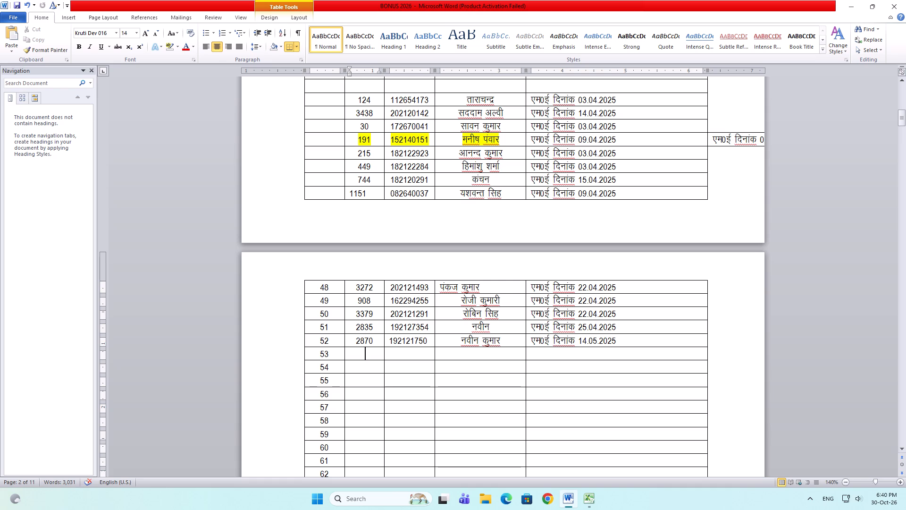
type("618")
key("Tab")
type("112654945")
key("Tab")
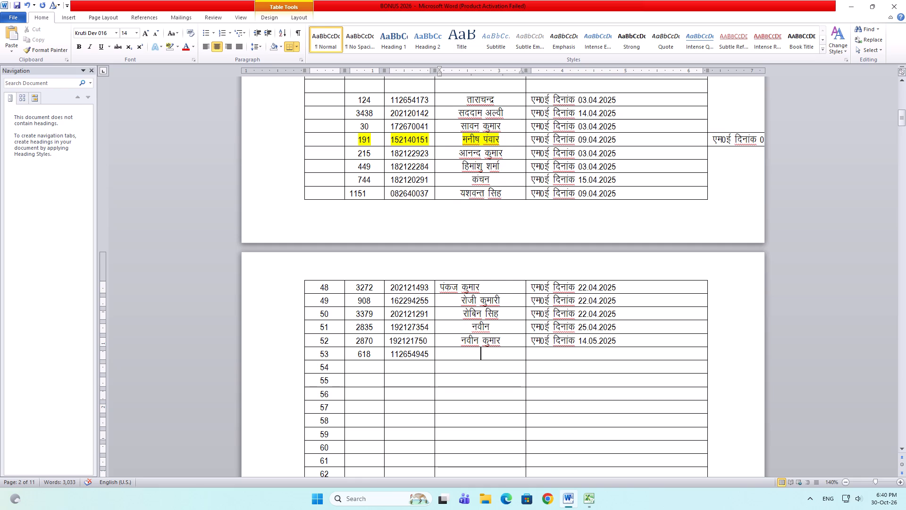
left_click_drag(412, 353, 429, 352)
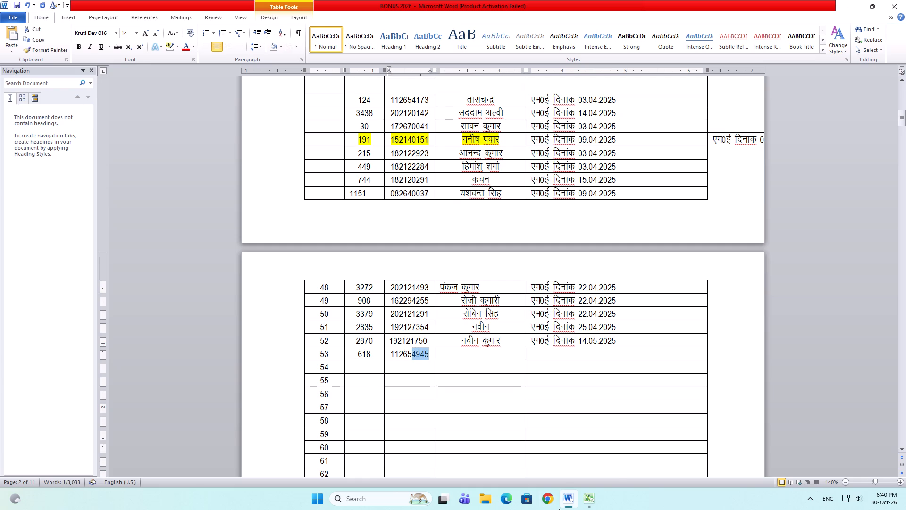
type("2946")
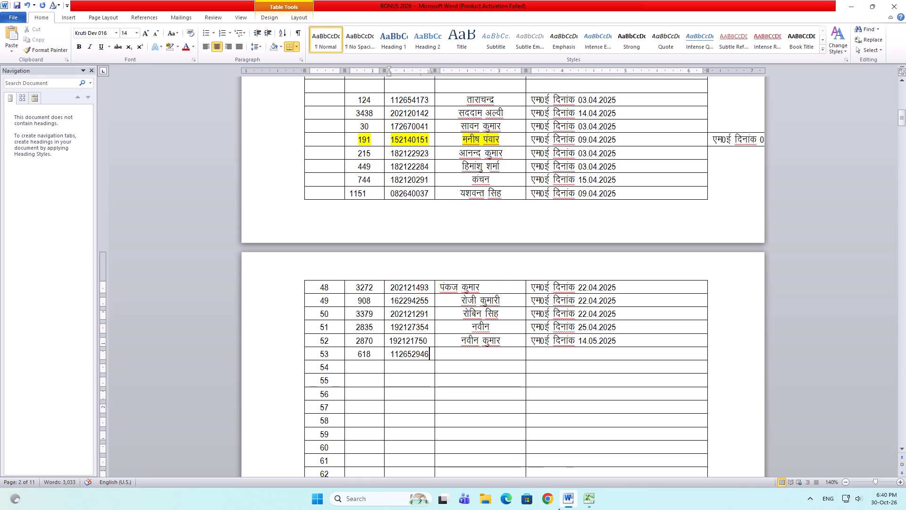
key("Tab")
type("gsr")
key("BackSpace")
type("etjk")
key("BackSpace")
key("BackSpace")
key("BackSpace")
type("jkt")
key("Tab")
Fill row 53's remark with the copied एम0ई दिनांक text, change its date to 06.05.2025 and save.
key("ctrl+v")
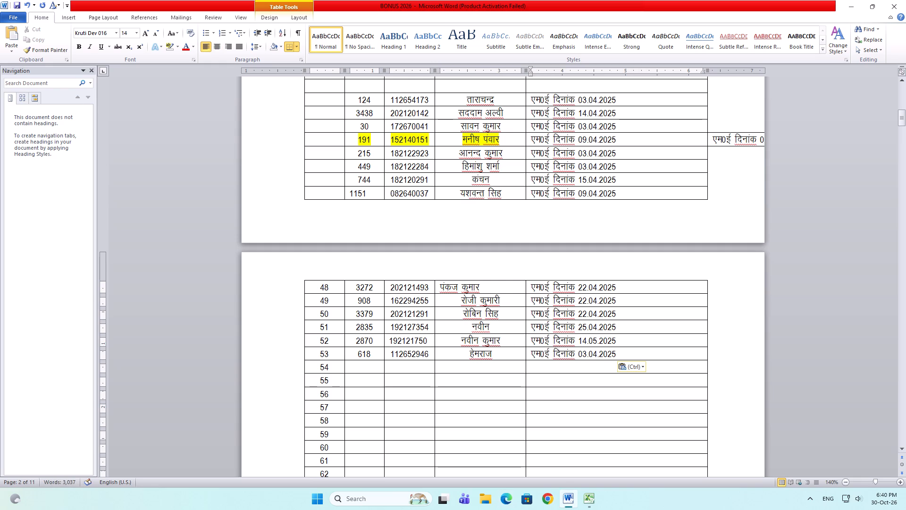
left_click_drag(579, 350, 619, 355)
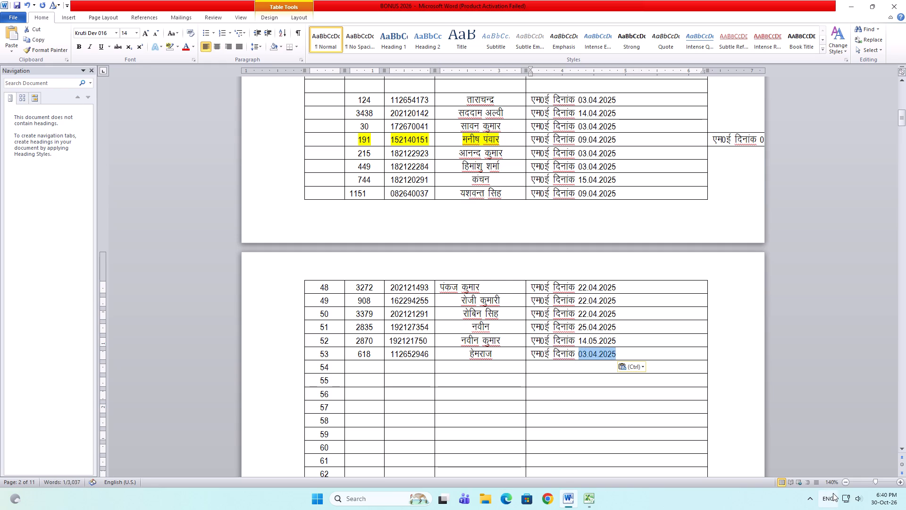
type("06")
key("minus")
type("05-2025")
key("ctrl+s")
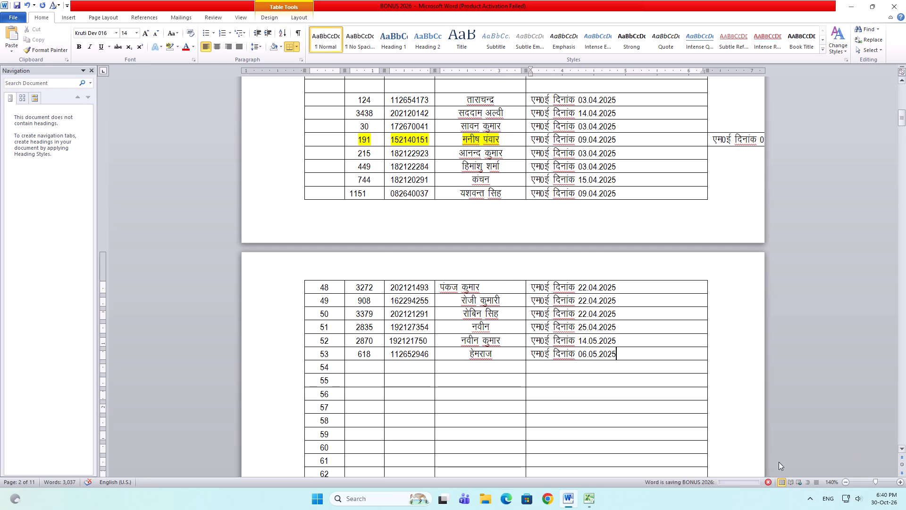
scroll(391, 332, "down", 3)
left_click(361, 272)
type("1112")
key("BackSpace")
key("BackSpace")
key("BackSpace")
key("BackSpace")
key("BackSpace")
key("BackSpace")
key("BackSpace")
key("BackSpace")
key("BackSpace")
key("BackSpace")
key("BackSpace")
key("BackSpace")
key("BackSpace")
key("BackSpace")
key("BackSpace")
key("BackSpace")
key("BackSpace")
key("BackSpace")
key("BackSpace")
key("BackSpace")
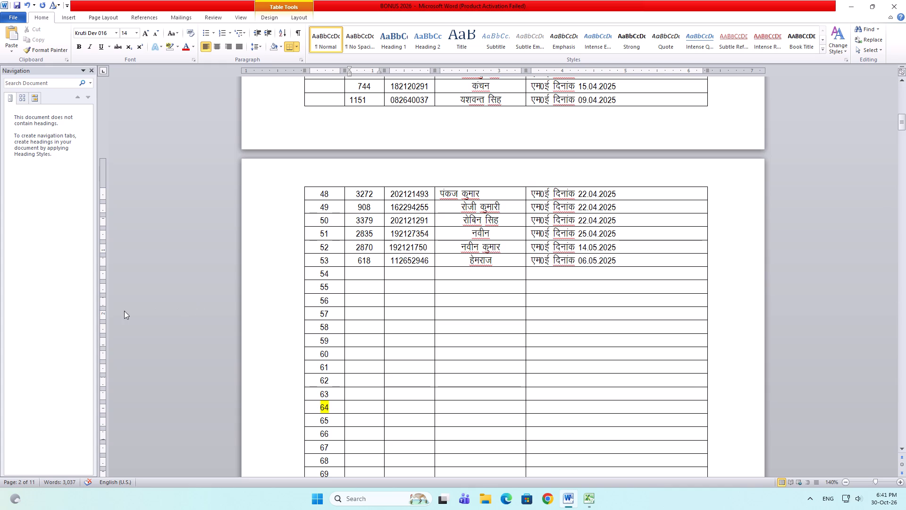
Switch to the Parmotion 2025-26 final workbook in Excel, search it for an employee's personnel number and save.
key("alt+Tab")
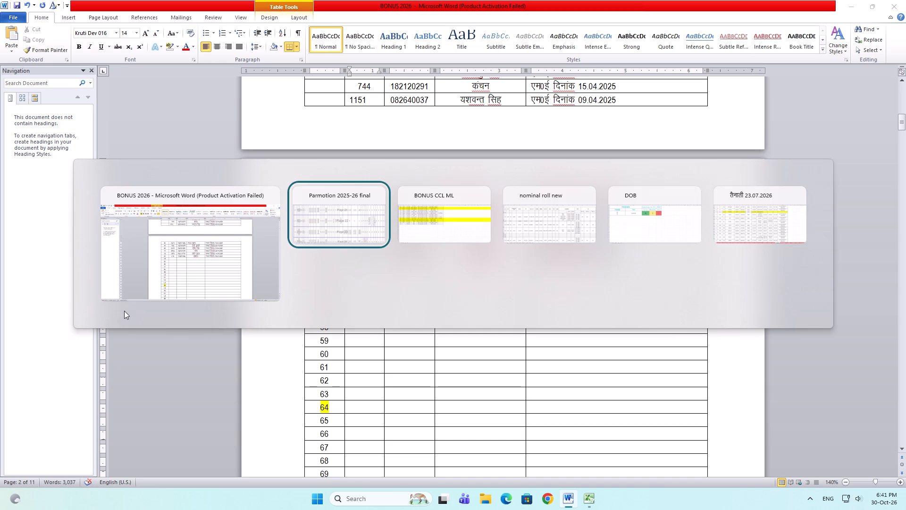
left_click(285, 402)
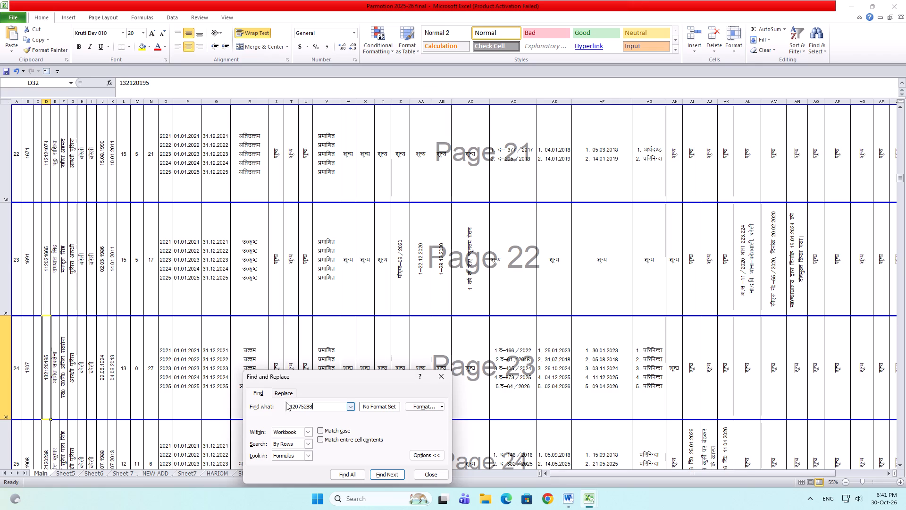
double_click(295, 405)
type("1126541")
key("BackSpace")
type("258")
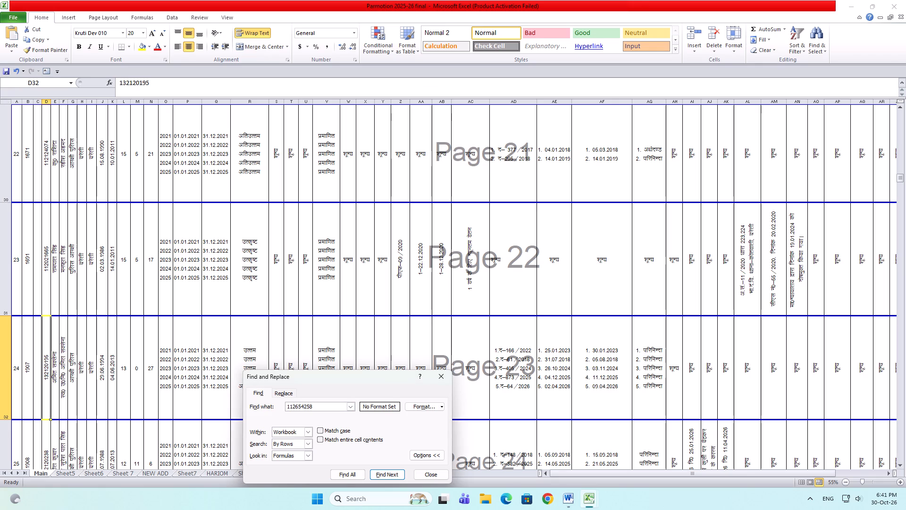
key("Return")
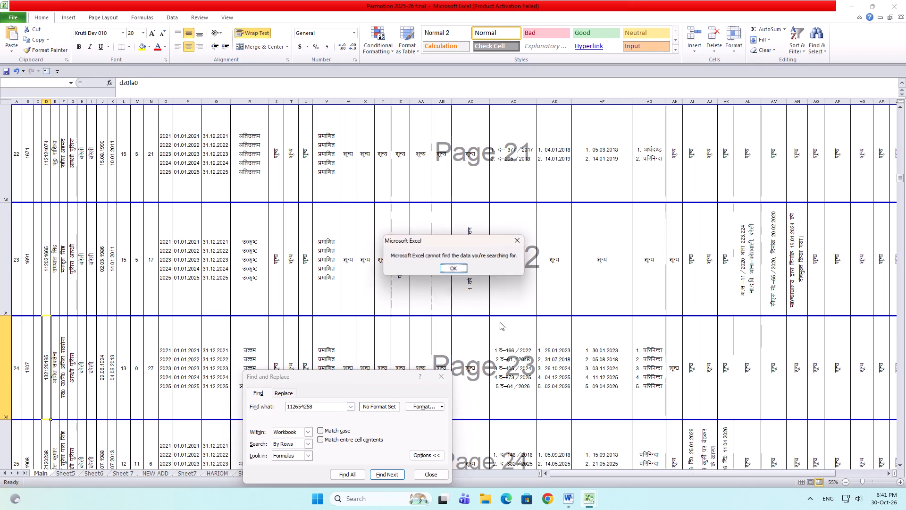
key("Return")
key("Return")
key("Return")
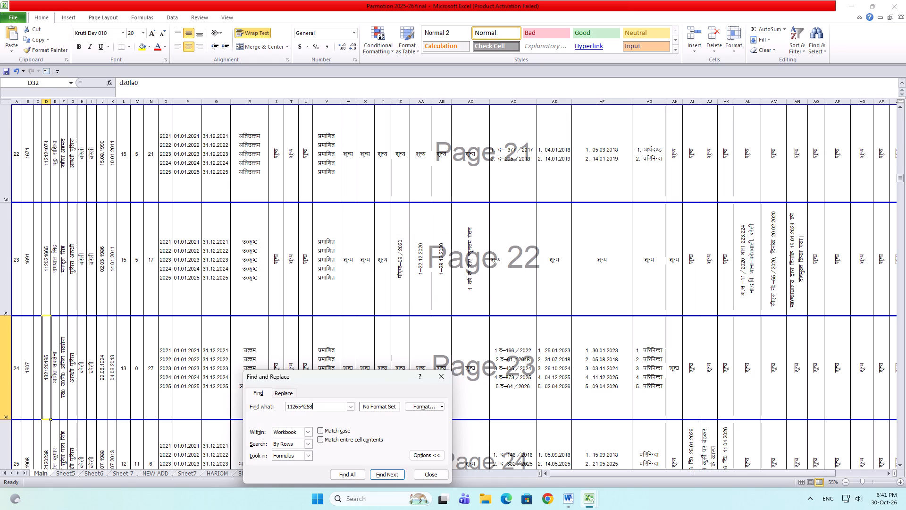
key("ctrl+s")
Return to the BONUS 2026 document in Word and enter an employee's badge number, personnel number and Hindi name in row 54.
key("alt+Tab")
left_click(368, 277)
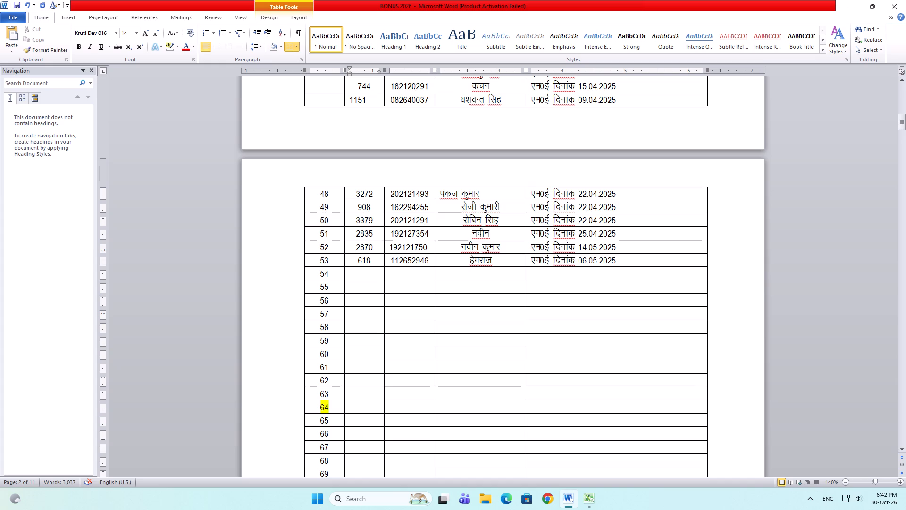
left_click(357, 272)
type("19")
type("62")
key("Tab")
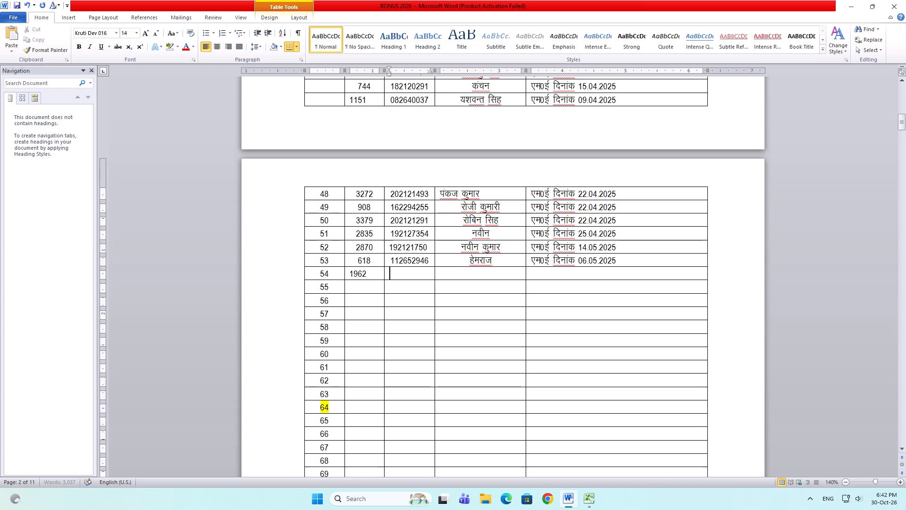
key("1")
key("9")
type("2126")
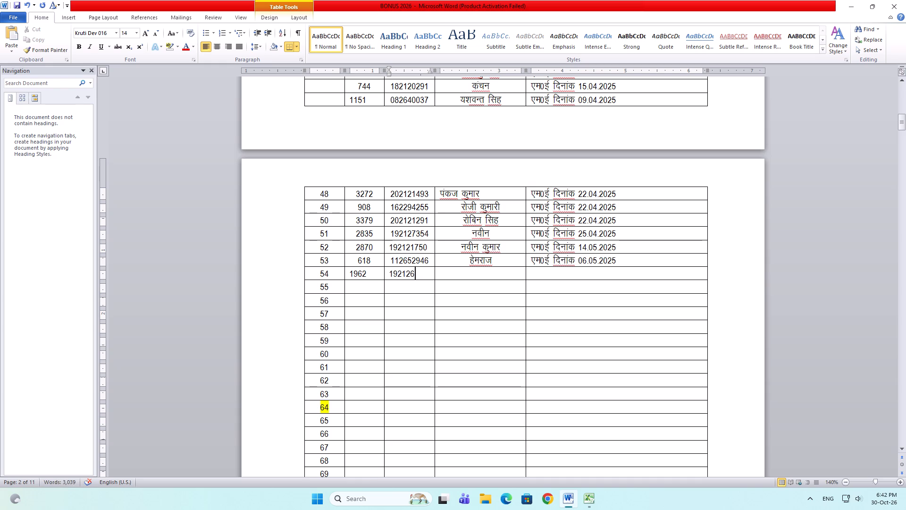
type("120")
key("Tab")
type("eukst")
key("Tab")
Fill row 54's remark with the copied एम0ई दिनांक text, change its date to 28.05.2025 and save.
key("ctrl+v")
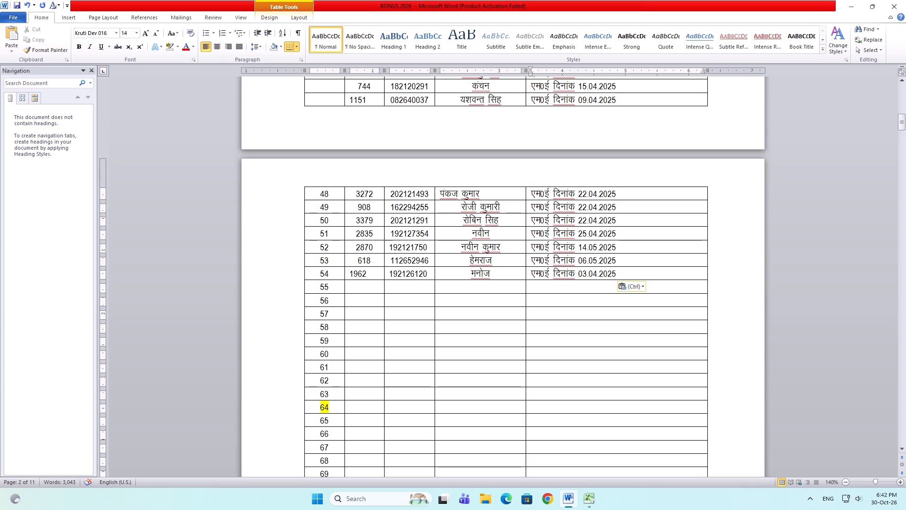
left_click_drag(577, 270, 612, 272)
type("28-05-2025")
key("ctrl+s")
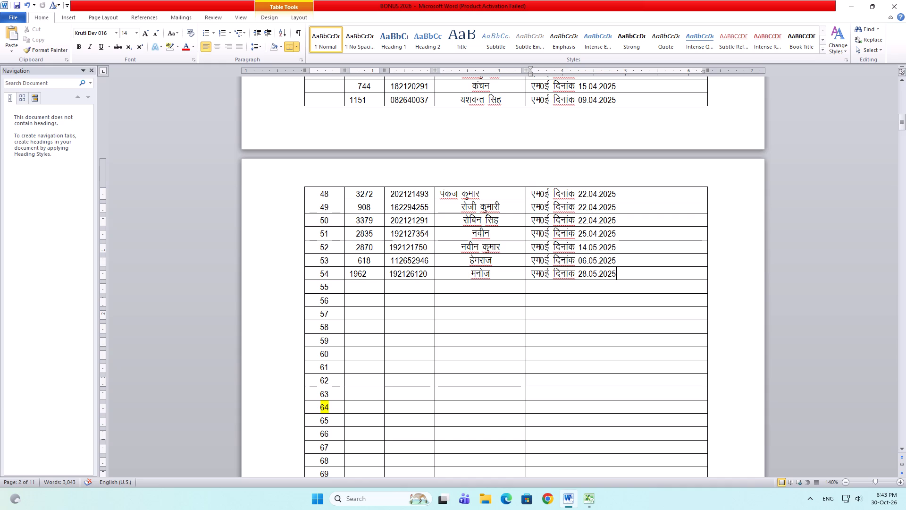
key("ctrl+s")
Enter the next employee's badge number, personnel number and Hindi name in row 55.
left_click(358, 286)
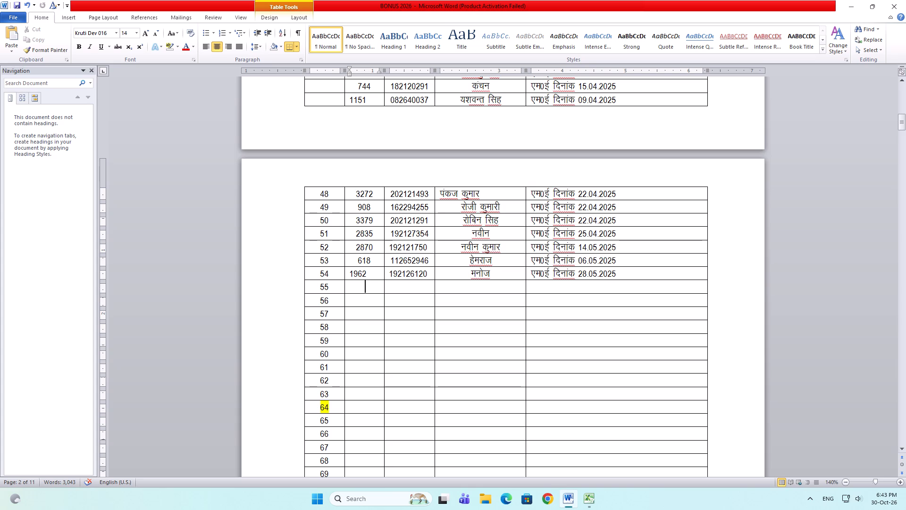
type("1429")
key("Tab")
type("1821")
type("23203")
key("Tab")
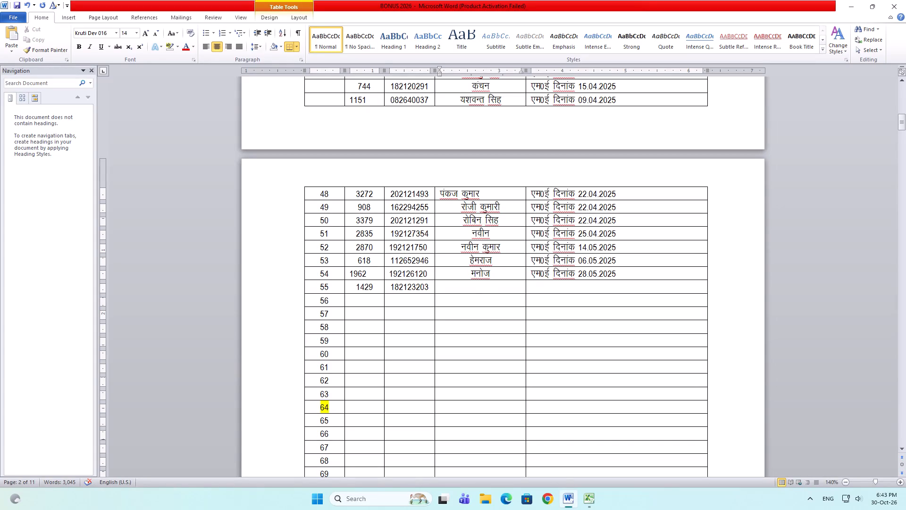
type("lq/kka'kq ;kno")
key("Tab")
Fill row 55's remark with the copied एम0ई दिनांक text, change its date to 28.05.2025 and save.
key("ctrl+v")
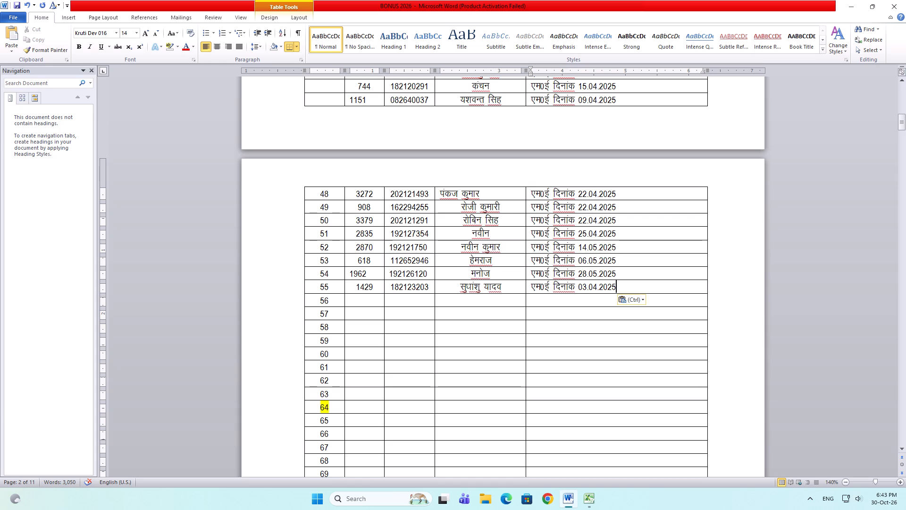
left_click_drag(581, 286, 603, 284)
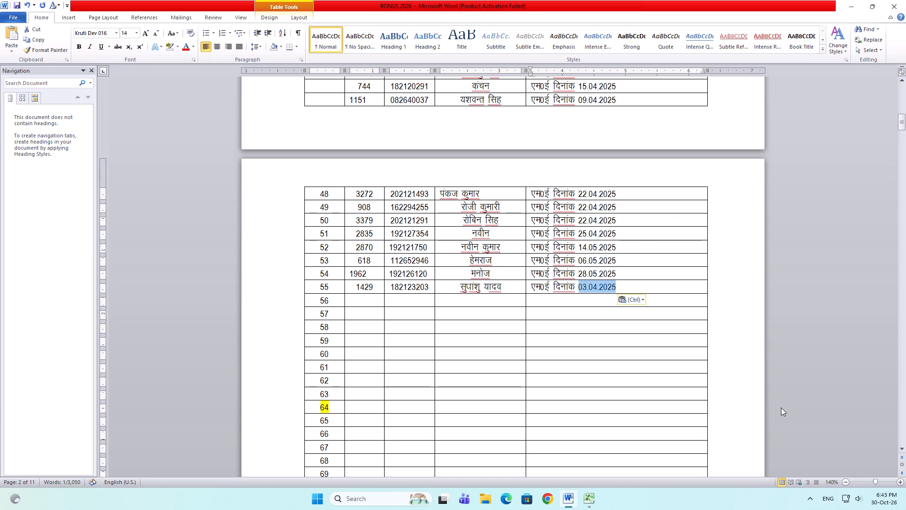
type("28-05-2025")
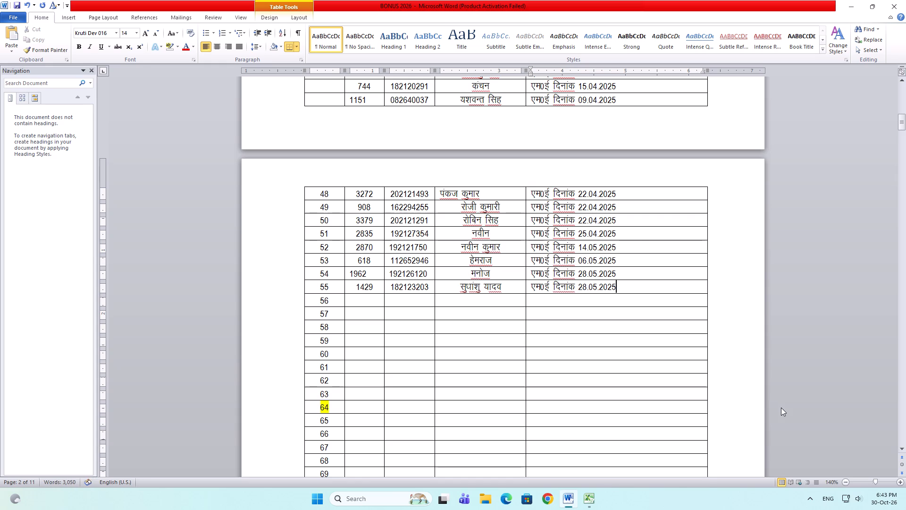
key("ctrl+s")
Enter the next employee's badge number and personnel number in row 56.
left_click(375, 298)
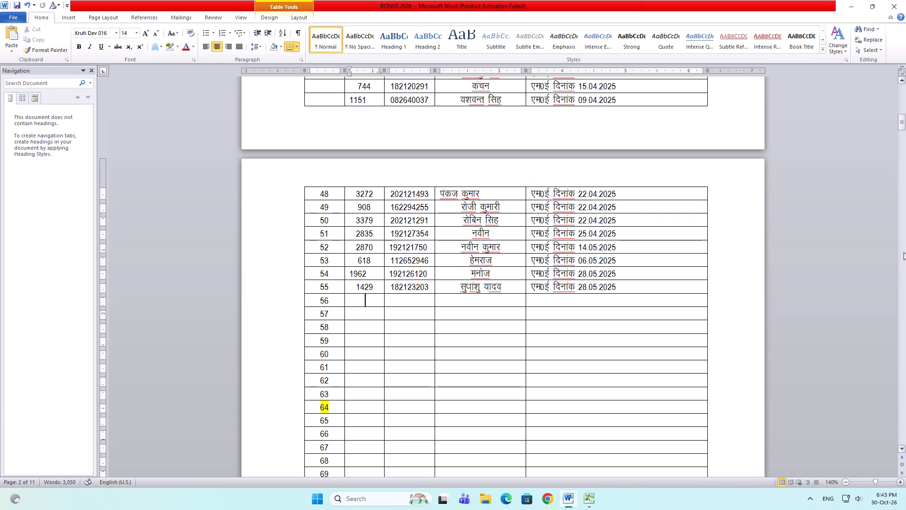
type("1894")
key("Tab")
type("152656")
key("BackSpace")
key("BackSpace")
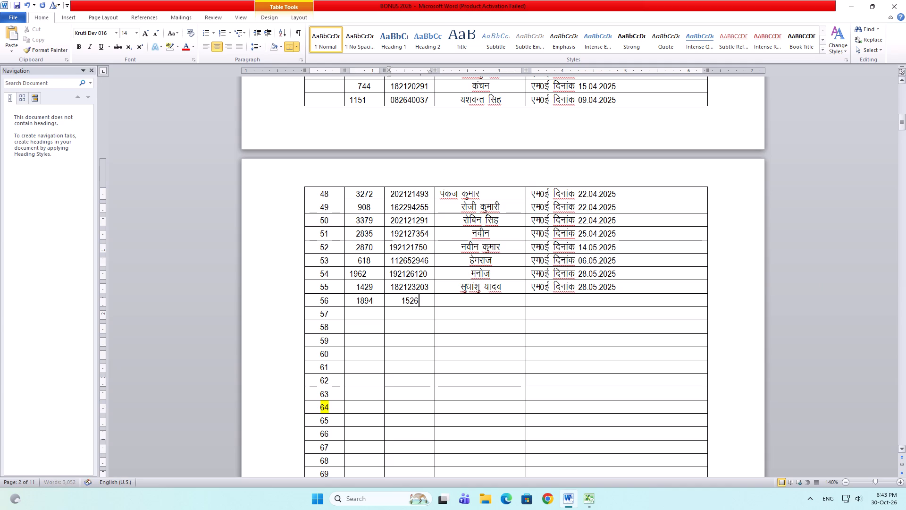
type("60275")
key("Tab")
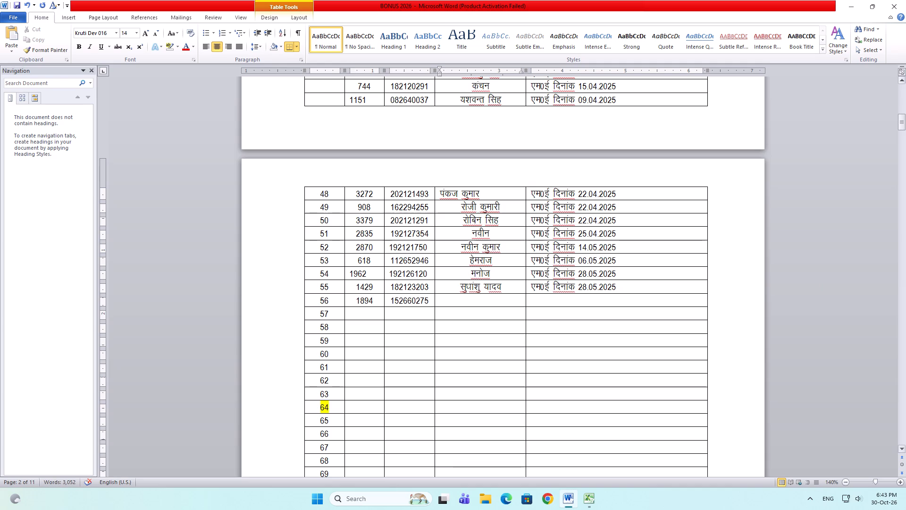
Switch to the Parmotion 2025-26 final workbook in Excel, search for row 56's personnel number and select the matching employee's row.
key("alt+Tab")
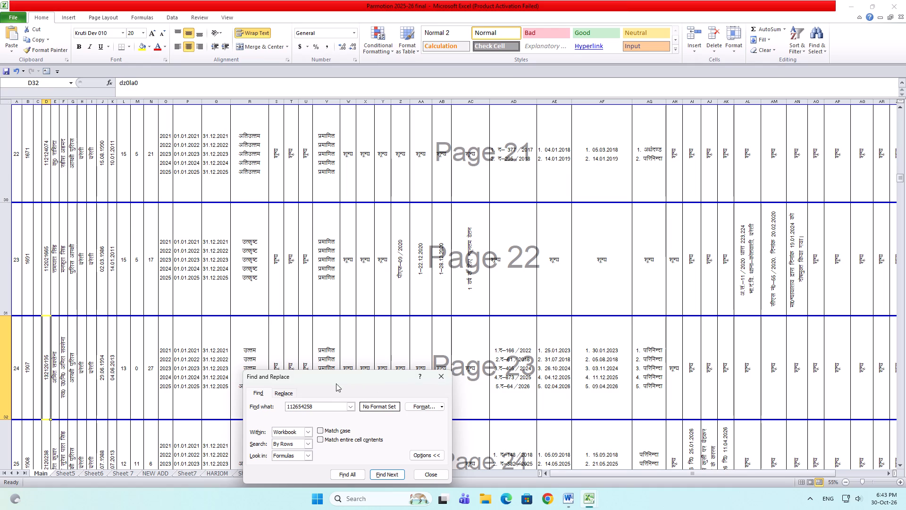
left_click(303, 410)
double_click(300, 405)
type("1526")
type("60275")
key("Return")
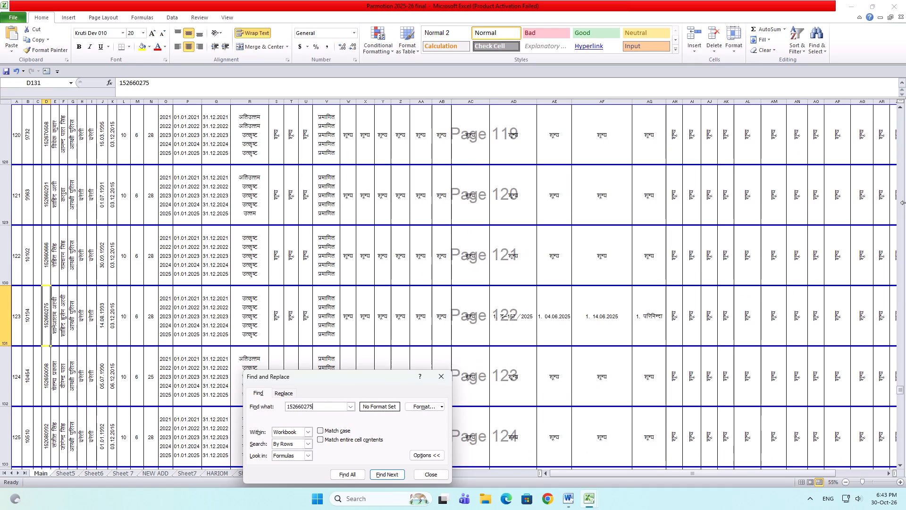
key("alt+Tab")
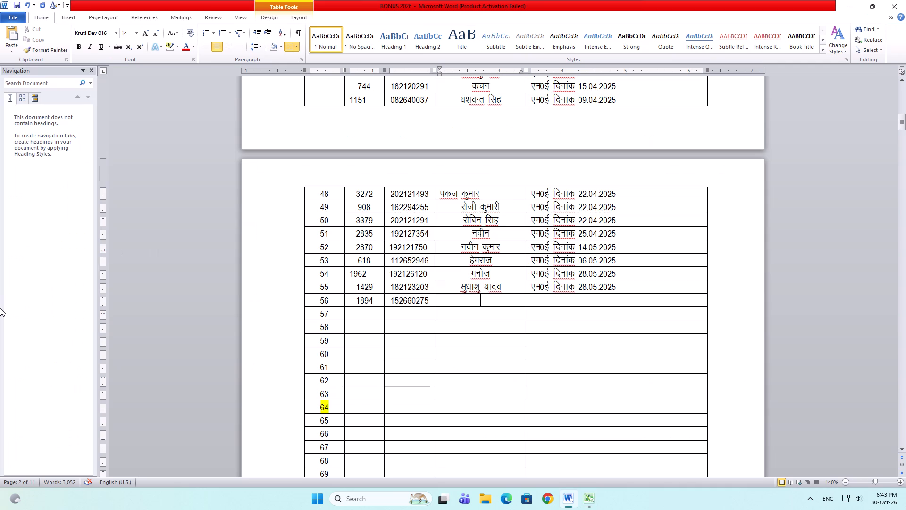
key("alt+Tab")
left_click(0, 314)
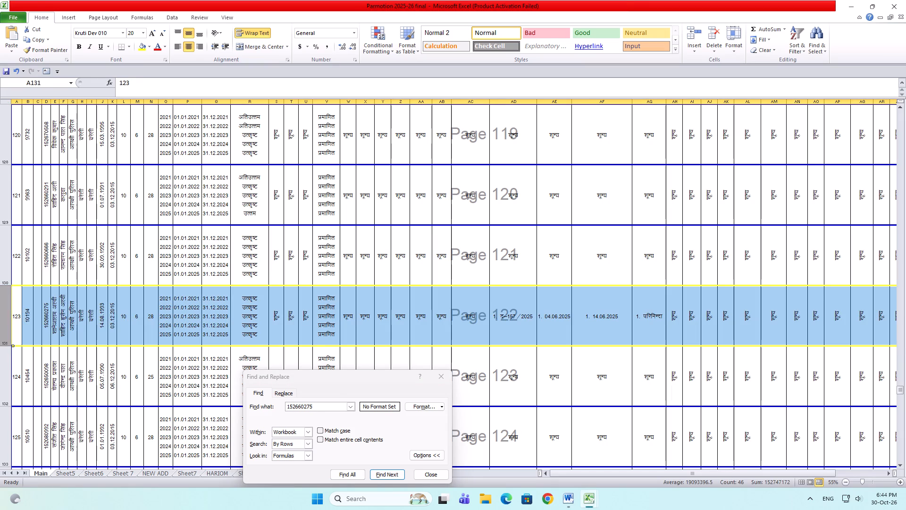
Switch back to the BONUS 2026 document in Word and enter the employee's Hindi name in row 56.
key("alt+Tab")
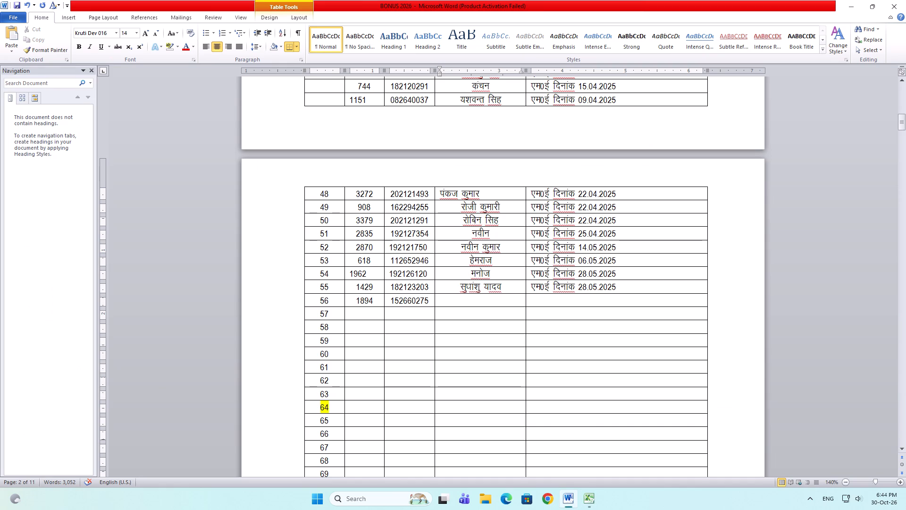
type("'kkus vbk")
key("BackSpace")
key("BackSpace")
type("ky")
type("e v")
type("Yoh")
Fill row 56's remark with the copied एम0ई दिनांक text, change its date to 04.06.2025 and save.
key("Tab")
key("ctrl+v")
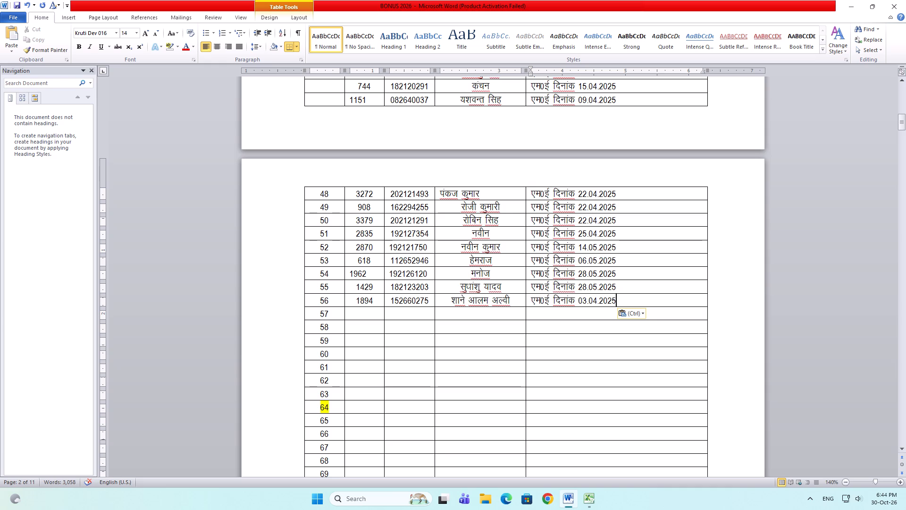
left_click_drag(577, 301, 620, 305)
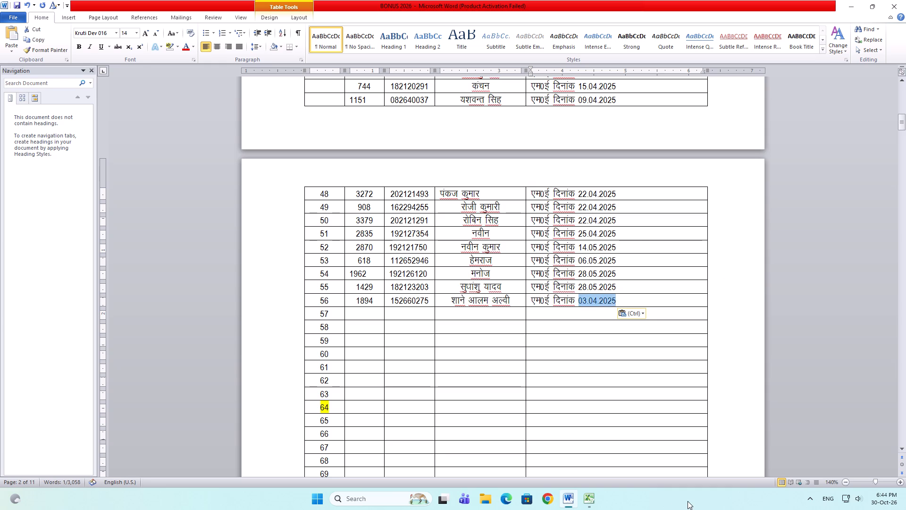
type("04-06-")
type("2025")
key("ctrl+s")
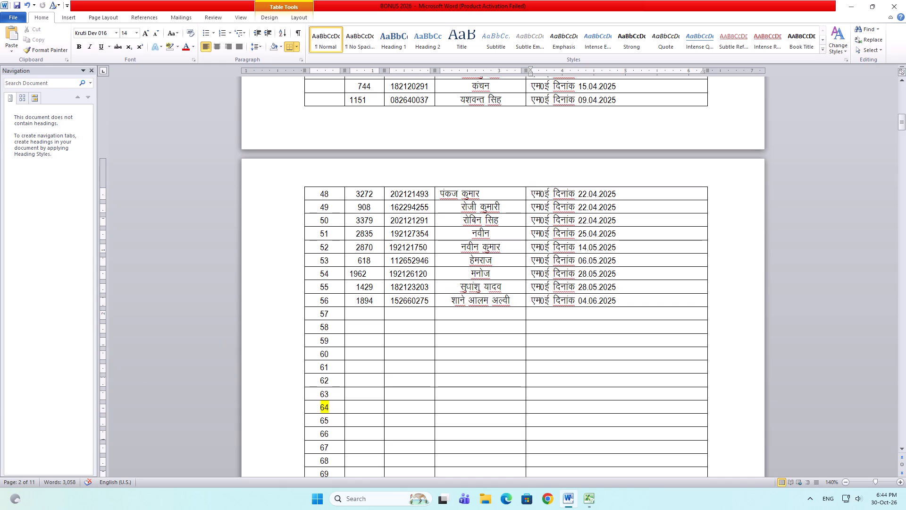
Enter the next employee's badge number and personnel number in row 57.
left_click(366, 312)
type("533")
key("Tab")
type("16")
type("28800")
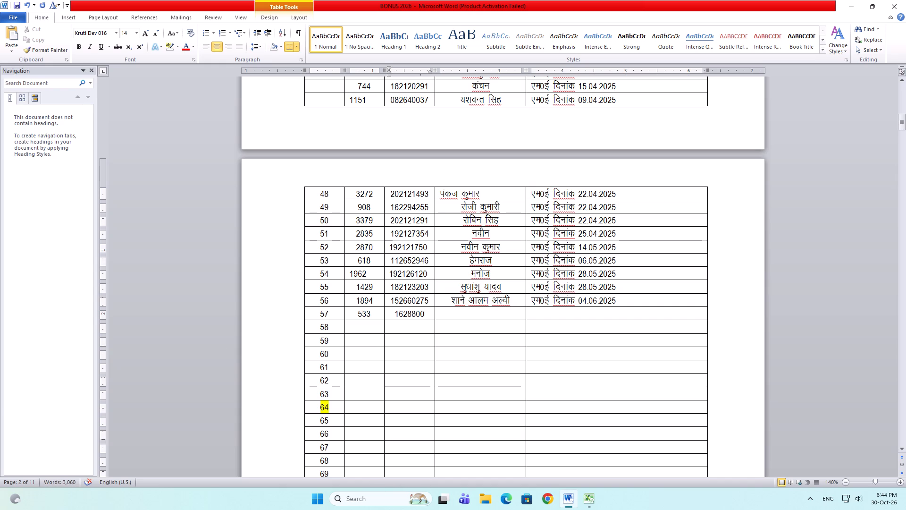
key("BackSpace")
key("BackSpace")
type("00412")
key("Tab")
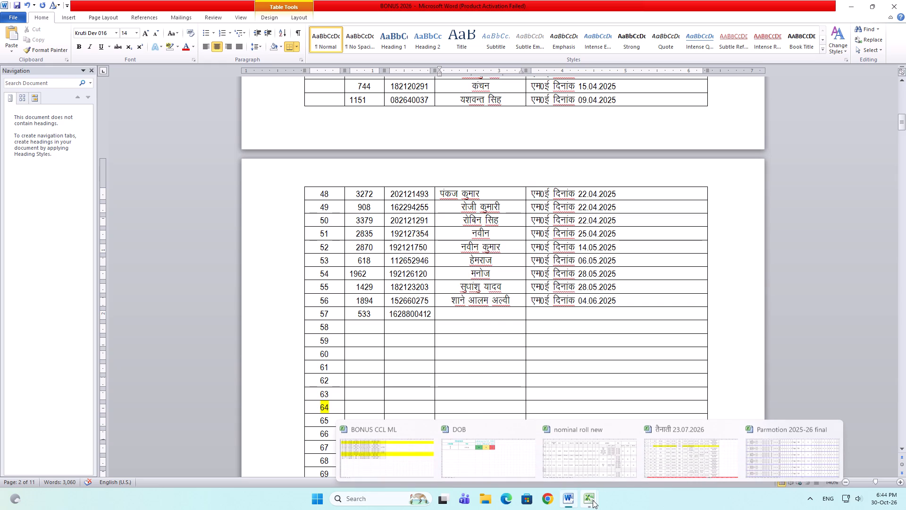
Switch to the nominal roll new workbook in Excel, search column C within the sheet for row 57's badge number and select the matching employee's row.
left_click(616, 450)
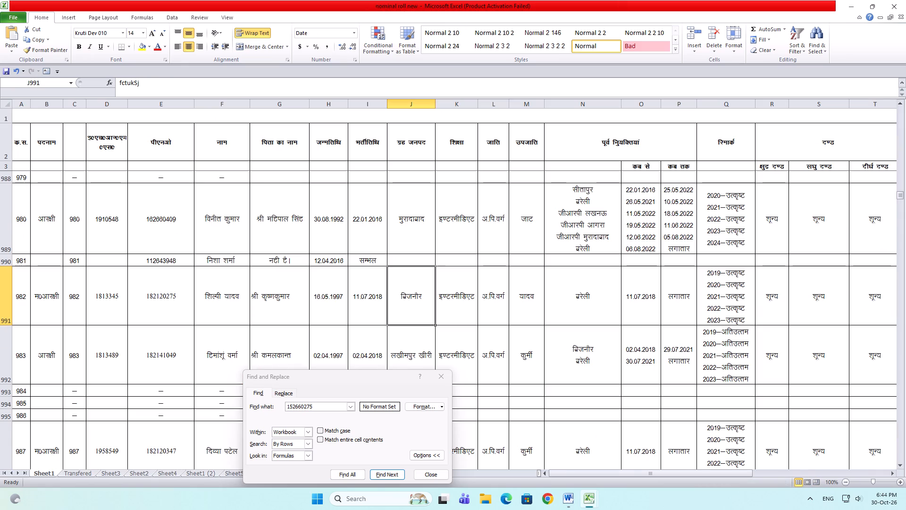
left_click(79, 105)
double_click(300, 406)
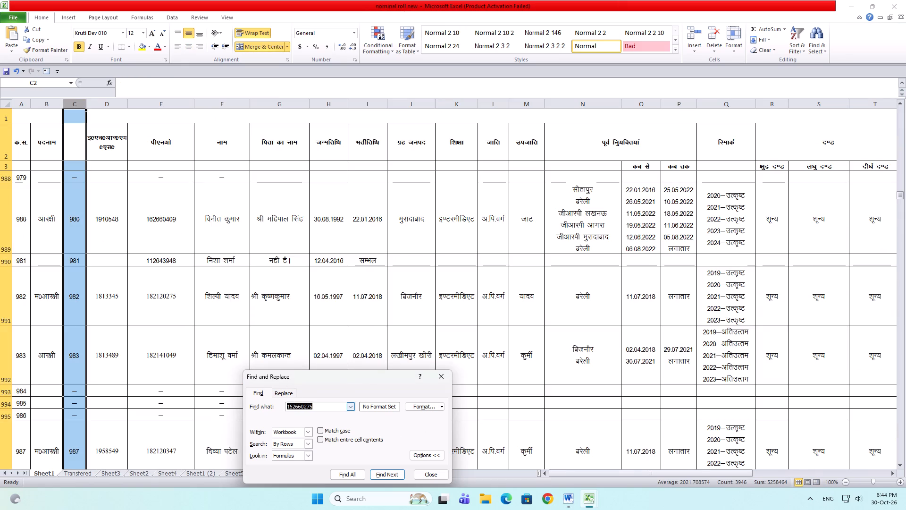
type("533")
left_click(301, 431)
left_click(299, 442)
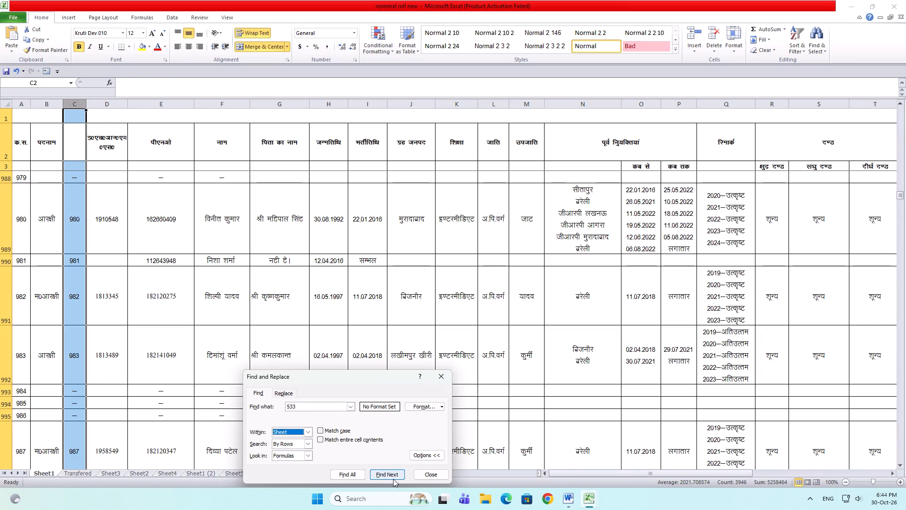
left_click(389, 473)
left_click(0, 342)
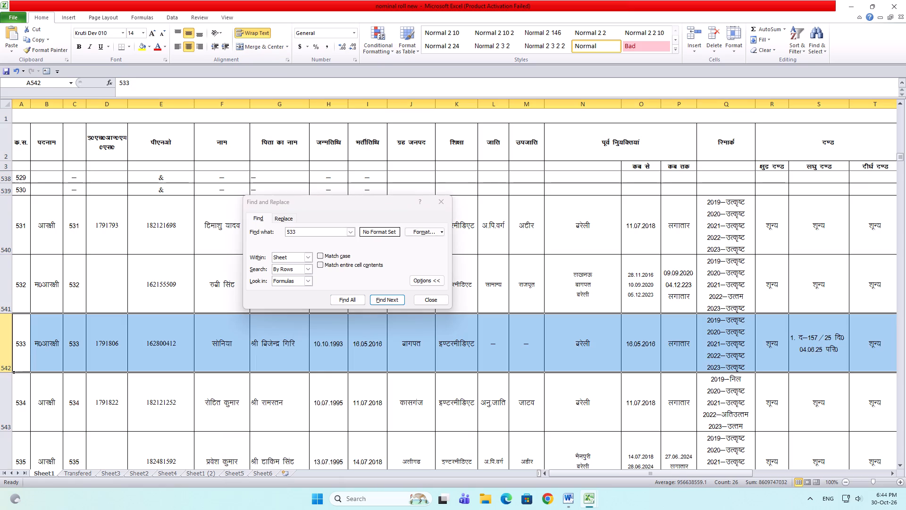
Return to the BONUS 2026 document in Word, remove the extra 8 from row 57's personnel number and enter the employee's Hindi name.
key("alt+Tab")
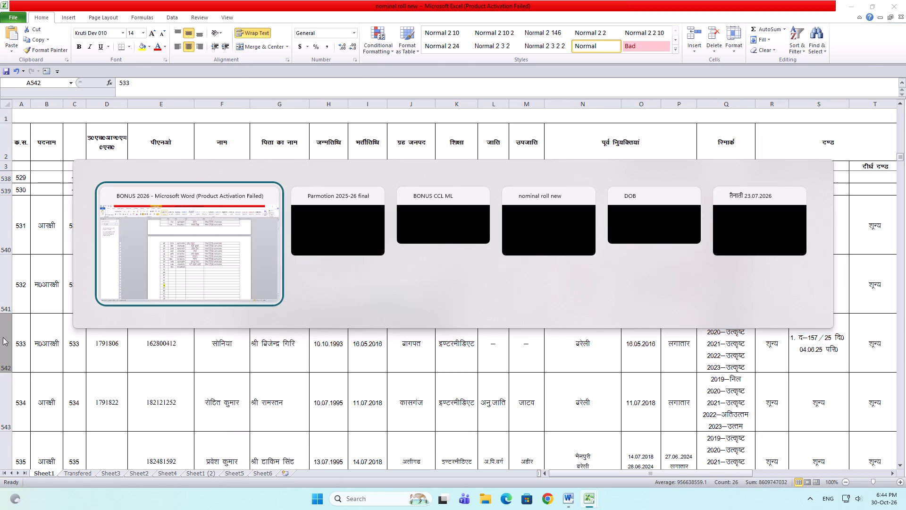
left_click(405, 314)
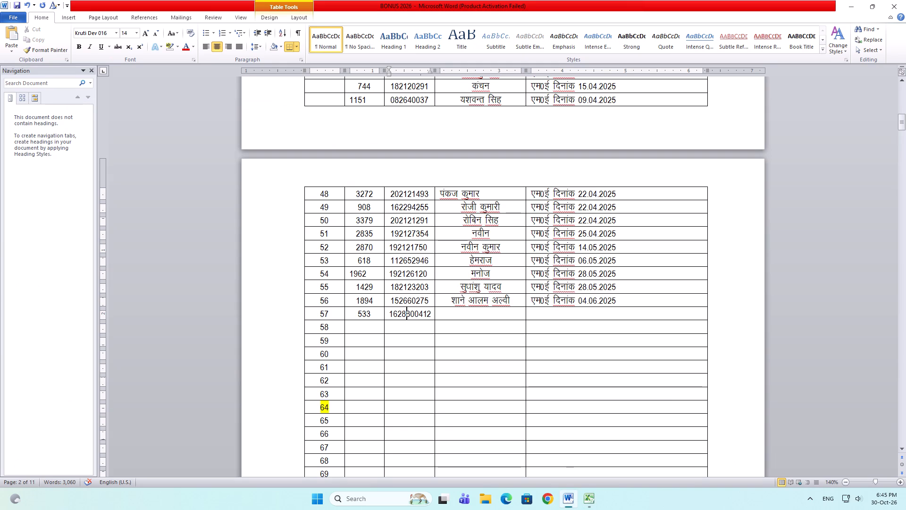
key("Delete")
left_click(491, 312)
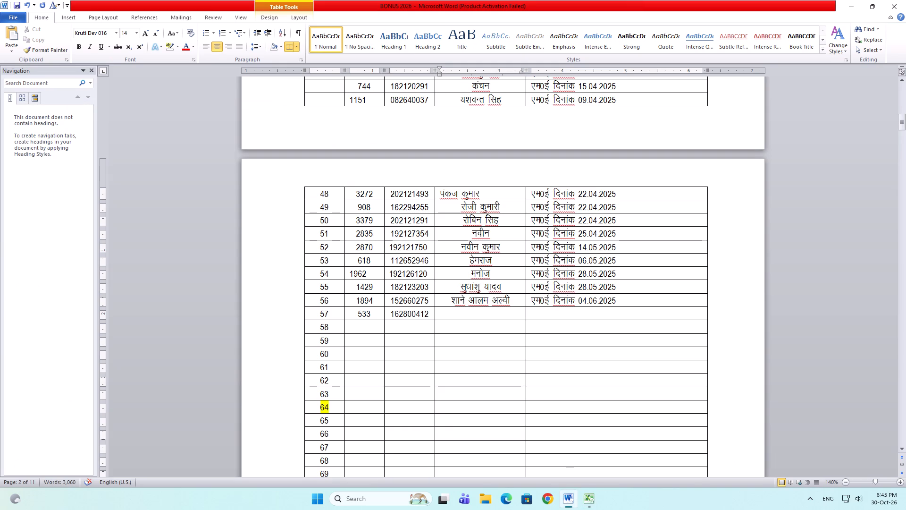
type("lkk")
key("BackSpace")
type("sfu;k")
Fill row 57's remark with the copied एम0ई दिनांक text, change its date to 04.06.2025 and save.
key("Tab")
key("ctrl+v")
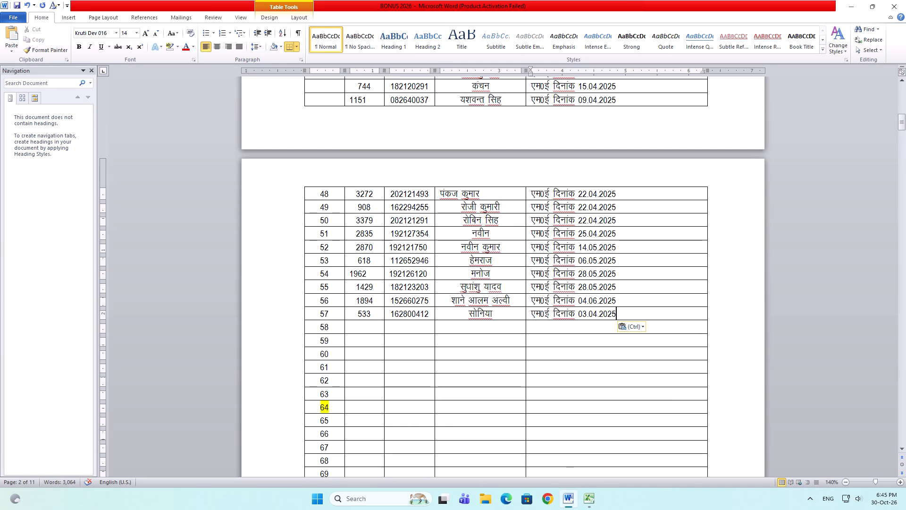
left_click_drag(580, 310, 622, 317)
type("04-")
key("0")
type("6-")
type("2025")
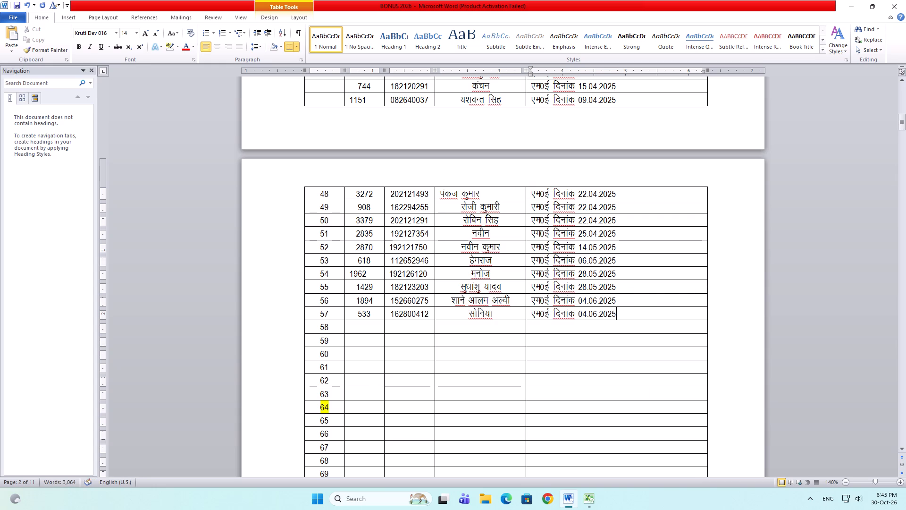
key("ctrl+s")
Enter the next employee's badge number, personnel number and Hindi name in row 58.
left_click(353, 327)
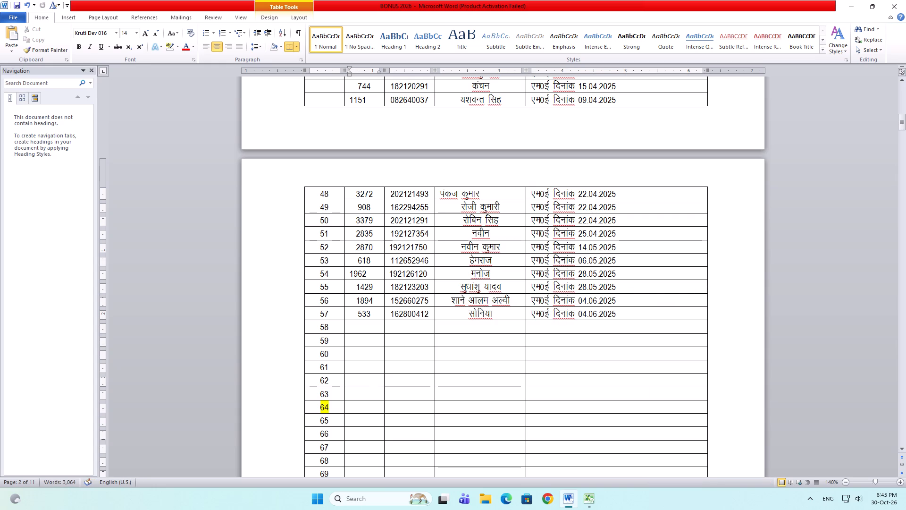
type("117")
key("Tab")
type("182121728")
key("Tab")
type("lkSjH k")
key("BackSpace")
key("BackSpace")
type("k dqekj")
Fill row 58's remark with a copy of row 57's remark, एम0ई दिनांक 04.06.2025, and save.
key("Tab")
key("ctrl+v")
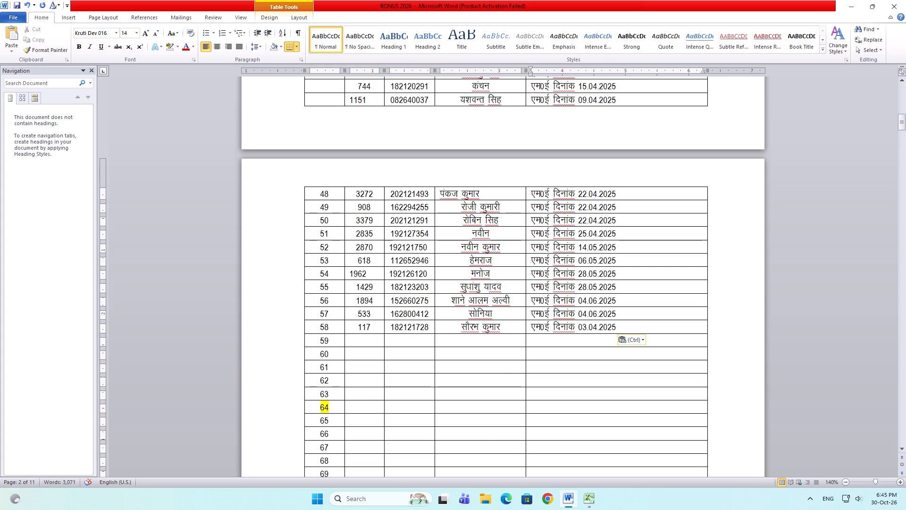
left_click_drag(534, 311, 621, 311)
left_click(621, 311)
left_click_drag(622, 312, 532, 313)
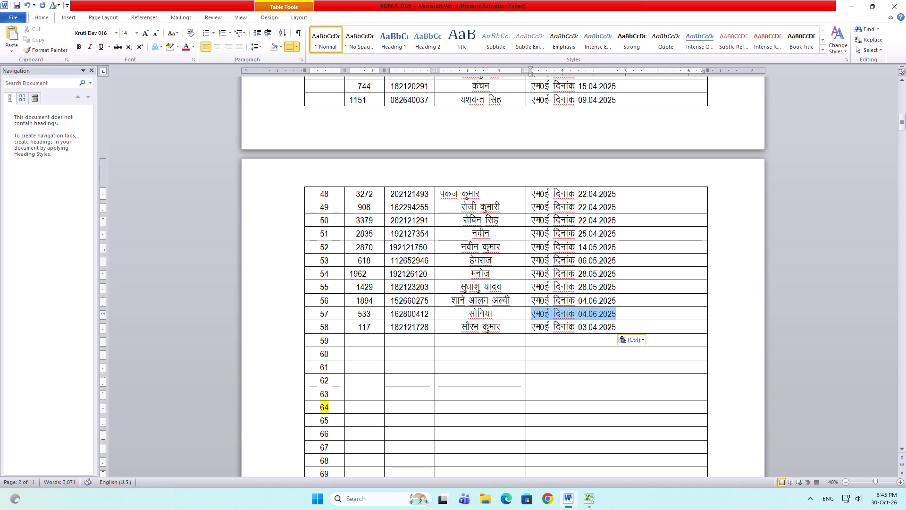
left_click_drag(532, 313, 525, 314)
left_click(532, 316)
left_click_drag(532, 314, 614, 318)
left_click_drag(614, 318, 619, 319)
key("ctrl+c")
key("ctrl+c")
left_click_drag(629, 326, 559, 322)
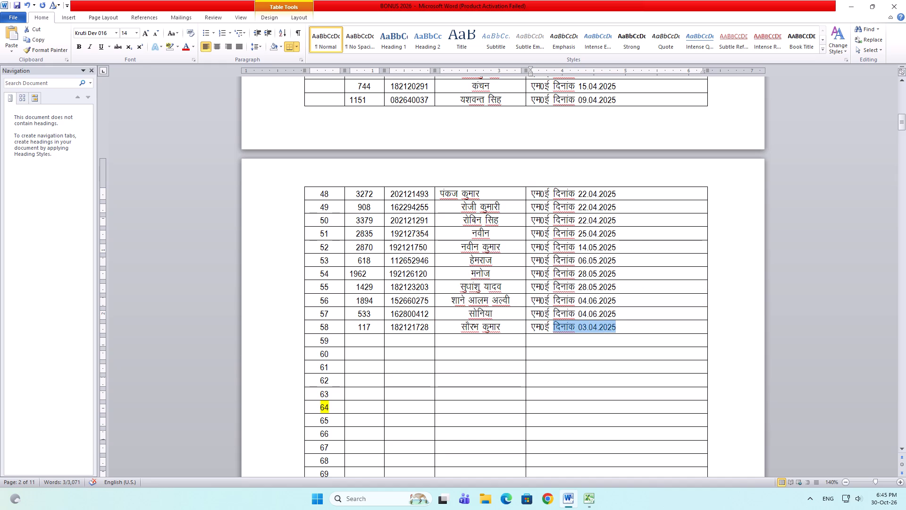
left_click_drag(559, 322, 529, 326)
key("ctrl+v")
left_click(539, 340)
key("ctrl+s")
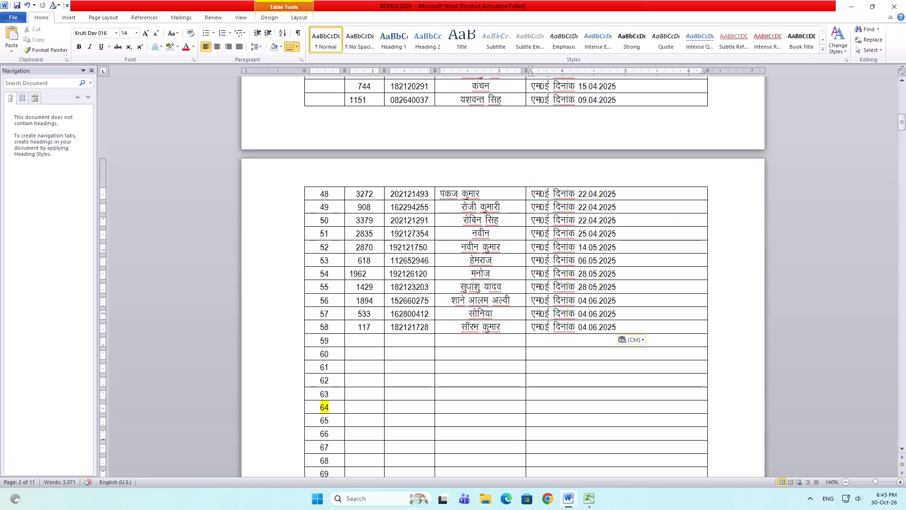
Enter the next employee's badge number, personnel number and Hindi name in row 59.
left_click(353, 339)
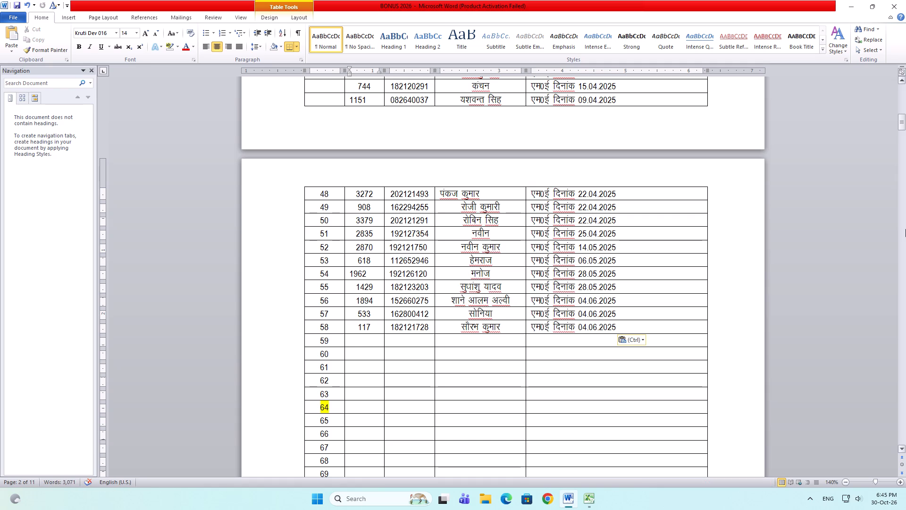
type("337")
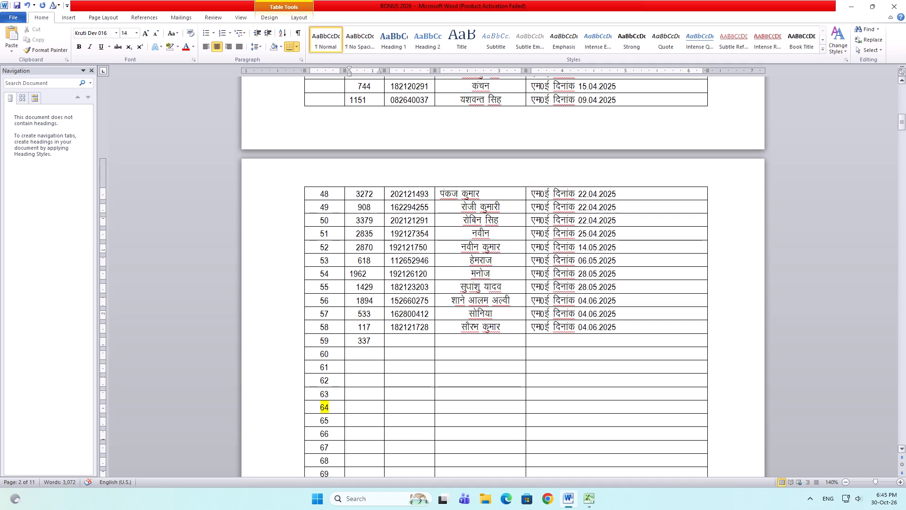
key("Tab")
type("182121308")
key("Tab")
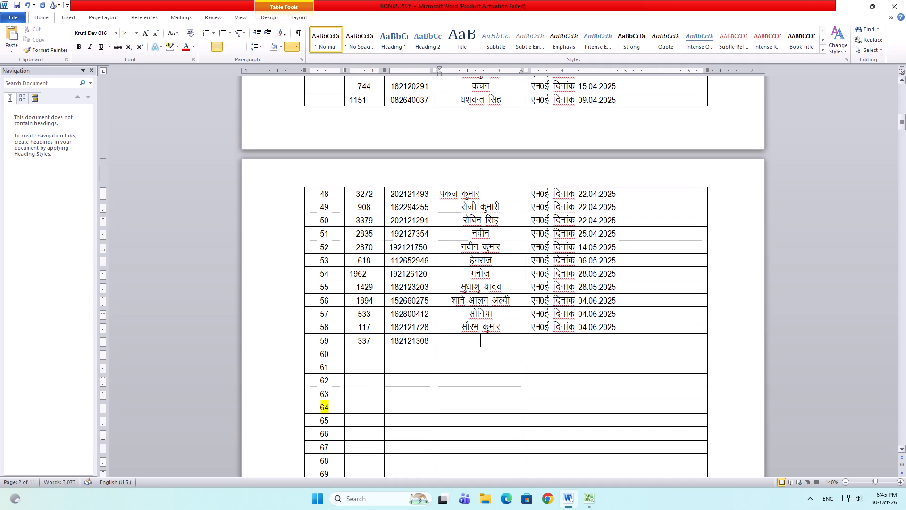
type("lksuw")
Fill row 59's remark with the copied एम0ई दिनांक 04.06.2025 text.
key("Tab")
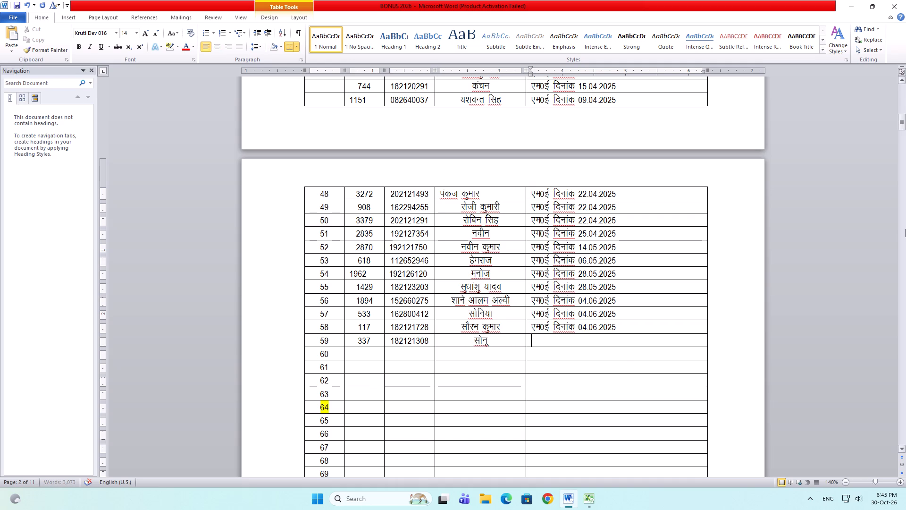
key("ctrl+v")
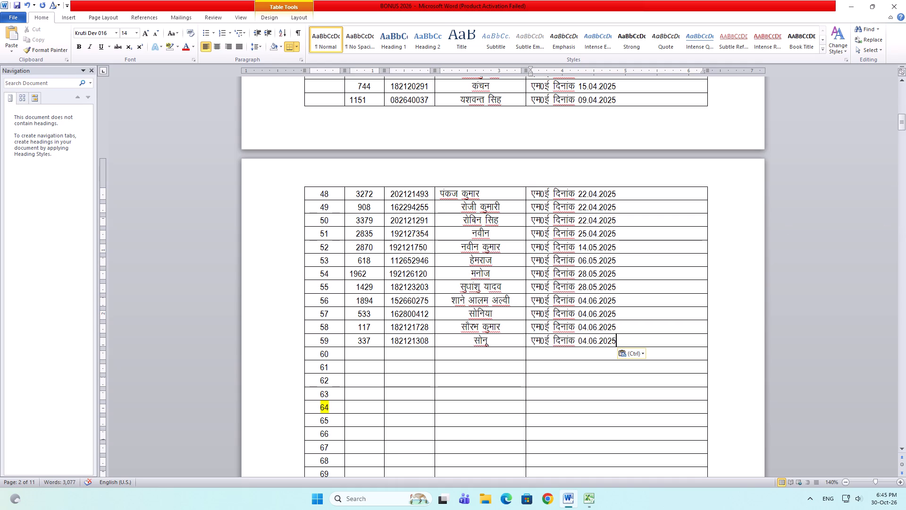
Start the next employee's entry in row 60's badge number cell.
left_click(361, 353)
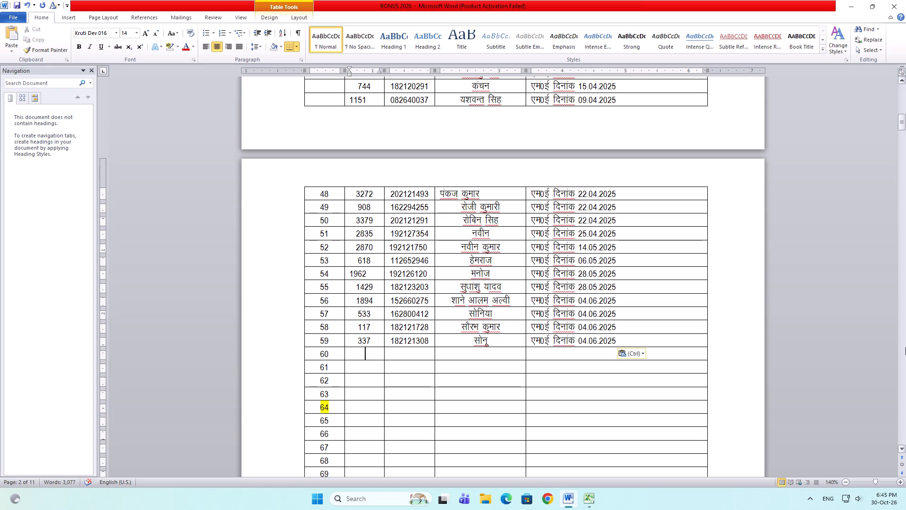
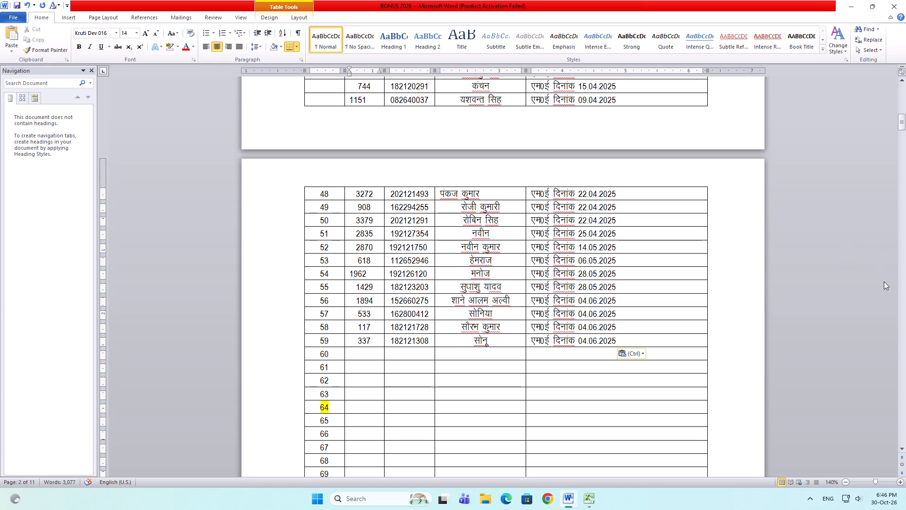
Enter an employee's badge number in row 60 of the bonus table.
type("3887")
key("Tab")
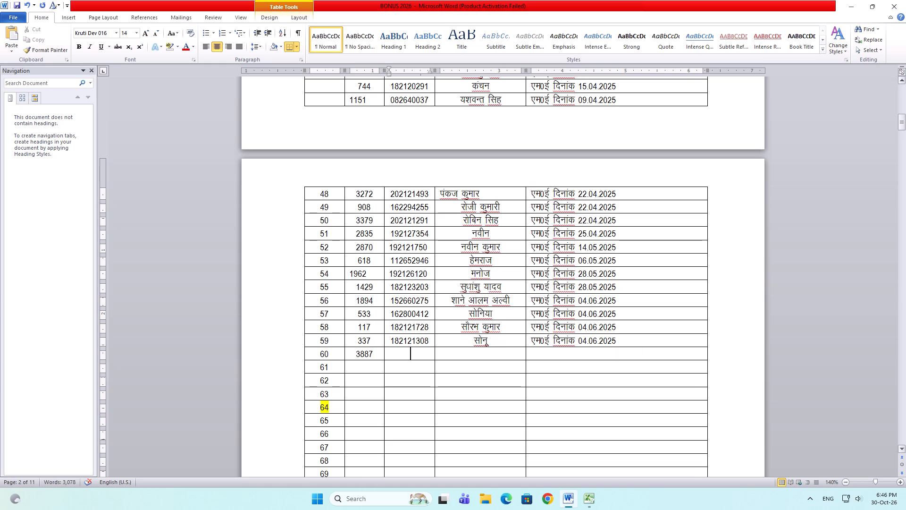
Switch to the RELIVING ORDER document and search it for the employee's personnel number to check the transfer entry.
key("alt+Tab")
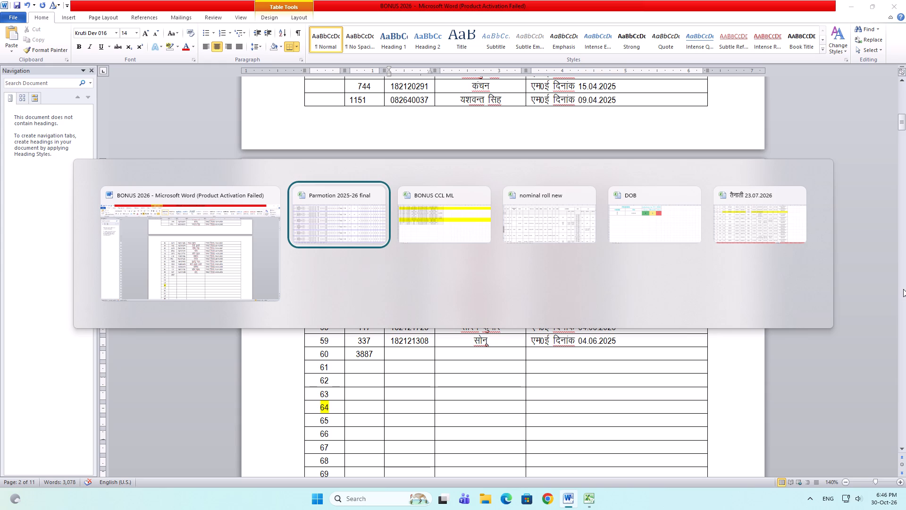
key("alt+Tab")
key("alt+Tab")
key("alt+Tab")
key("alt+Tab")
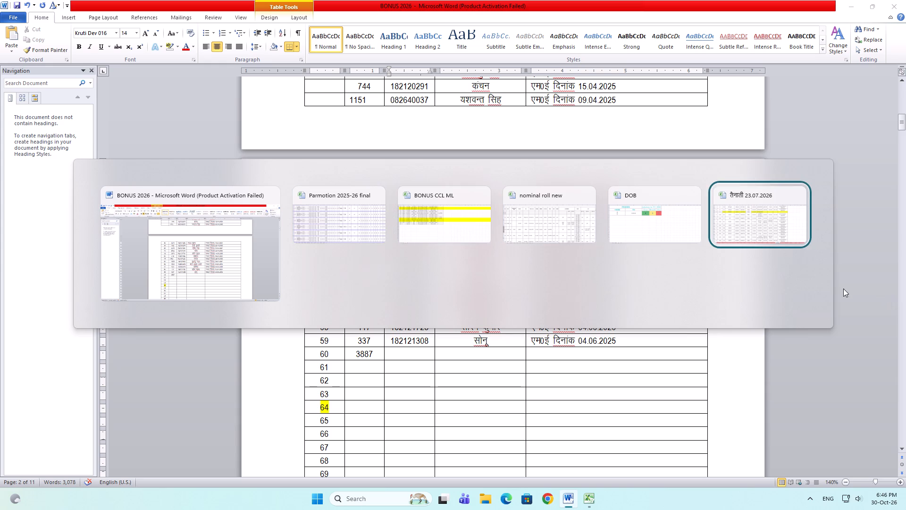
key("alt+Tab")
right_click(566, 498)
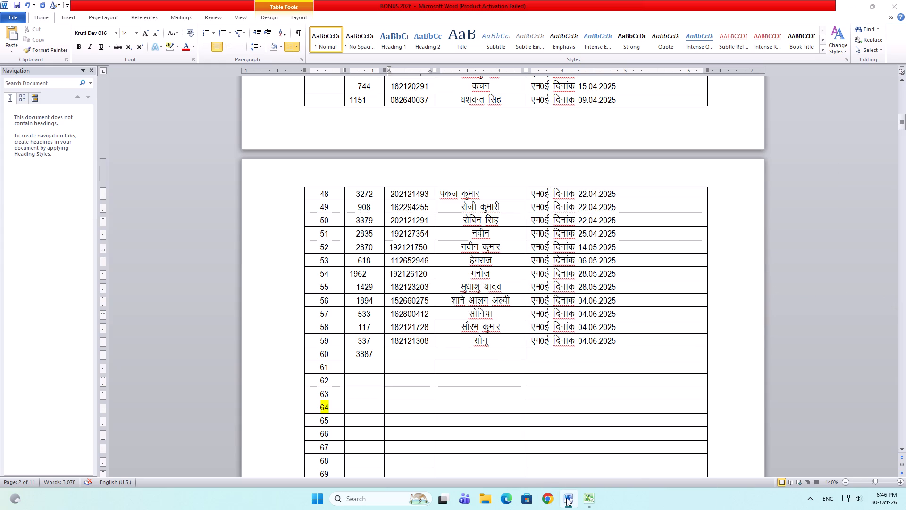
left_click(545, 275)
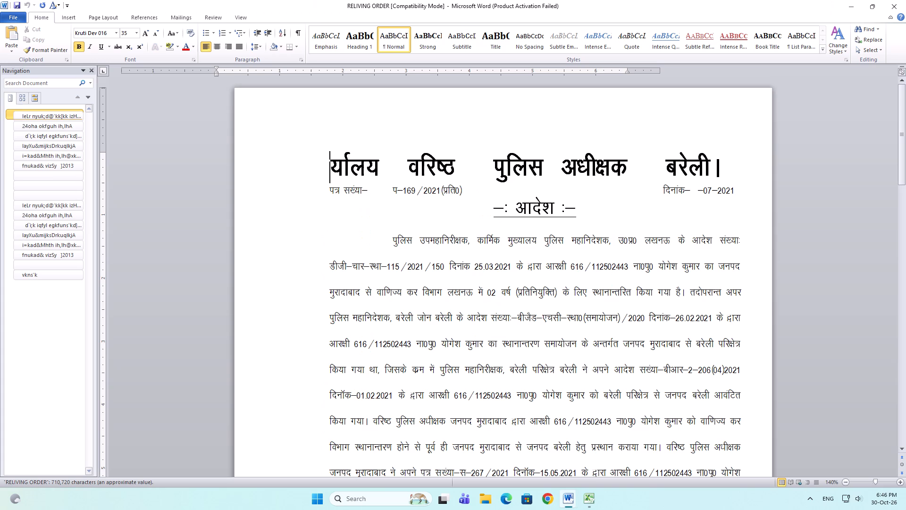
key("ctrl+f")
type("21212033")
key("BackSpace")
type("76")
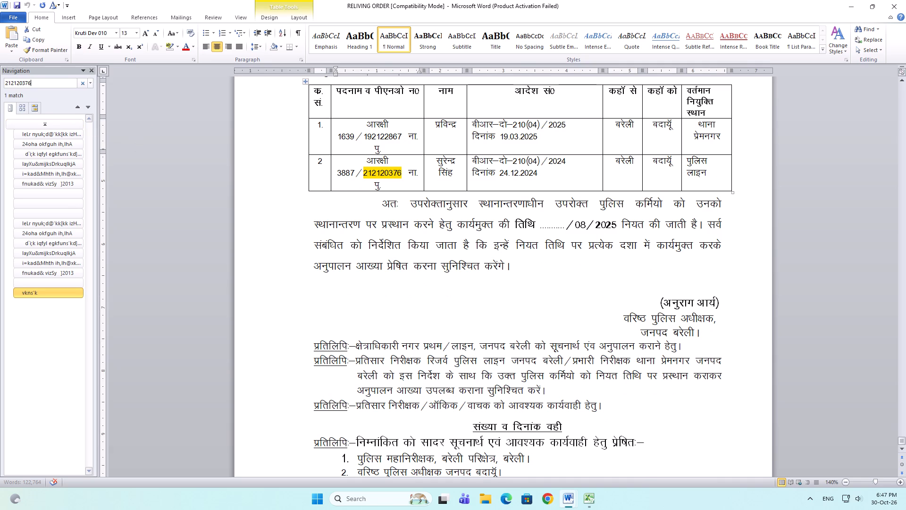
Return to the BONUS 2026 document, replace row 60's badge number with a different employee's, and save.
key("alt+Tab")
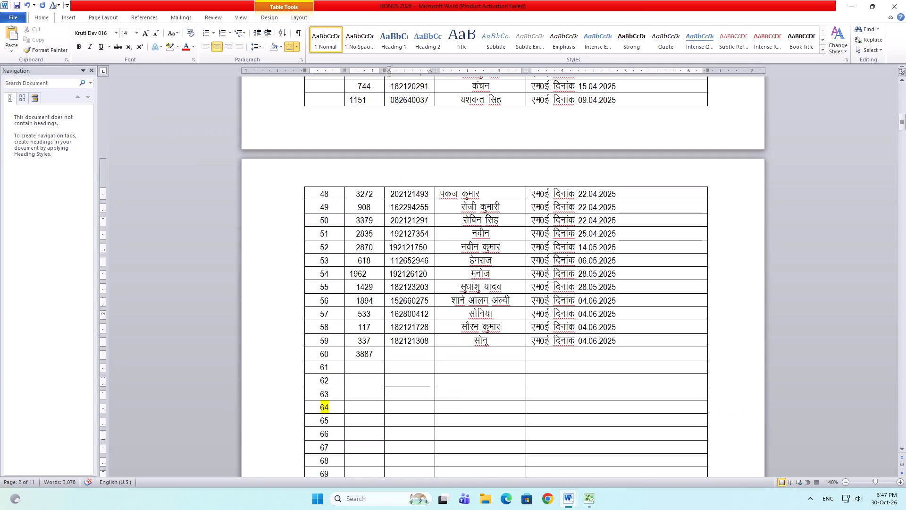
left_click_drag(355, 353, 377, 355)
key("Delete")
key("End")
key("Delete")
key("Delete")
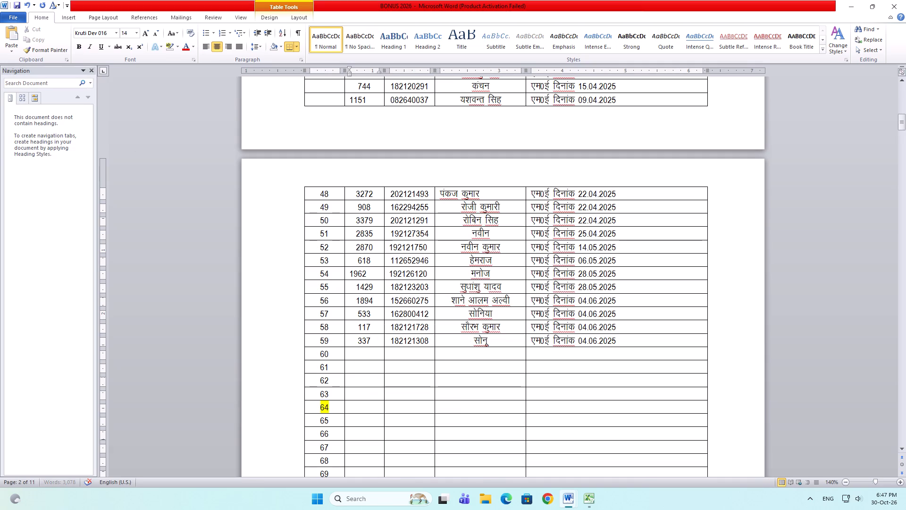
left_click(377, 354)
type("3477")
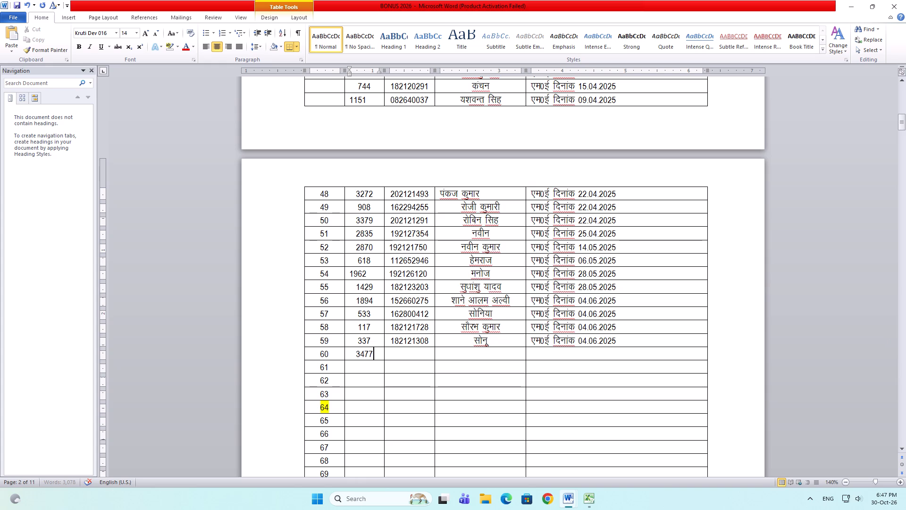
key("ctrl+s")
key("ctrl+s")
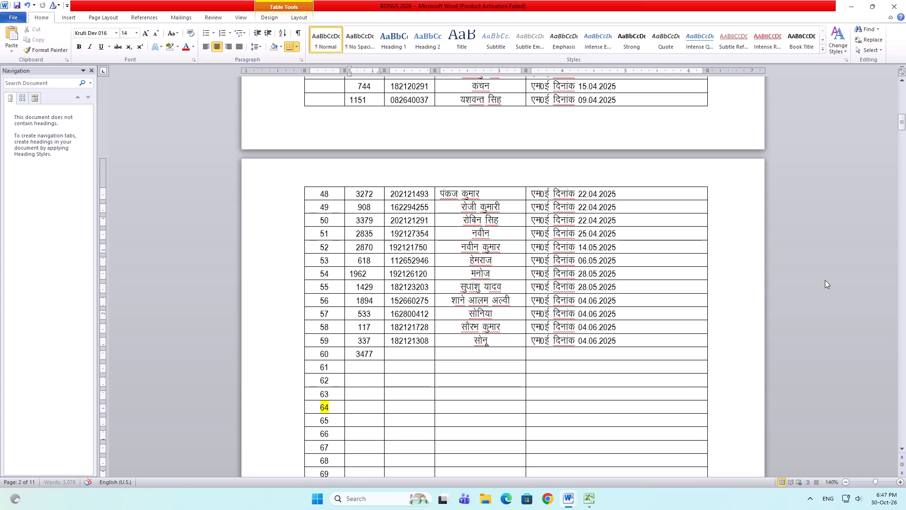
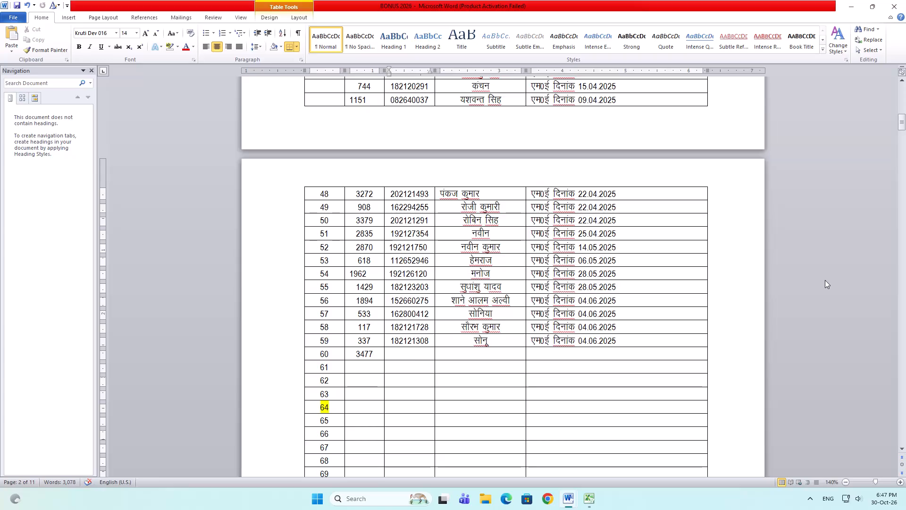
Save the document and enter the employee's personnel number in row 60 of the bonus table.
key("ctrl+s")
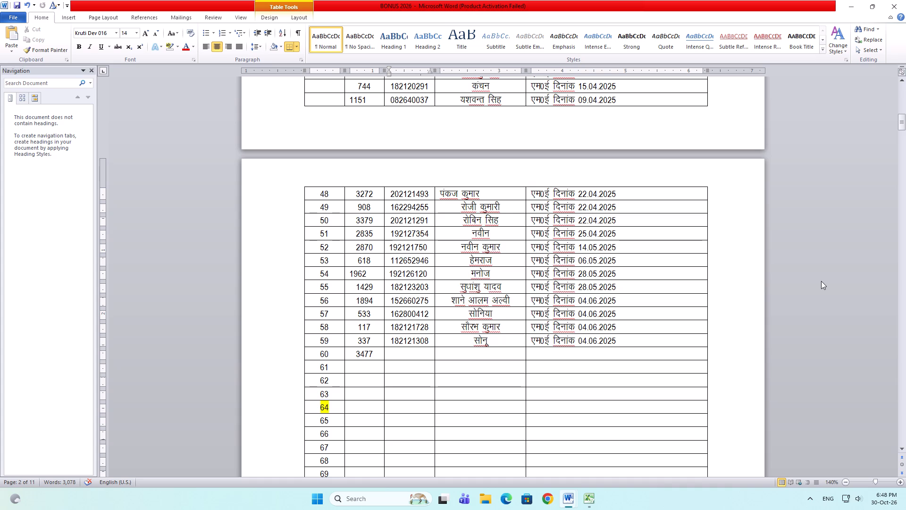
key("ctrl+s")
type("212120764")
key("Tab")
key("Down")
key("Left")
left_click(416, 353)
key("End")
key("Delete")
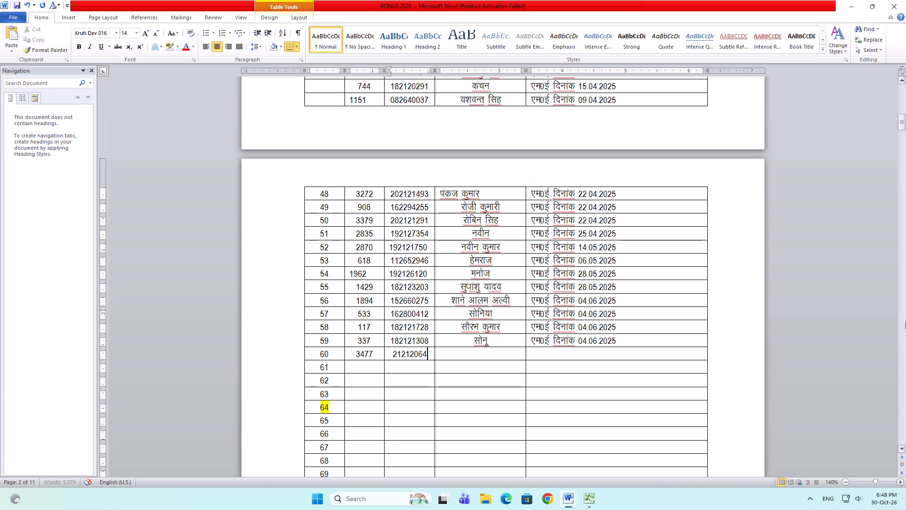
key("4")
key("BackSpace")
key("BackSpace")
key("BackSpace")
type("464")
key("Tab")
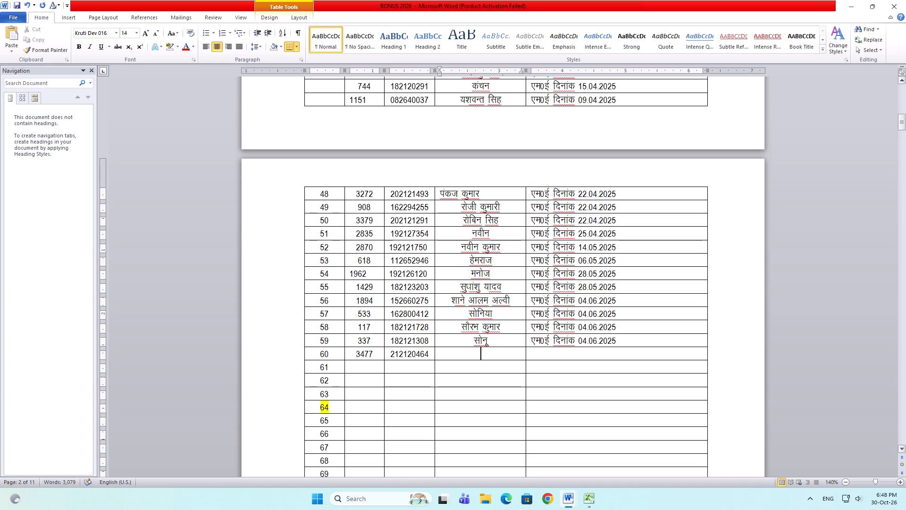
Complete row 60 with the employee's Hindi name and an एम0ई remark dated 29.07.2025, and save.
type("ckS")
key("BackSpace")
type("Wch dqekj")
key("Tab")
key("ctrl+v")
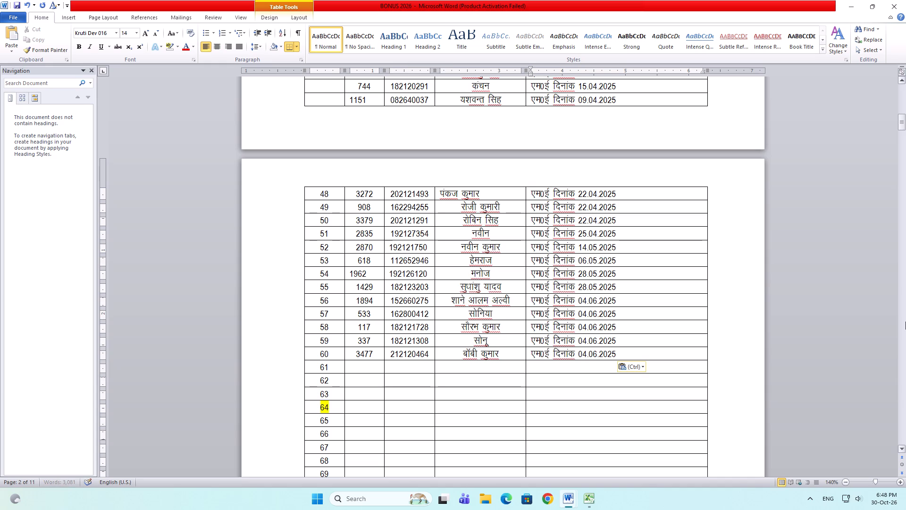
left_click_drag(578, 354, 630, 359)
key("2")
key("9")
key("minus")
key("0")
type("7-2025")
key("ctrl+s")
Enter the next employee's badge number, personnel number and Hindi name in row 61 of the bonus table.
left_click(360, 370)
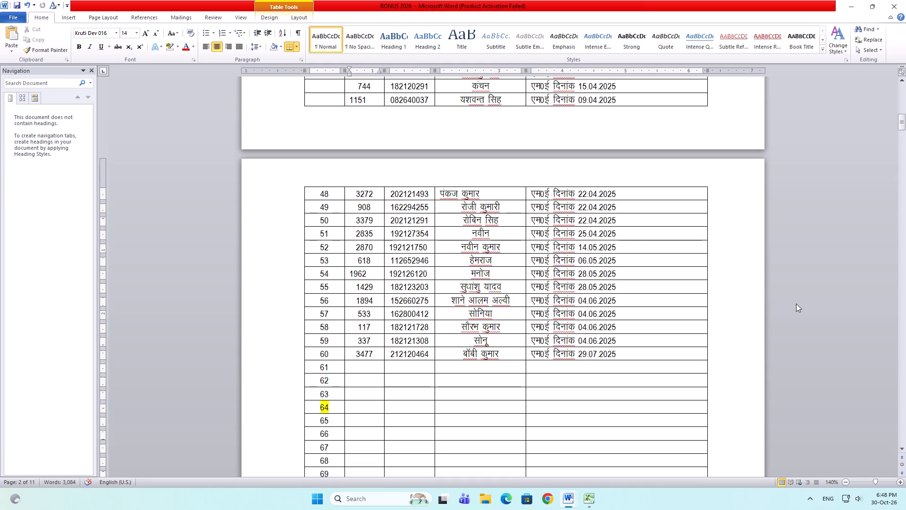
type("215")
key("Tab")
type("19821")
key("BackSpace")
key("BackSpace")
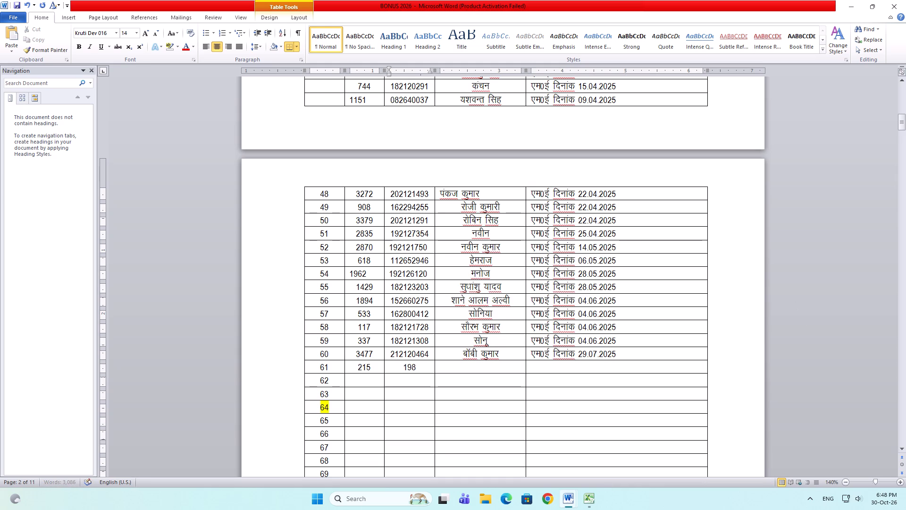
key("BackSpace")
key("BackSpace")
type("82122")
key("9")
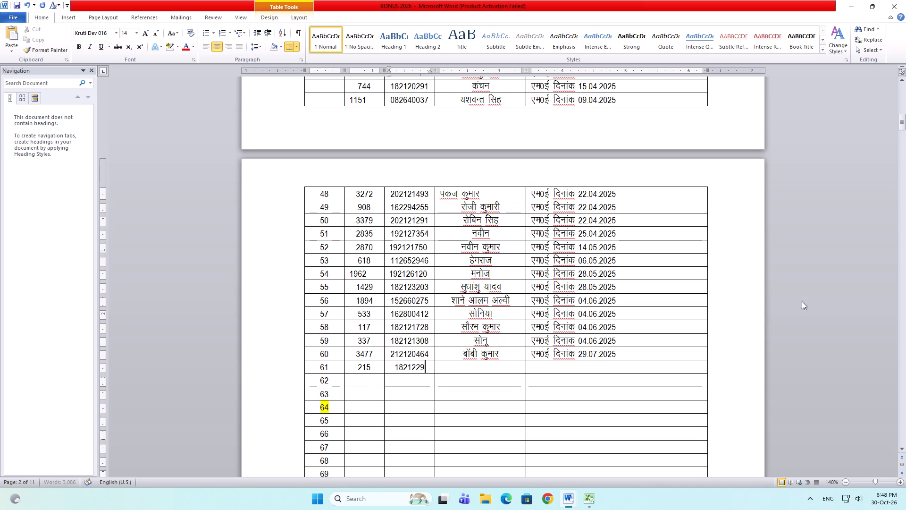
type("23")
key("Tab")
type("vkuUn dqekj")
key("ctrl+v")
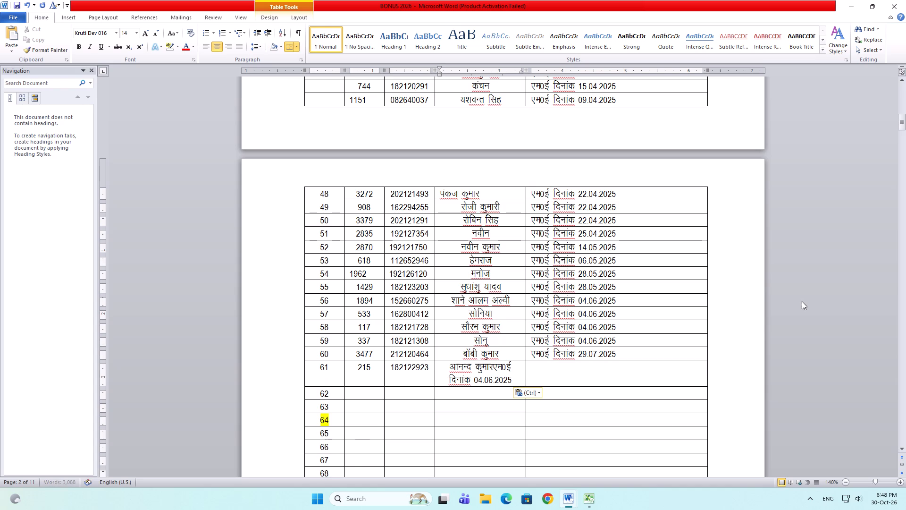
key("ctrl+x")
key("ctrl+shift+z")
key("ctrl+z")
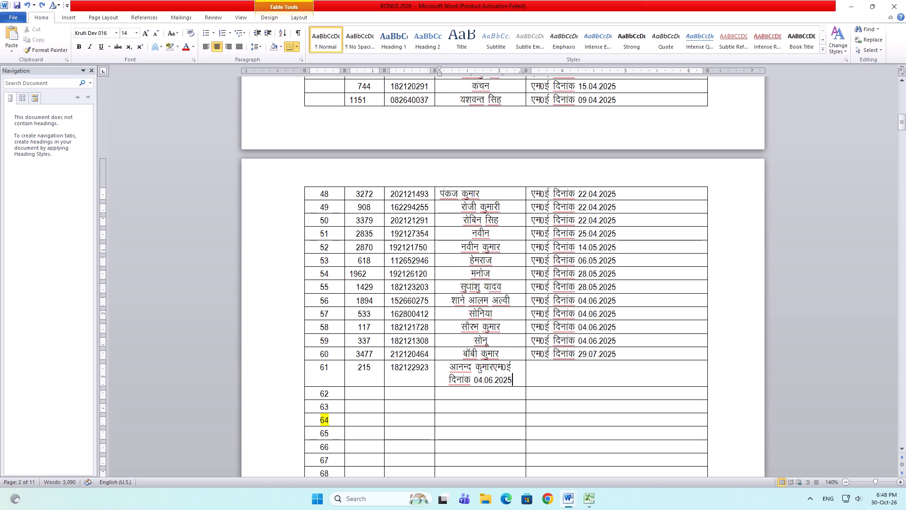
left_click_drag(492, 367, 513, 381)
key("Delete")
Add the एम0ई remark to row 61 with the date 06.06.2025, and save the document.
left_click(545, 361)
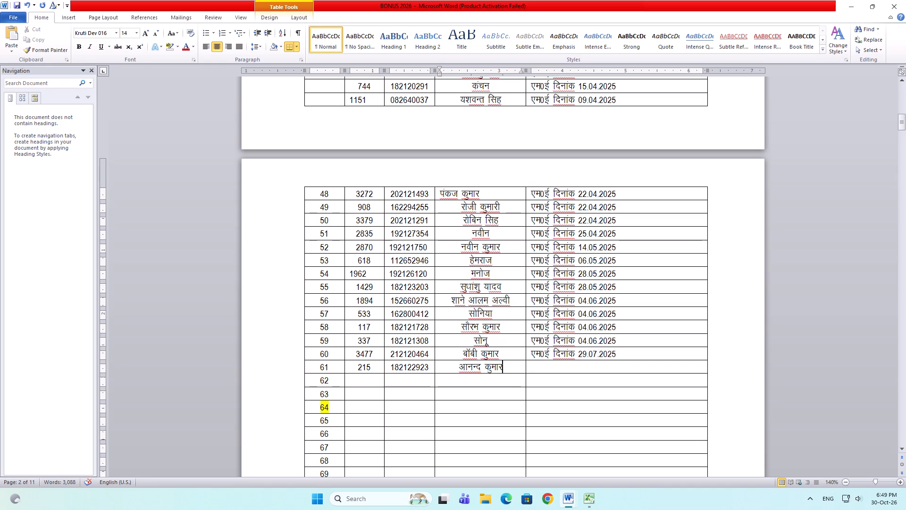
left_click(545, 367)
key("ctrl+v")
left_click_drag(580, 366, 610, 367)
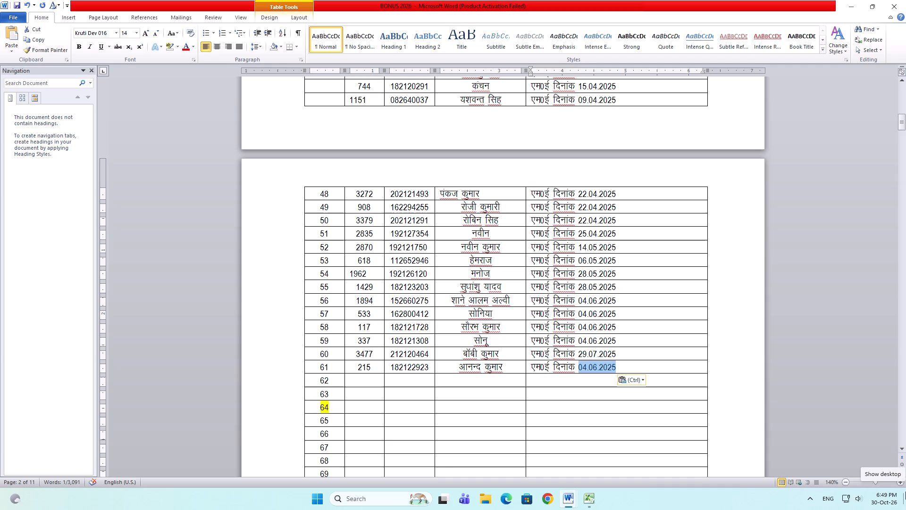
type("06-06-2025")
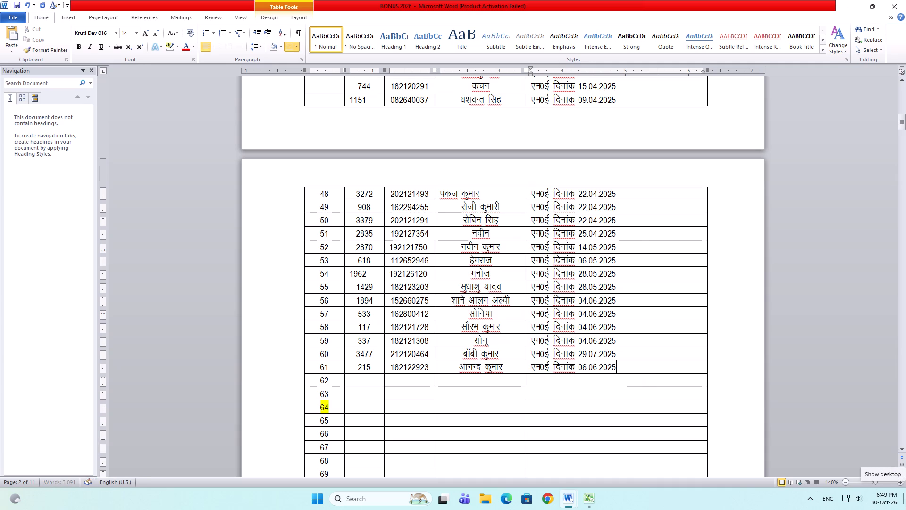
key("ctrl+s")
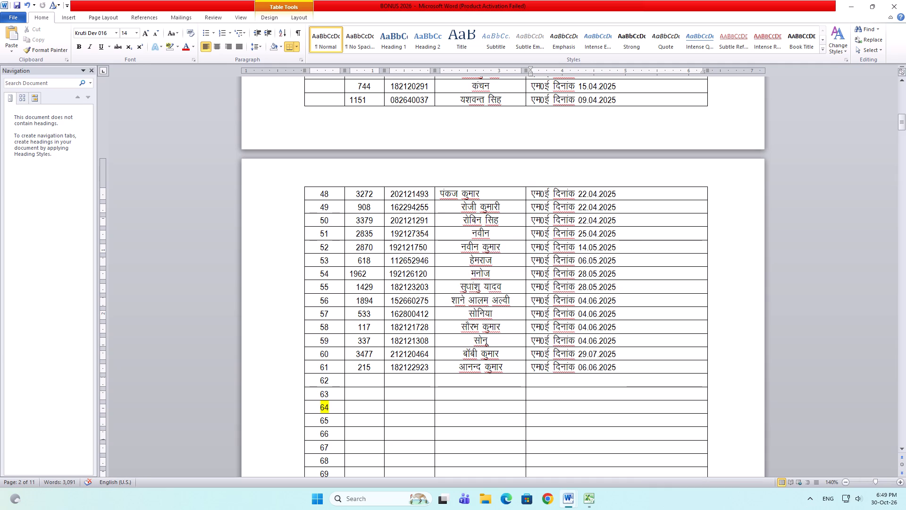
Enter the next employee's badge number, personnel number and Hindi name in row 62 of the bonus table.
left_click(357, 379)
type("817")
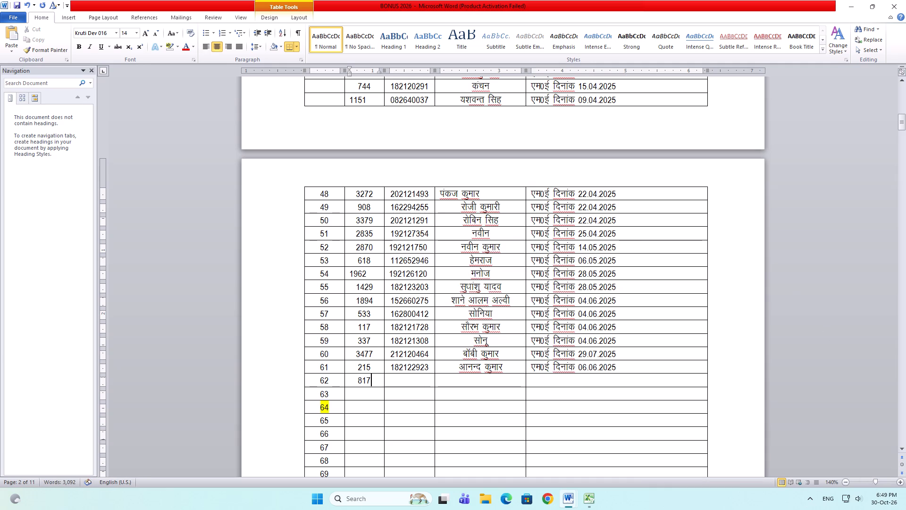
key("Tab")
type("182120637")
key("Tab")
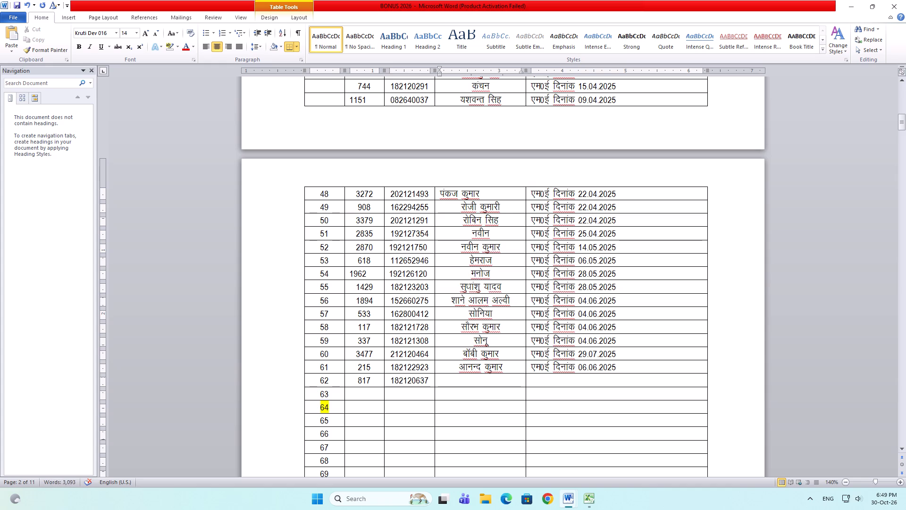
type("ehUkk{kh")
Add the एम0ई remark to row 62 with the date 12.06.2025, and save the document.
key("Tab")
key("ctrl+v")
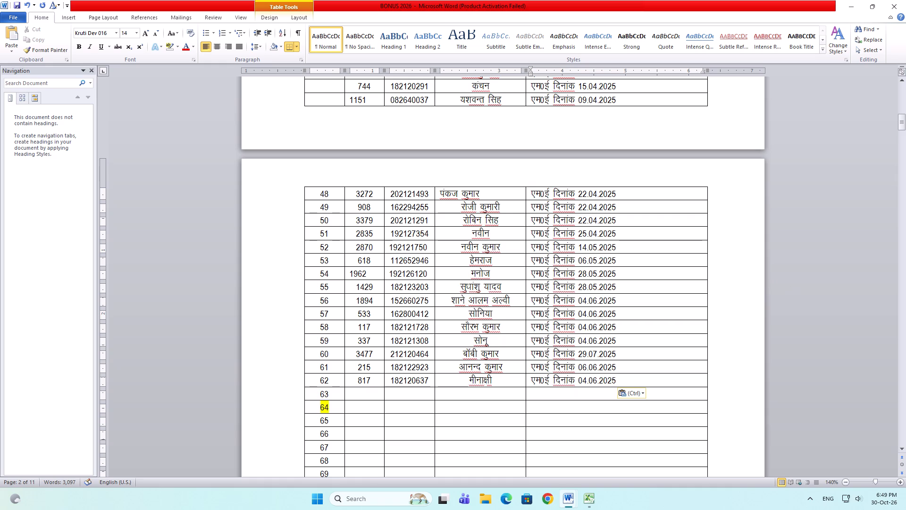
left_click(580, 380)
key("Delete")
key("Delete")
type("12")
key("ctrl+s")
Enter the next employee's personnel number in the personnel number column of row 63.
left_click(350, 388)
left_click(356, 394)
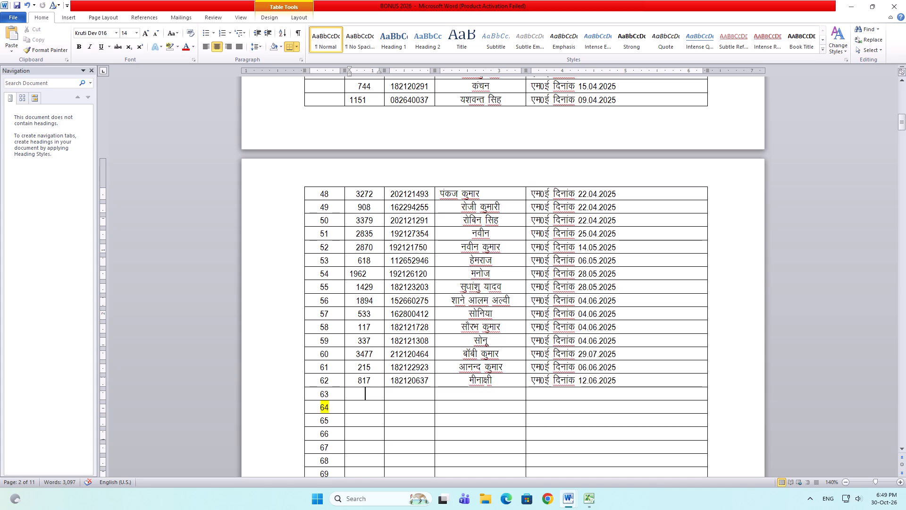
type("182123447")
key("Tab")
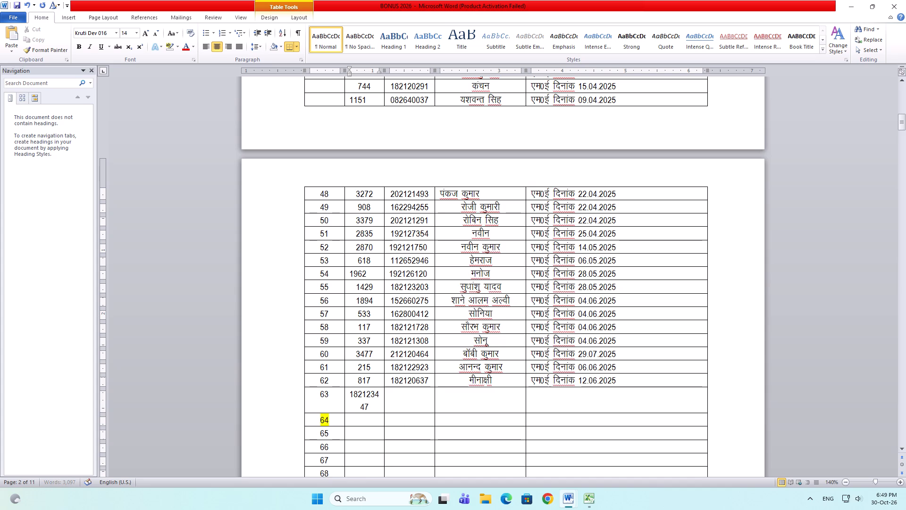
left_click_drag(373, 404, 336, 385)
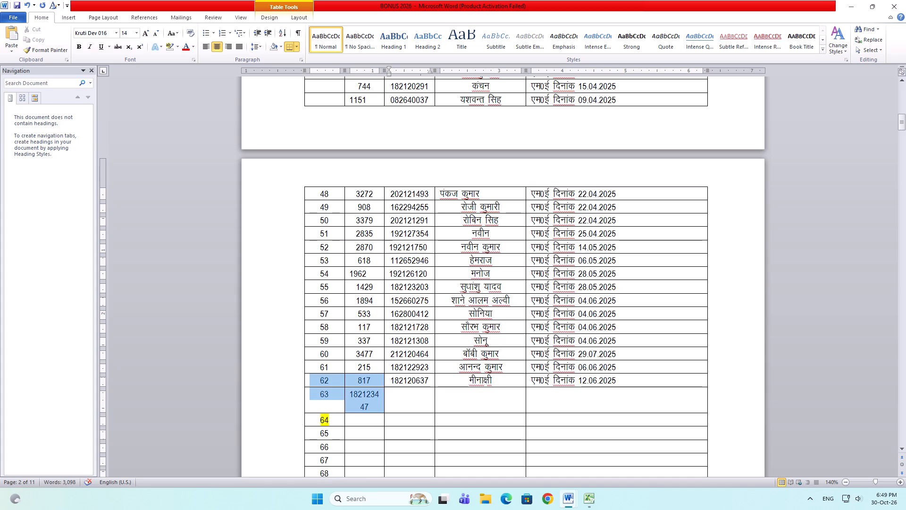
left_click_drag(336, 385, 349, 396)
key("ctrl+x")
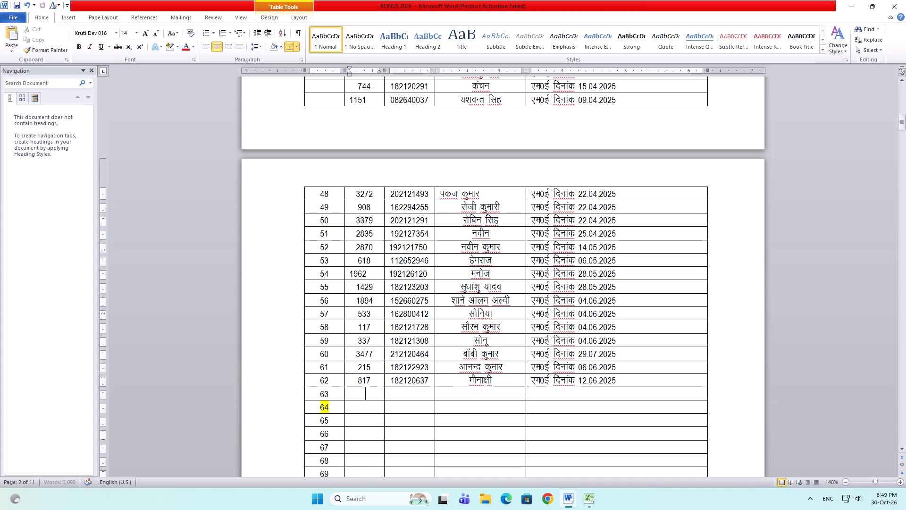
left_click(396, 398)
key("ctrl+v")
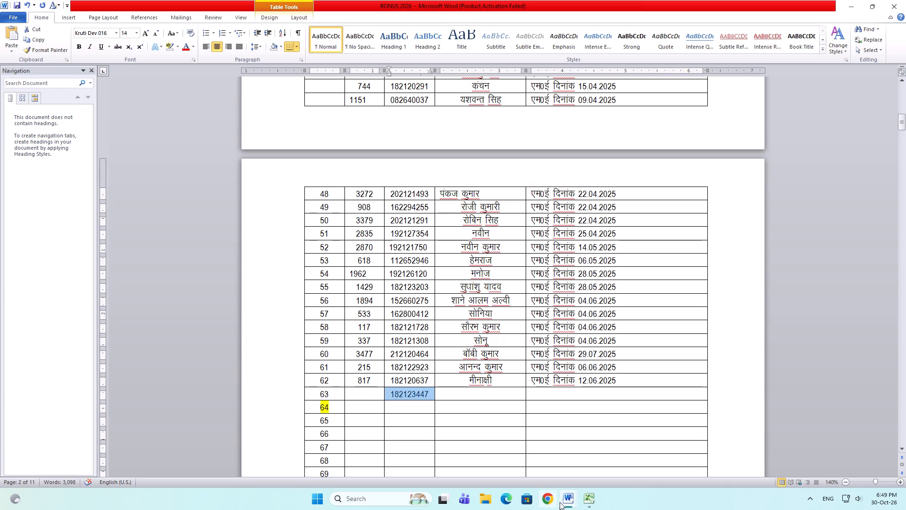
Switch to the nominal roll workbook in Excel and search it for row 63's personnel number.
left_click(583, 455)
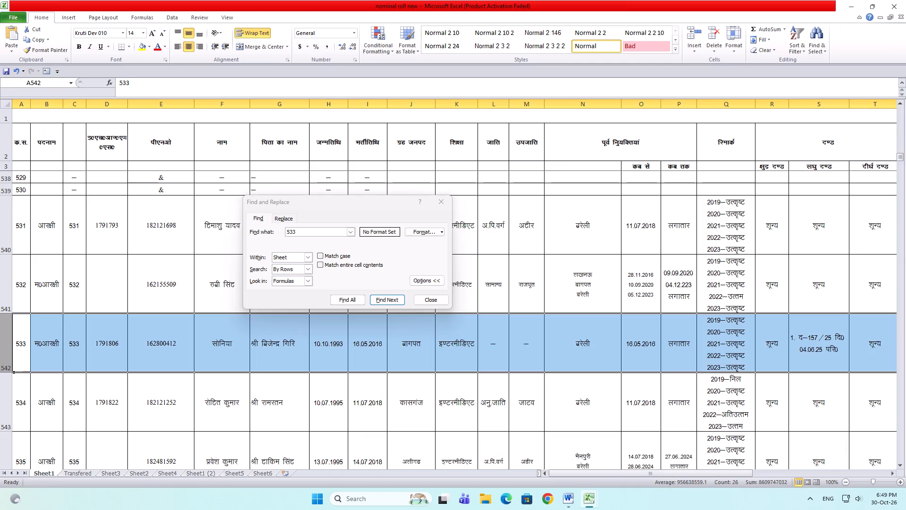
left_click(370, 323)
left_click_drag(317, 232, 260, 229)
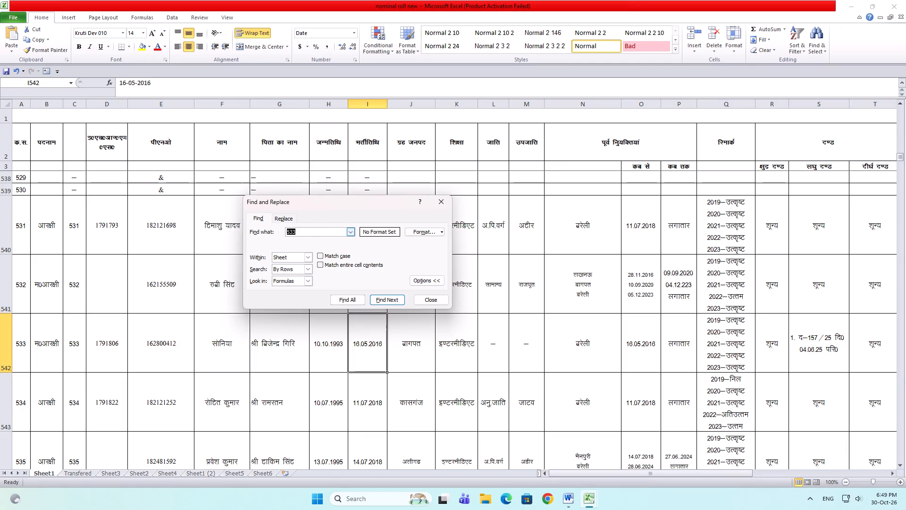
left_click_drag(260, 229, 259, 229)
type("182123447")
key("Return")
Return to the BONUS 2026 document in Word and enter the employee's badge number and Hindi name in row 63.
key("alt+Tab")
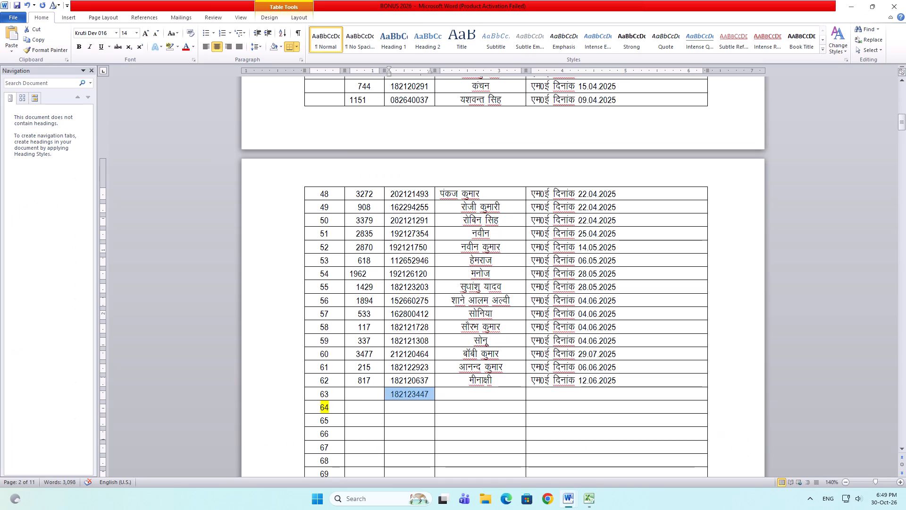
left_click(360, 397)
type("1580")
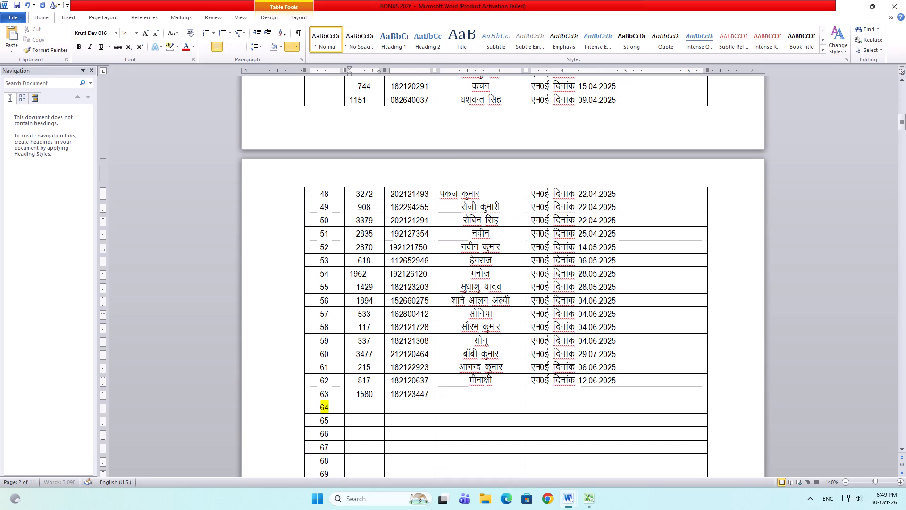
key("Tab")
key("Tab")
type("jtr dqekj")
Clear the badge number, personnel number, name and remark entries from row 63.
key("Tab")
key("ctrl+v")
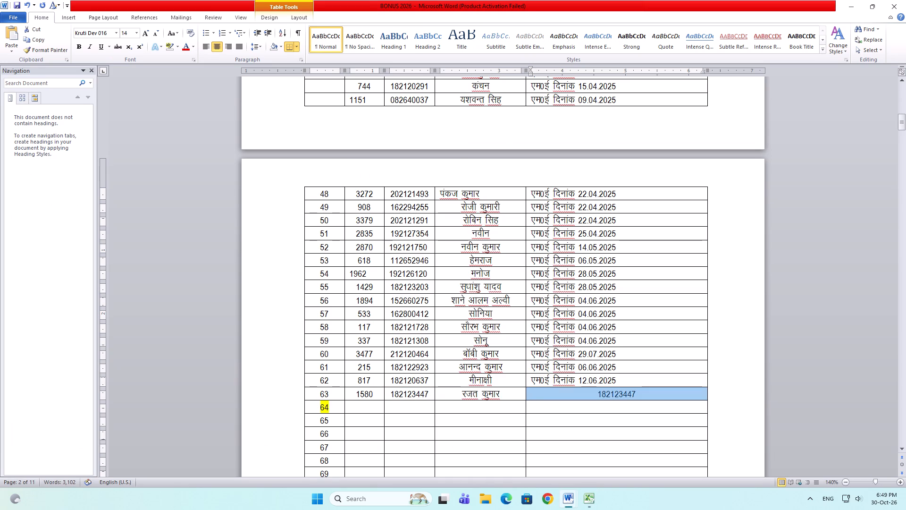
left_click(661, 392)
left_click_drag(661, 392, 466, 400)
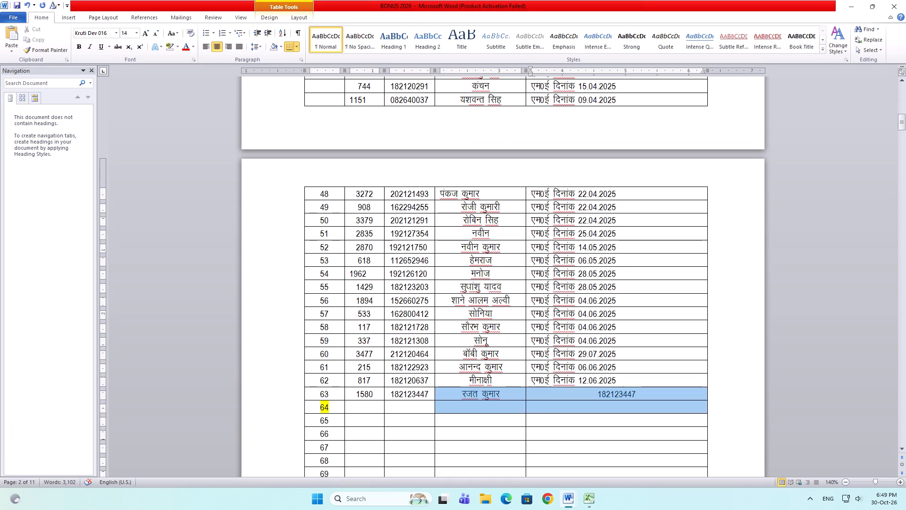
left_click_drag(466, 400, 368, 395)
key("Delete")
Enter a different employee's badge number, personnel number and Hindi name in the emptied row 63.
left_click(368, 395)
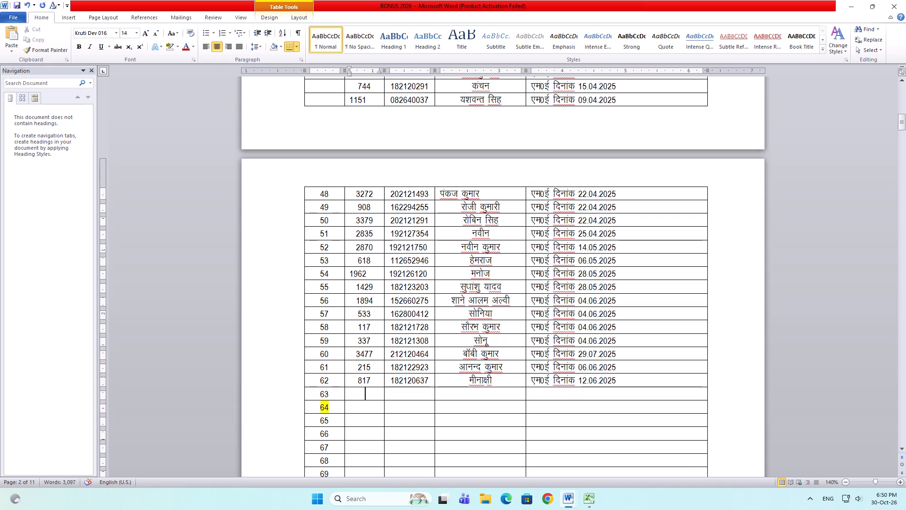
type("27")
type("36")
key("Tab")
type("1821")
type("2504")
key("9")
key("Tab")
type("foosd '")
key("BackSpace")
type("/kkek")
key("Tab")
Copy row 62's एम0ई remark into the remark cell of row 63.
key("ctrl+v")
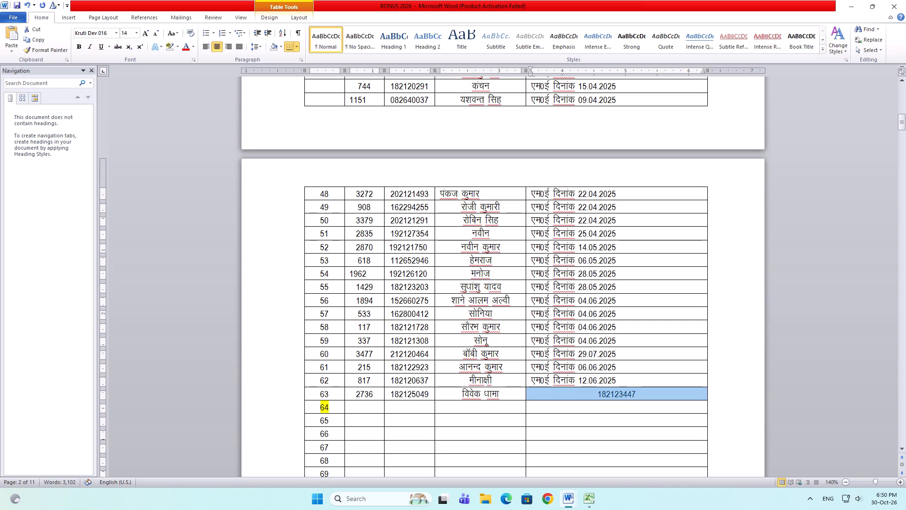
left_click_drag(637, 376, 530, 384)
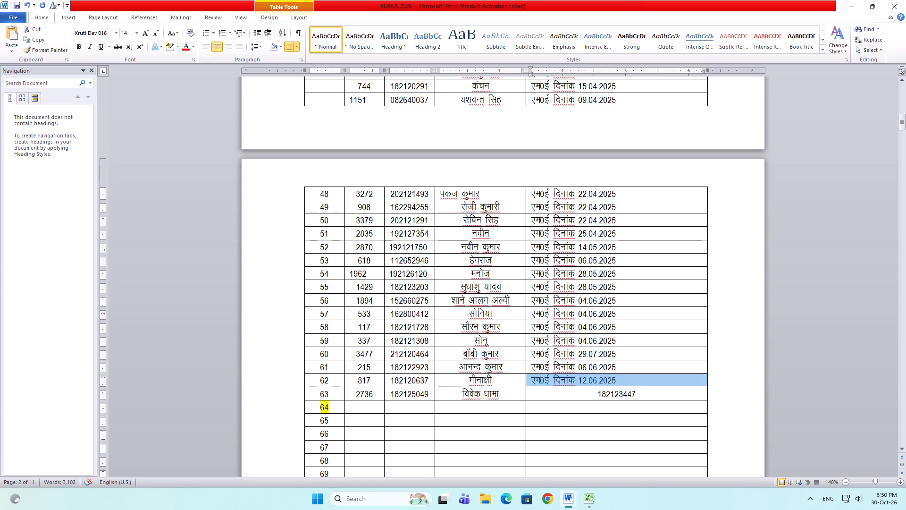
key("ctrl+c")
left_click_drag(641, 395, 589, 394)
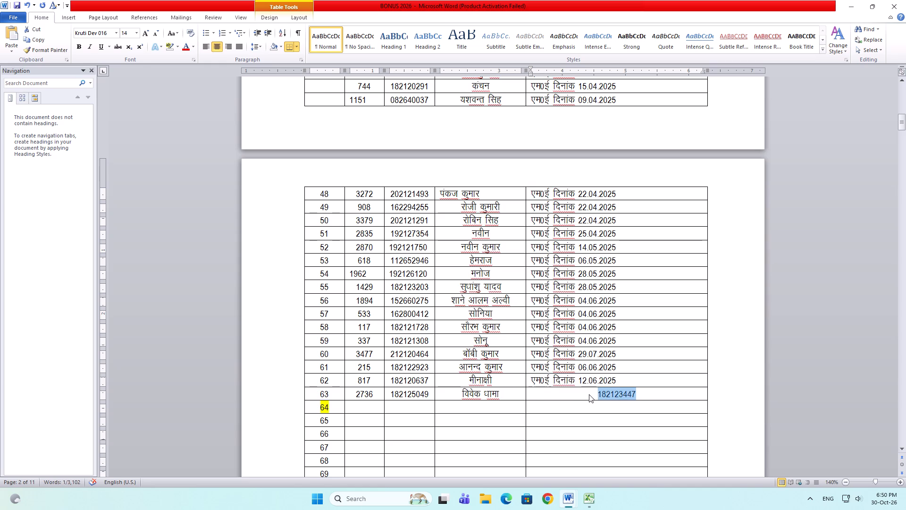
key("ctrl+v")
left_click(589, 394)
Set the date in row 63's एम0ई remark to 13.06.2025, and save the document.
left_click_drag(583, 392, 613, 396)
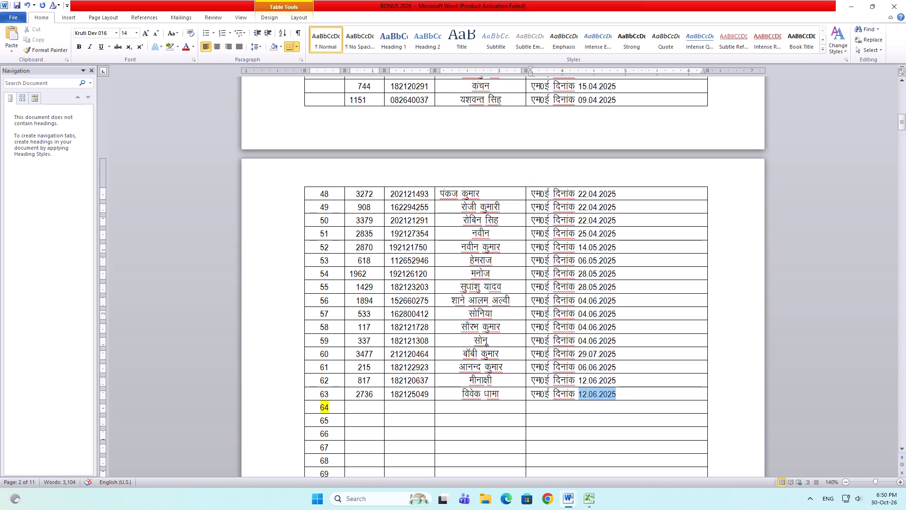
left_click_drag(613, 396, 617, 397)
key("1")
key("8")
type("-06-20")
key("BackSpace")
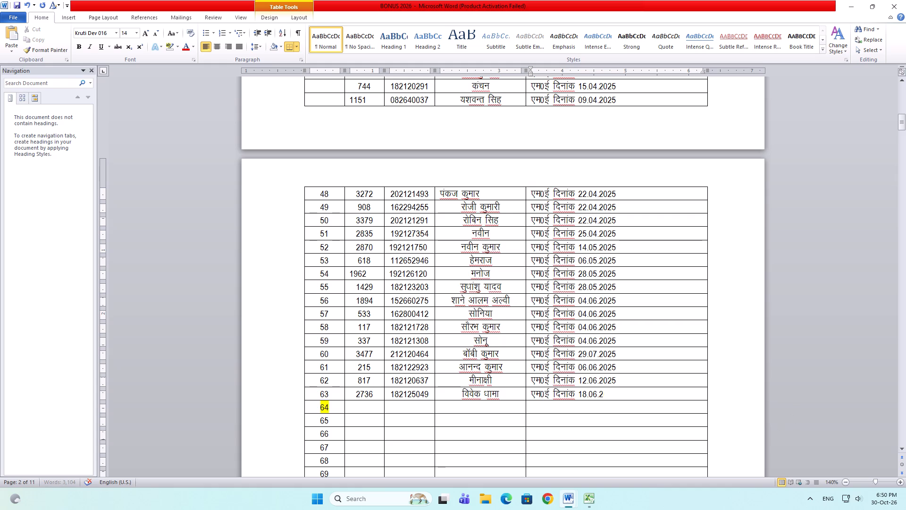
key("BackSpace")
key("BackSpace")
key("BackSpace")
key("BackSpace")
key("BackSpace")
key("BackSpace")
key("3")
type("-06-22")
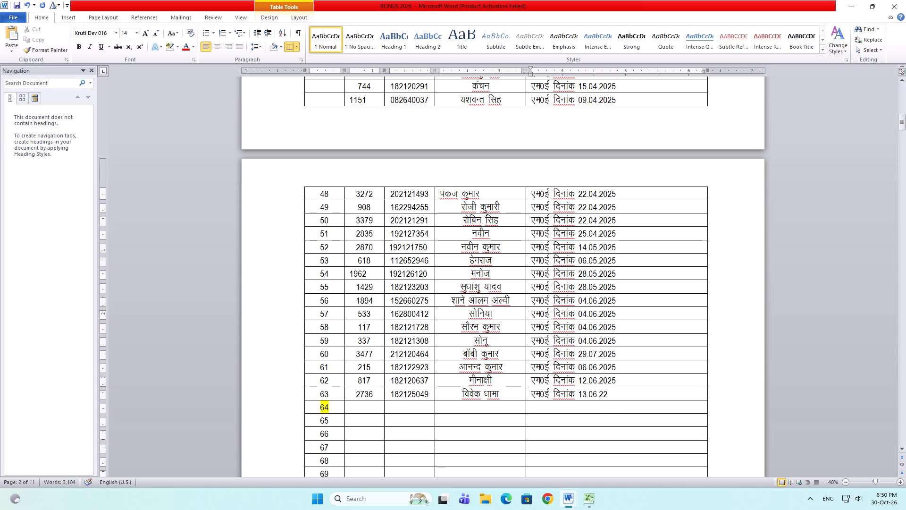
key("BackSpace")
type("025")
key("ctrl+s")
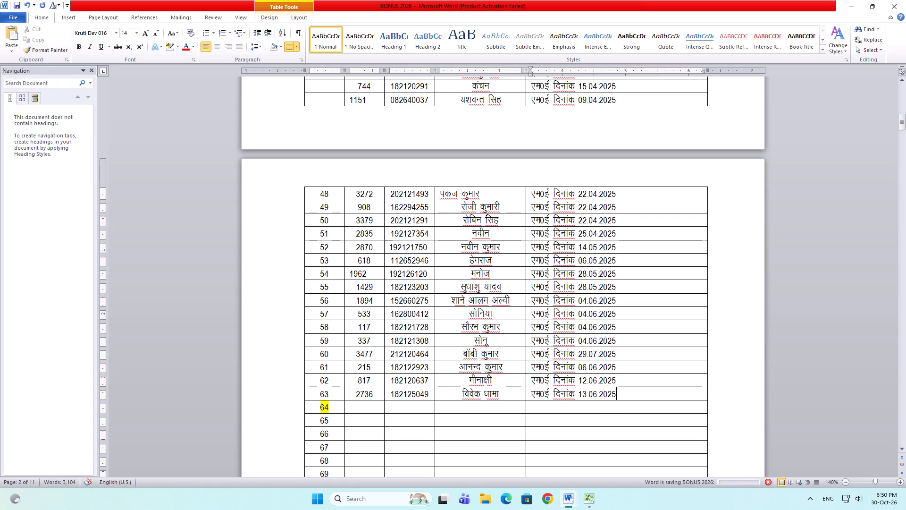
Enter the next employee's badge number, personnel number and Hindi name in row 64.
left_click(372, 402)
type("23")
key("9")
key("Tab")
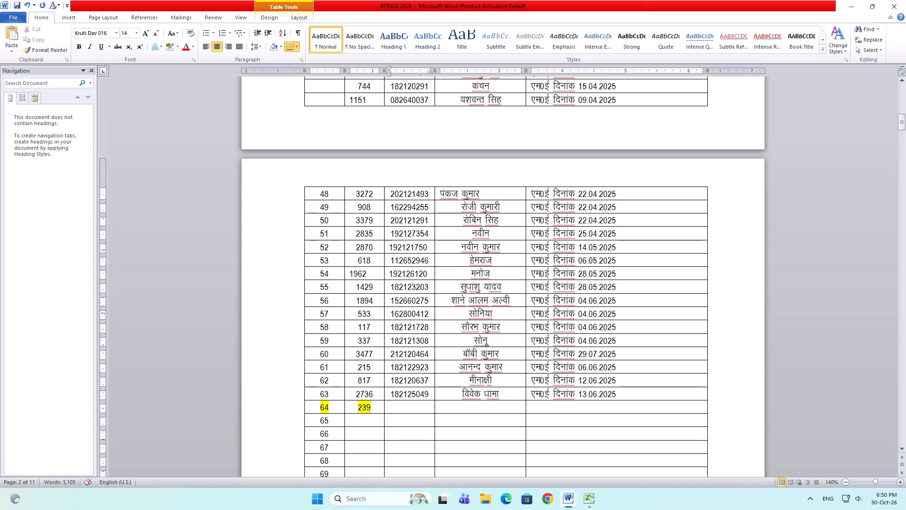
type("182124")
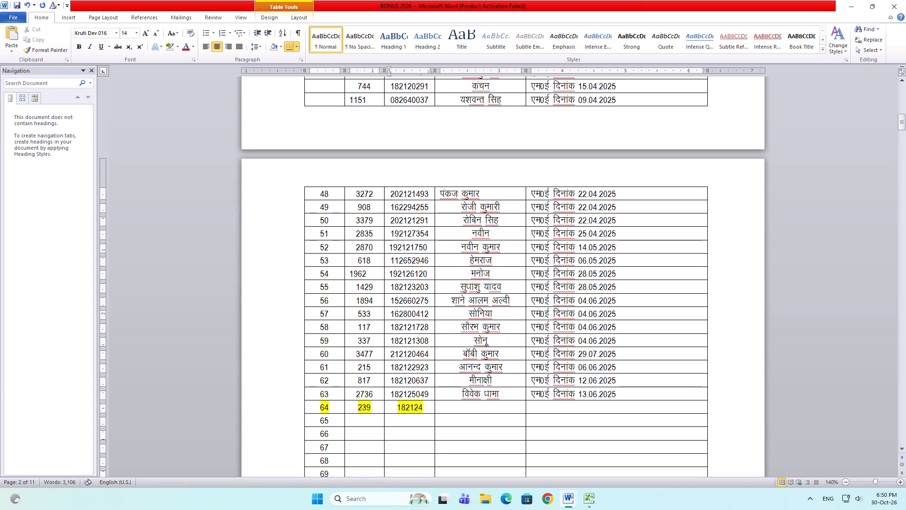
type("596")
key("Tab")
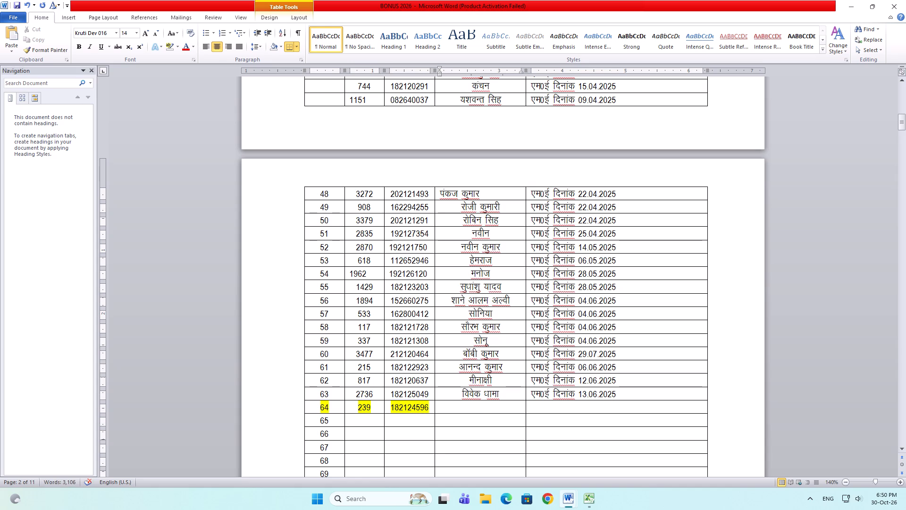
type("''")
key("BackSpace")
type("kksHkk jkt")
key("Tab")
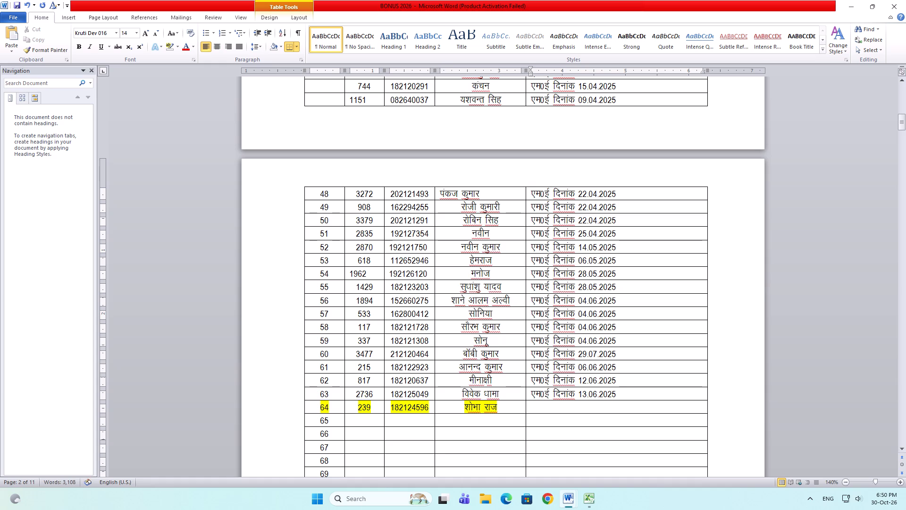
Add the copied एम0ई remark to row 64 with the date 13.06.2025, and save the document.
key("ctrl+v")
left_click(601, 407)
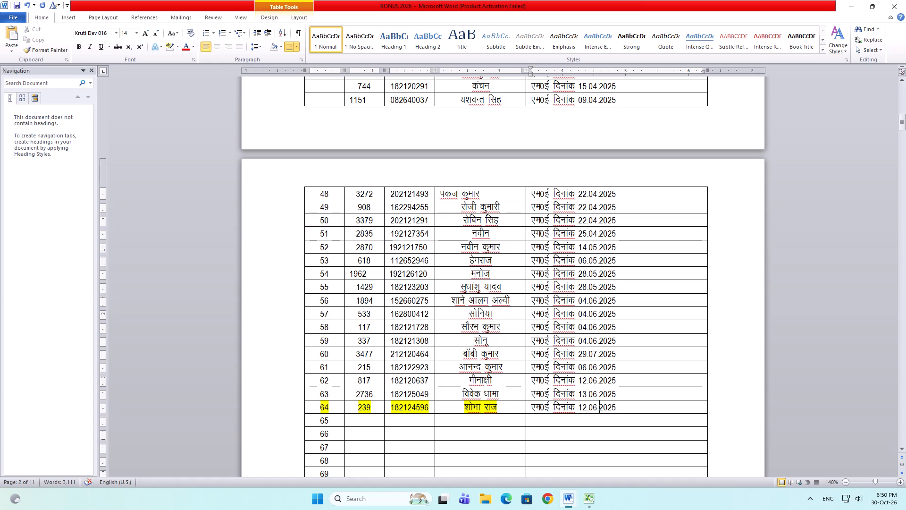
left_click(583, 406)
key("Delete")
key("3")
key("ctrl+s")
Enter the next employee's badge number, personnel number and Hindi name in row 65.
left_click(365, 416)
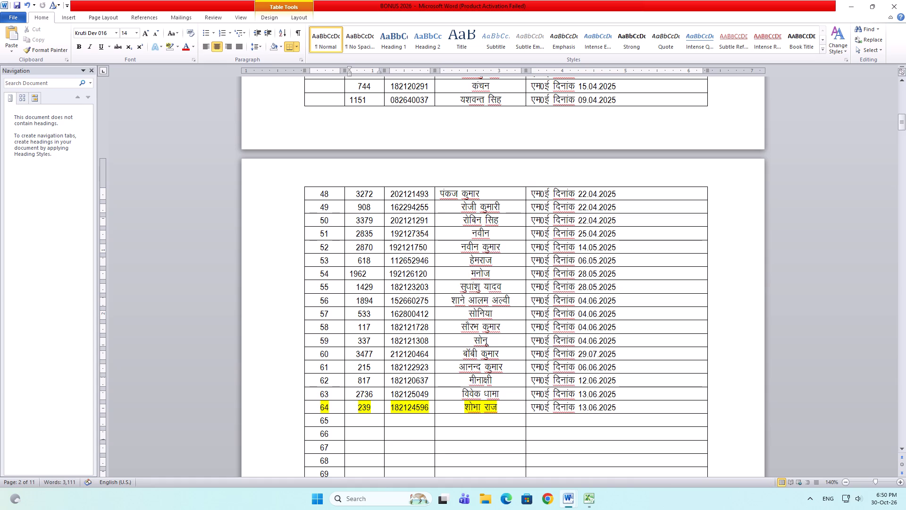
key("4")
key("BackSpace")
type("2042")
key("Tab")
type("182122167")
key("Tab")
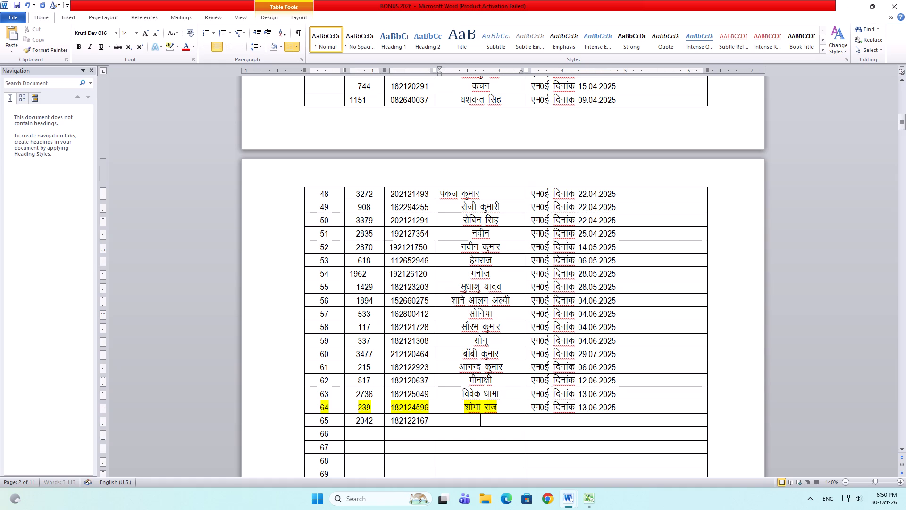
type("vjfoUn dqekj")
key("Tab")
Add the copied एम0ई remark to row 65 with the date 23.06.2025, and save the document.
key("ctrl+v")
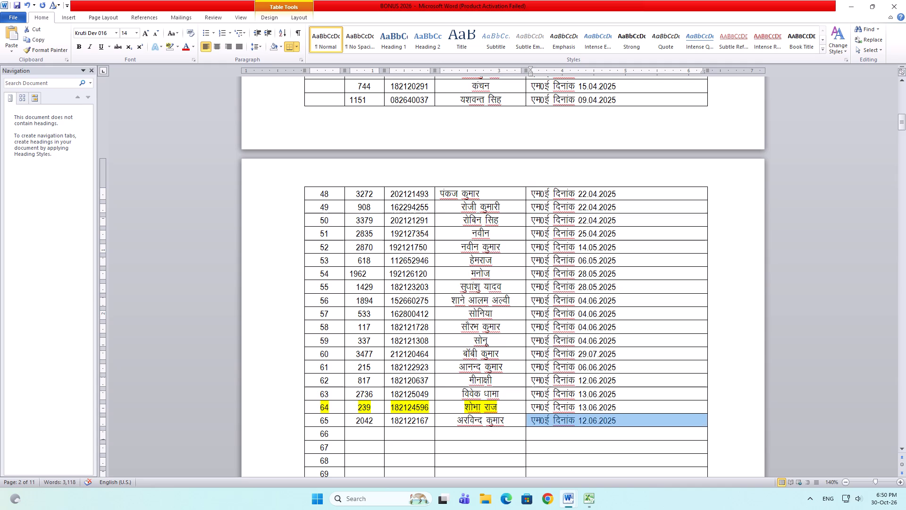
left_click(581, 418)
key("Delete")
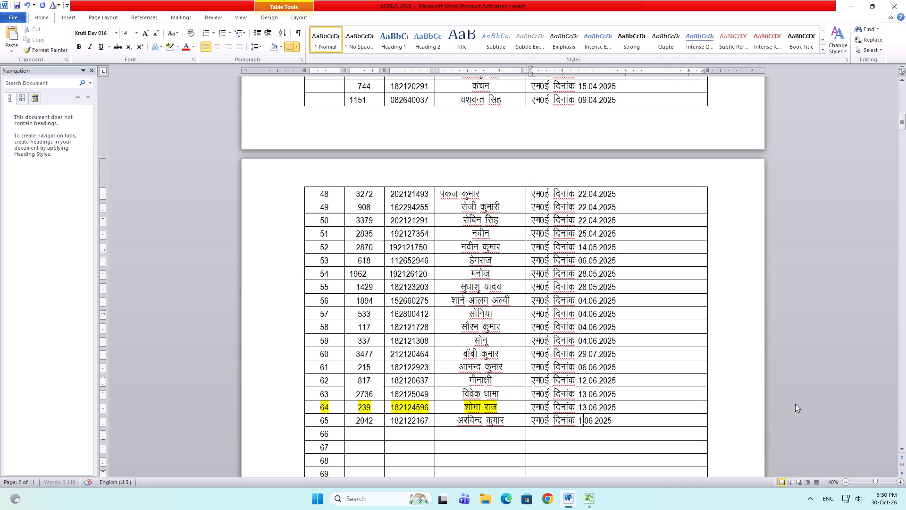
key("BackSpace")
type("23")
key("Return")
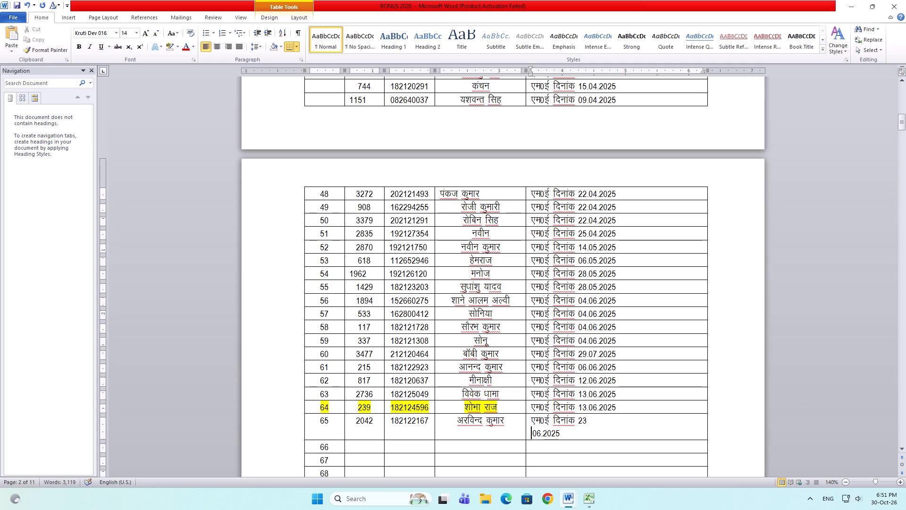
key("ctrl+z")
left_click(367, 430)
key("ctrl+s")
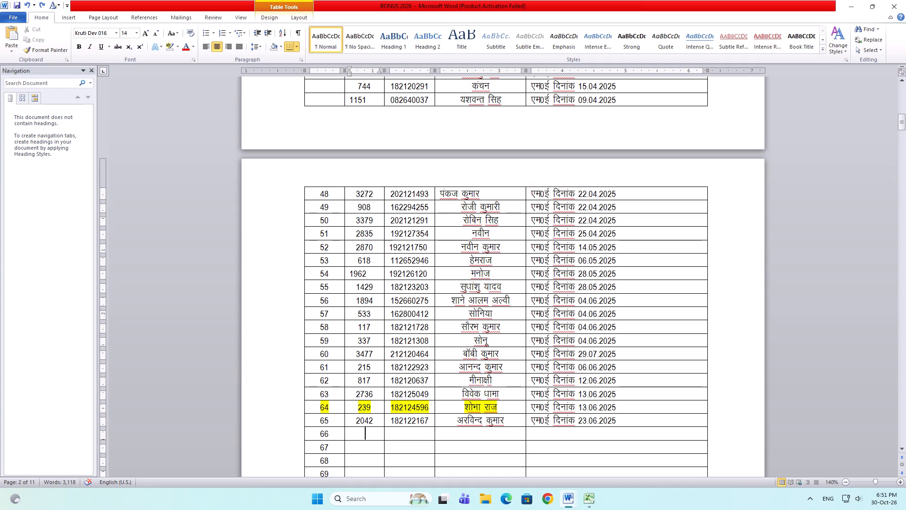
Enter the next employee's badge number, personnel number and Hindi name in row 66.
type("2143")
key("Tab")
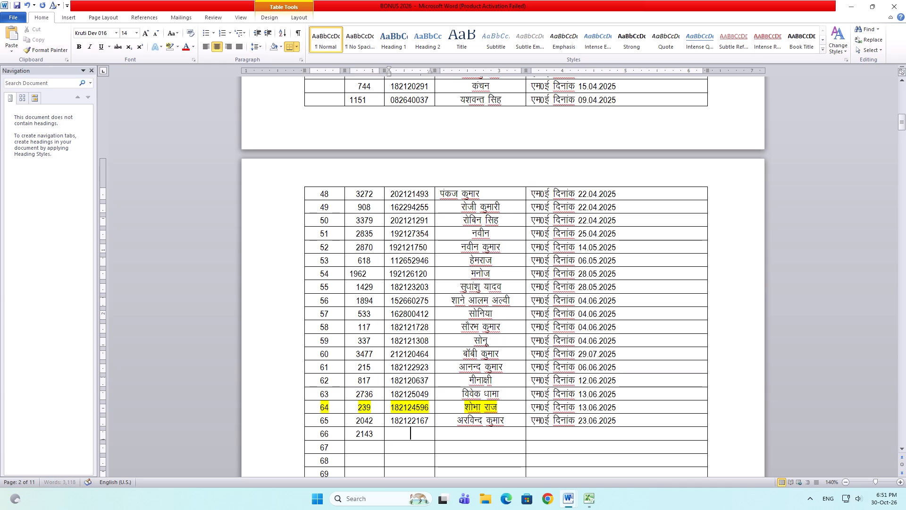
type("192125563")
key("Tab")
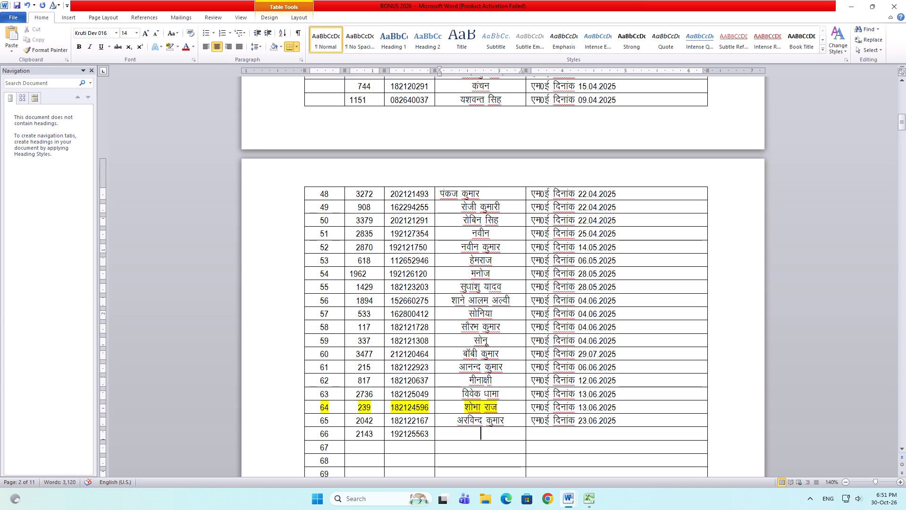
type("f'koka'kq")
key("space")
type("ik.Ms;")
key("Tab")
Add the copied एम0ई remark to row 66 with the date 23.06.2025, and save the document.
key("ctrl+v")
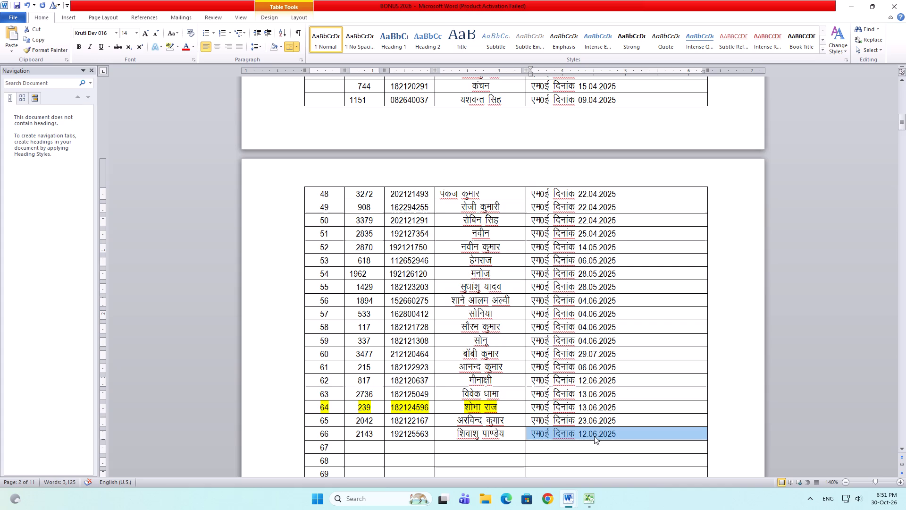
left_click(578, 431)
key("Delete")
key("Delete")
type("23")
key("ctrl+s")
Clear the badge numbers, personnel numbers, names and remarks from rows 75 to 91, keeping the serial numbers, and save the document.
left_click(369, 446)
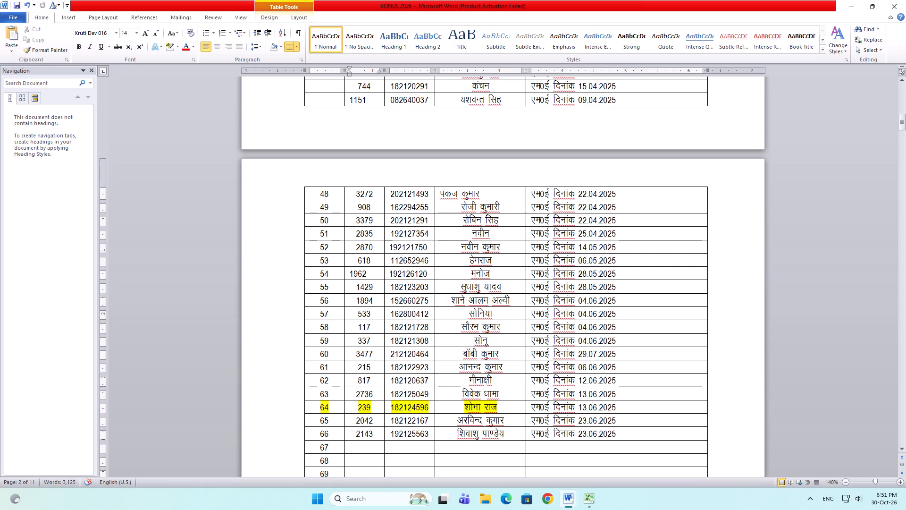
scroll(373, 442, "down", 5)
scroll(381, 350, "down", 5)
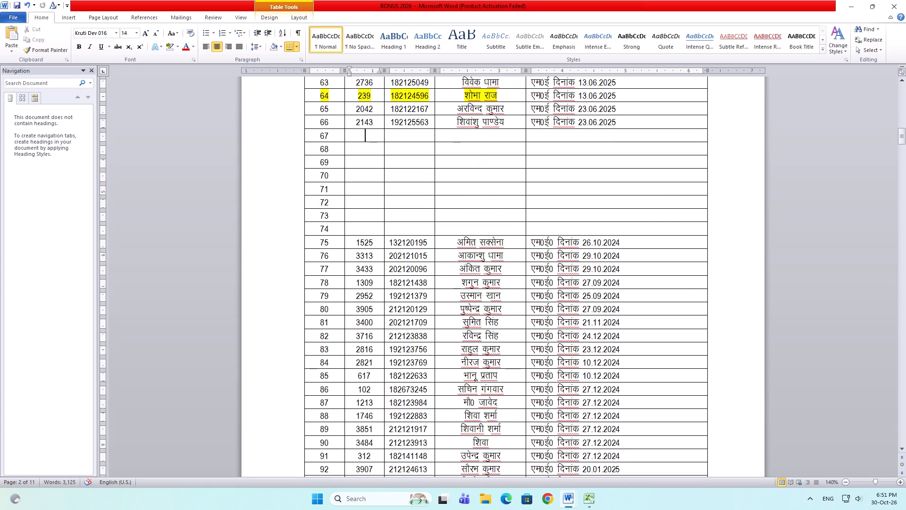
left_click_drag(361, 246, 588, 459)
key("Delete")
scroll(520, 372, "up", 2)
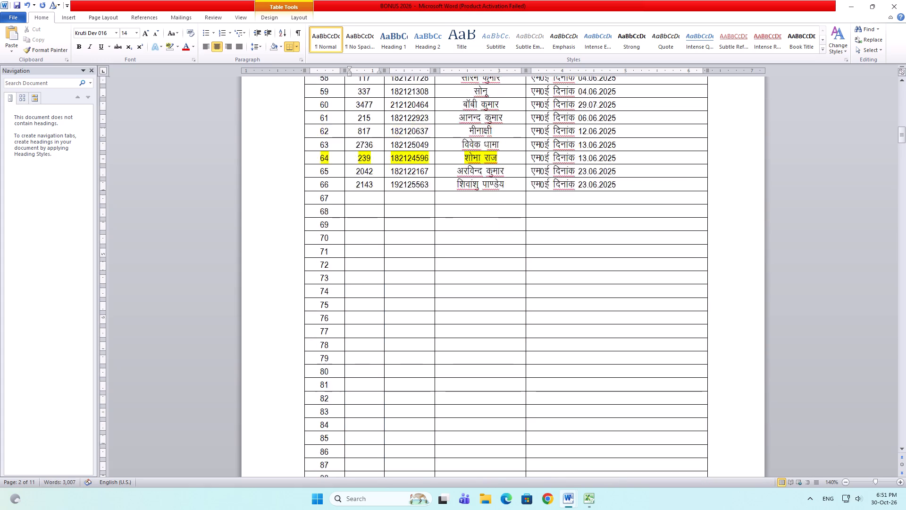
scroll(513, 365, "up", 2)
left_click(369, 263)
key("ctrl+s")
key("ctrl+s")
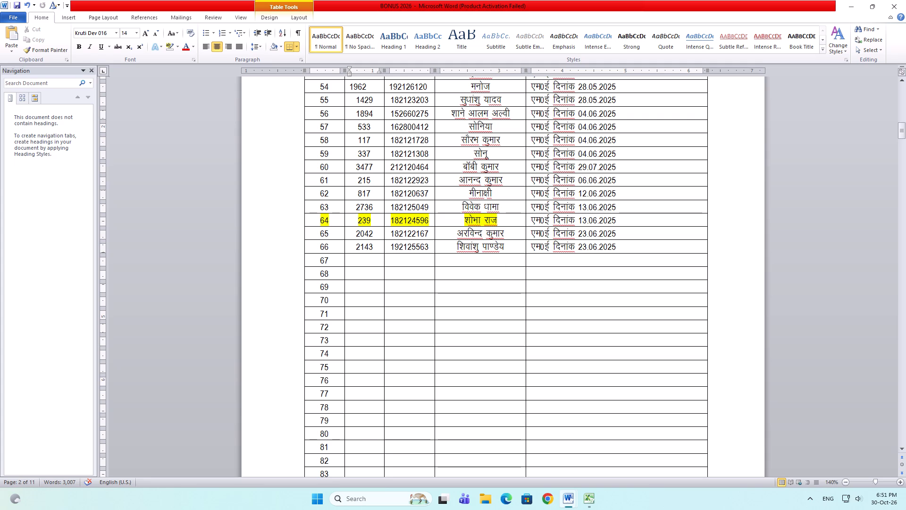
Search the RELIVING ORDER document for the next employee's personnel number, and close that document.
key("alt+Tab")
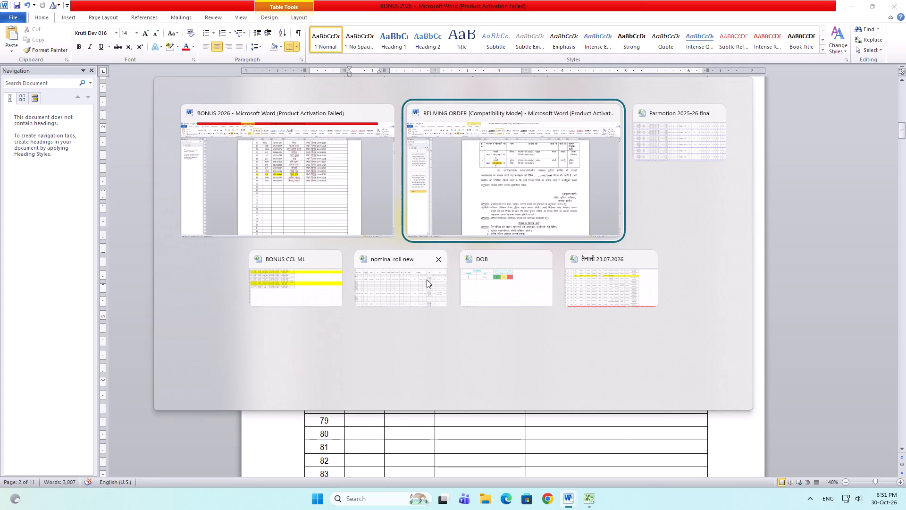
double_click(17, 80)
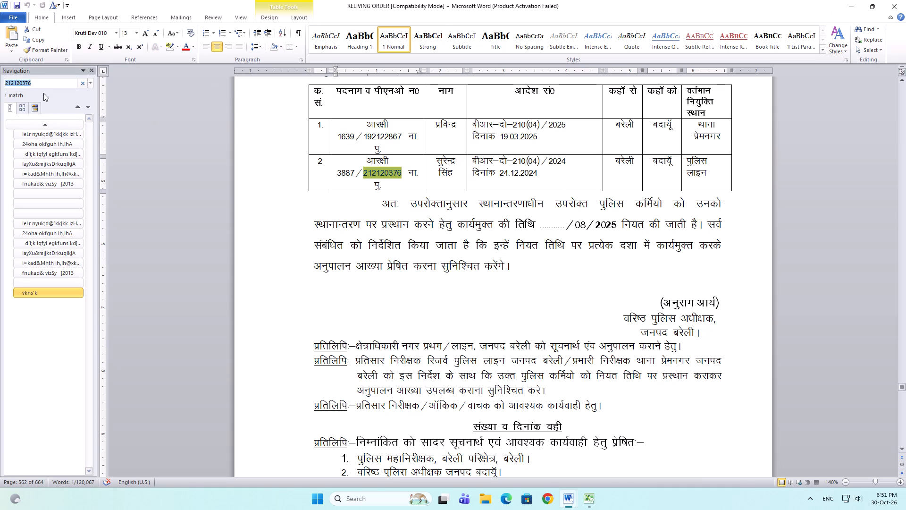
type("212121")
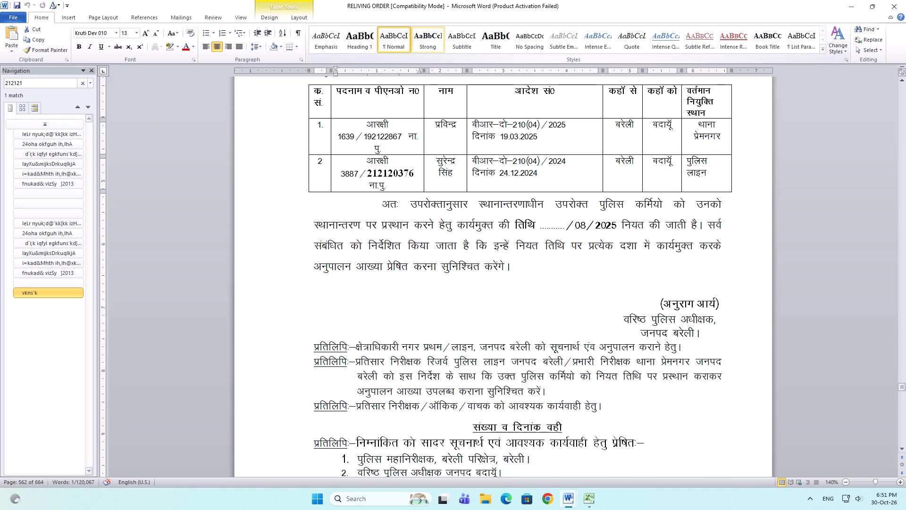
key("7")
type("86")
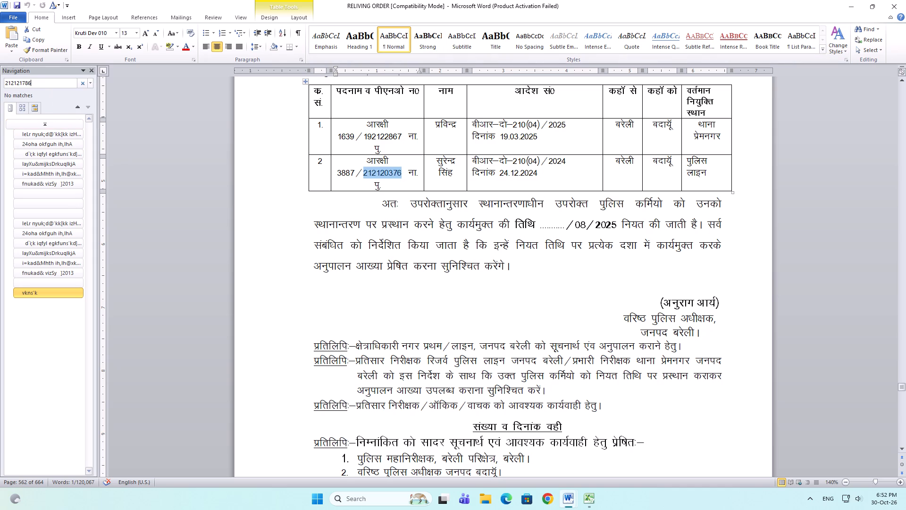
left_click(88, 104)
left_click(75, 109)
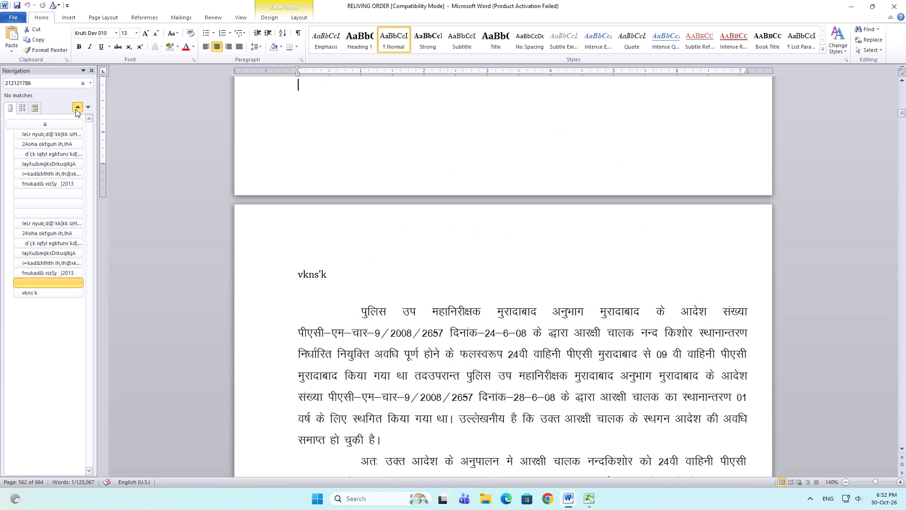
left_click(87, 107)
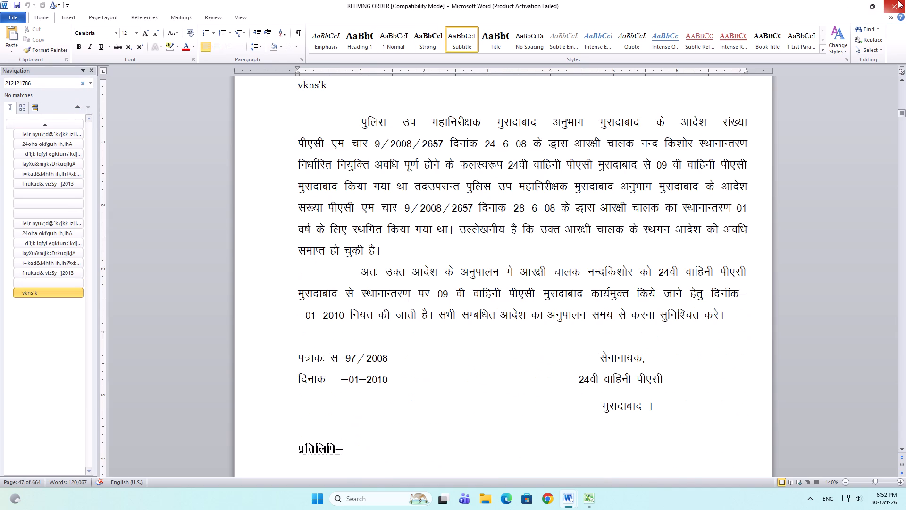
left_click(898, 0)
Open the CR SENT TO TRANSFER document and search it for a personnel number.
right_click(563, 494)
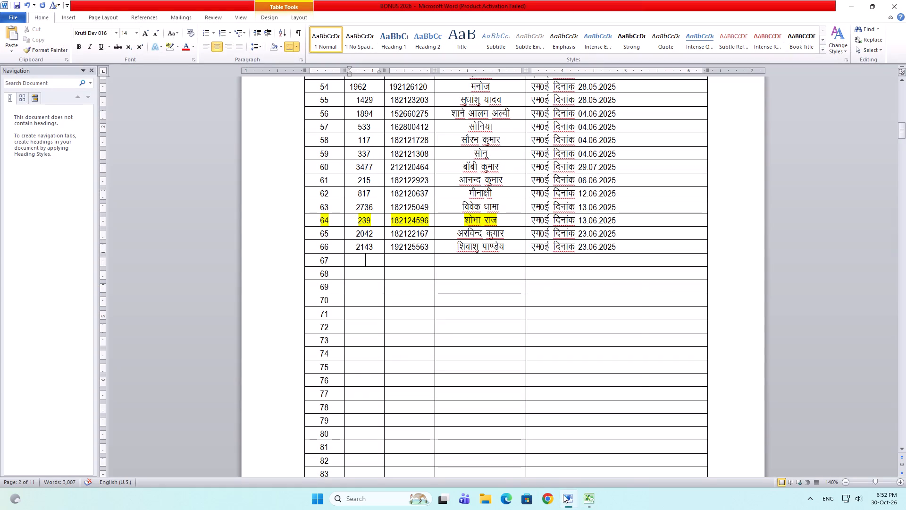
left_click(538, 280)
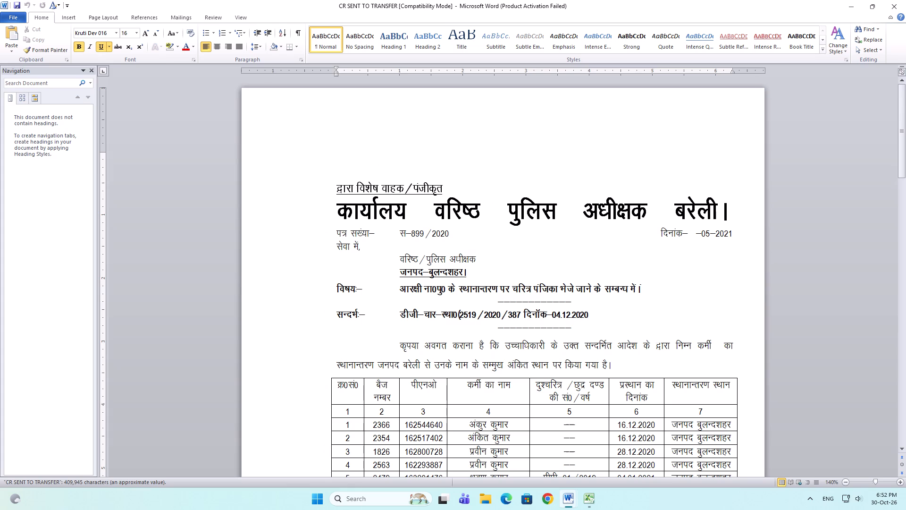
left_click(433, 275)
scroll(434, 275, "down", 7)
key("ctrl+f")
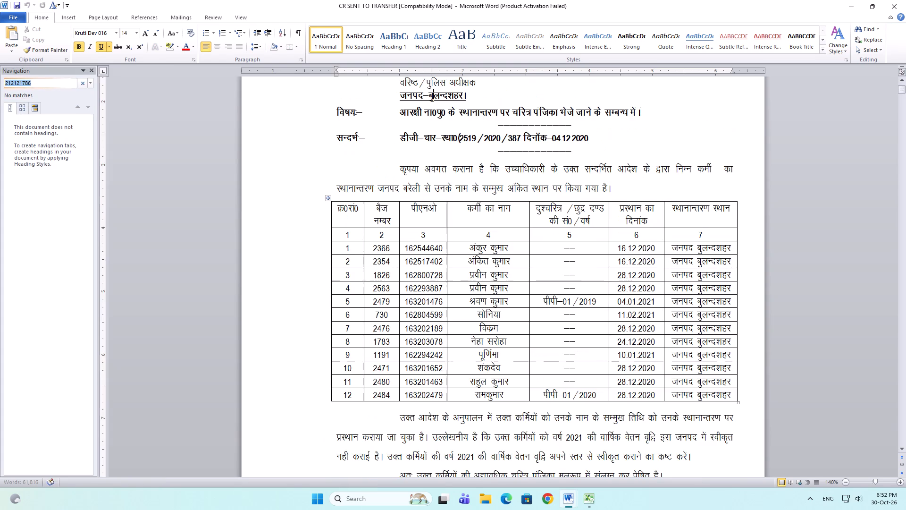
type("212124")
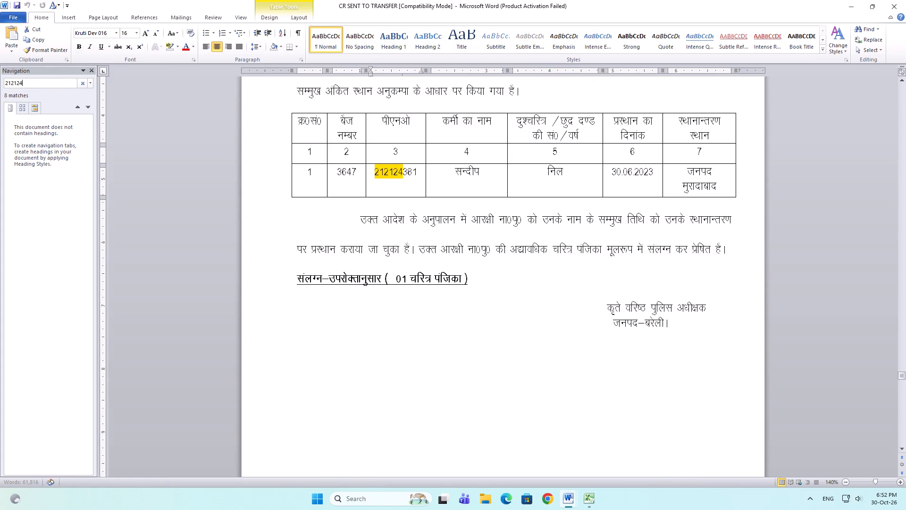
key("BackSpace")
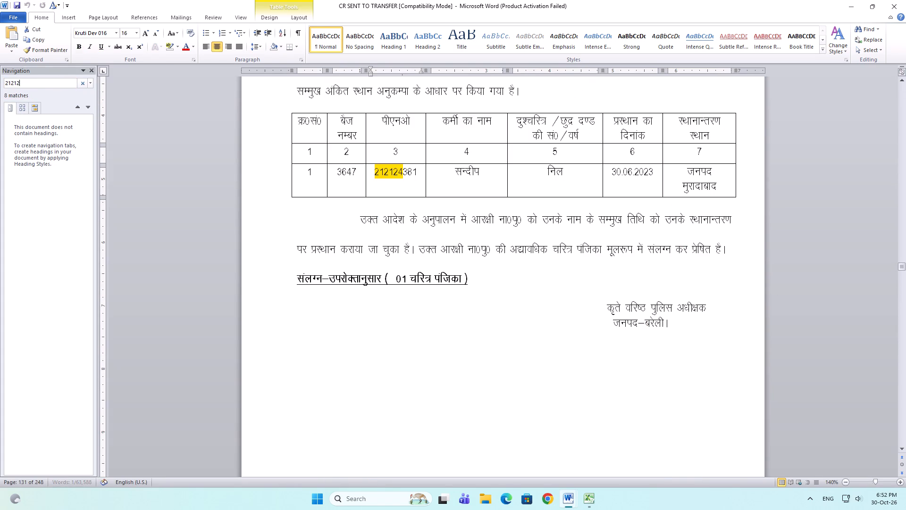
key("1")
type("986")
Return to the BONUS 2026 document and enter the next employee's badge number, personnel number and Hindi name in row 67.
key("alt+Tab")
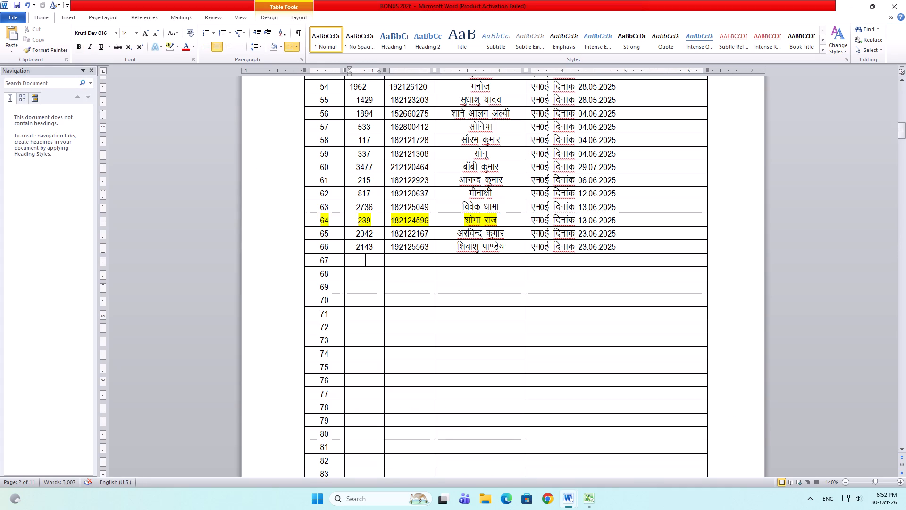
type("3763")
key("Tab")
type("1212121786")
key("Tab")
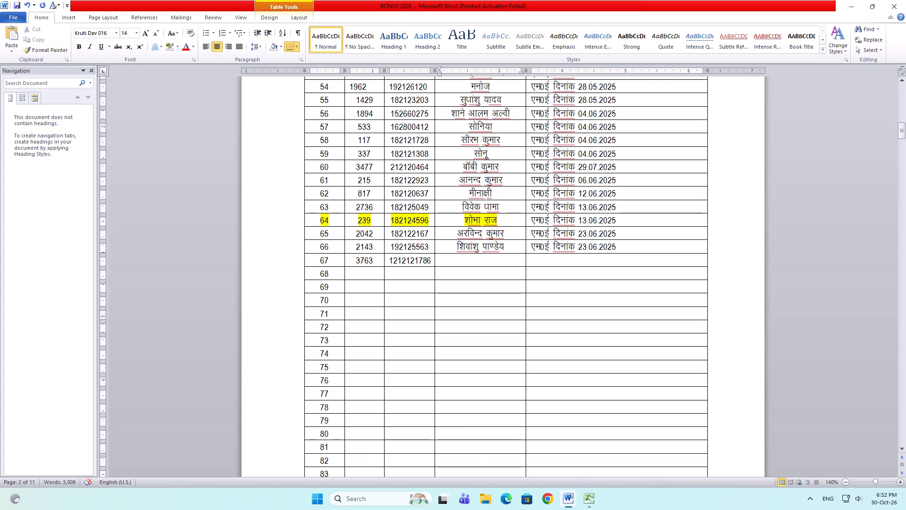
left_click(391, 260)
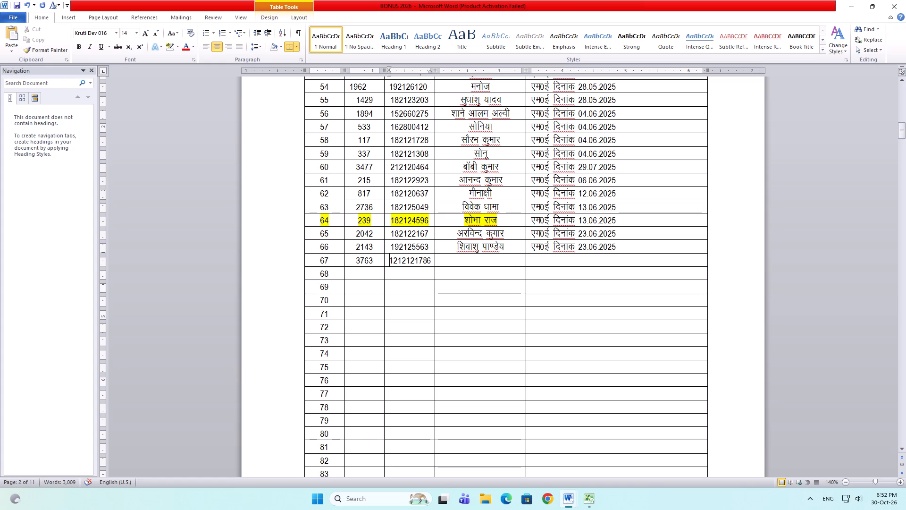
key("Delete")
left_click(451, 260)
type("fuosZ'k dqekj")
Add the copied एम0ई remark to row 67 with the date 22.10.2025, and save the document.
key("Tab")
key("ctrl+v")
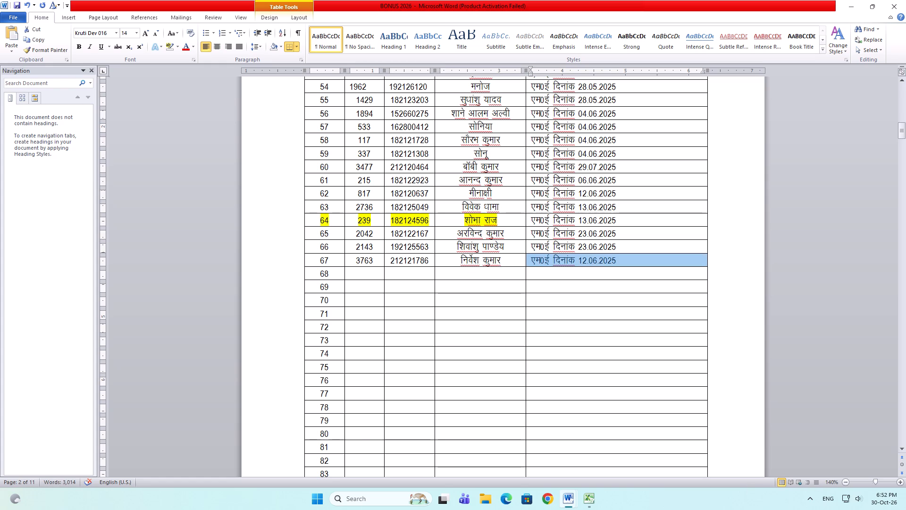
left_click(578, 265)
left_click_drag(578, 259, 612, 260)
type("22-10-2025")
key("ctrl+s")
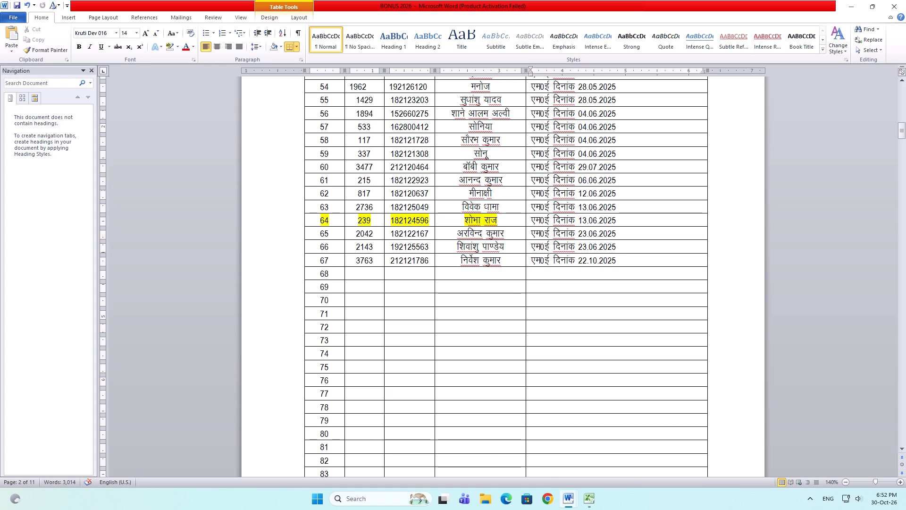
Enter the next employee's badge number, personnel number and Hindi name in row 68.
left_click(365, 271)
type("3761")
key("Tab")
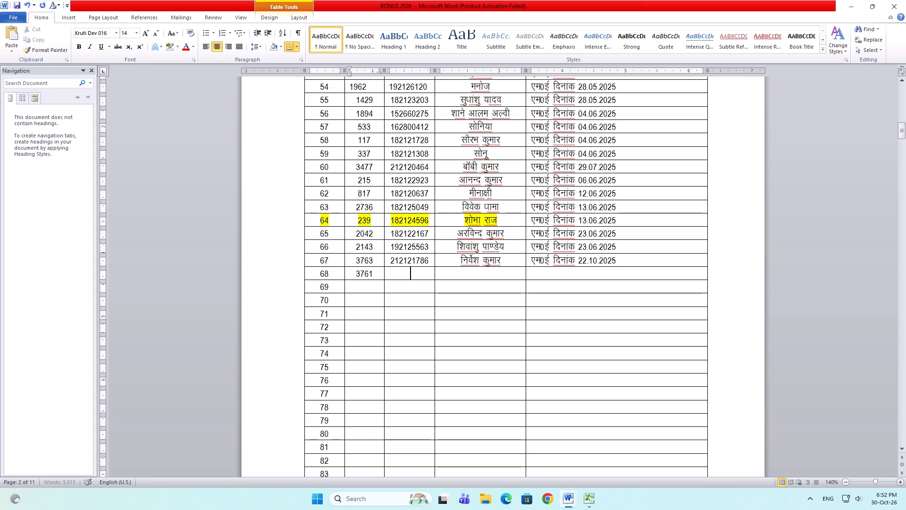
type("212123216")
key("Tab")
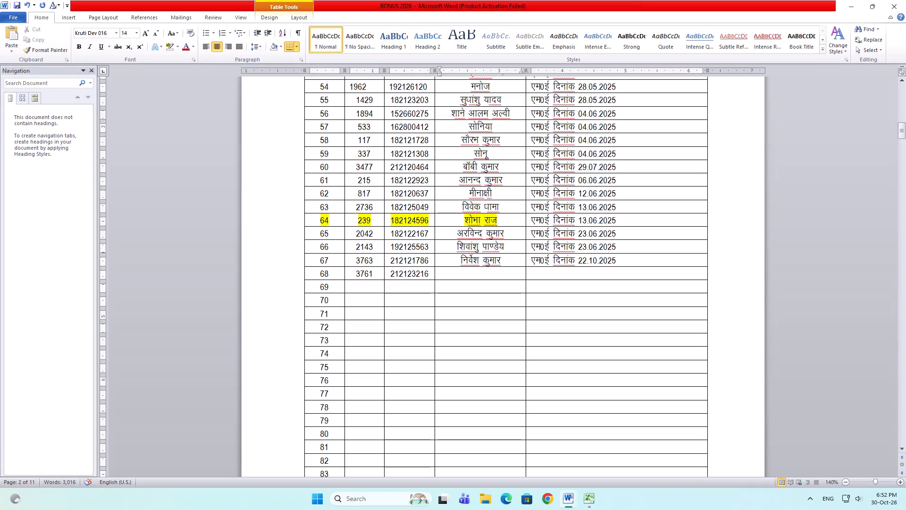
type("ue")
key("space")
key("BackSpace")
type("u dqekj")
Add the copied एम0ई remark to row 68 with the date 22.10.2025, and save the document.
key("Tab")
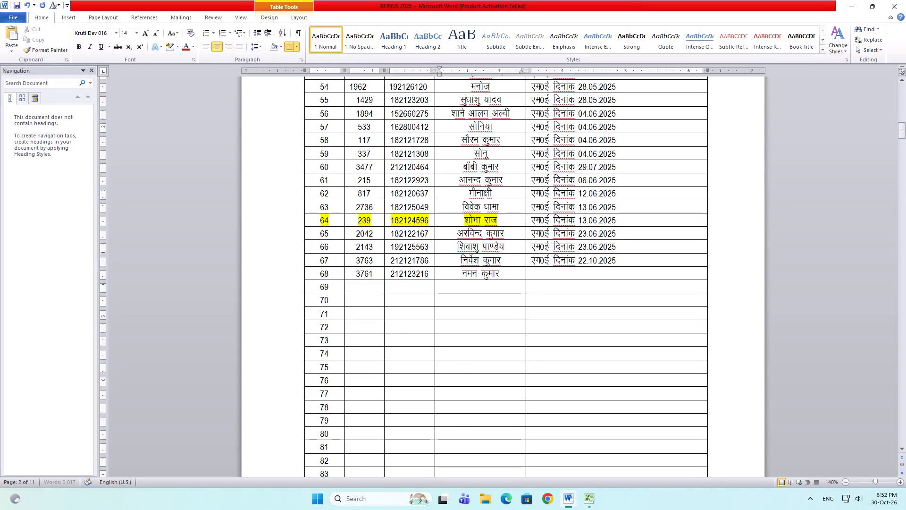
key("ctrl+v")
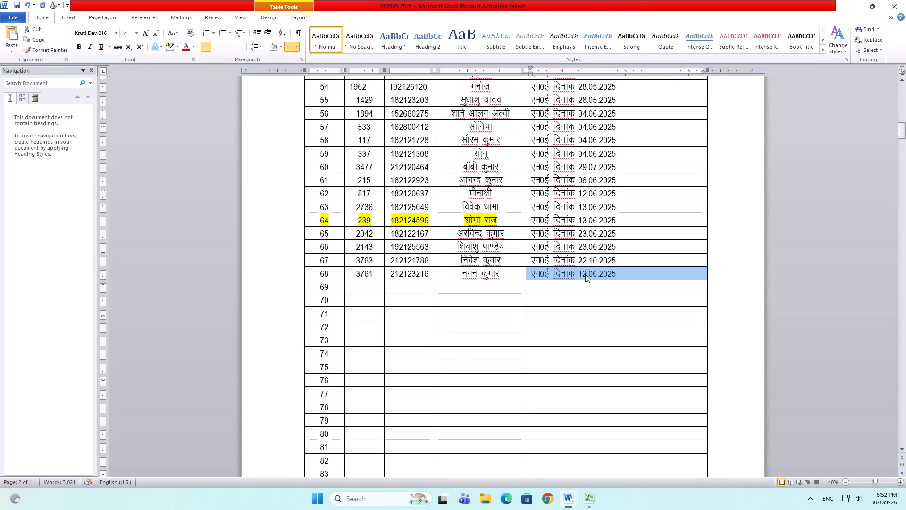
left_click(582, 271)
left_click_drag(579, 271, 600, 272)
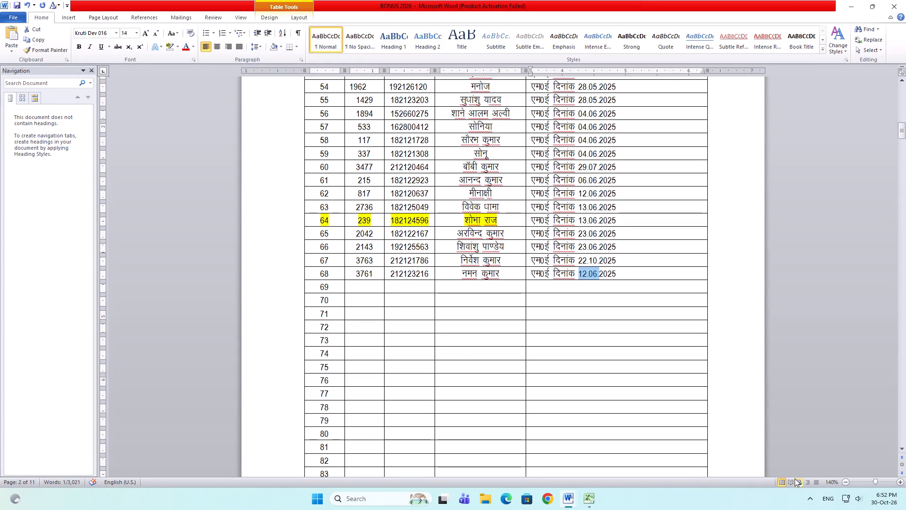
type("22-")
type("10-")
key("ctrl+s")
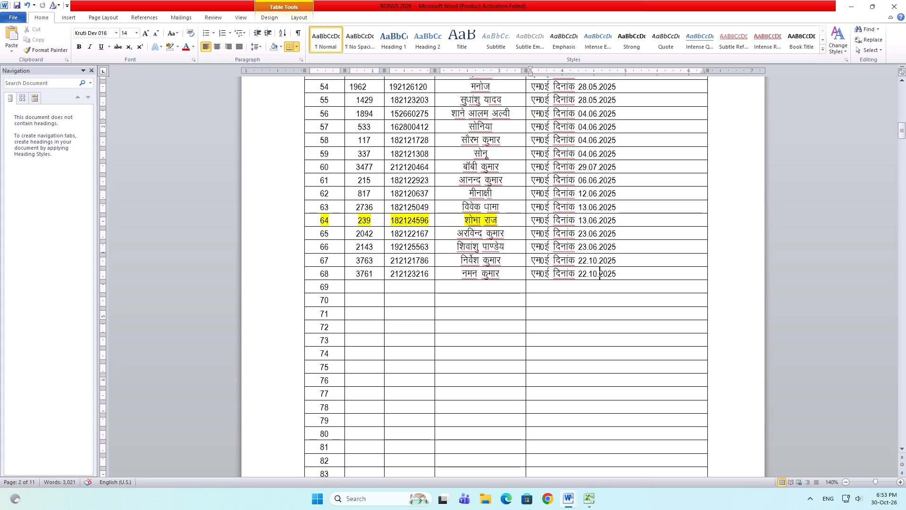
Enter the next employee's badge number, personnel number and Hindi name in row 69.
left_click(364, 290)
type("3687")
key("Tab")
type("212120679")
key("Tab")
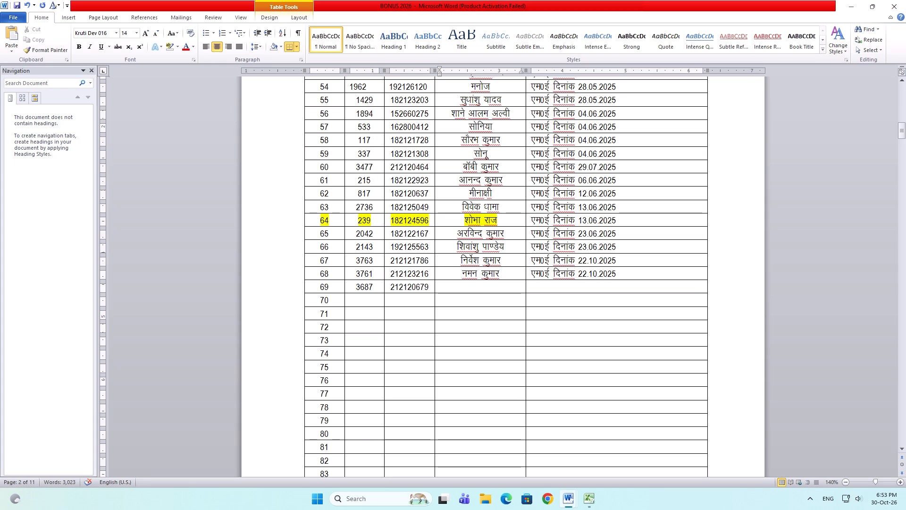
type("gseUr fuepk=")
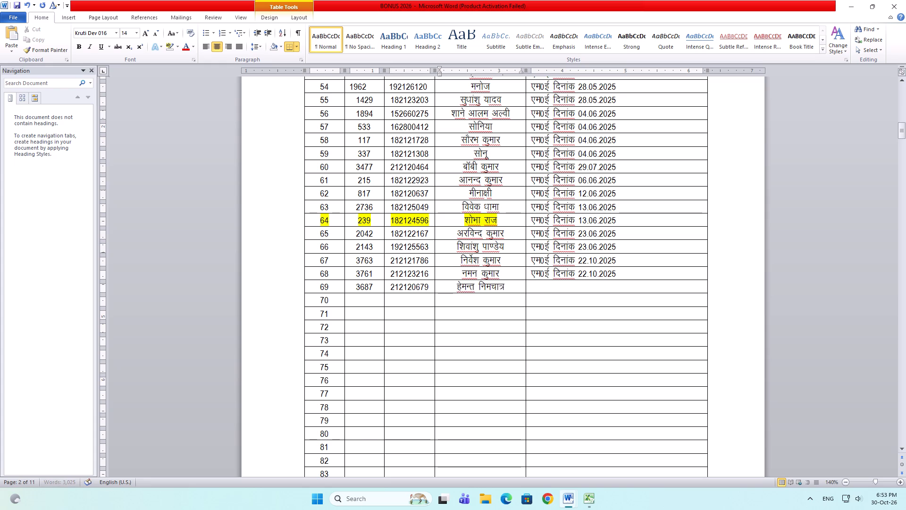
Add the copied एम0ई remark to row 69 with the date 29.11.2025, and save the document.
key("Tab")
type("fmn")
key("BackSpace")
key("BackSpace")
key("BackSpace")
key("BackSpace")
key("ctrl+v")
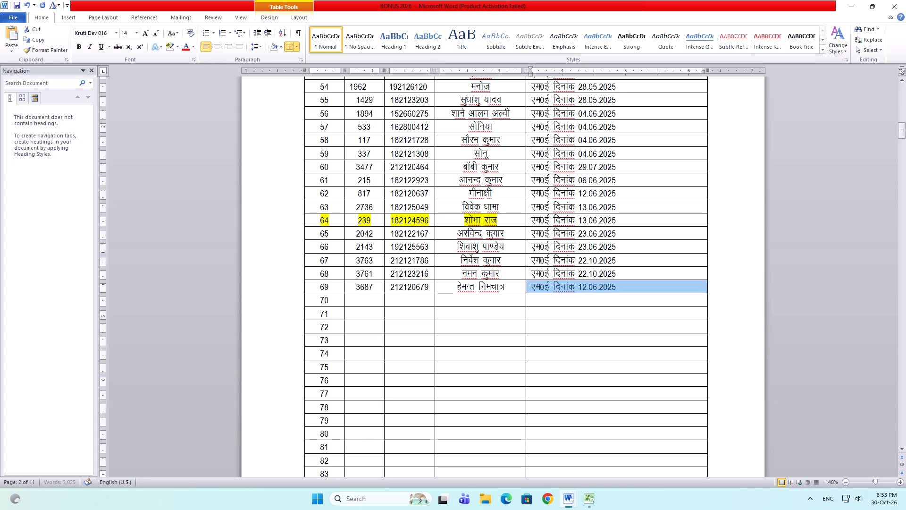
left_click(588, 291)
left_click_drag(581, 286, 629, 286)
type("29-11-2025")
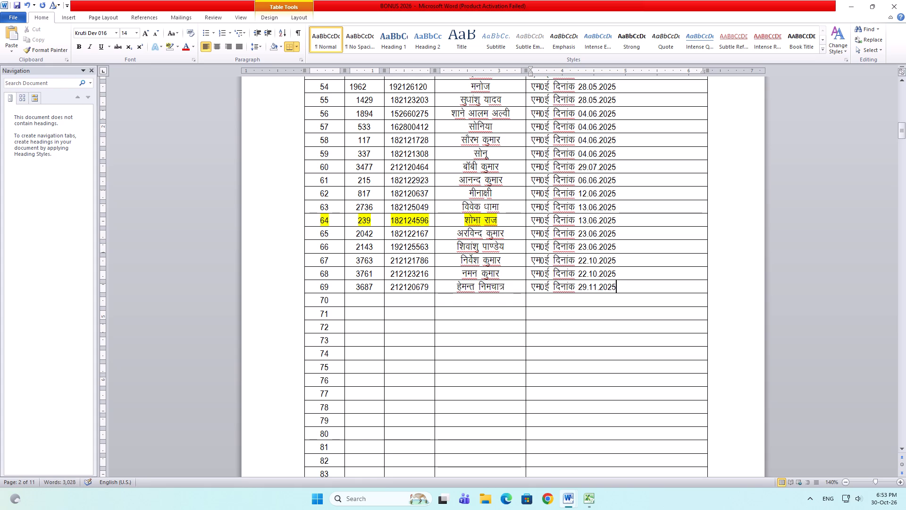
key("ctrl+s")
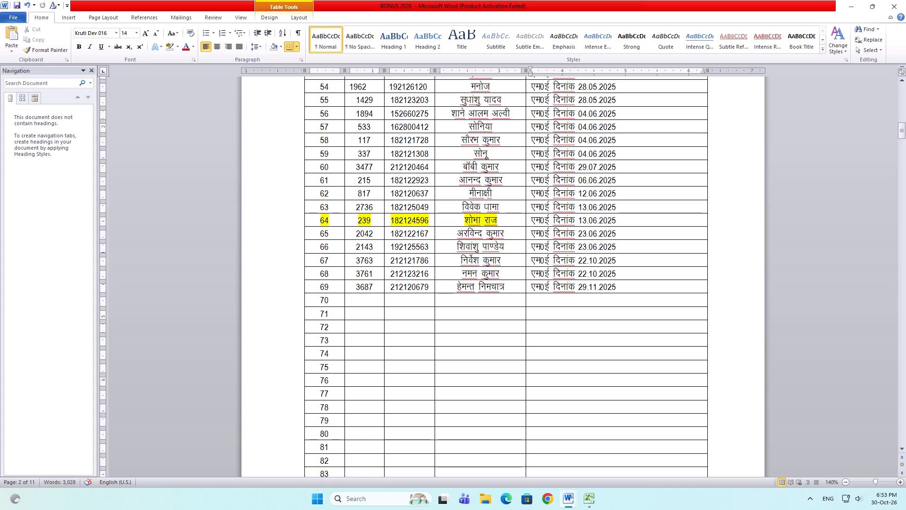
Enter the next employee's badge number, personnel number and Hindi name in row 70.
left_click(361, 294)
left_click(361, 296)
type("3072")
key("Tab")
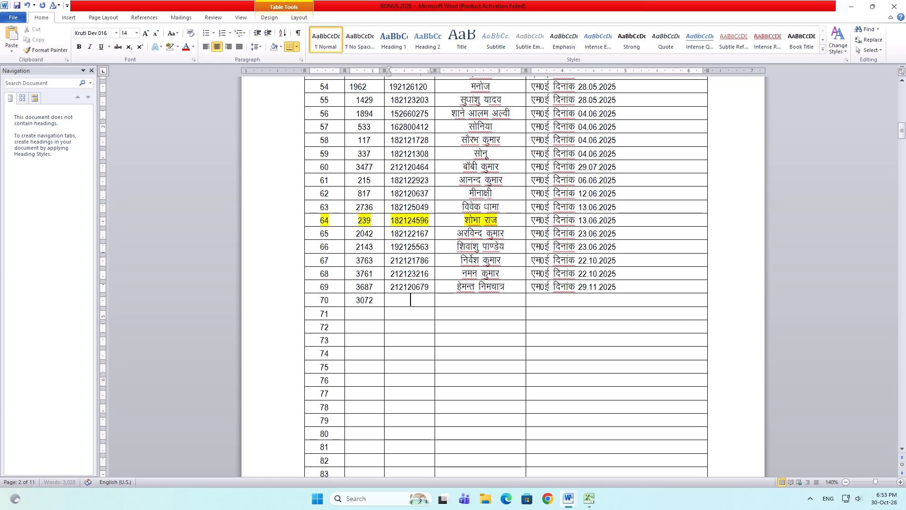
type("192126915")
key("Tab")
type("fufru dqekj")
Add the copied एम0ई remark to row 70 with the date 03.12.2025, and save the document.
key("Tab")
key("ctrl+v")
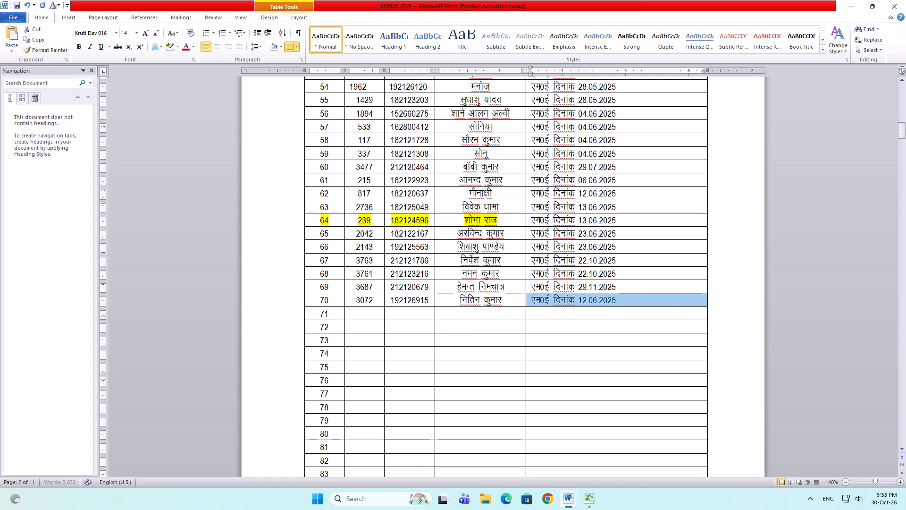
left_click(583, 296)
left_click_drag(579, 296, 584, 296)
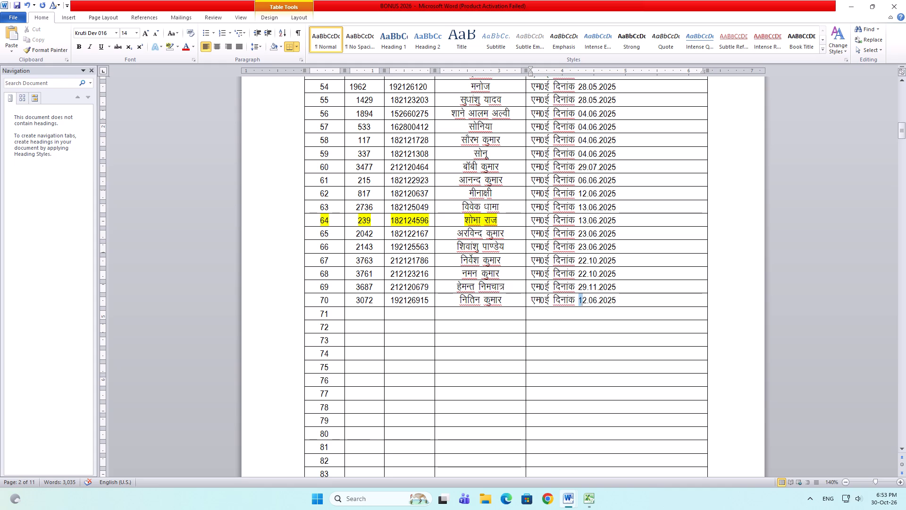
left_click_drag(584, 296, 612, 297)
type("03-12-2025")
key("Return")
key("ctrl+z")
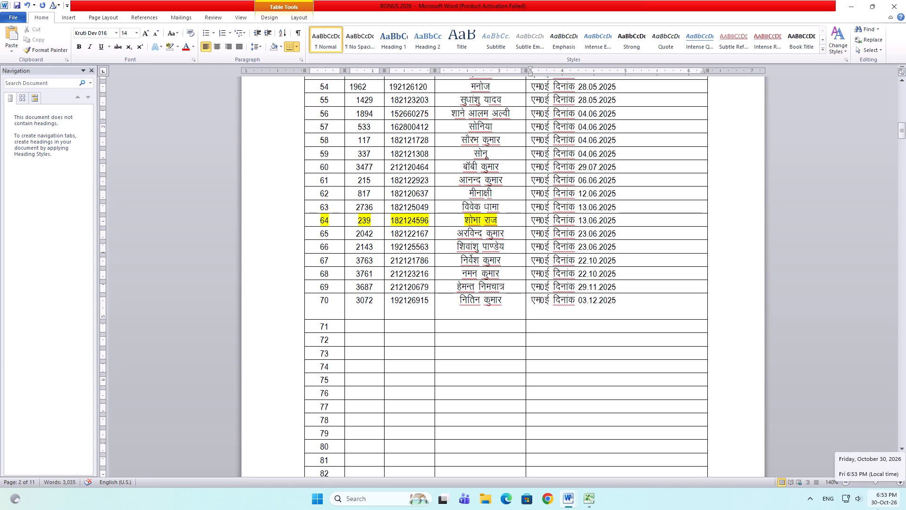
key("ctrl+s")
Enter the next employee's badge number, personnel number and Hindi name in row 71.
left_click(354, 315)
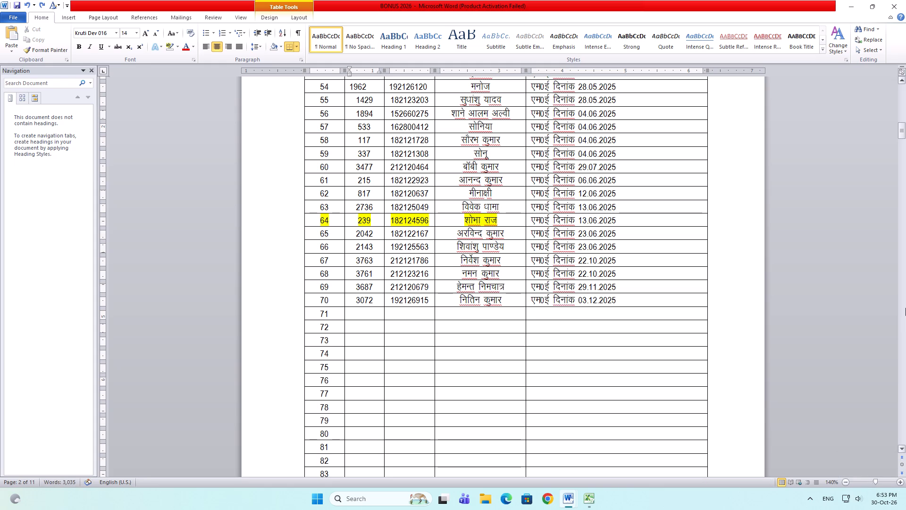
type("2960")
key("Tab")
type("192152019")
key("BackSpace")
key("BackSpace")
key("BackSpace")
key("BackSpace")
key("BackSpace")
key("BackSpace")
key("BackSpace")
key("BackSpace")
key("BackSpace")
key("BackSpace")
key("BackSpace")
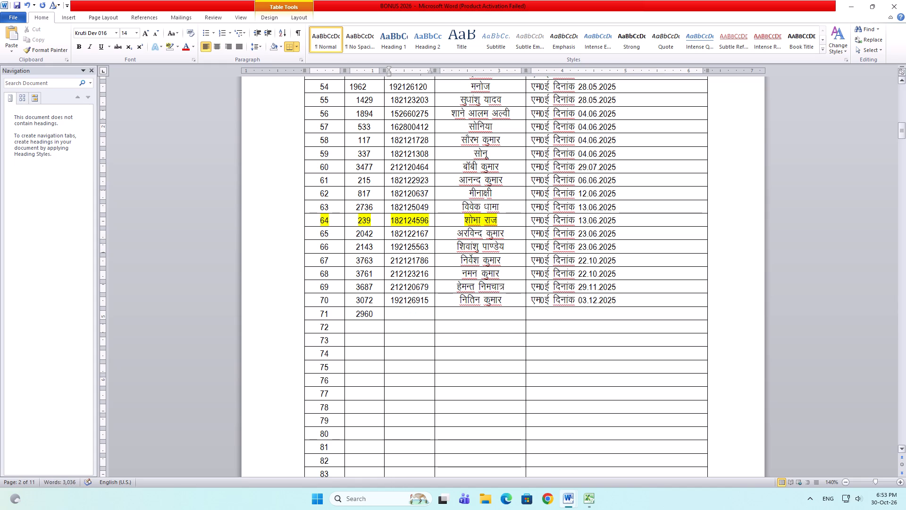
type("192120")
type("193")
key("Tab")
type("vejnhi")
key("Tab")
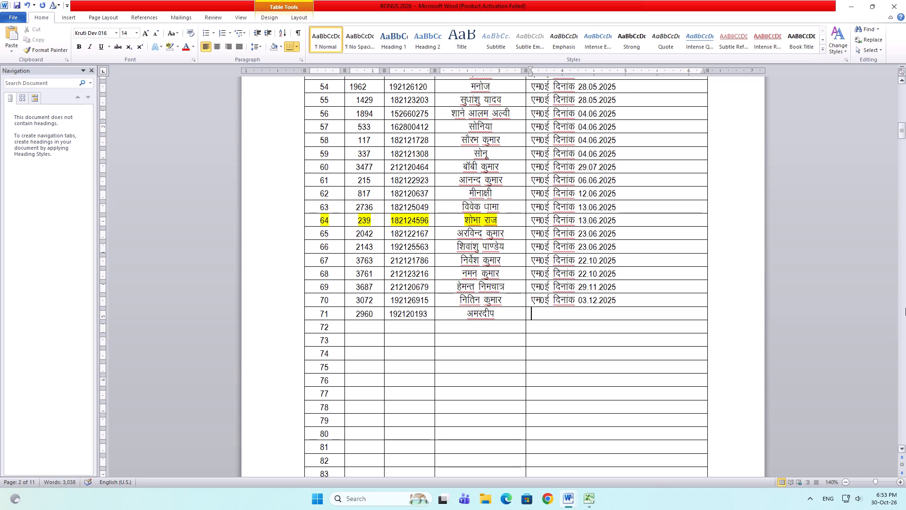
Add the copied एम0ई remark to row 71 with the date 04.12.2025, and save the document.
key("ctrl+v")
left_click(586, 310)
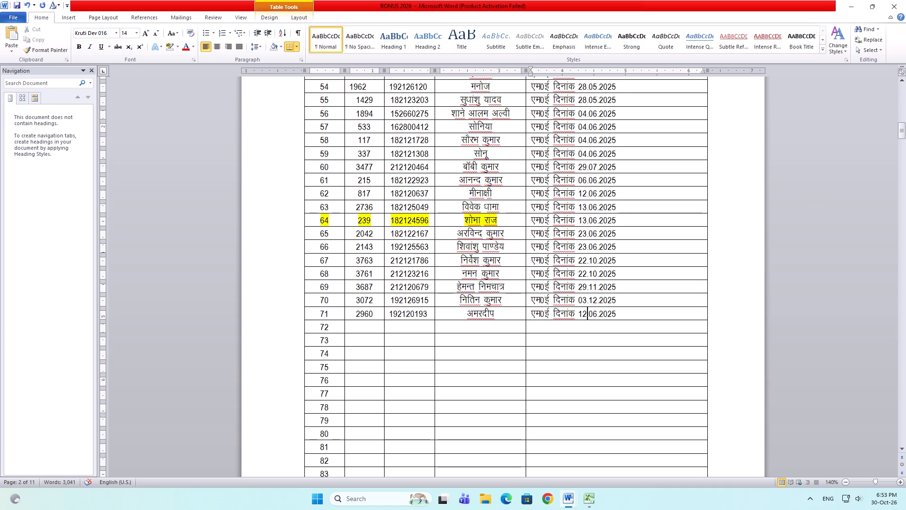
left_click_drag(580, 313, 627, 312)
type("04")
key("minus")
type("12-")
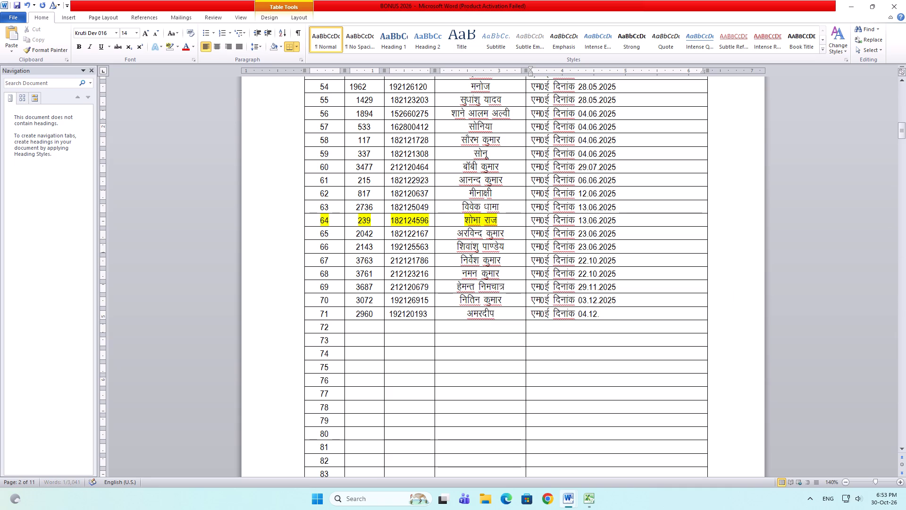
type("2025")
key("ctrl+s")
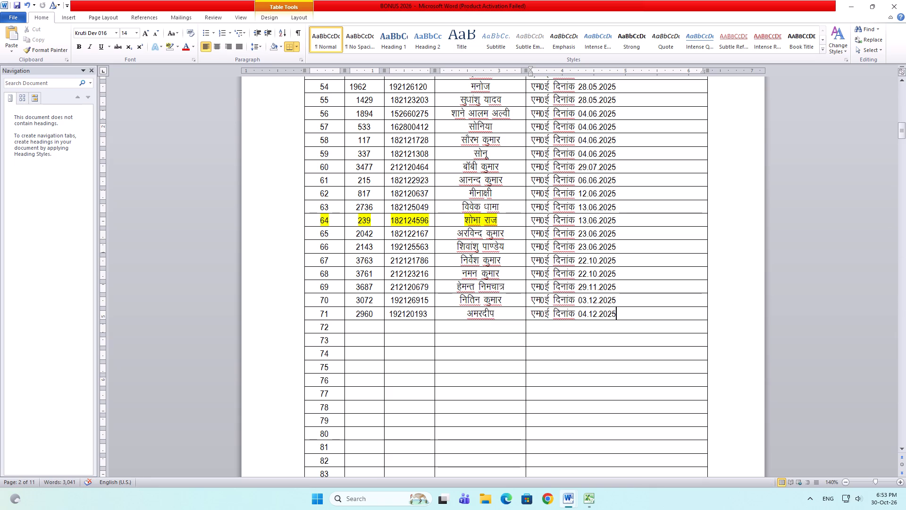
Enter the next employee's badge number in row 72 and save the document.
left_click(368, 328)
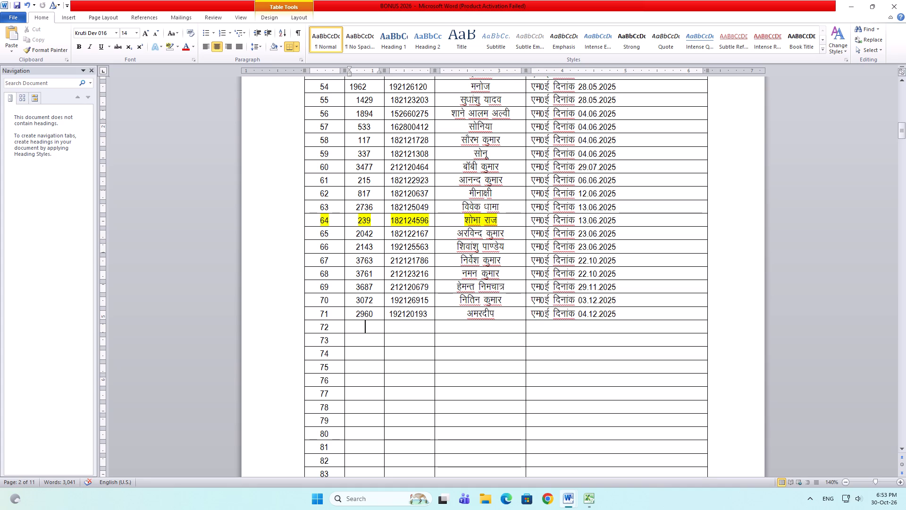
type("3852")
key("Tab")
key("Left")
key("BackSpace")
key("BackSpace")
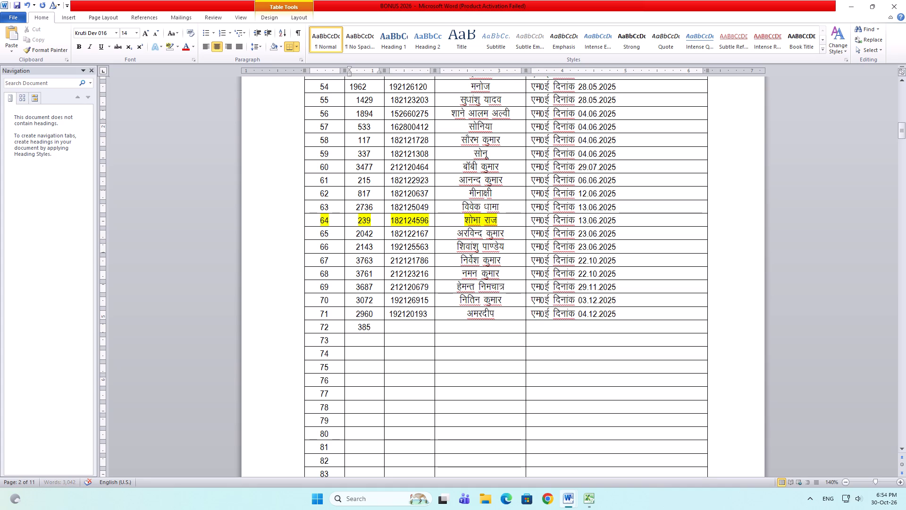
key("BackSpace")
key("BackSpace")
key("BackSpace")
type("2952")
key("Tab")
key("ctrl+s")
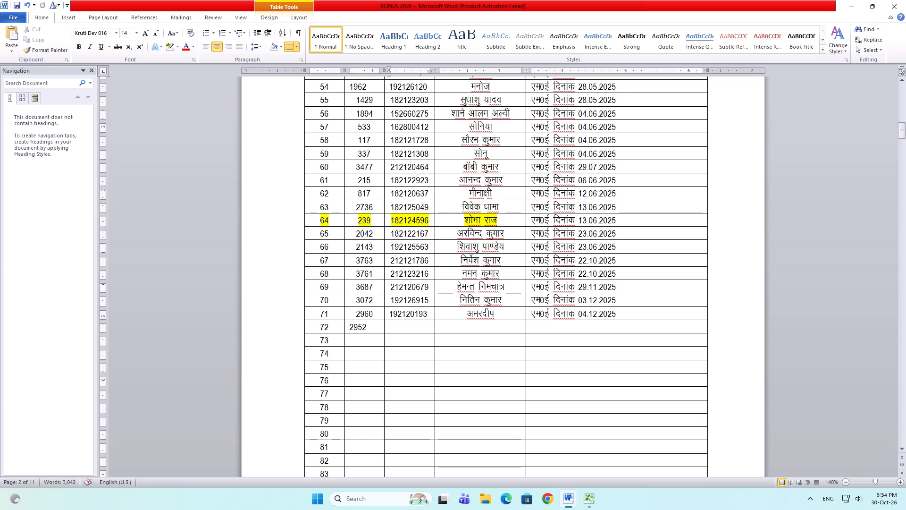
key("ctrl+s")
Enter the employee's personnel number and full Hindi name in row 72.
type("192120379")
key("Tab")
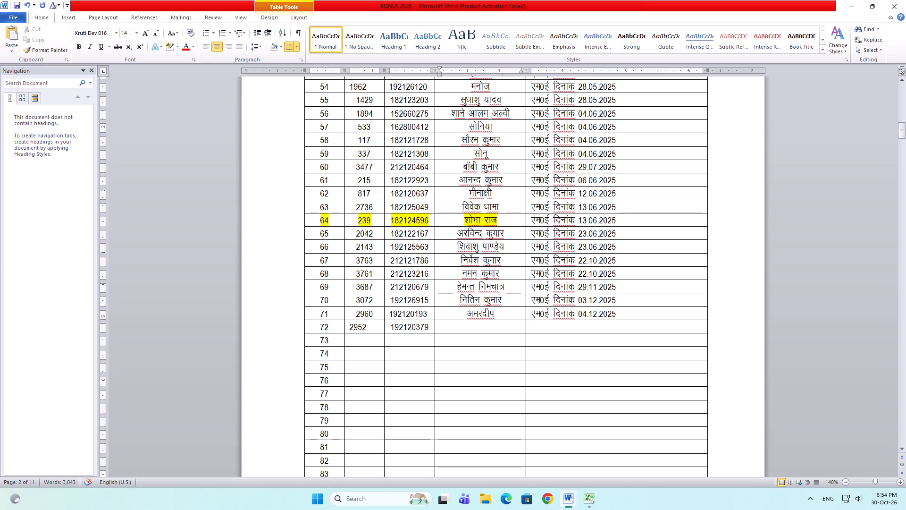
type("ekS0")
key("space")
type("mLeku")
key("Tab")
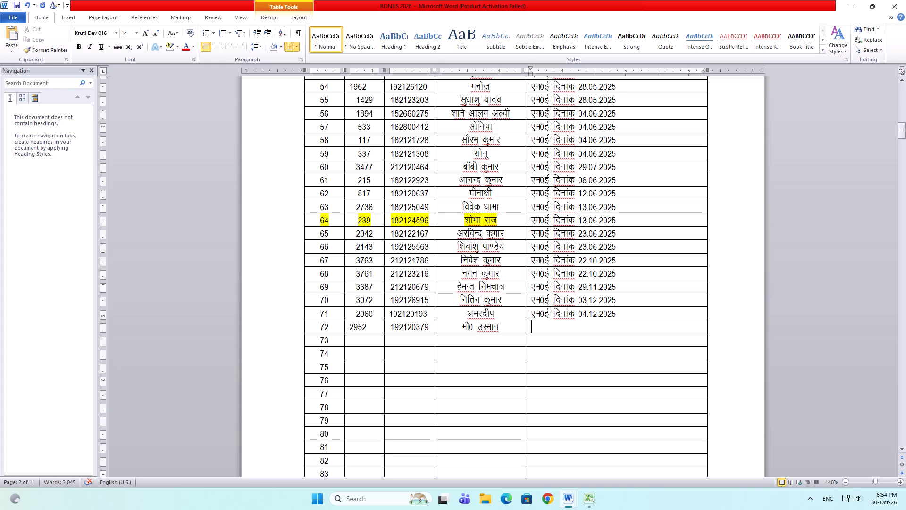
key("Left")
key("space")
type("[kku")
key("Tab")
Add the copied एम0ई remark to row 72 with the date 16.10.2025, and save the document.
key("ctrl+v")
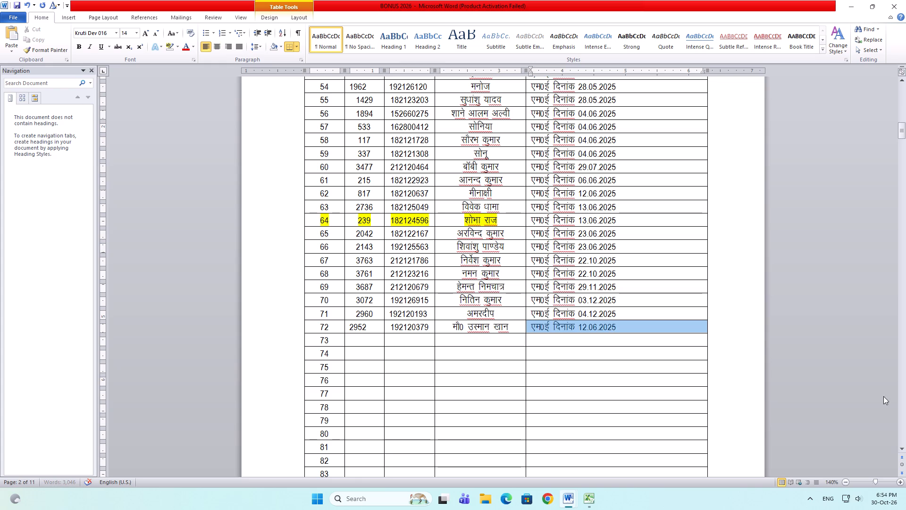
left_click(589, 326)
left_click_drag(580, 322, 615, 329)
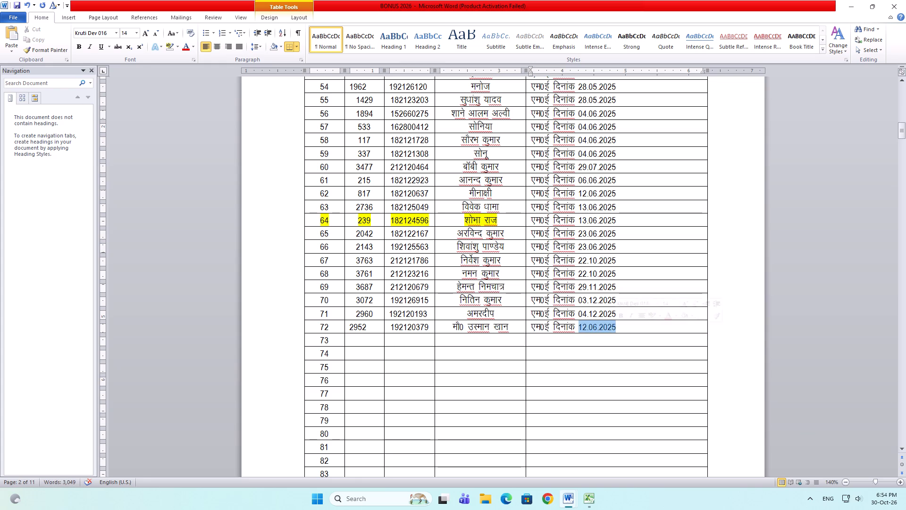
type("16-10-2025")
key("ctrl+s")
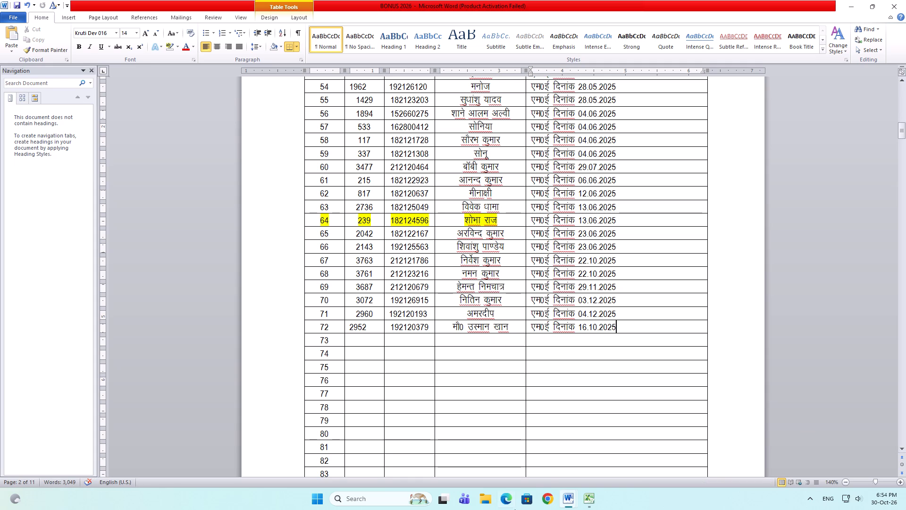
Enter the next employee's badge number, personnel number and Hindi name in row 73.
left_click(358, 336)
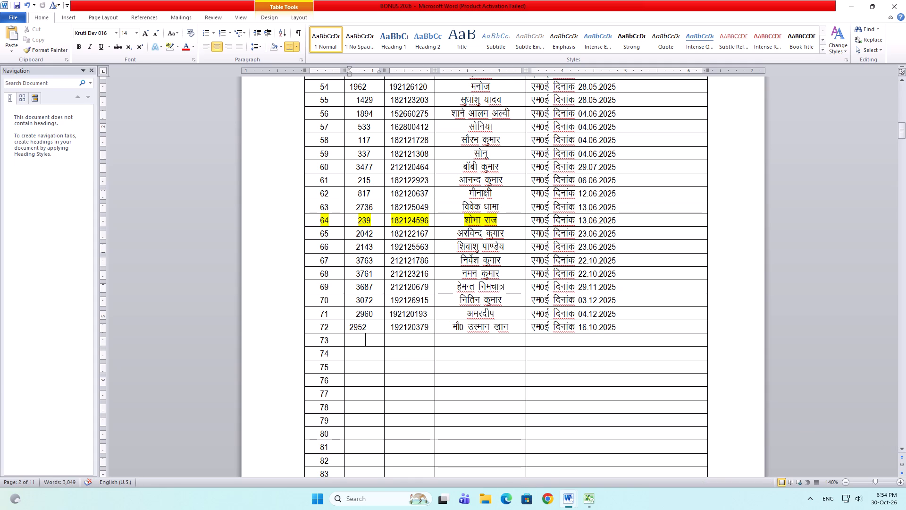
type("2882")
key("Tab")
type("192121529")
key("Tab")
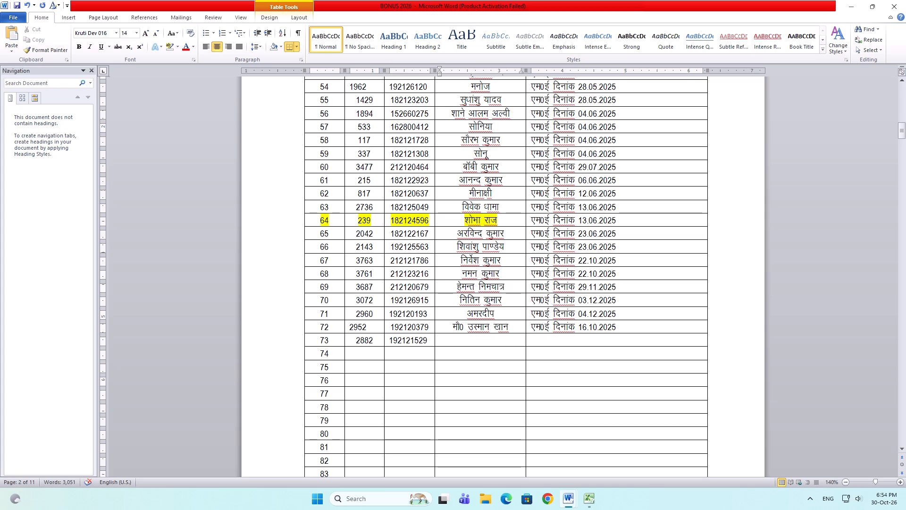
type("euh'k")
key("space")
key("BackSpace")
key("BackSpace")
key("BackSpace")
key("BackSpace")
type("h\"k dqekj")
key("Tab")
Add the copied एम0ई remark to row 73 with the date 15.10.2025.
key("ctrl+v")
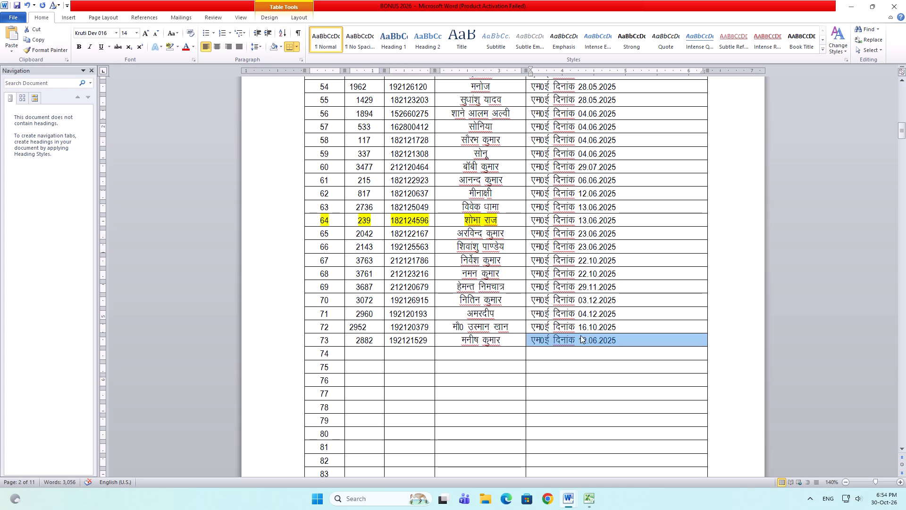
left_click(582, 337)
left_click_drag(580, 337, 622, 342)
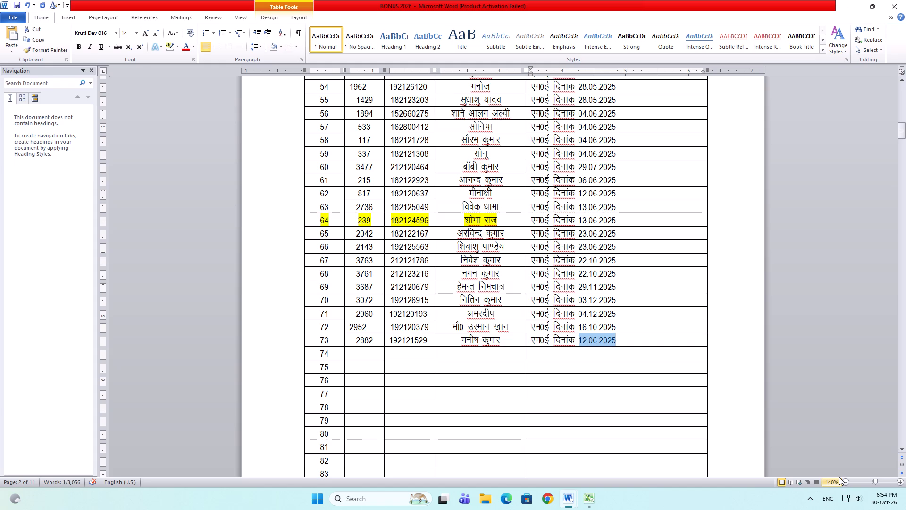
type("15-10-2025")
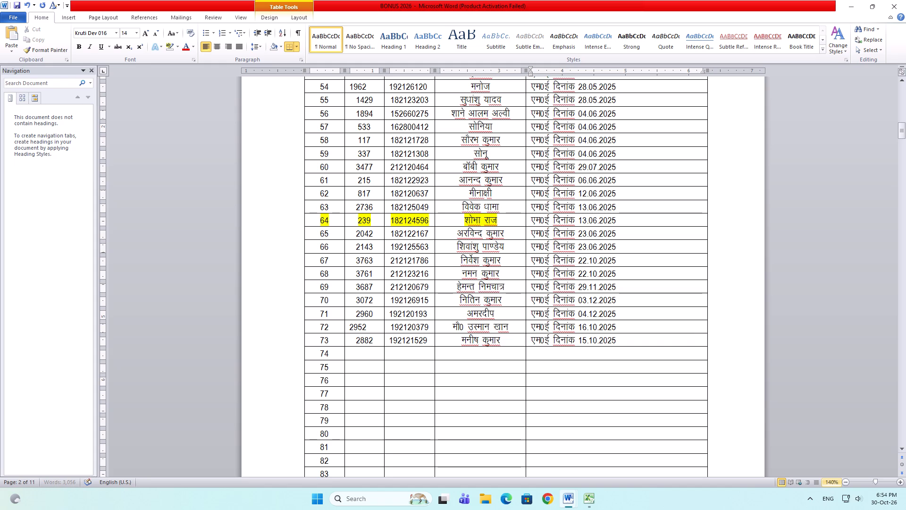
Remove the yellow highlighting from the serial number, badge number, personnel number and name in row 64.
left_click(359, 355)
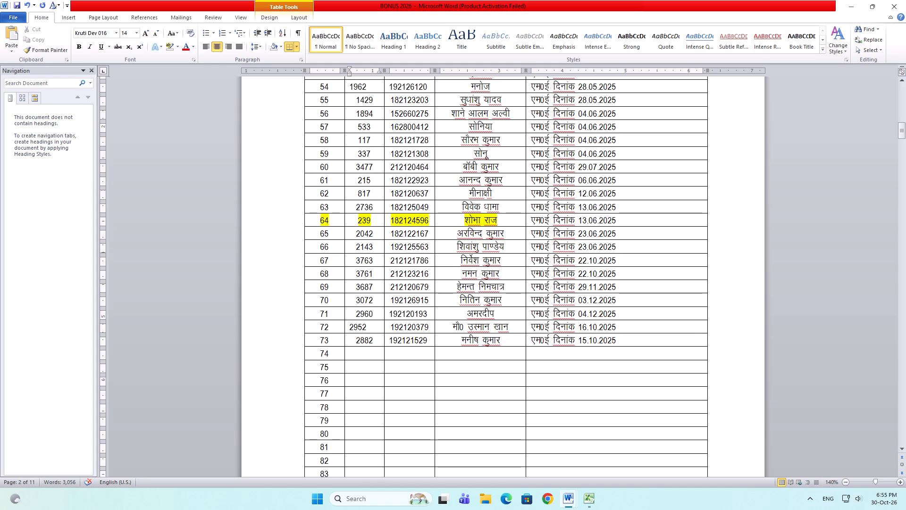
left_click_drag(322, 203, 516, 233)
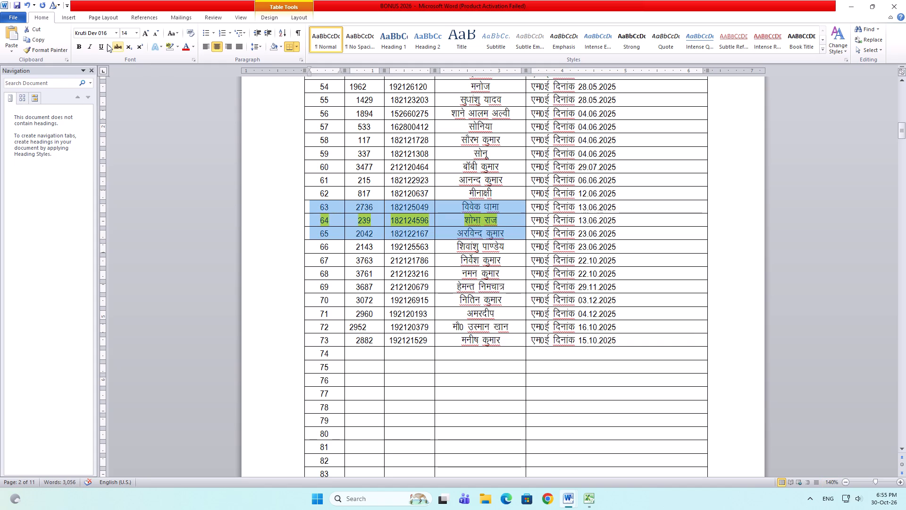
left_click(170, 45)
Enter the next employee's badge number, personnel number and Hindi name in row 74.
left_click(362, 349)
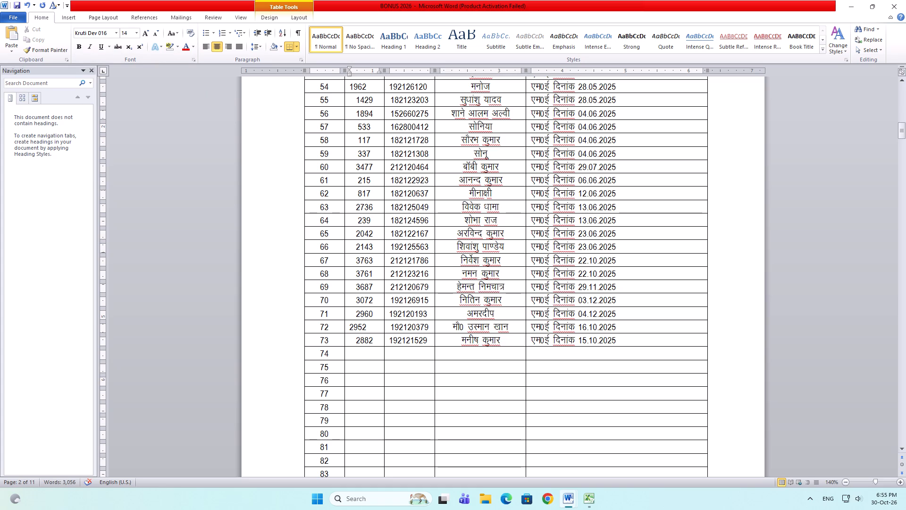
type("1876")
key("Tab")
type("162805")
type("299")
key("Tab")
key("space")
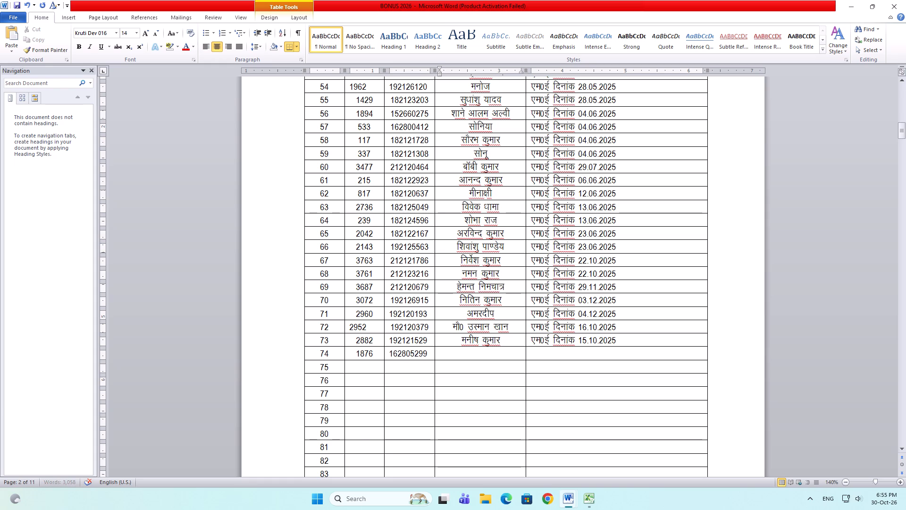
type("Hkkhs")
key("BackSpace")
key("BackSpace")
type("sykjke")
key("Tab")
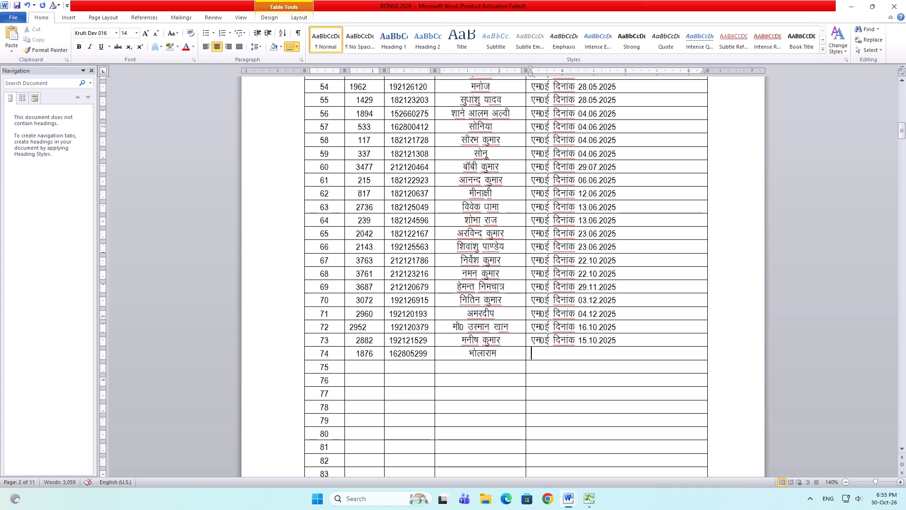
Add the copied एम0ई remark to row 74 with the date 04.12.2025, and save the document.
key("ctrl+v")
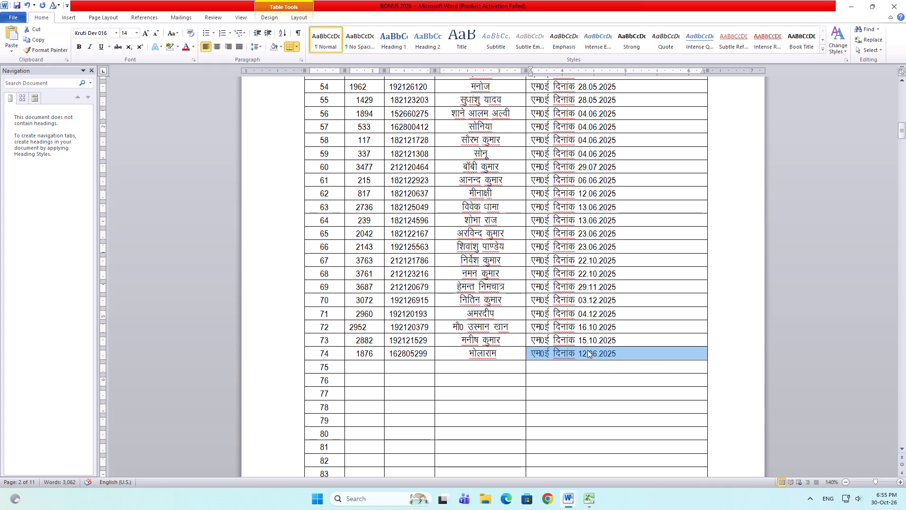
left_click(587, 350)
left_click_drag(579, 350, 622, 351)
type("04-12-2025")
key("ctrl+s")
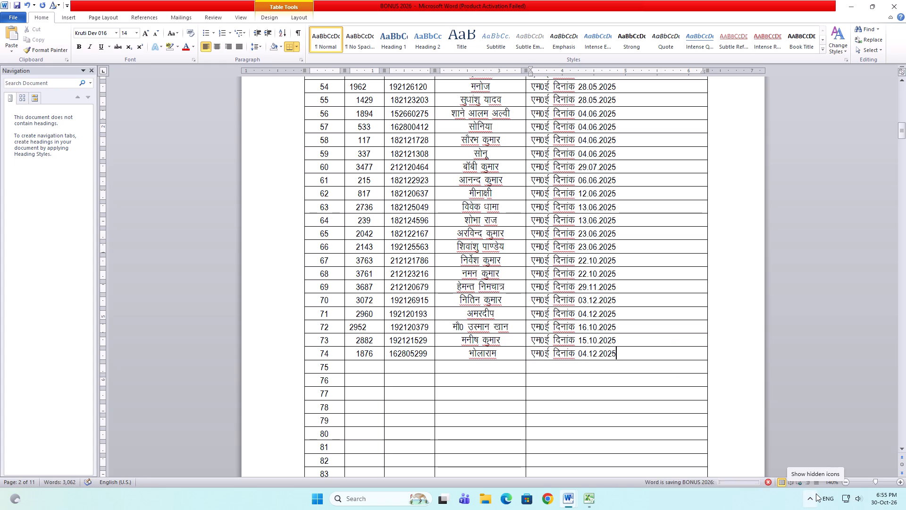
Enter the next employee's badge number, personnel number and Hindi name in row 75.
left_click(357, 369)
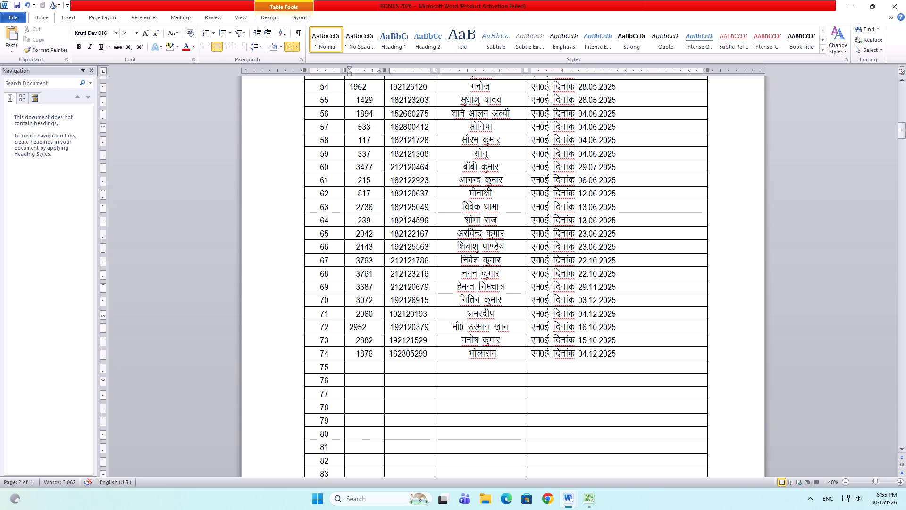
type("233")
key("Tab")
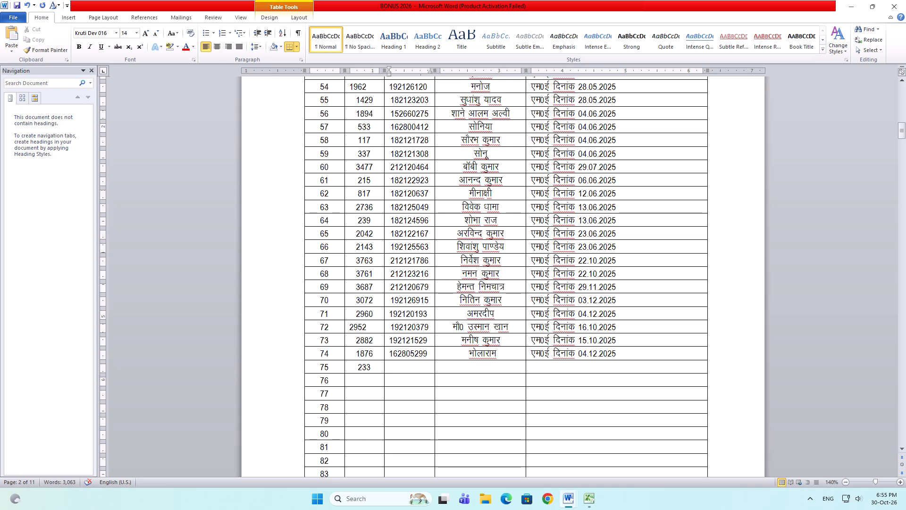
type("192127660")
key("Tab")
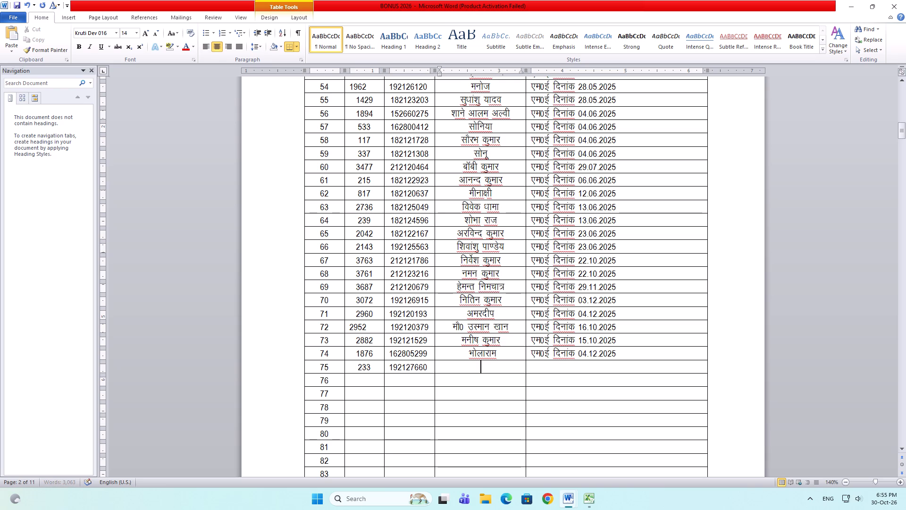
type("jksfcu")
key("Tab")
Add the copied एम0ई remark to row 75 with the date 18.11.2025.
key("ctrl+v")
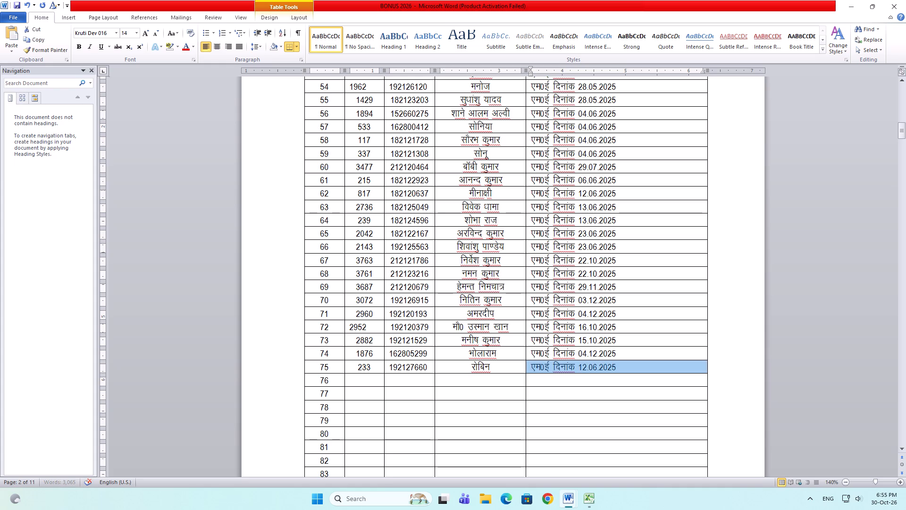
double_click(572, 365)
left_click(580, 365)
left_click_drag(580, 365, 626, 365)
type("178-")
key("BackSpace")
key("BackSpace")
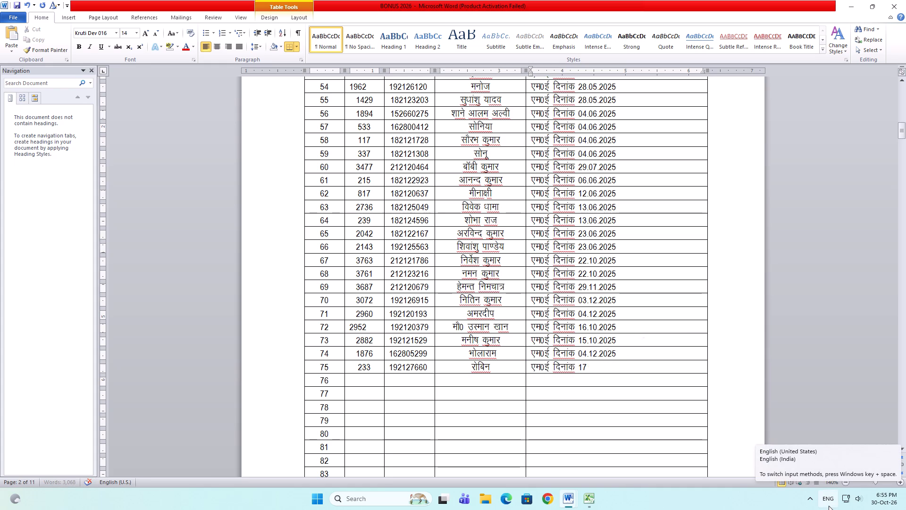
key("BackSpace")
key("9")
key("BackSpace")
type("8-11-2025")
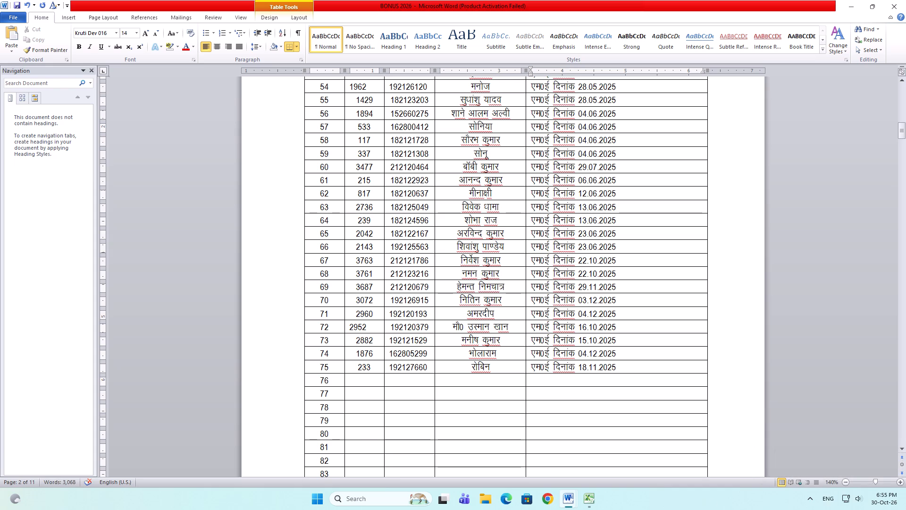
Enter the next employee's badge number, personnel number and Hindi name in row 76.
left_click(377, 378)
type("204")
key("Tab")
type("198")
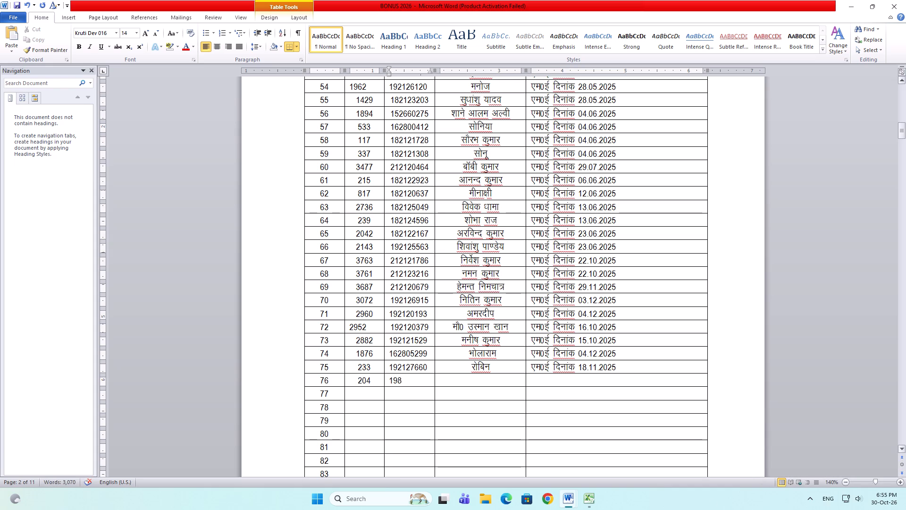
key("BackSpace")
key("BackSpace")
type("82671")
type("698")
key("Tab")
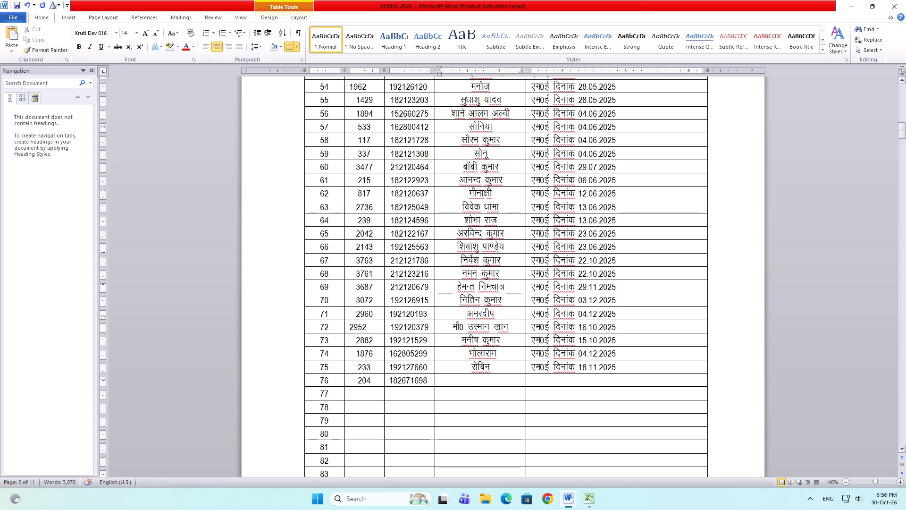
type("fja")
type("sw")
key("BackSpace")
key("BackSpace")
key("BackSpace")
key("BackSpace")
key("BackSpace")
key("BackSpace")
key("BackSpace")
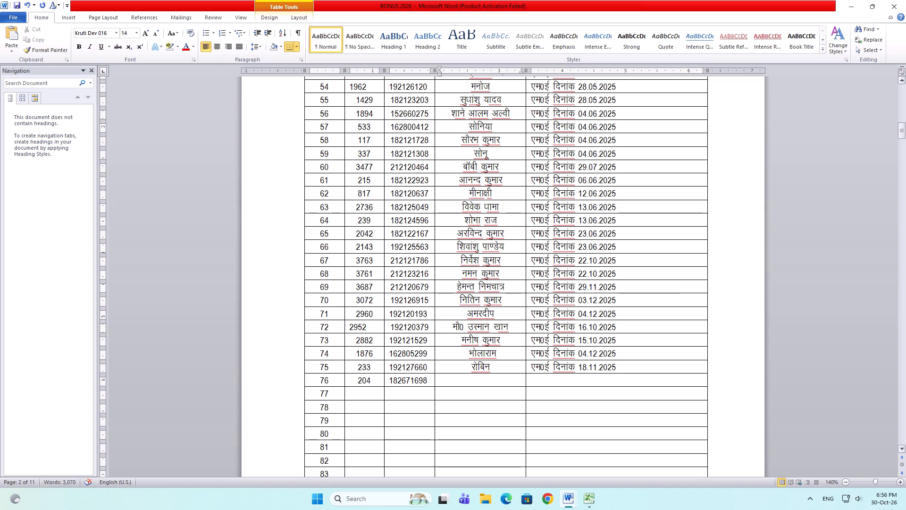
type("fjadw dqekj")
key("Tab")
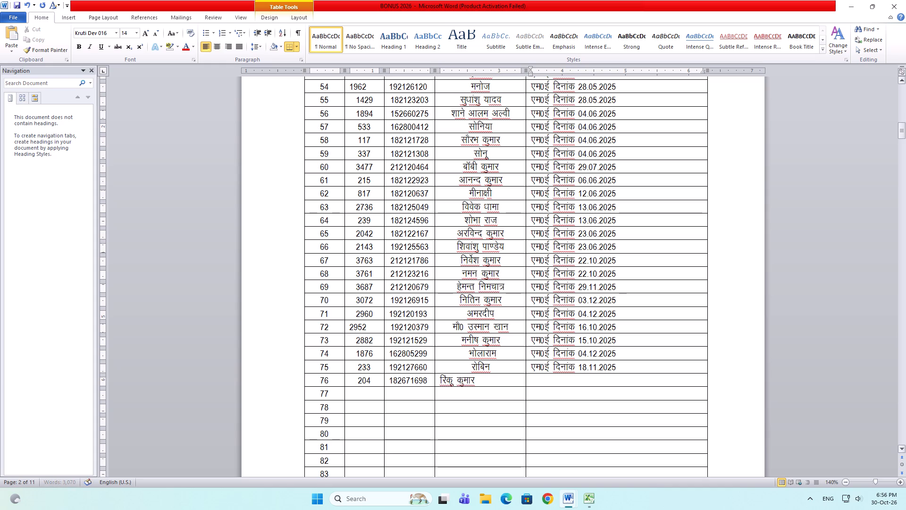
Add the copied एम0ई remark to row 76 with the date 16.10.2025, and save the document.
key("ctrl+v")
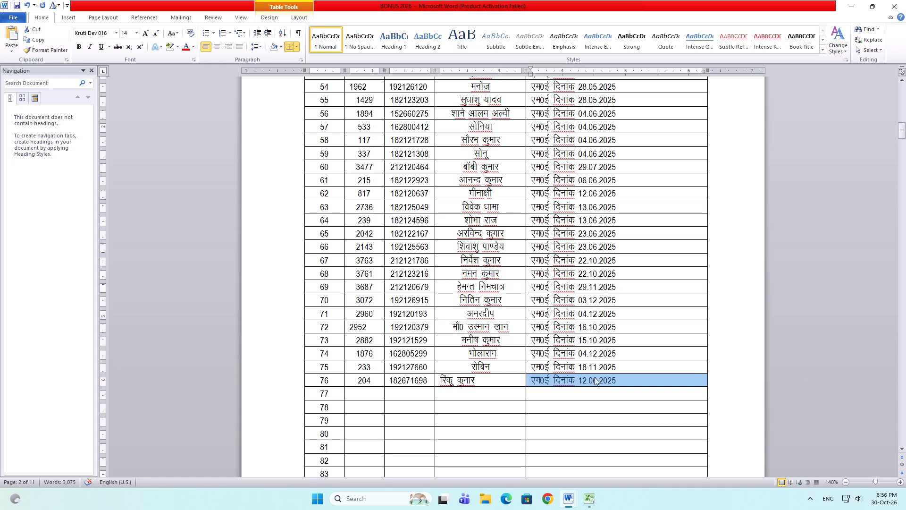
left_click(585, 375)
left_click_drag(580, 378, 617, 385)
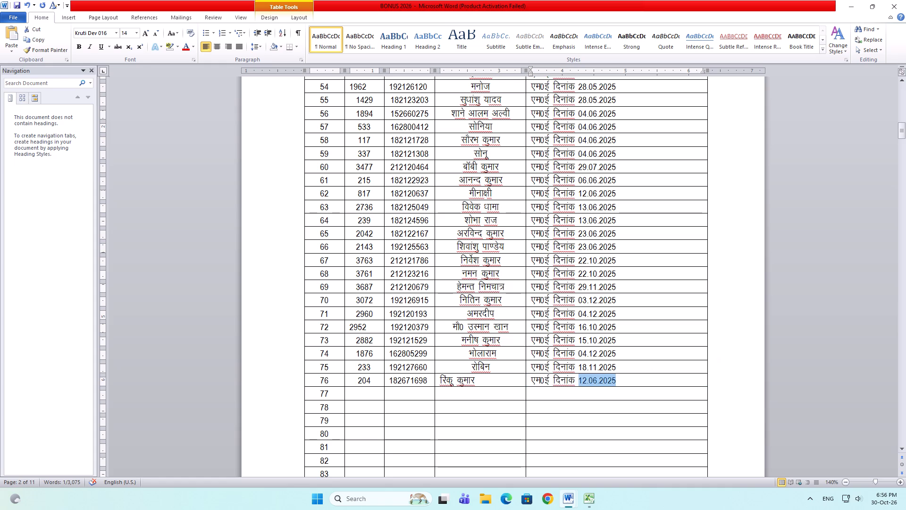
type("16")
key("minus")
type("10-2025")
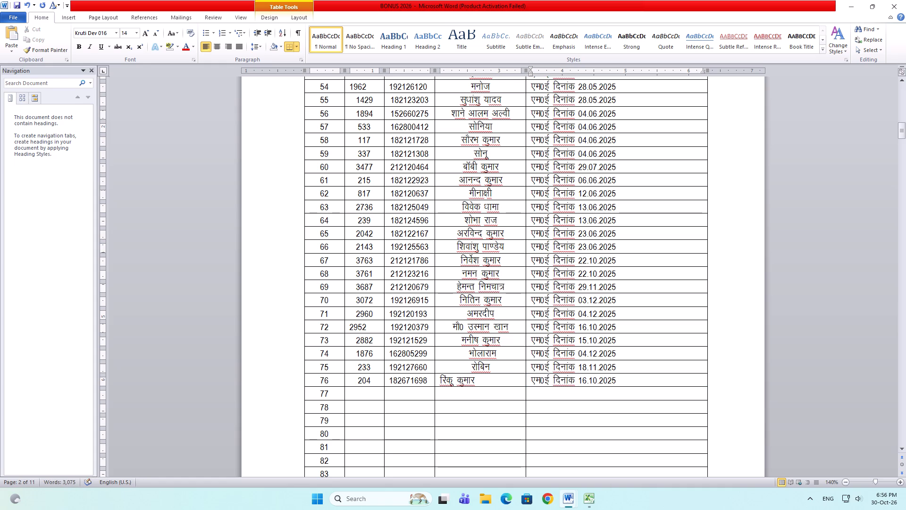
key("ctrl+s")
Enter the next employee's badge number, personnel number and Hindi name in row 77.
left_click(368, 388)
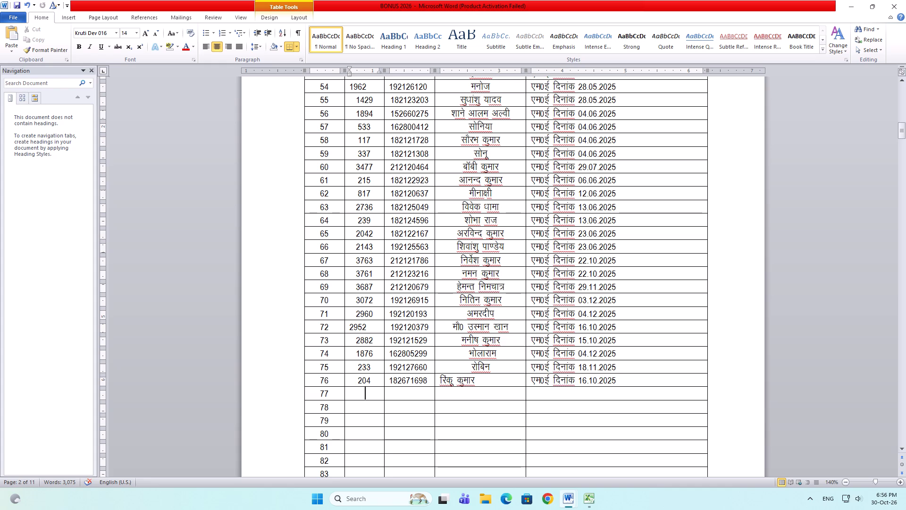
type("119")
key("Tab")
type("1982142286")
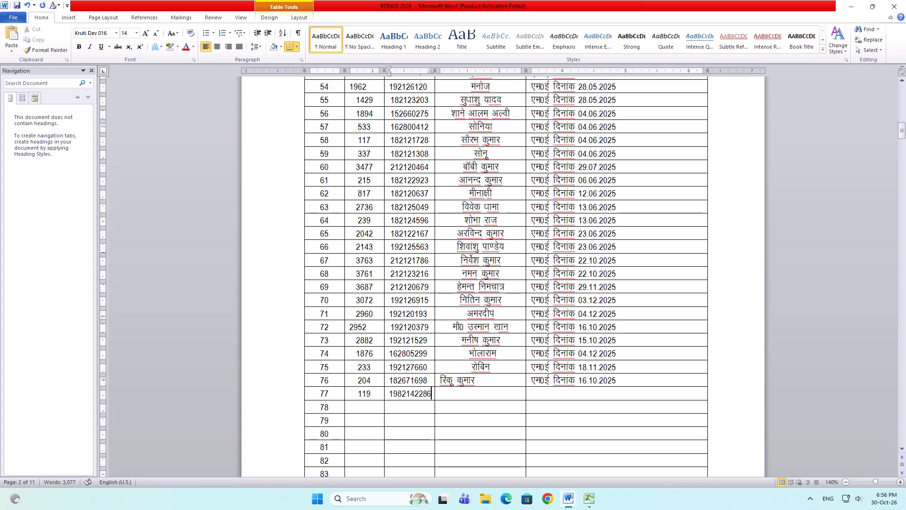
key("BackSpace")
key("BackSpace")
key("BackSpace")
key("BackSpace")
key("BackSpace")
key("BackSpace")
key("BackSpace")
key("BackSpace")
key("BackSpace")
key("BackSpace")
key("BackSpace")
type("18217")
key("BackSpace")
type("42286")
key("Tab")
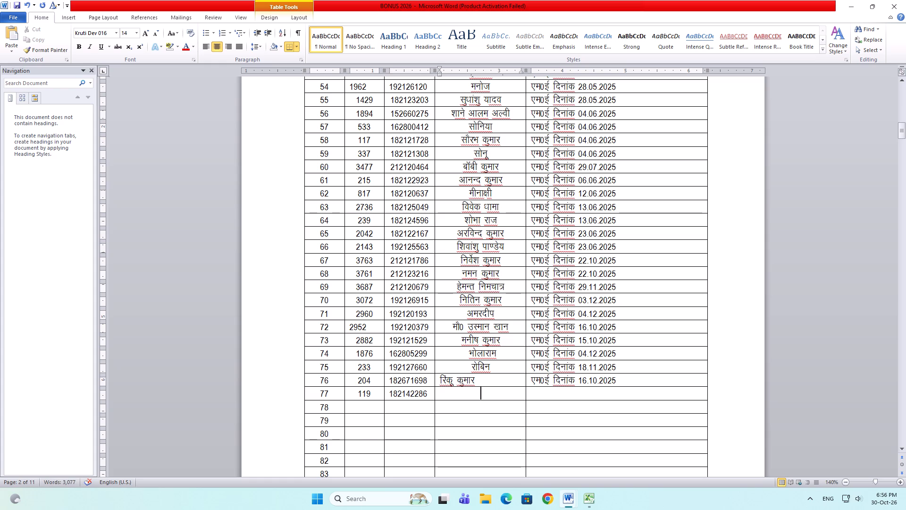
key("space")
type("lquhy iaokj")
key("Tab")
Add the copied एम0ई remark to row 77 with the date 12.11.2025, and save the document.
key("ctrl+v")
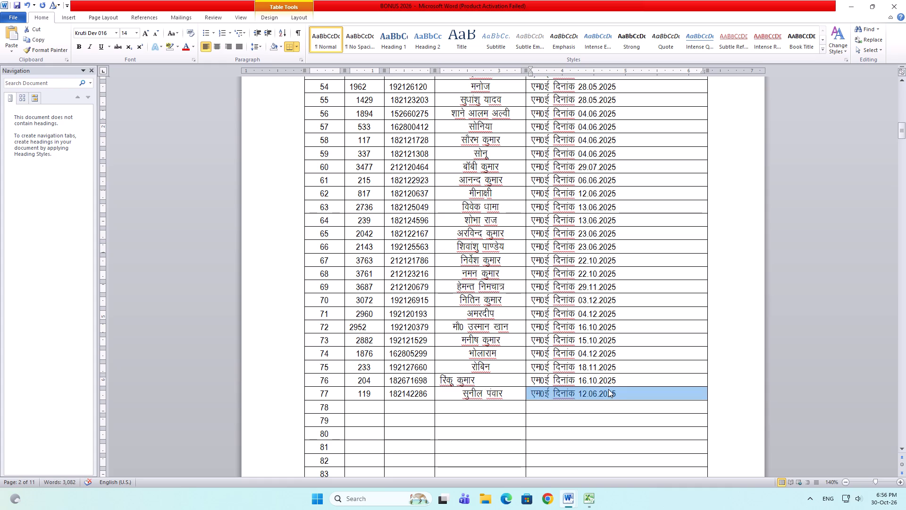
left_click(614, 390)
left_click_drag(579, 391, 634, 394)
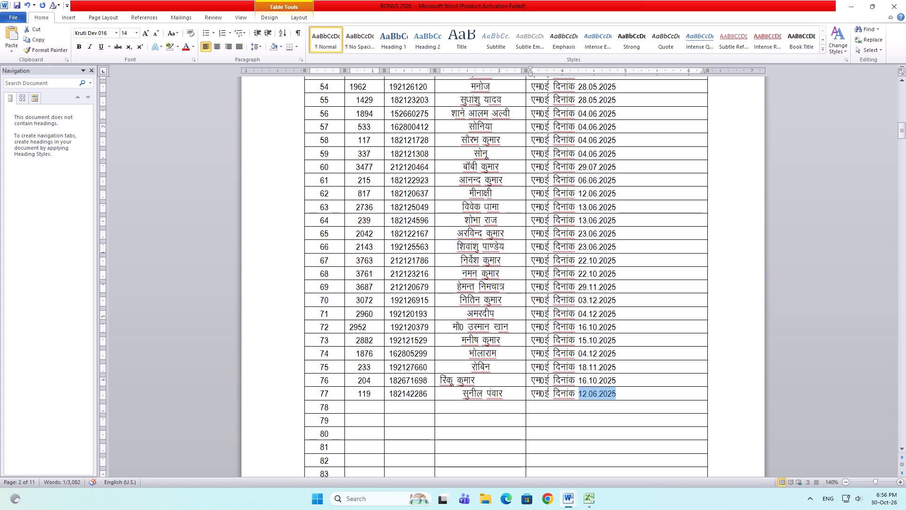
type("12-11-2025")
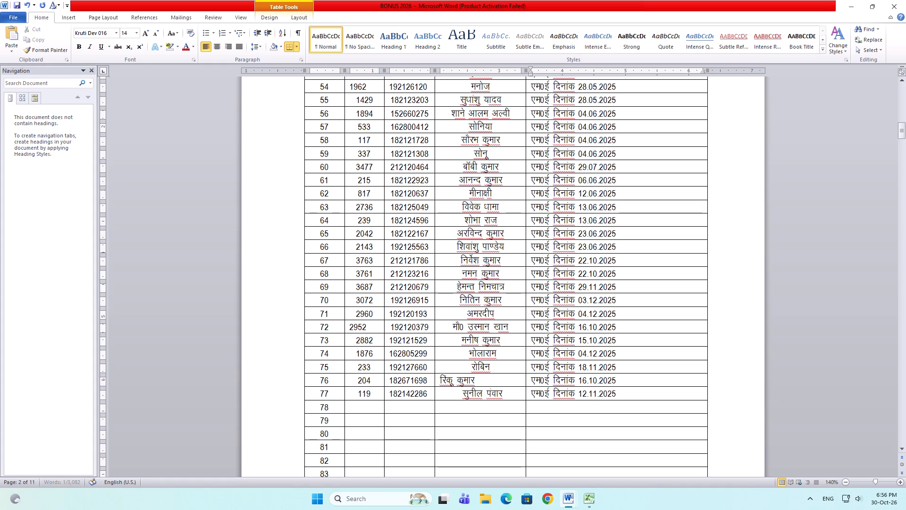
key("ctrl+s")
Enter the next employee's badge number, personnel number and Hindi name in row 78.
left_click(360, 408)
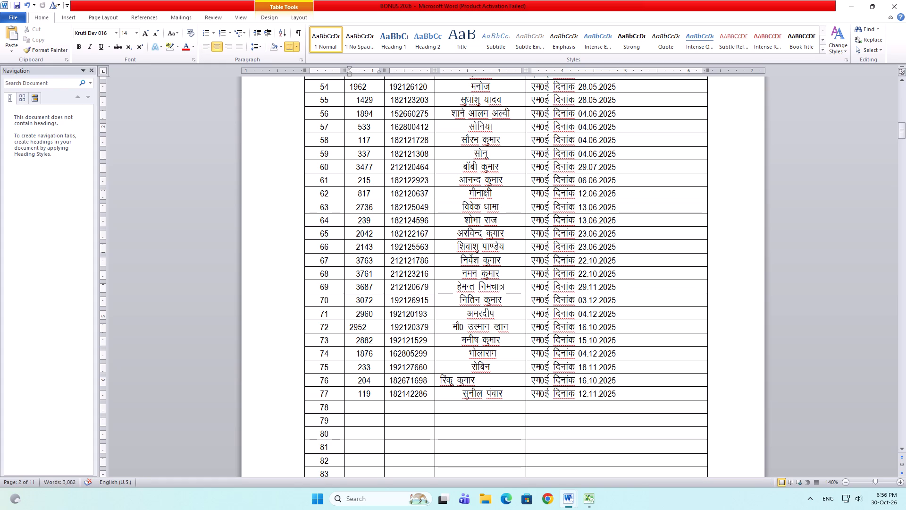
left_click(360, 408)
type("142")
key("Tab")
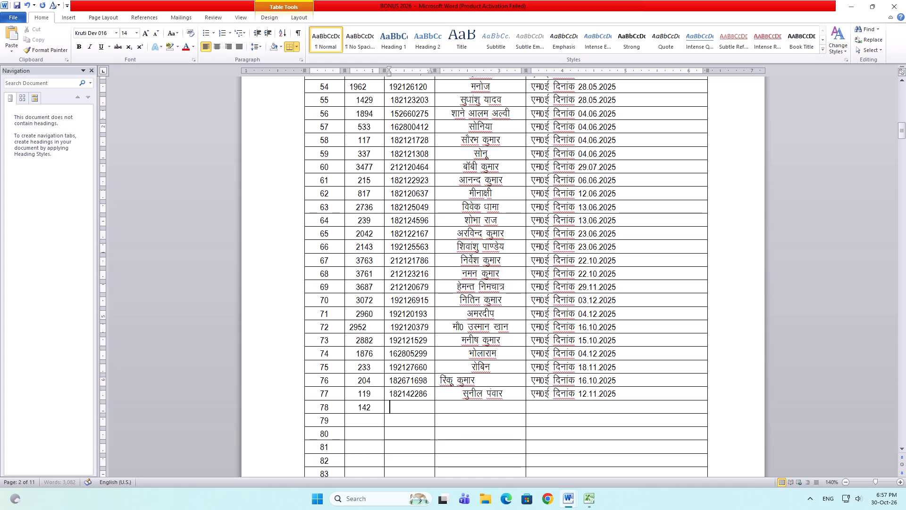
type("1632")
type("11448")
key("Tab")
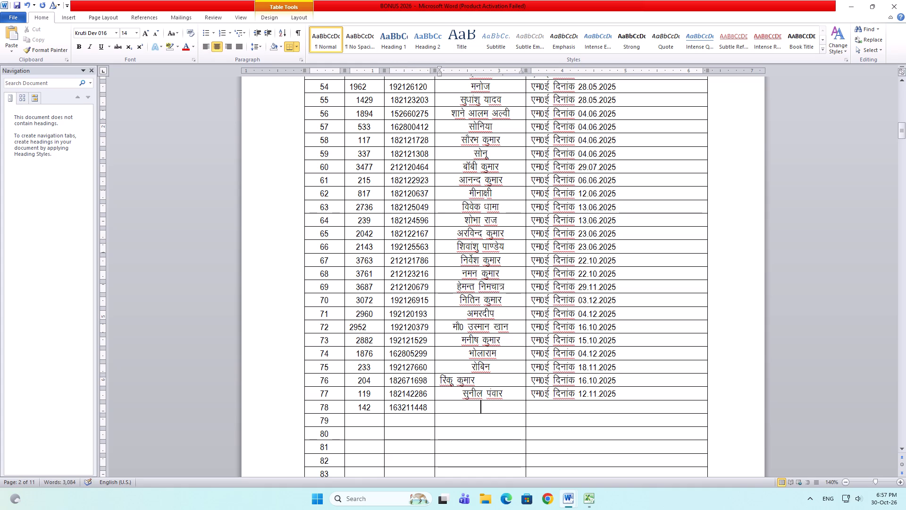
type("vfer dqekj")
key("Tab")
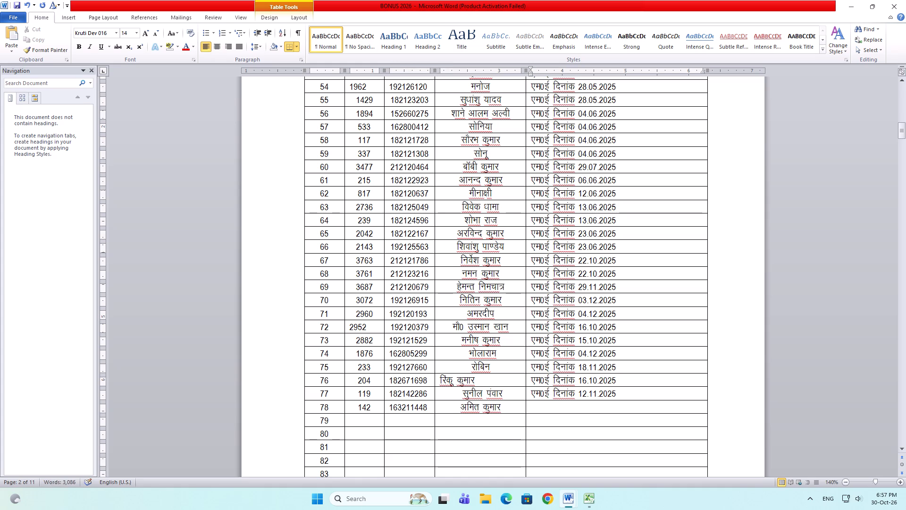
Add the copied एम0ई remark to row 78 with the date 19.12.2025, and save the document.
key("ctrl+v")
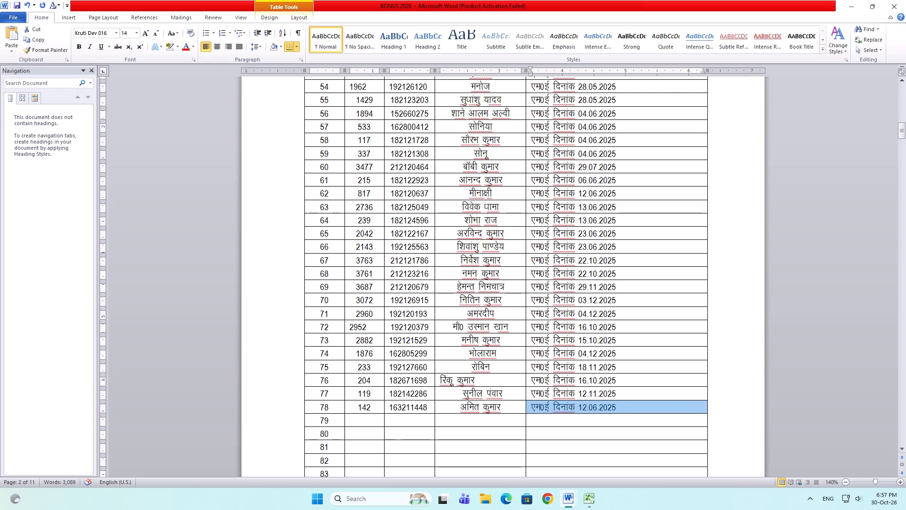
left_click(578, 408)
left_click_drag(578, 408, 618, 410)
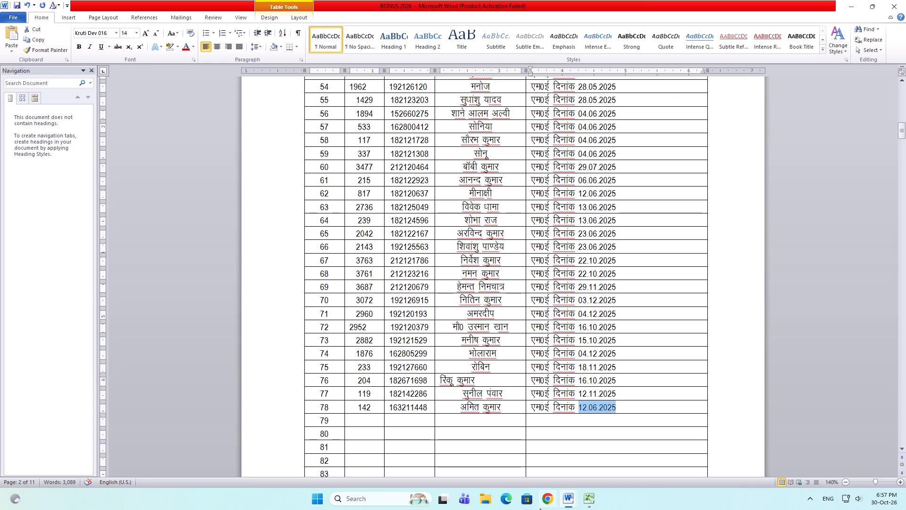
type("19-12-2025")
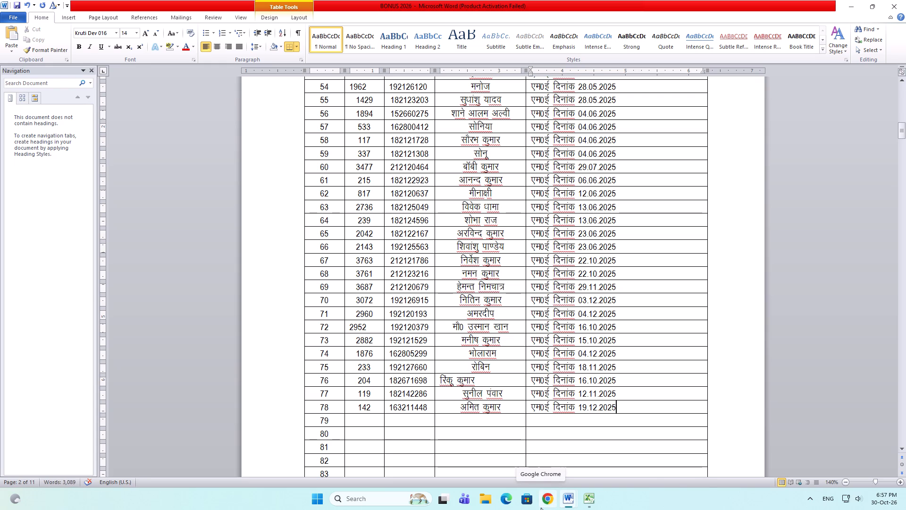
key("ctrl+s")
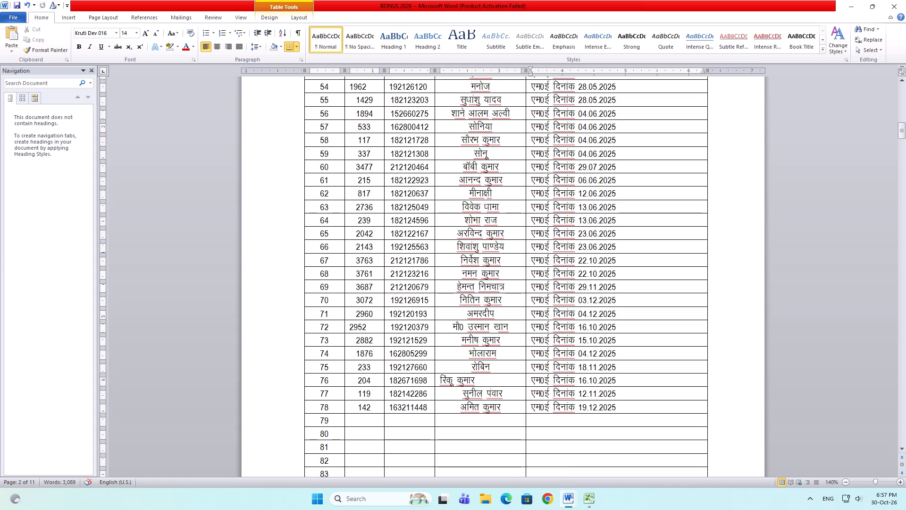
Enter the next employee's badge number, personnel number and Hindi name in row 79.
left_click(348, 422)
left_click(353, 422)
key("ctrl+s")
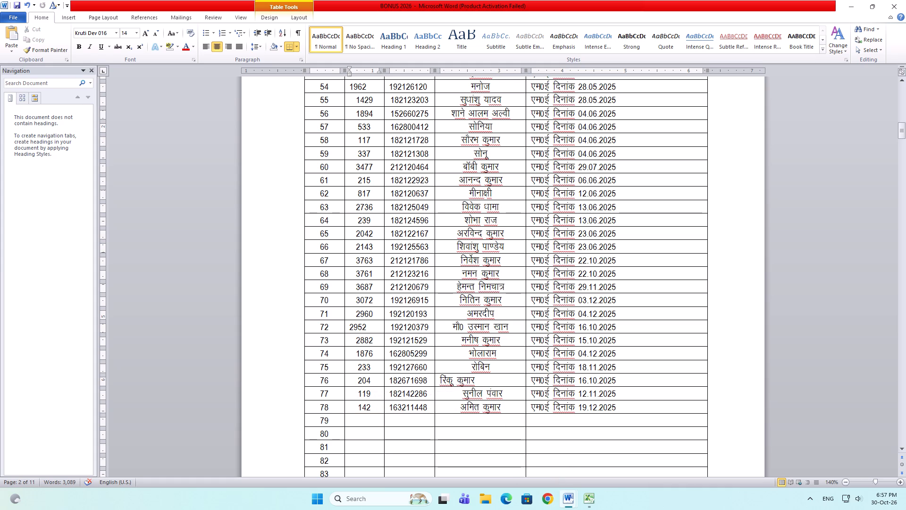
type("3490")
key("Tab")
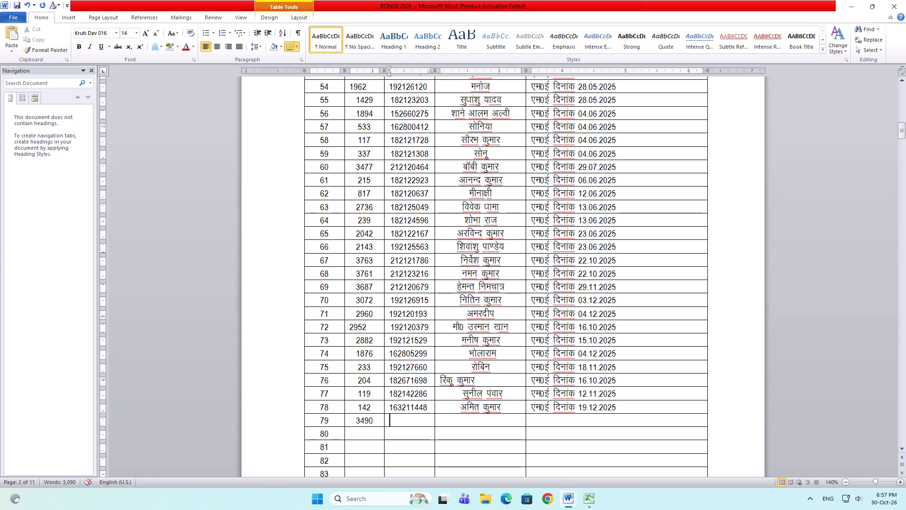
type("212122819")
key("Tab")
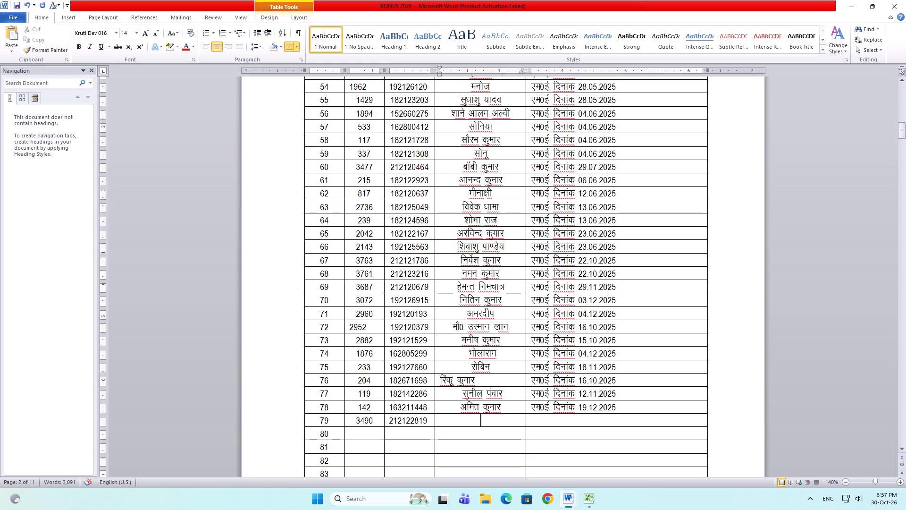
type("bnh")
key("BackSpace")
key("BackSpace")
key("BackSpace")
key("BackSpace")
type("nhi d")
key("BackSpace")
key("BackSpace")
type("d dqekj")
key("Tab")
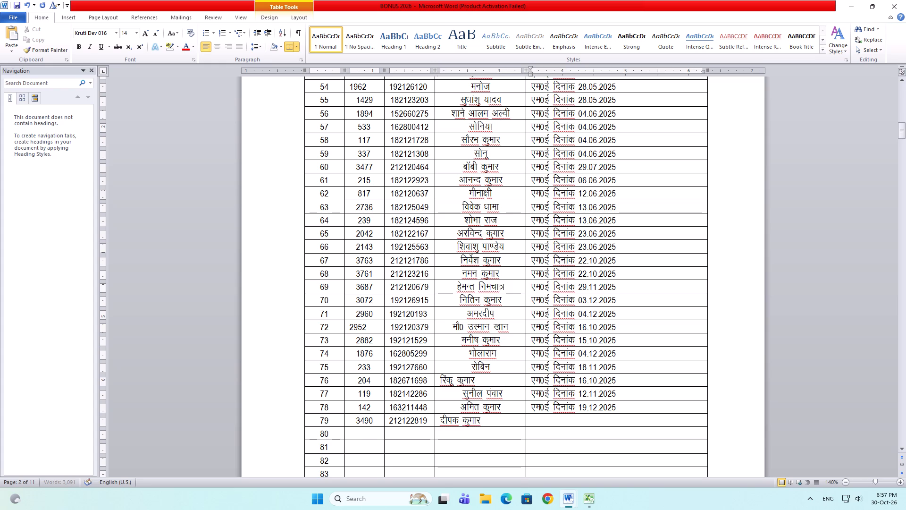
Add the copied एम0ई remark to row 79 with the date 19.01.2026.
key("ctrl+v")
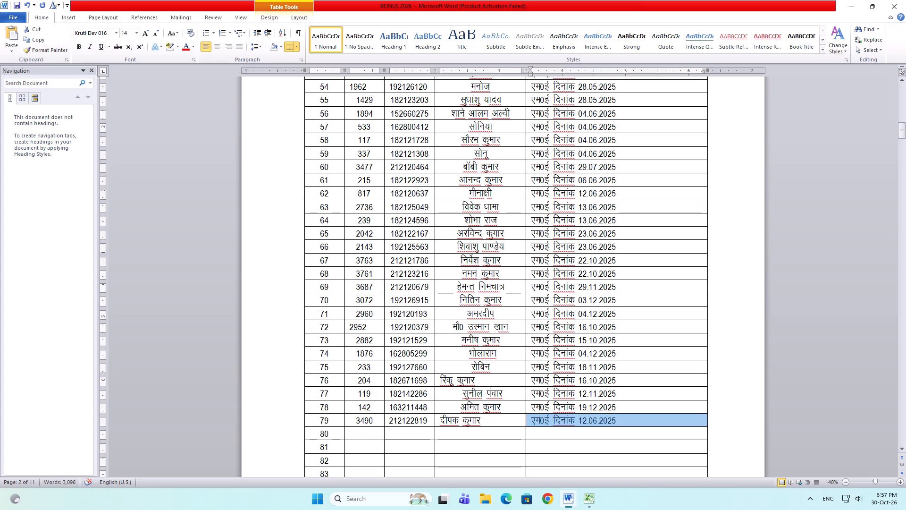
left_click(589, 419)
left_click_drag(579, 420, 636, 420)
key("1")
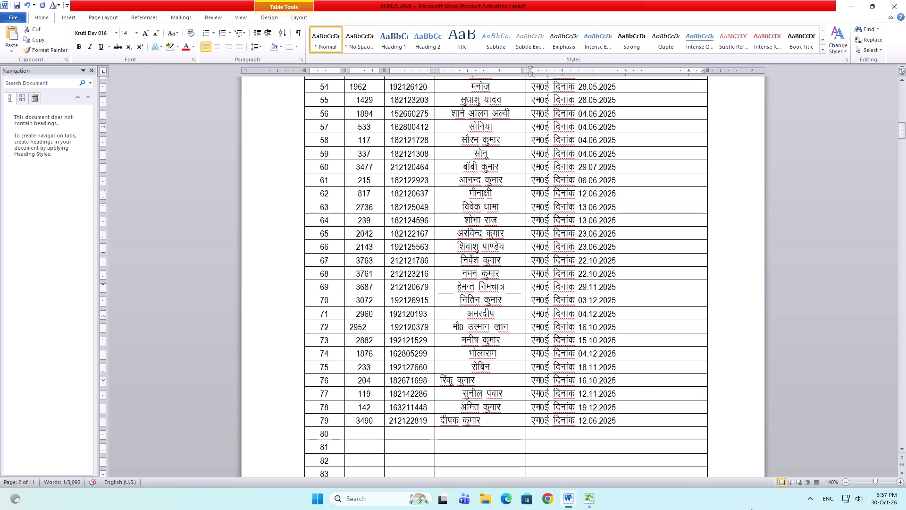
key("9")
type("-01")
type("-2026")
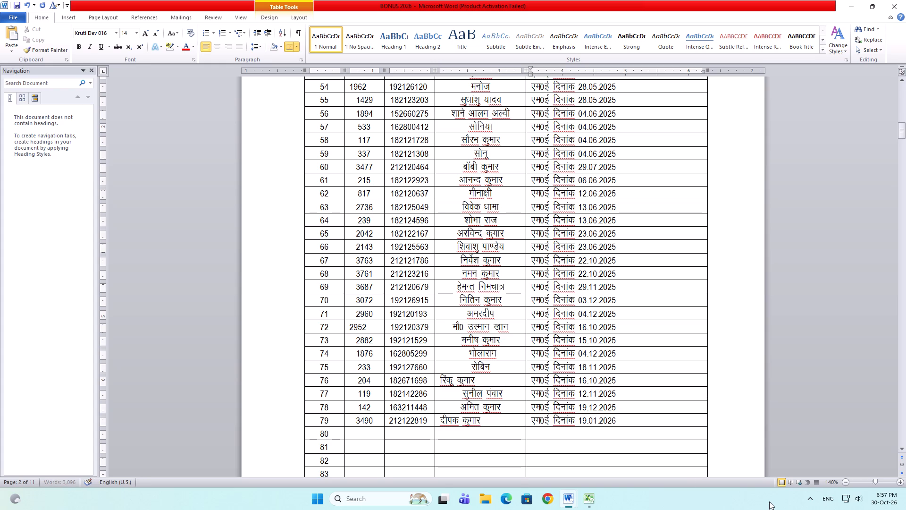
Enter the next employee's badge number and personnel number in row 80.
left_click(366, 435)
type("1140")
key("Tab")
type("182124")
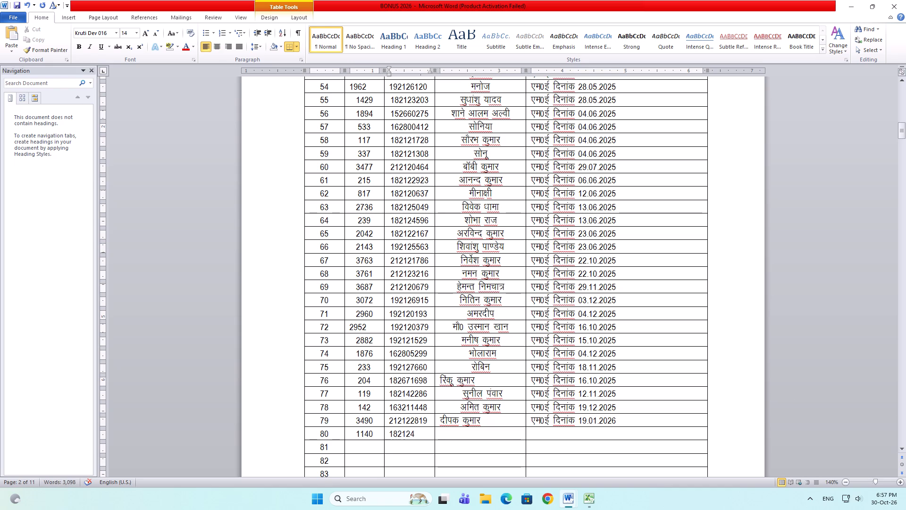
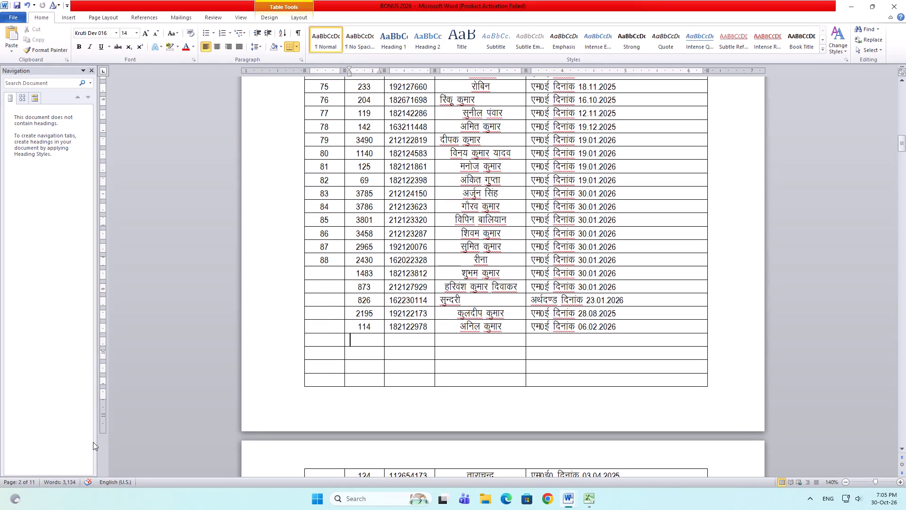
Save the BONUS 2026 document.
left_click(13, 5)
Enter the short number and the nine-digit ID number in the sixth row below row 88.
left_click(363, 344)
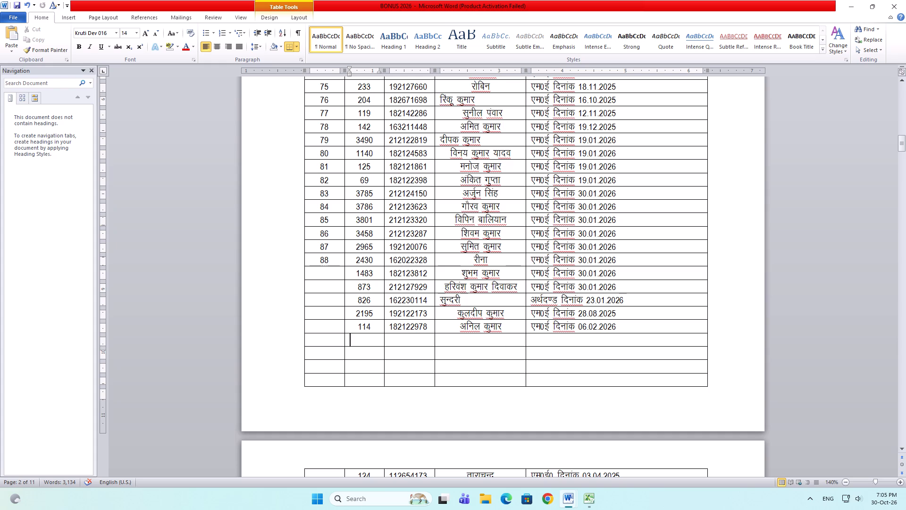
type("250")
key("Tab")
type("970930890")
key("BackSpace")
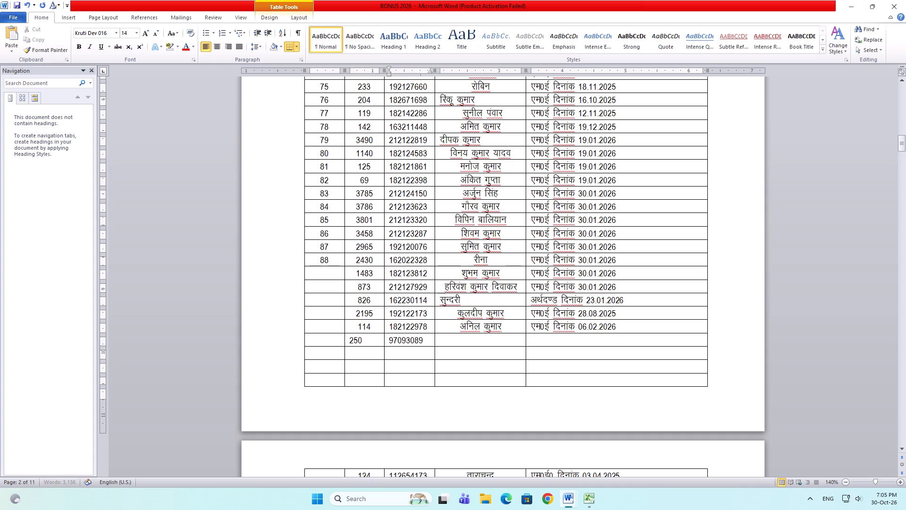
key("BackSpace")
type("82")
Add the person's Hindi name and the copied एम0ई दिनांक remark dated 06.10.2025 to the sixth row below row 88, and save.
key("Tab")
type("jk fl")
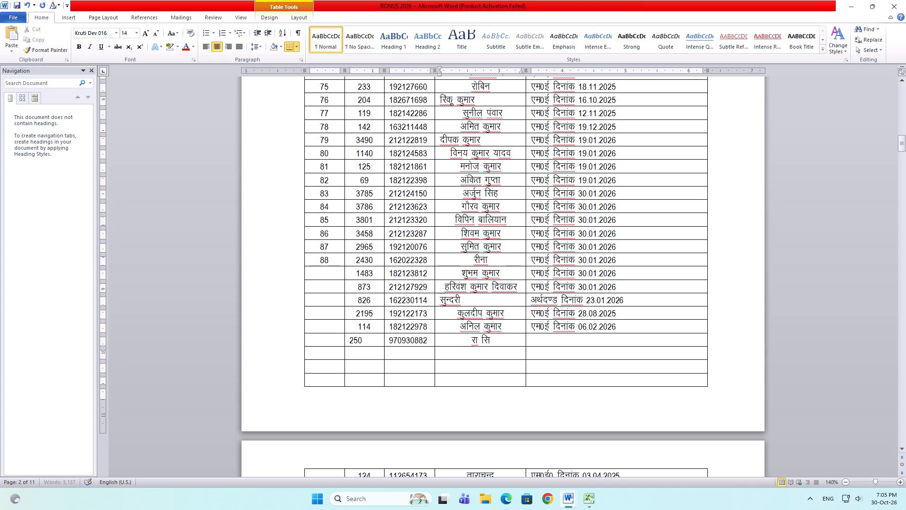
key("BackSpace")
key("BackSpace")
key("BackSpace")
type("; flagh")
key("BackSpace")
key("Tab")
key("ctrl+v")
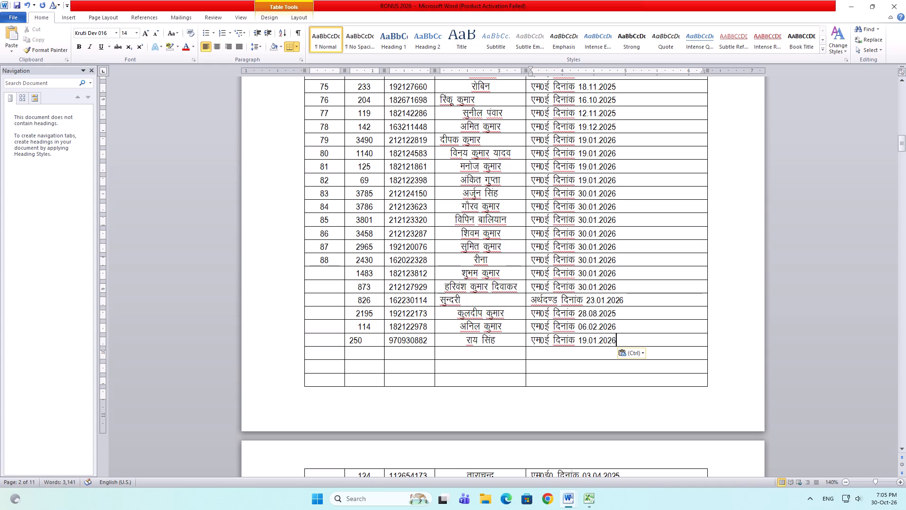
left_click_drag(579, 340, 624, 345)
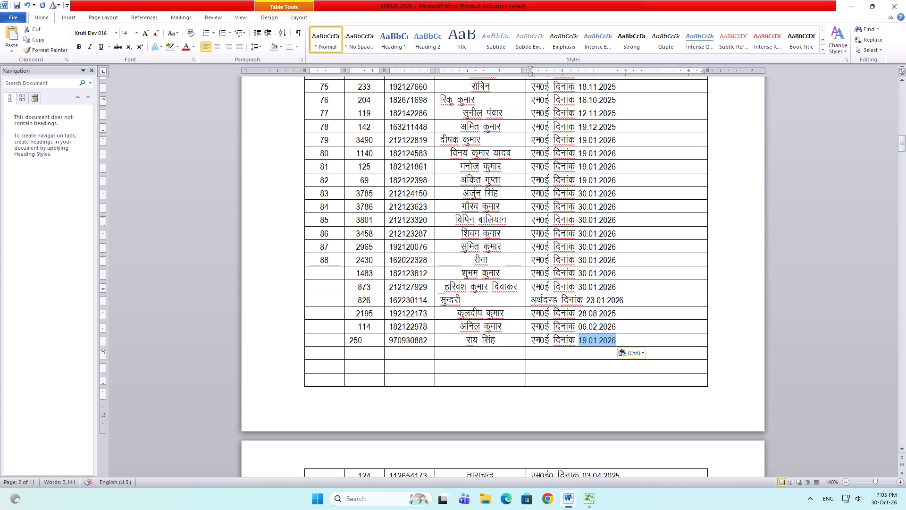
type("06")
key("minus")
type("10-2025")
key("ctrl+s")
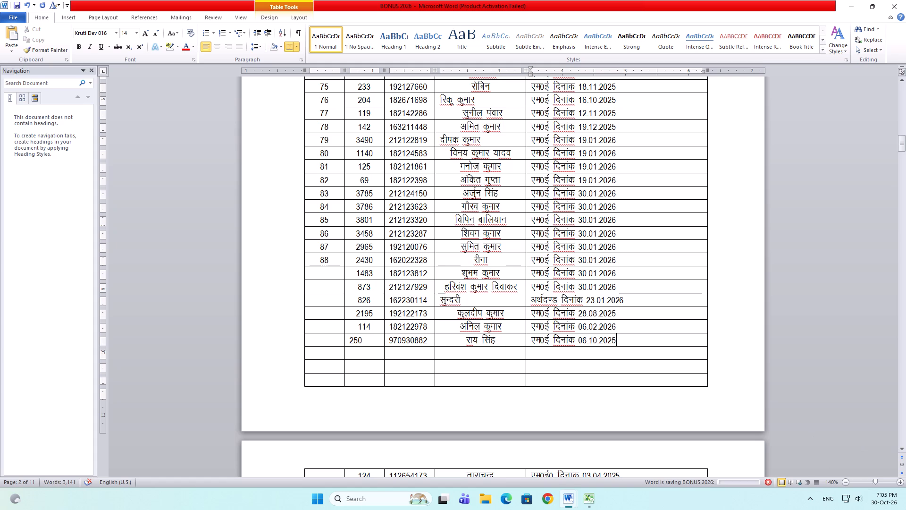
Fill the seventh row below row 88 with the short number, ID number, Hindi name and एम0ई दिनांक remark dated 21.08.2025, and save.
left_click(361, 350)
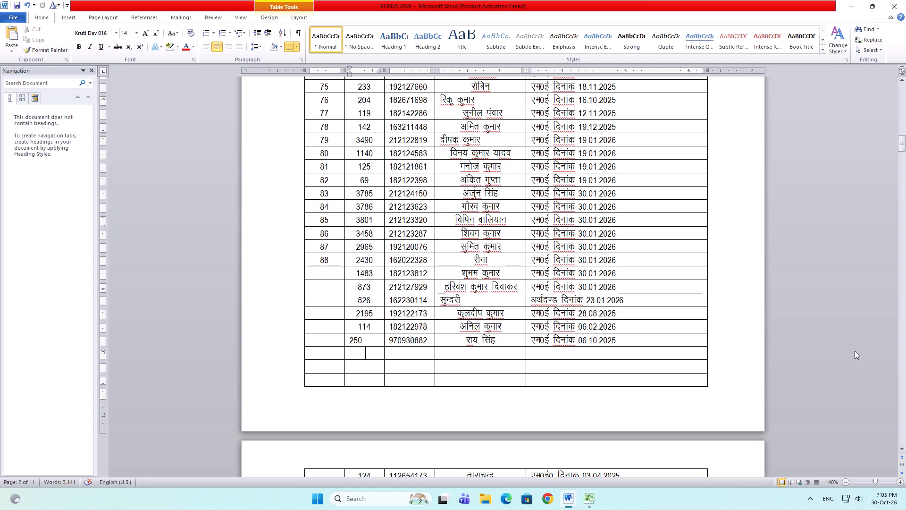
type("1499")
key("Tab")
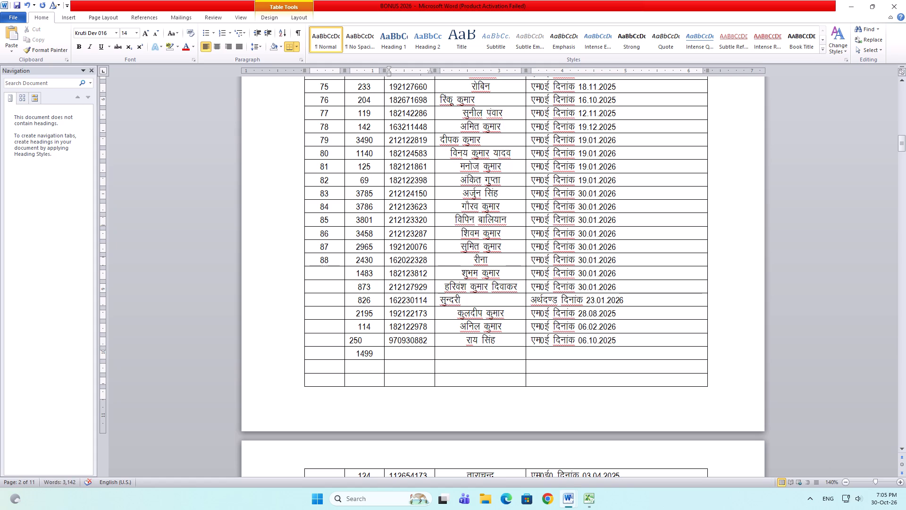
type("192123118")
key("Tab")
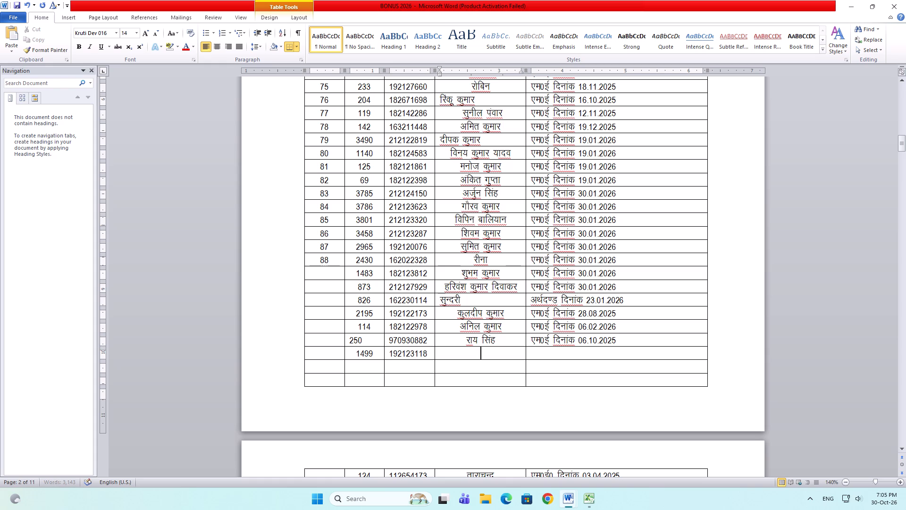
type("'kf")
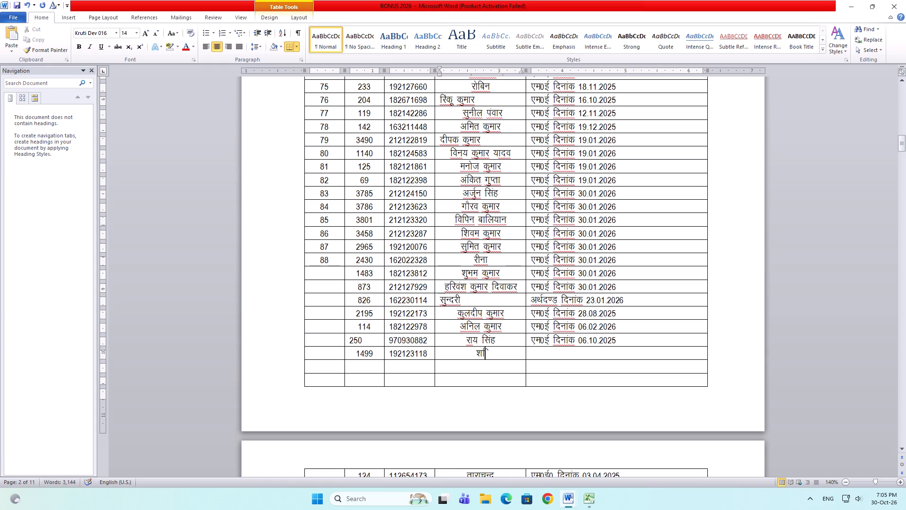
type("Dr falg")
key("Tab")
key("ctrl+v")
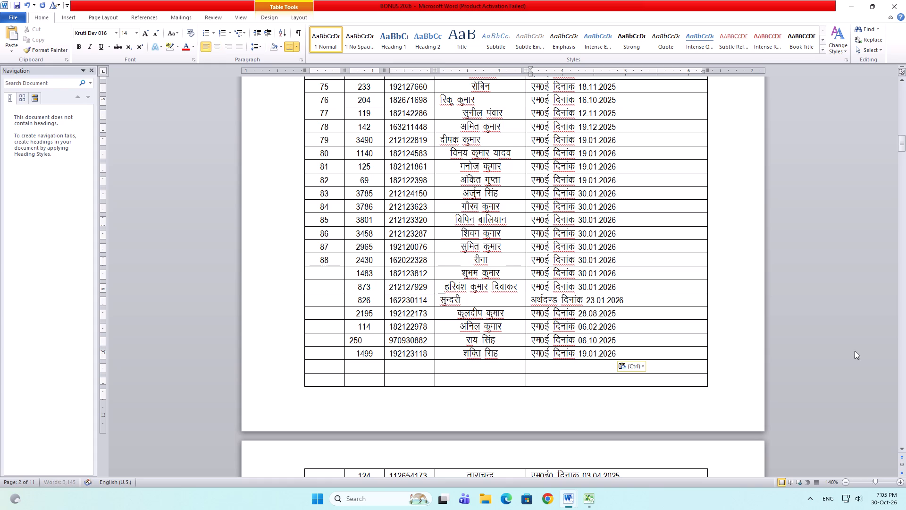
left_click_drag(578, 351, 629, 355)
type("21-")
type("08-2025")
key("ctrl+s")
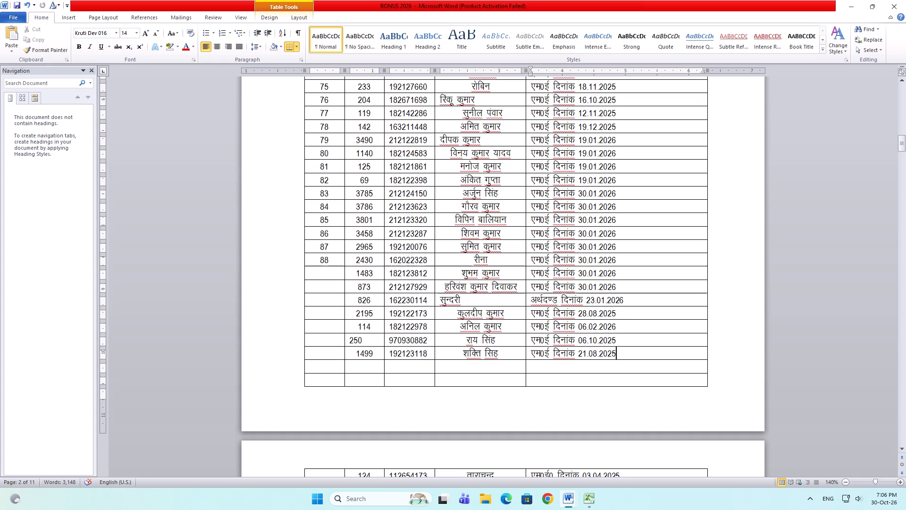
Enter the short number and the nine-digit ID number in the eighth row below row 88, correcting the ID's last digit.
left_click(372, 364)
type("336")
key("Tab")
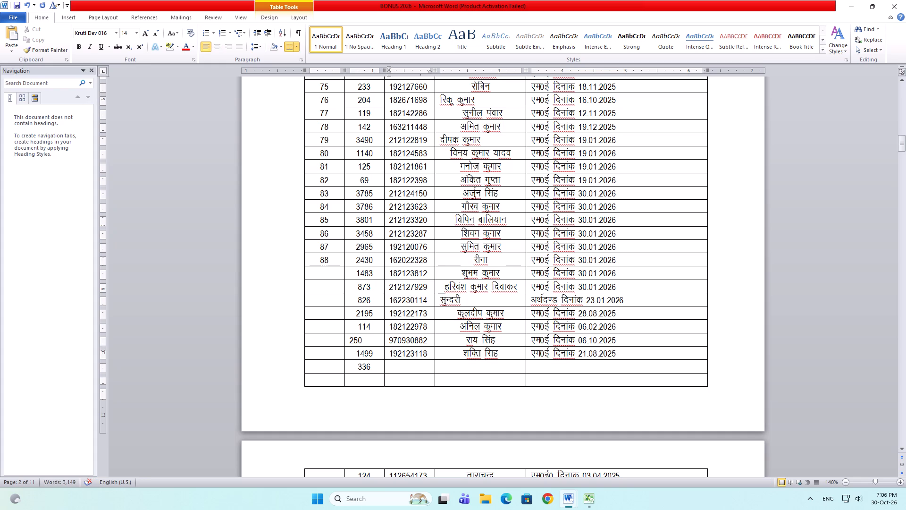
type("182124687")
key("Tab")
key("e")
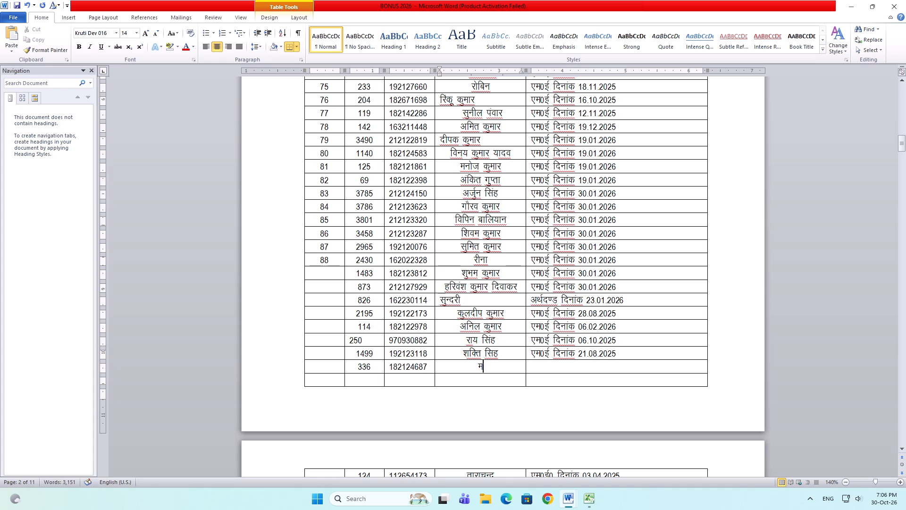
left_click(434, 367)
left_click(431, 367)
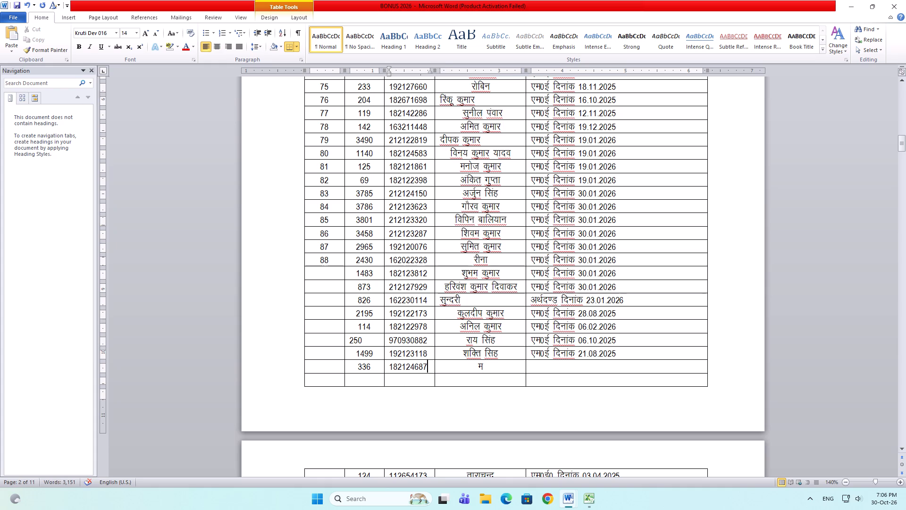
key("BackSpace")
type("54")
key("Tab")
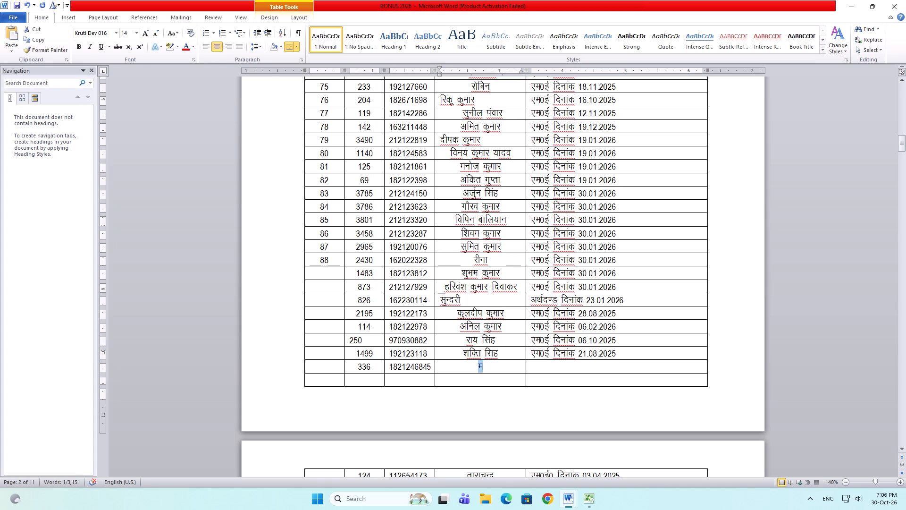
left_click(432, 365)
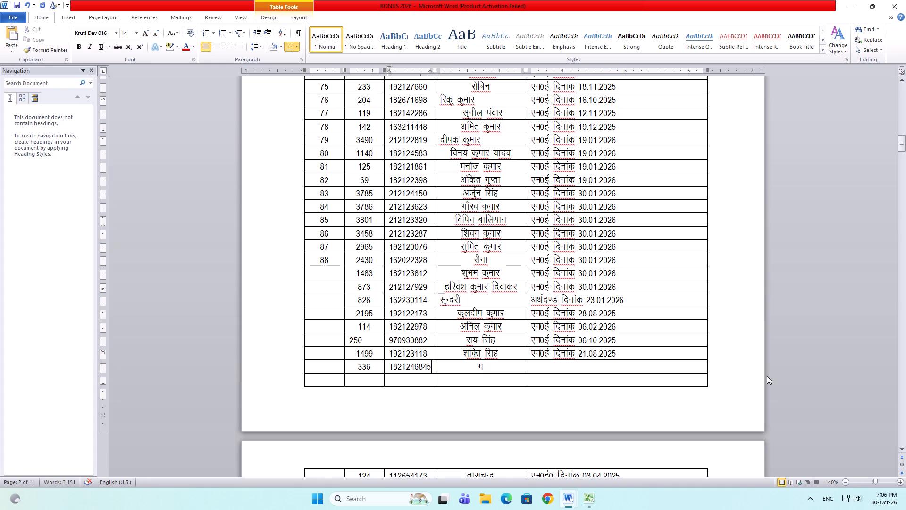
key("BackSpace")
Add the person's Hindi name and the copied एम0ई दिनांक remark dated 16.10.2025 to the eighth row below row 88, and save.
key("Tab")
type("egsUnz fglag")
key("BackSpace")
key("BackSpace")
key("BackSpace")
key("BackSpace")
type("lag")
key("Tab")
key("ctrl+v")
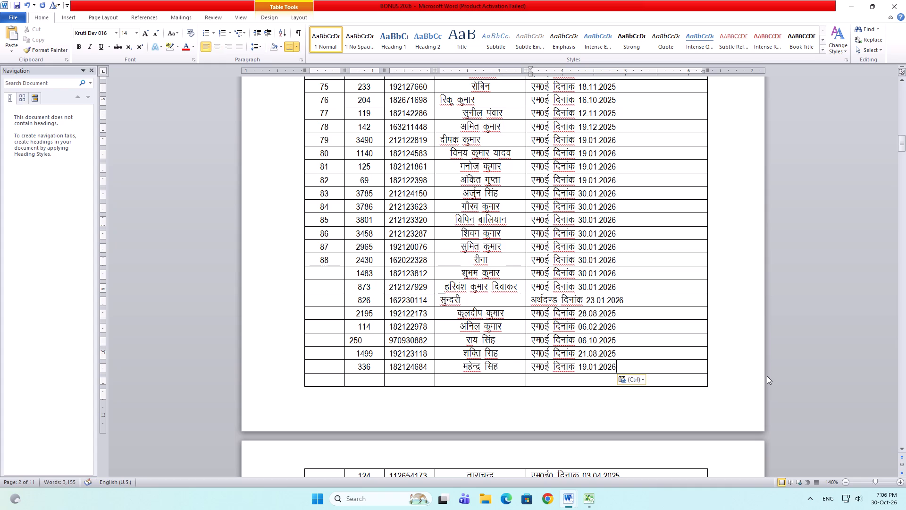
left_click_drag(579, 367, 583, 366)
left_click_drag(583, 366, 615, 364)
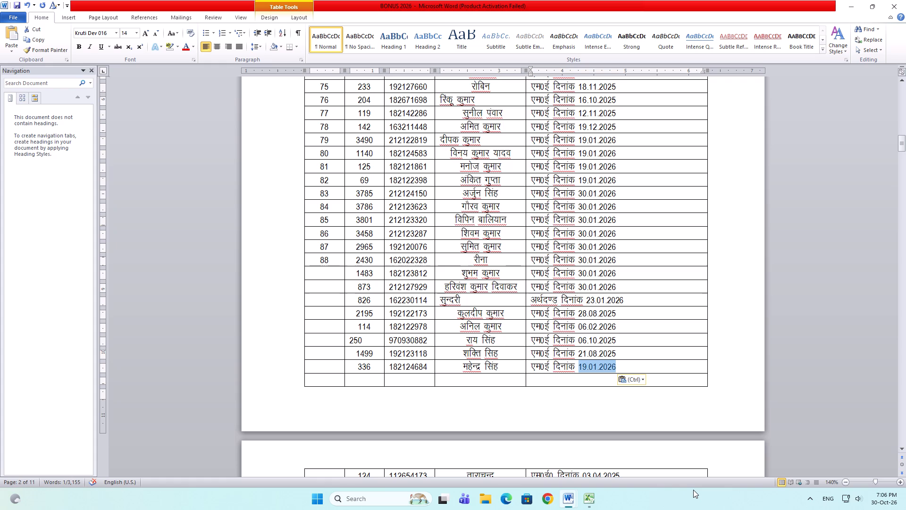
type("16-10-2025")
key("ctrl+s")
Review the एम0ई entries and the अभियोग पंजीकृत and निलम्बित rows up to row 37 of the table.
scroll(433, 403, "up", 7)
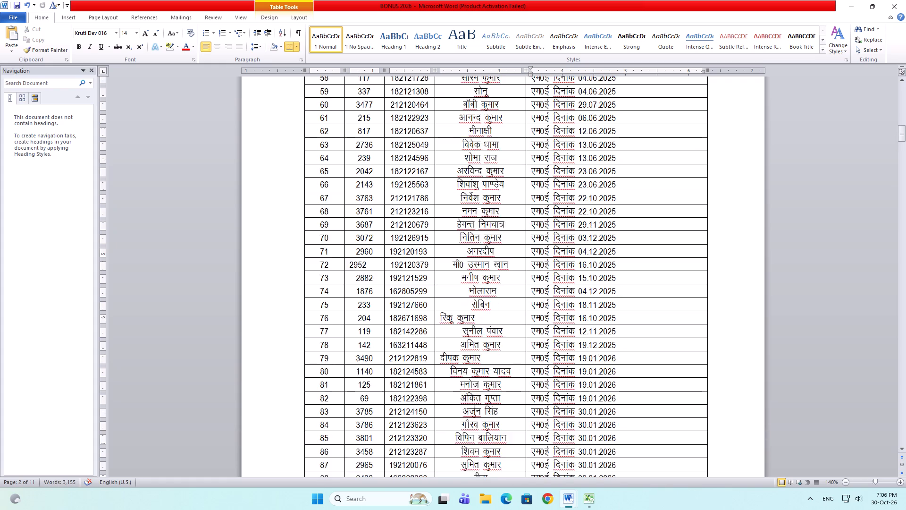
scroll(438, 393, "down", 1)
scroll(438, 393, "up", 20)
scroll(438, 393, "up", 1)
scroll(438, 393, "down", 3)
scroll(438, 393, "up", 5)
scroll(438, 393, "down", 7)
scroll(438, 393, "up", 3)
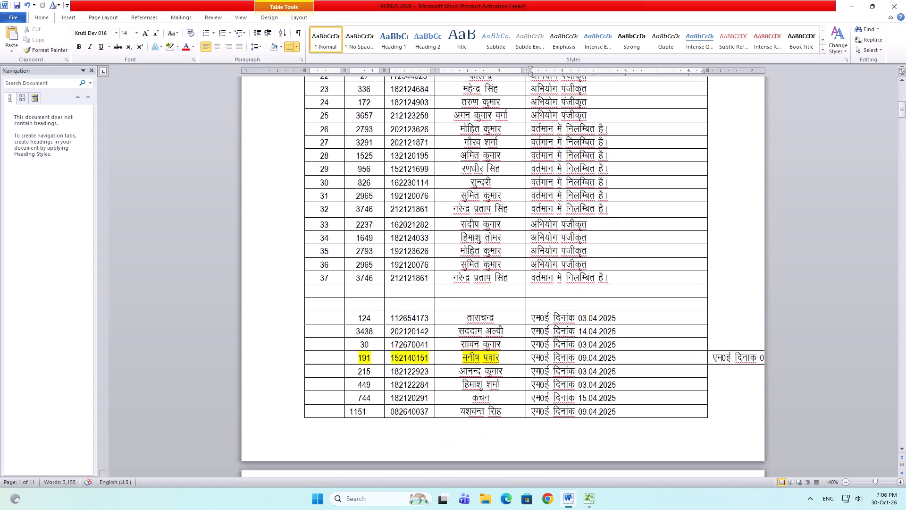
scroll(438, 393, "up", 10)
scroll(440, 386, "down", 6)
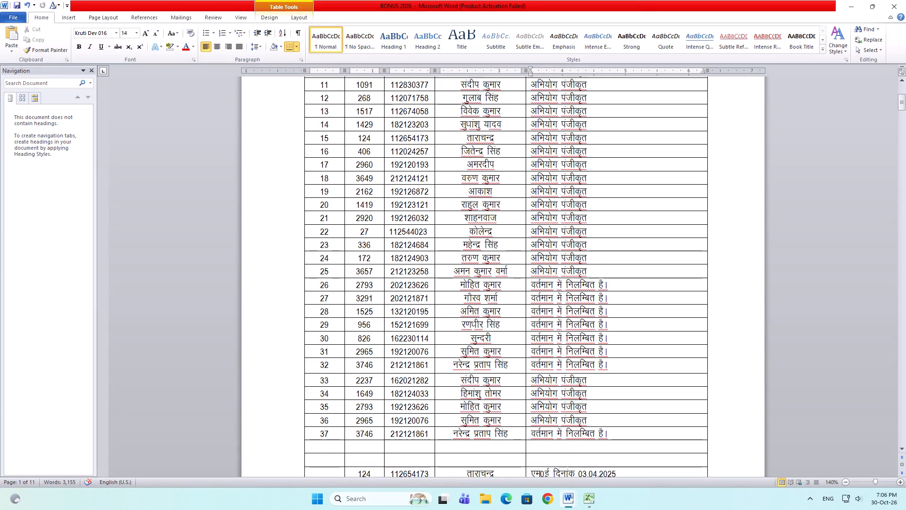
Copy the ID number from row 33 and search for it in the nominal roll new workbook in Excel.
left_click(446, 351)
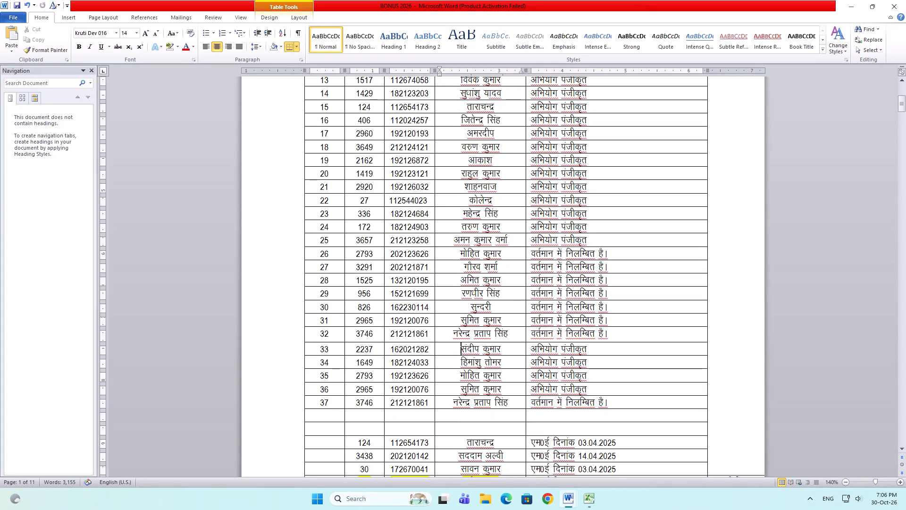
left_click_drag(392, 347, 433, 350)
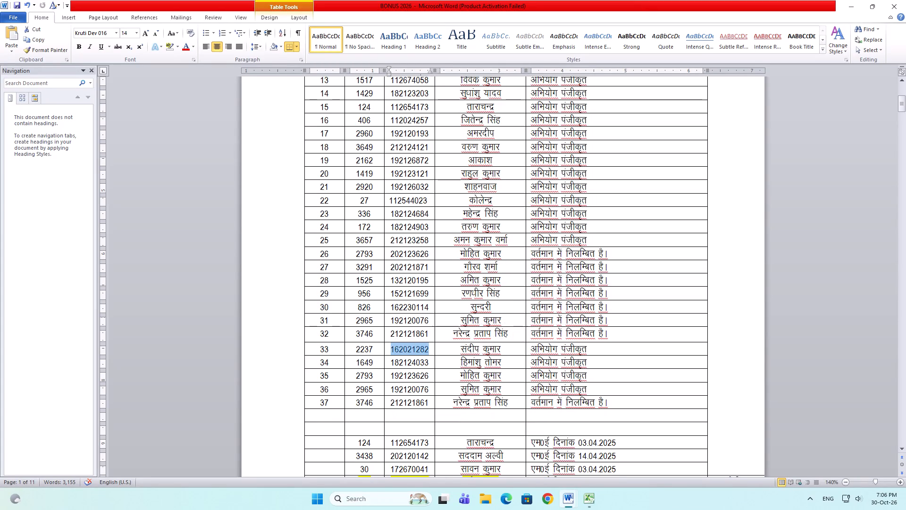
key("ctrl+c")
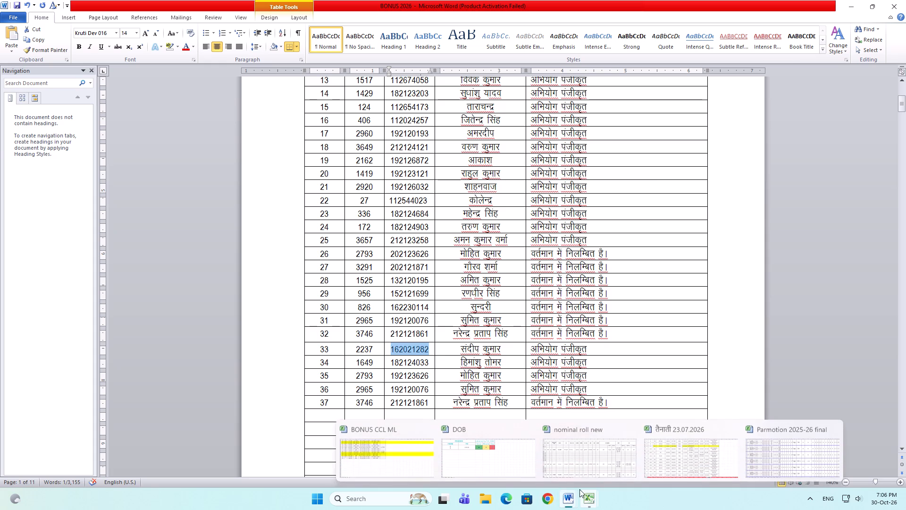
left_click(590, 451)
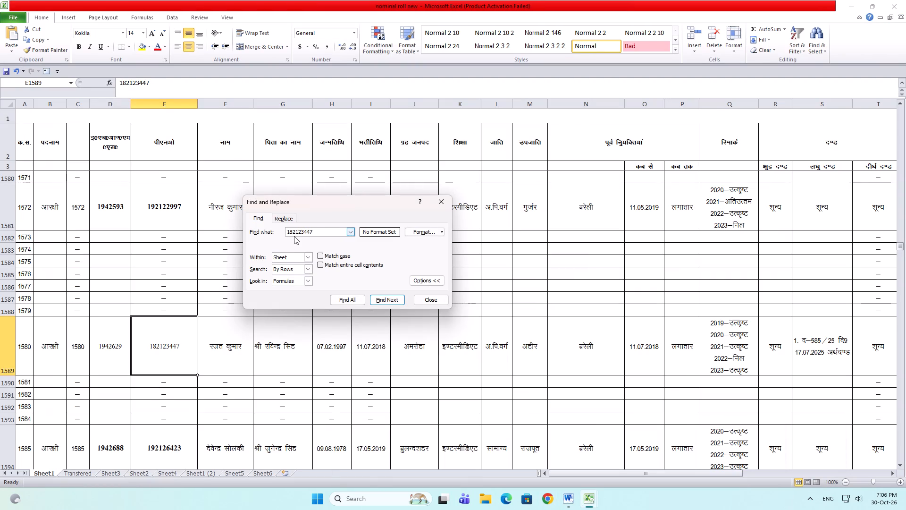
double_click(294, 232)
key("ctrl+v")
key("Return")
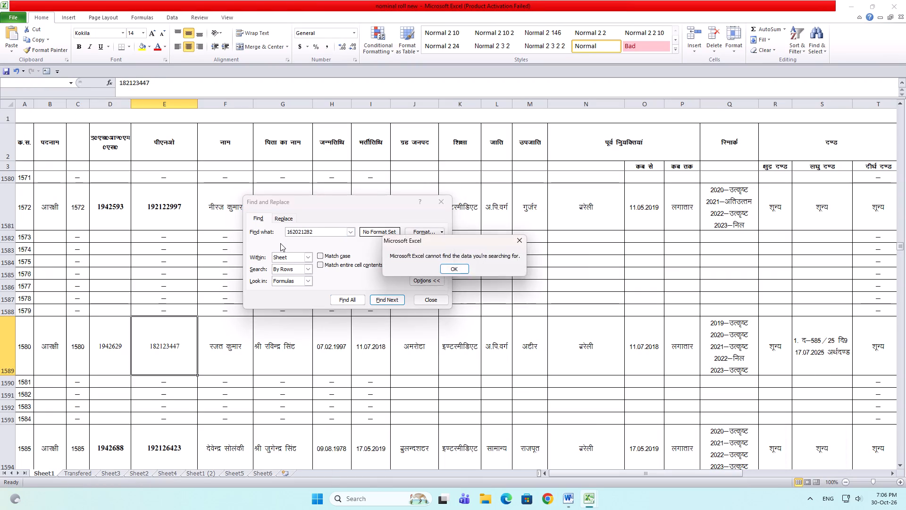
key("Return")
key("Return")
key("Return")
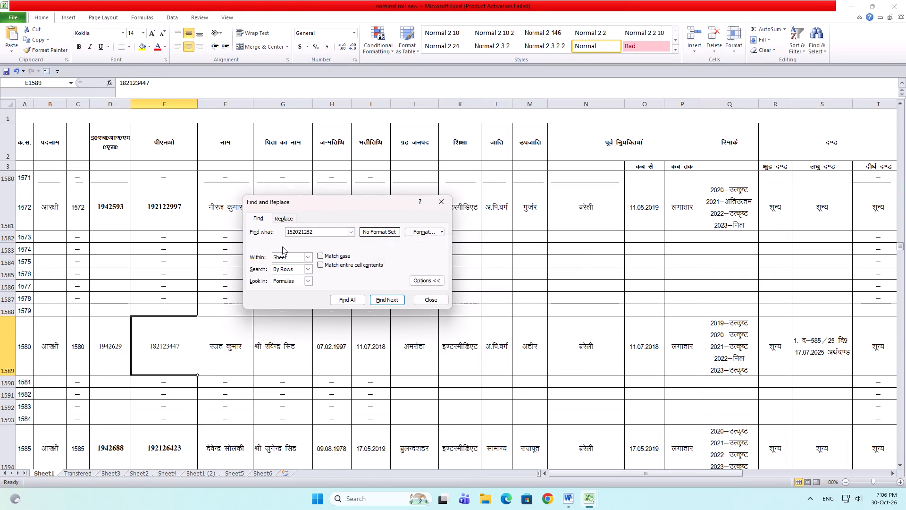
Switch back to BONUS 2026 in Word and delete the number 108 from the blank row below the एम0ई entries.
key("alt+Tab")
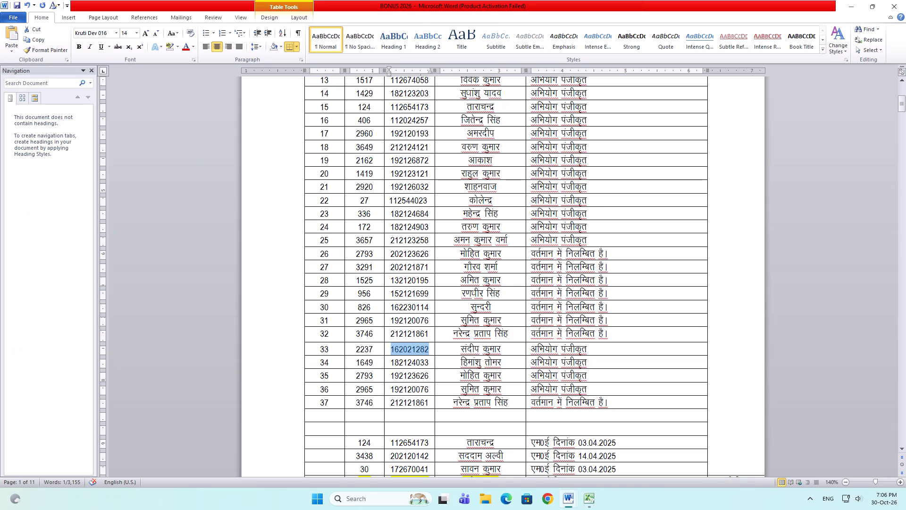
scroll(395, 338, "down", 20)
scroll(395, 338, "down", 19)
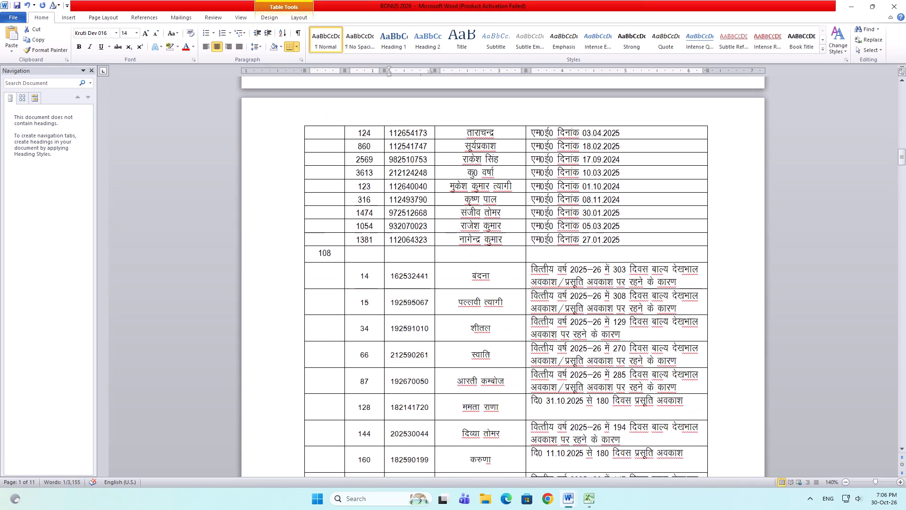
scroll(396, 335, "down", 1)
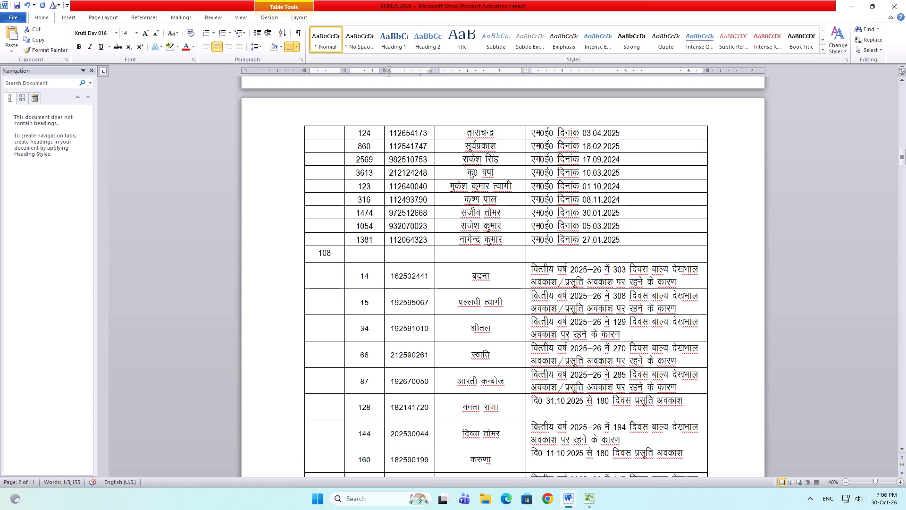
left_click(641, 252)
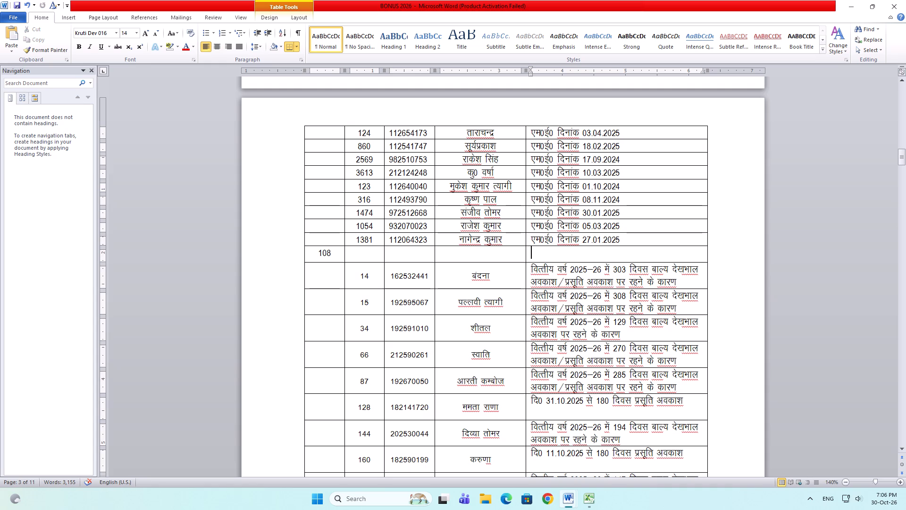
left_click_drag(318, 250, 336, 251)
key("Delete")
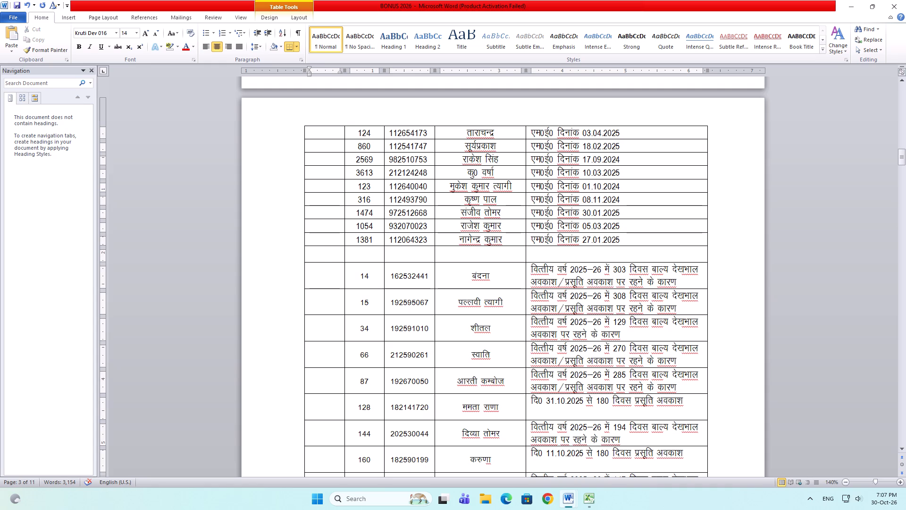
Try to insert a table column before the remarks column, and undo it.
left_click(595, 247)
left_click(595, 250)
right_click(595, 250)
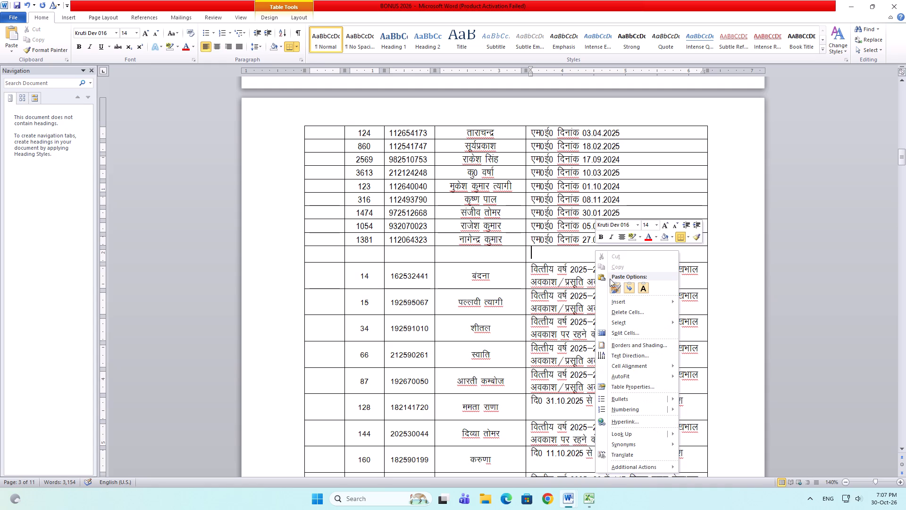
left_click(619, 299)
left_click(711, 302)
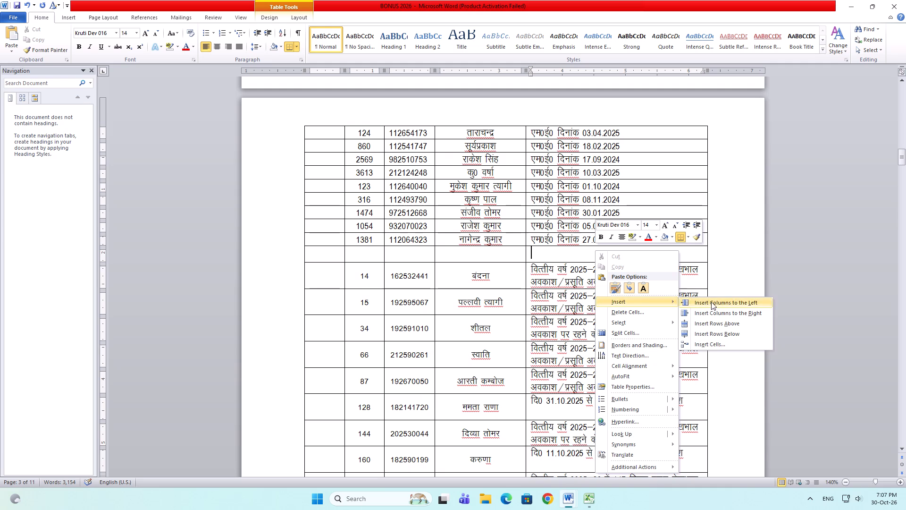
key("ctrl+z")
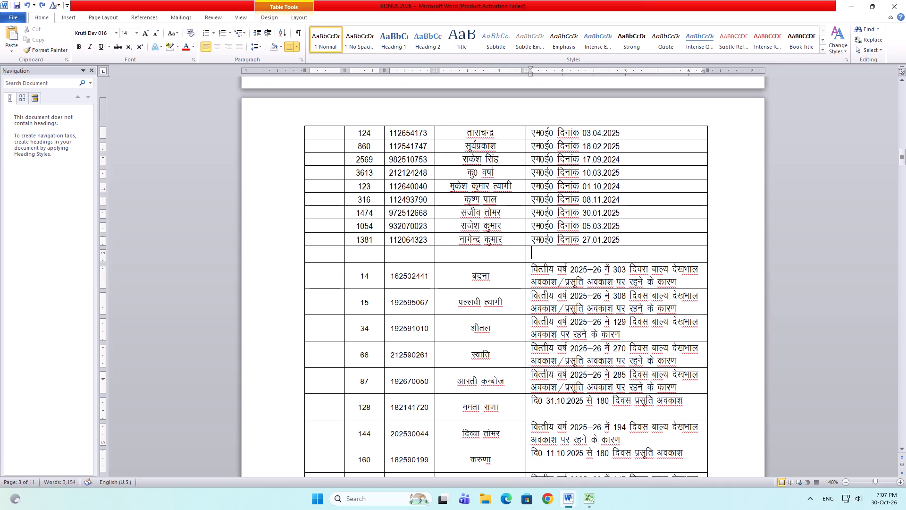
Insert three more blank rows between the last एम0ई entry and the first बाल्य देखभाल अवकाश entry.
right_click(535, 253)
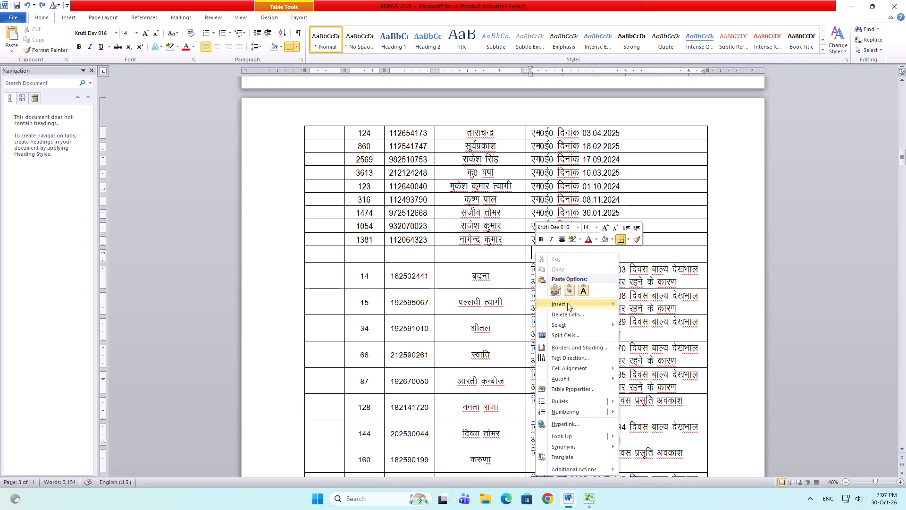
left_click(567, 303)
left_click(663, 324)
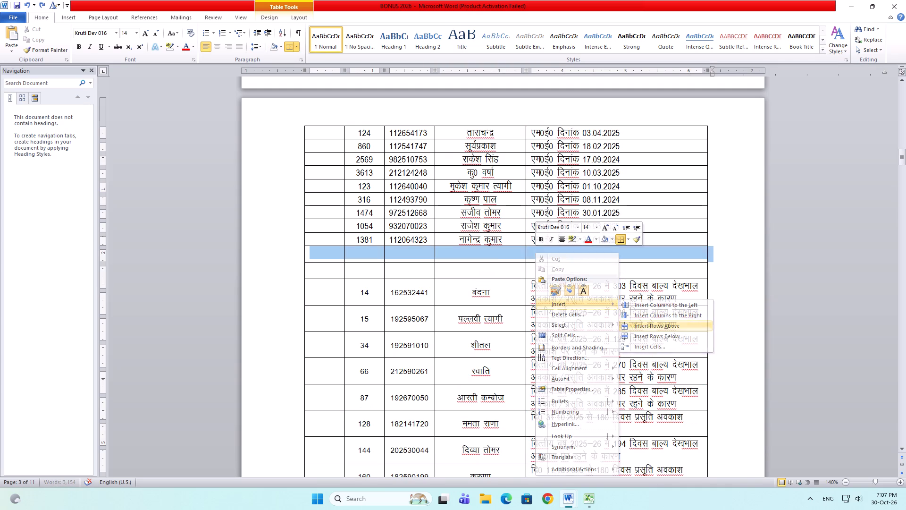
left_click(497, 254)
left_click(536, 253)
right_click(536, 253)
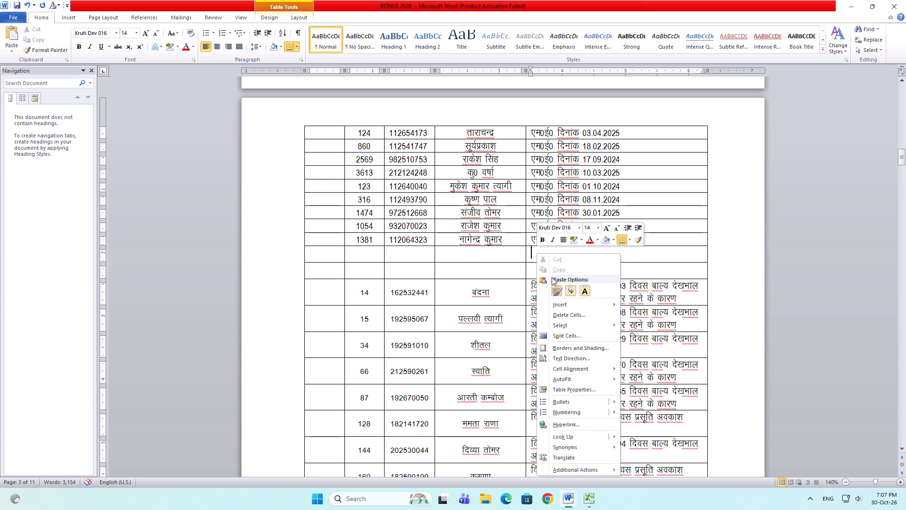
left_click(554, 303)
left_click(674, 336)
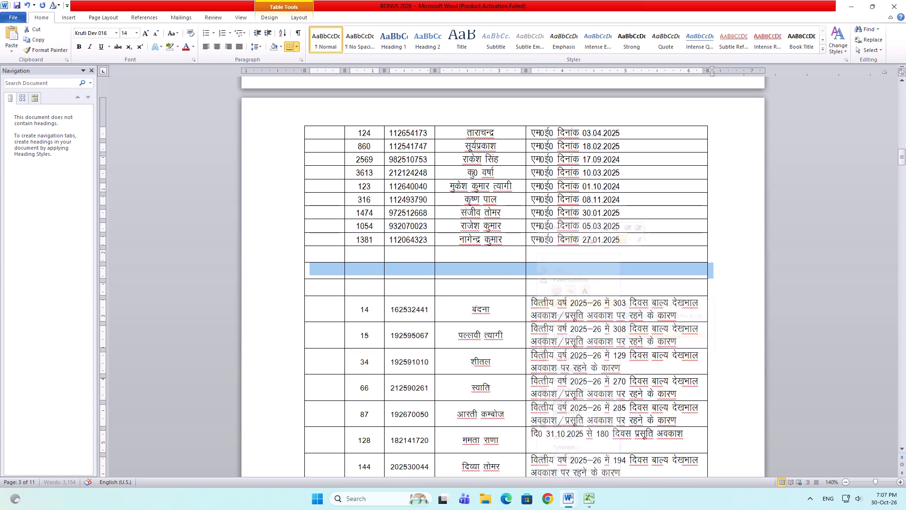
left_click(574, 271)
right_click(570, 267)
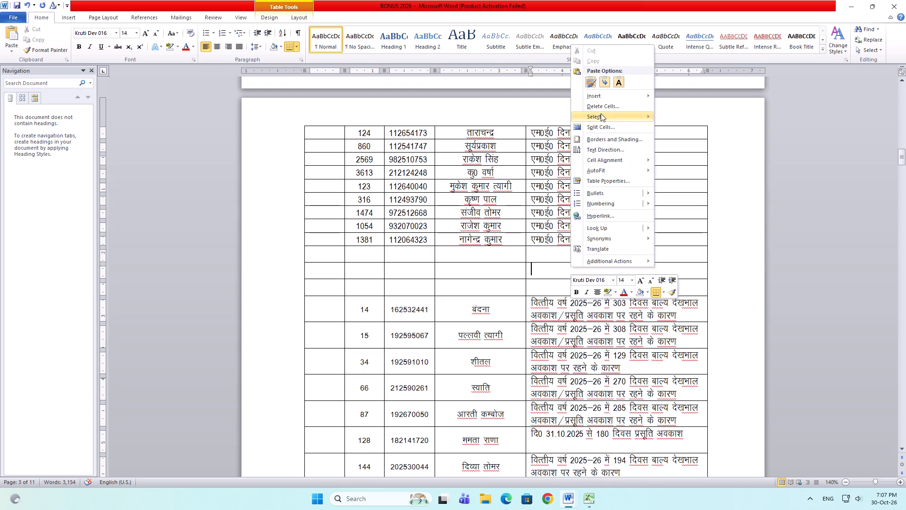
left_click(599, 98)
left_click(687, 127)
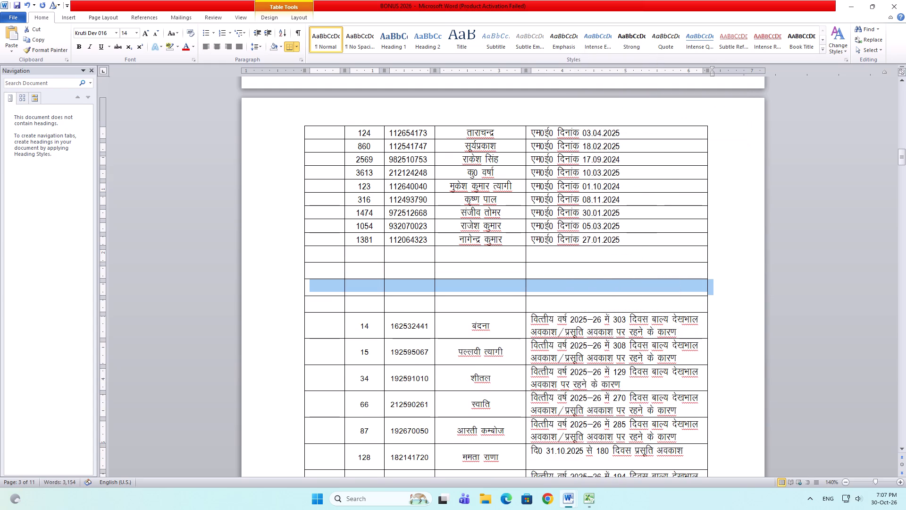
Add another three blank rows within the empty block below the एम0ई entries.
left_click(531, 269)
right_click(531, 269)
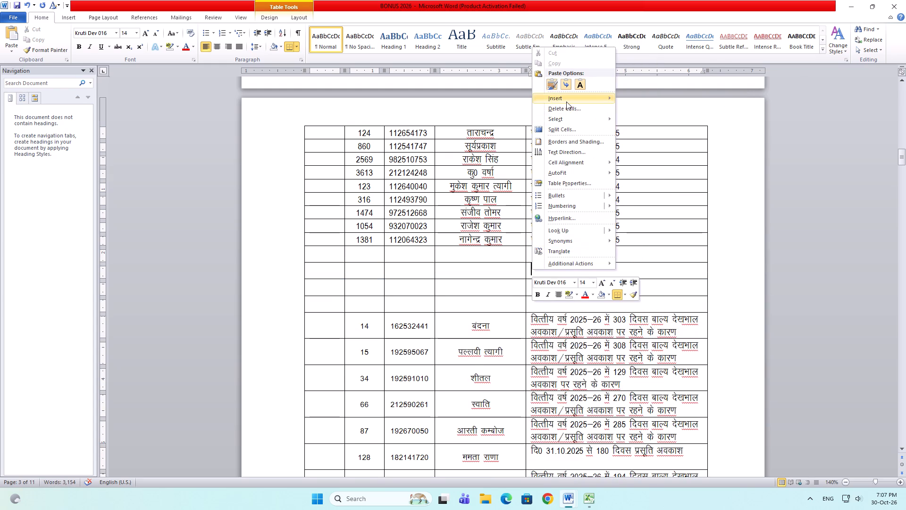
left_click(566, 102)
left_click(642, 121)
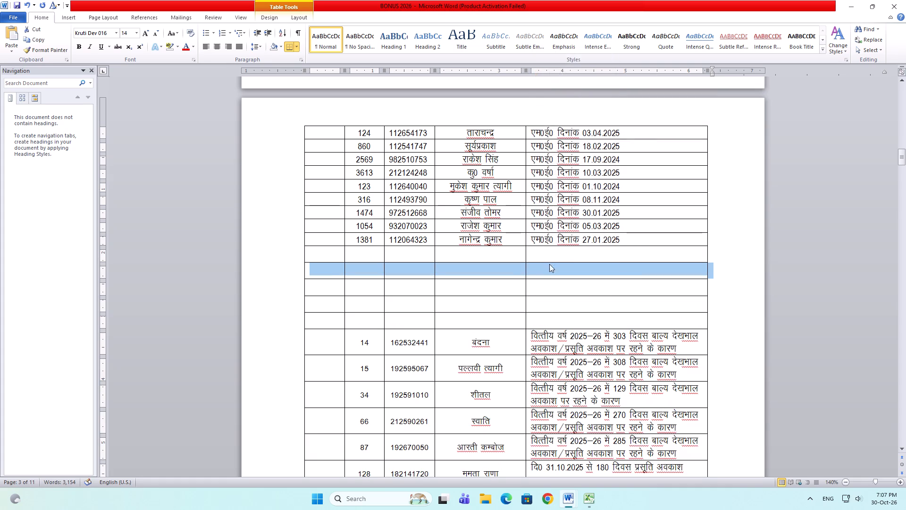
left_click(549, 271)
right_click(551, 269)
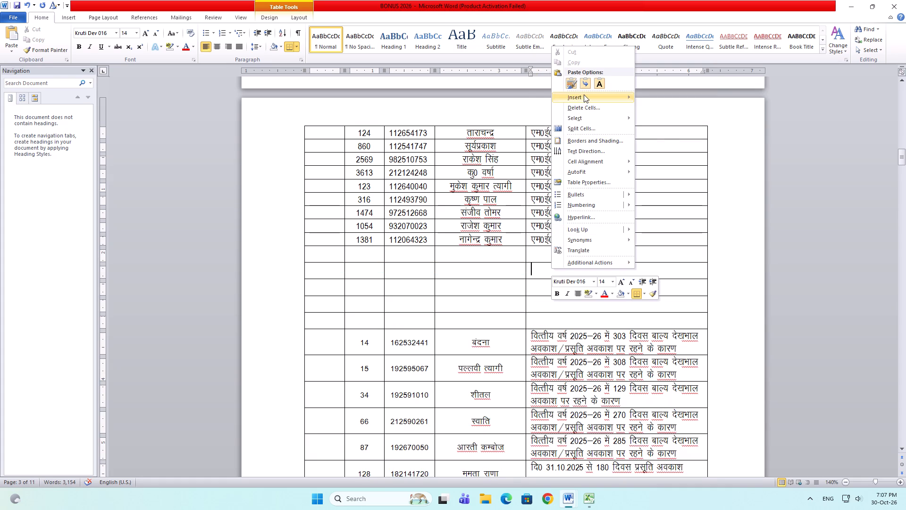
left_click(584, 94)
left_click(658, 124)
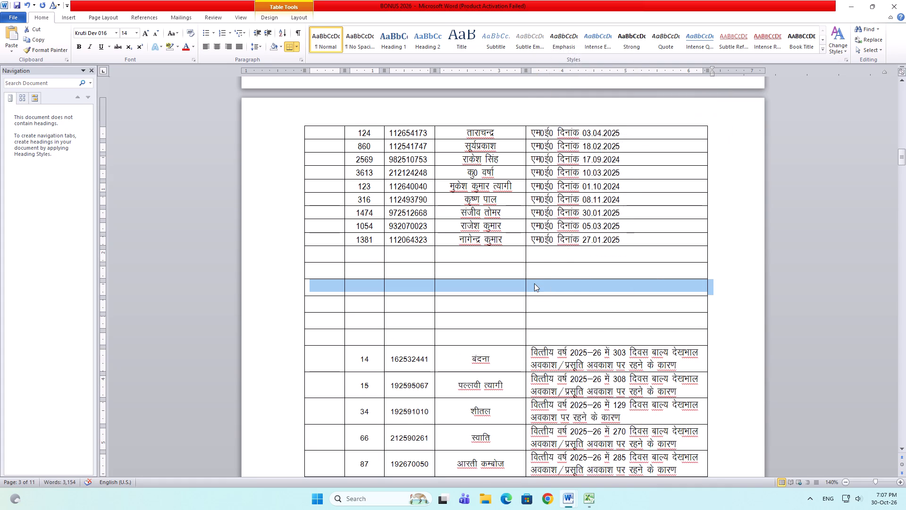
left_click(534, 283)
right_click(534, 283)
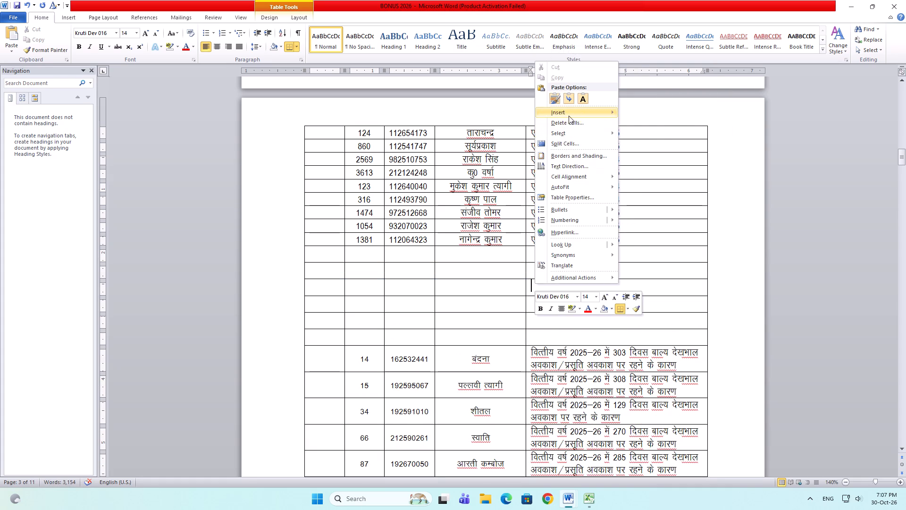
left_click(569, 116)
left_click(659, 143)
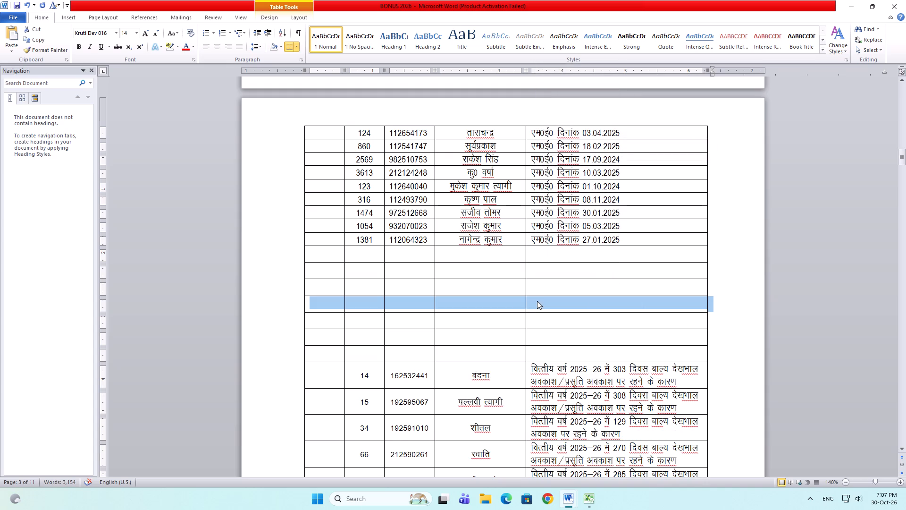
Extend the empty block above the बाल्य देखभाल अवकाश entries by three more blank rows.
left_click(537, 301)
right_click(537, 301)
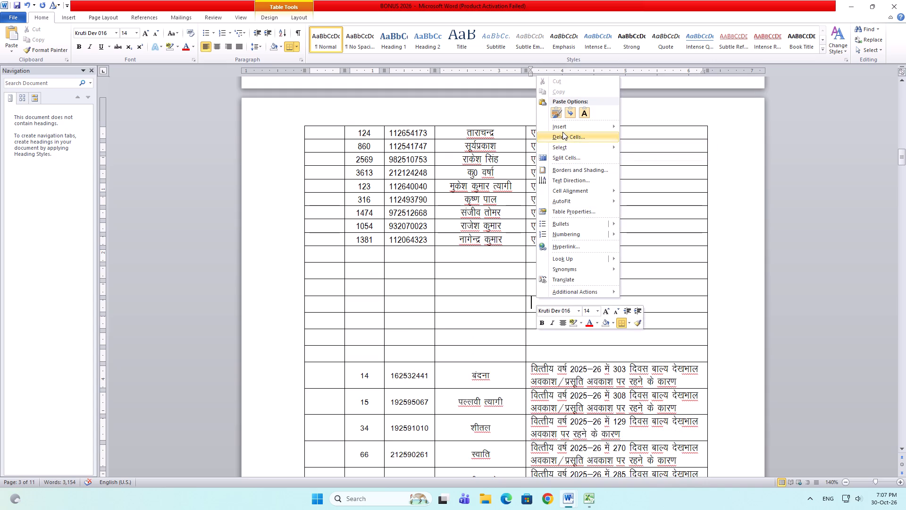
left_click(562, 130)
left_click(637, 161)
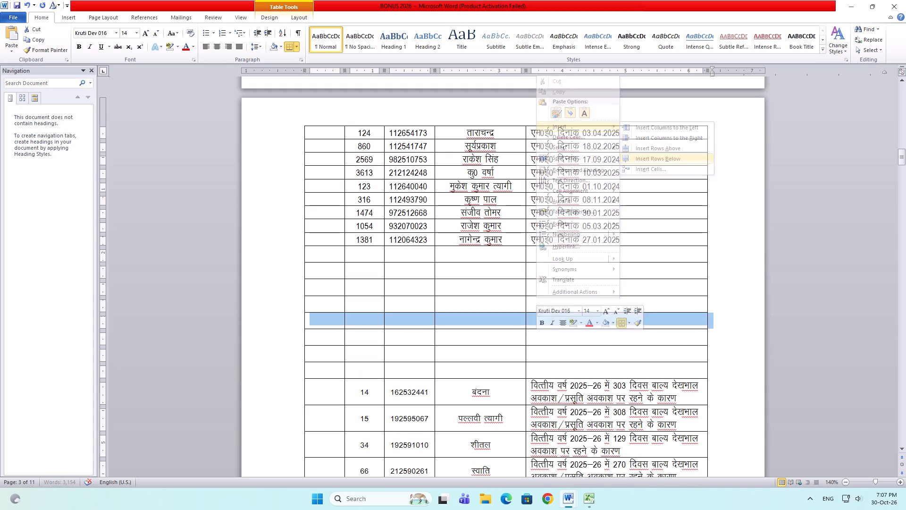
left_click(536, 323)
right_click(514, 298)
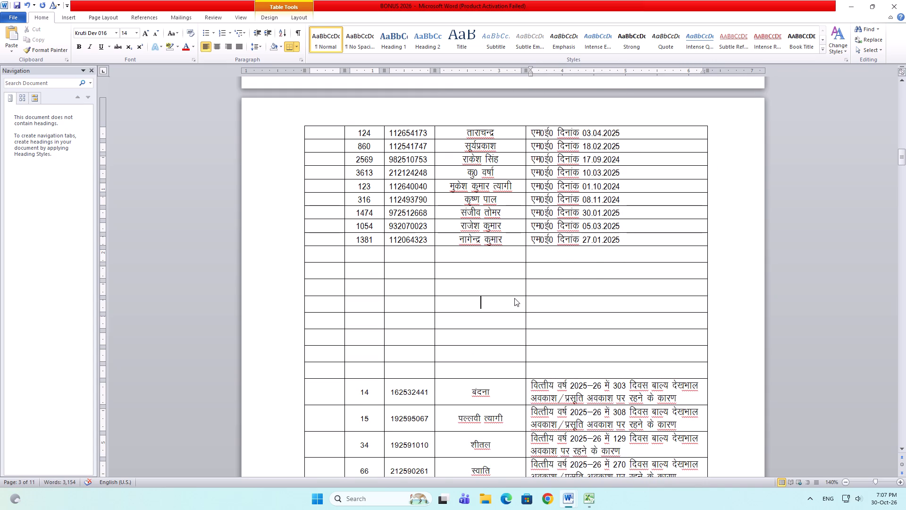
left_click(551, 131)
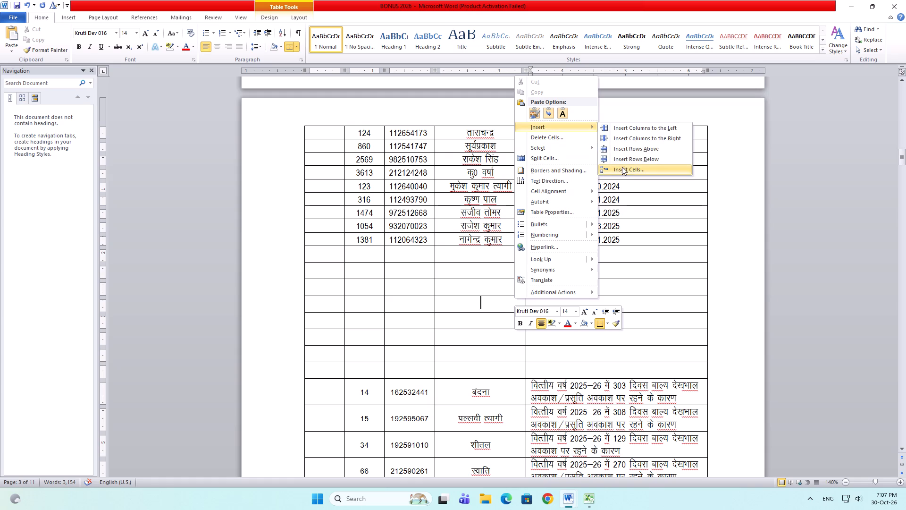
left_click(622, 161)
left_click(552, 294)
right_click(552, 294)
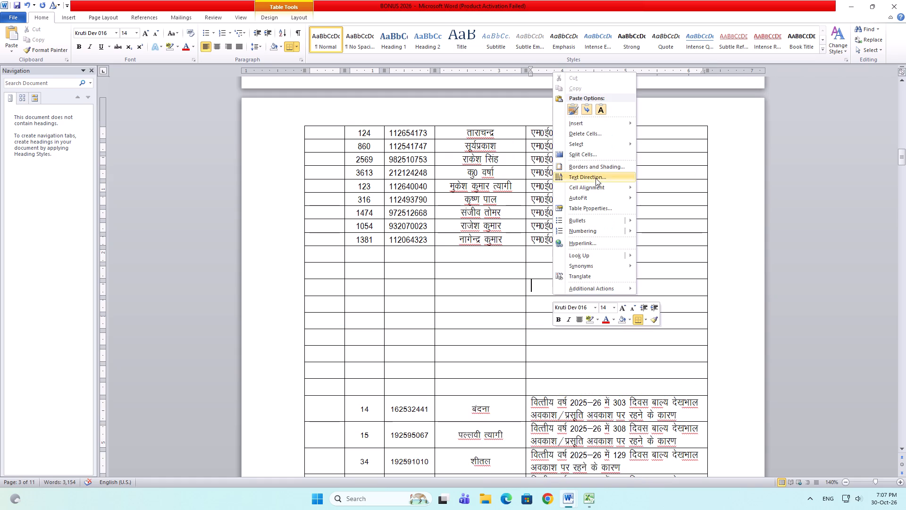
left_click(579, 127)
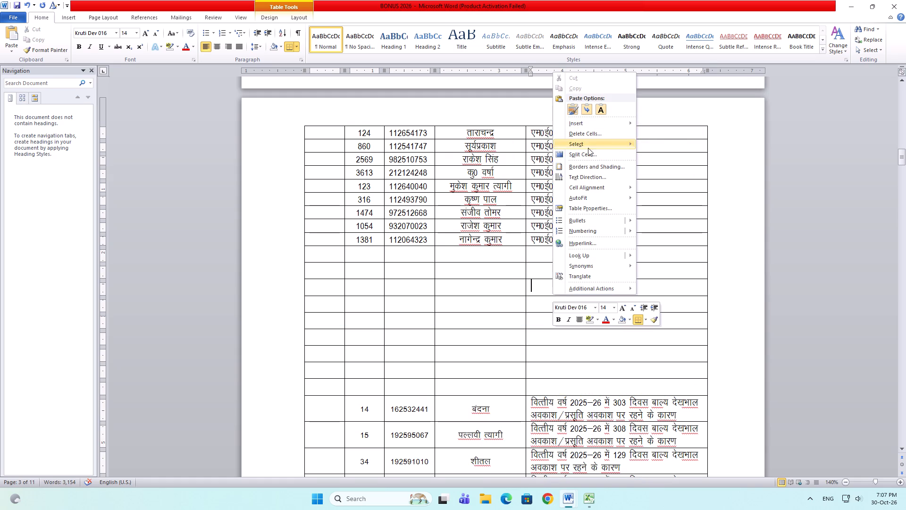
left_click(593, 126)
left_click(665, 150)
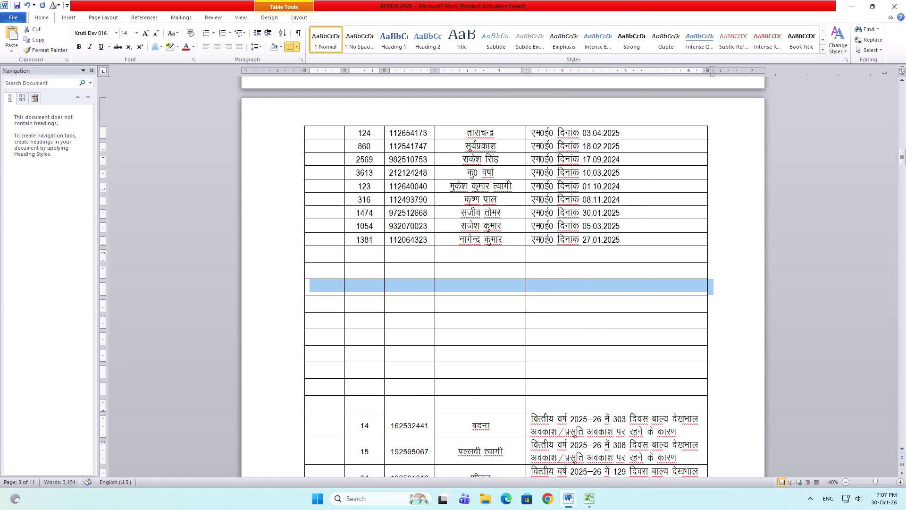
Insert a further three blank rows in the empty block between the एम0ई and बाल्य देखभाल अवकाश entries.
left_click(582, 286)
right_click(583, 285)
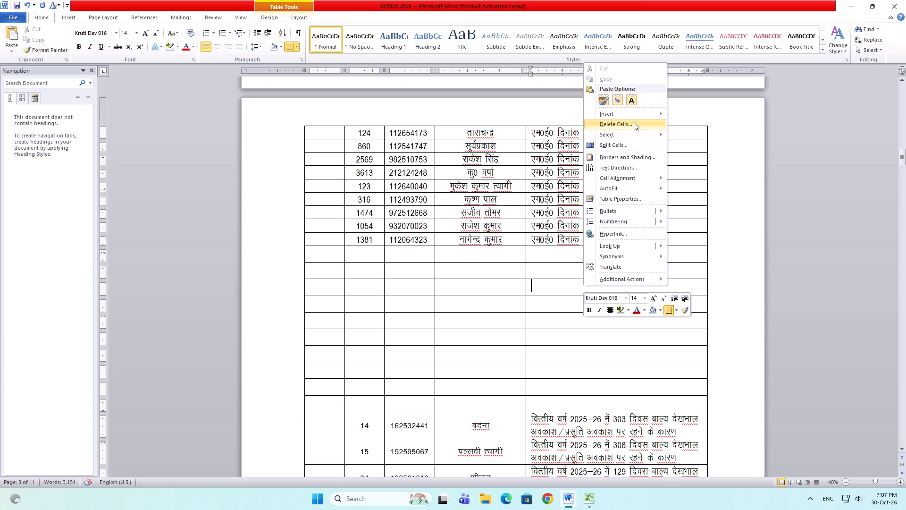
left_click(634, 118)
left_click(696, 148)
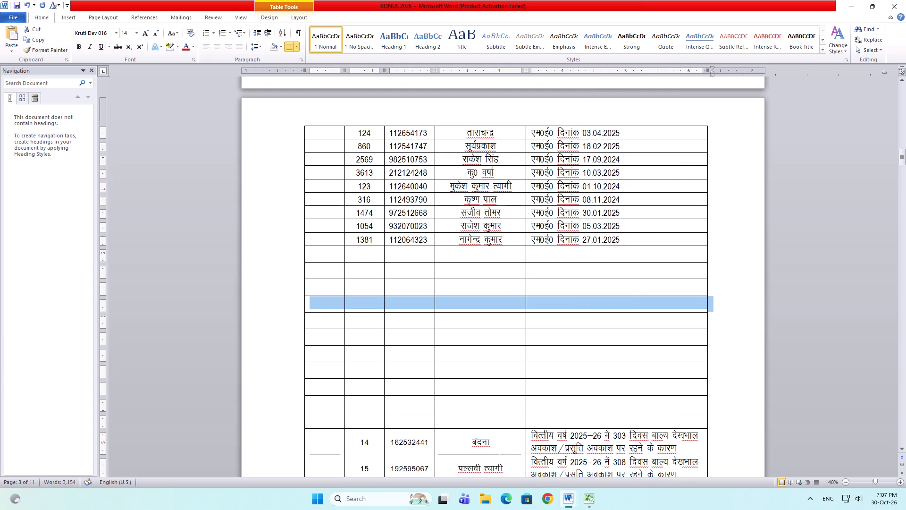
left_click(551, 294)
right_click(551, 294)
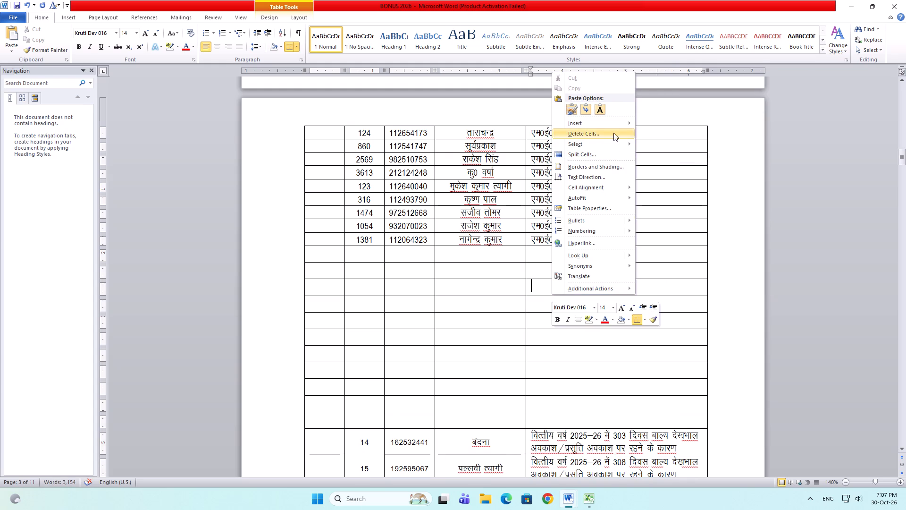
left_click(606, 125)
left_click(688, 152)
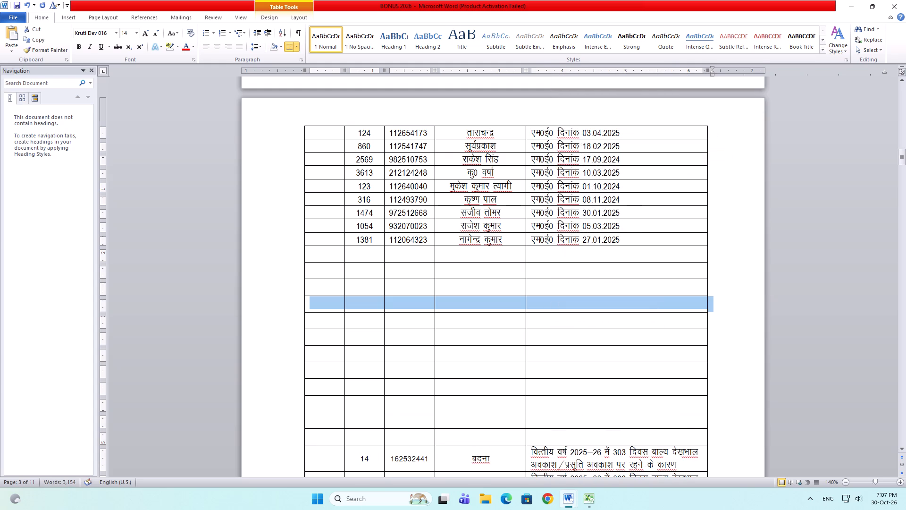
left_click(536, 289)
right_click(536, 289)
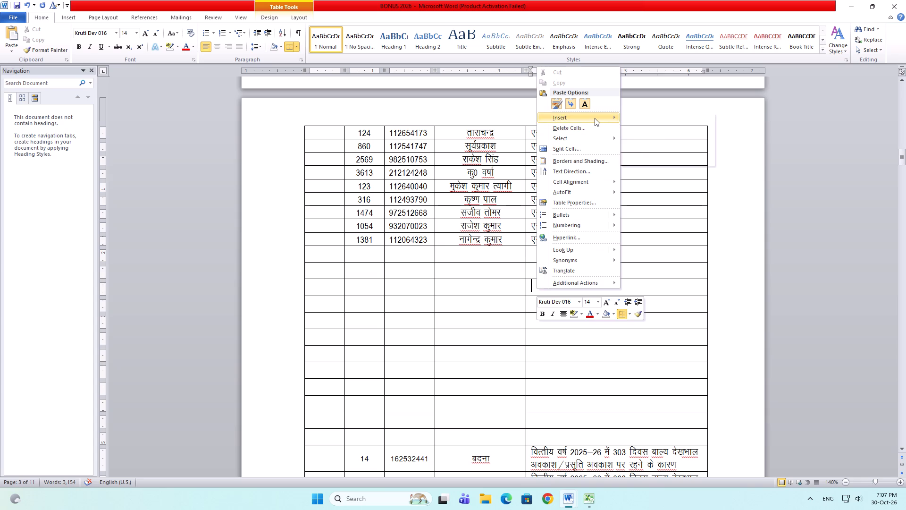
left_click(595, 118)
left_click(662, 150)
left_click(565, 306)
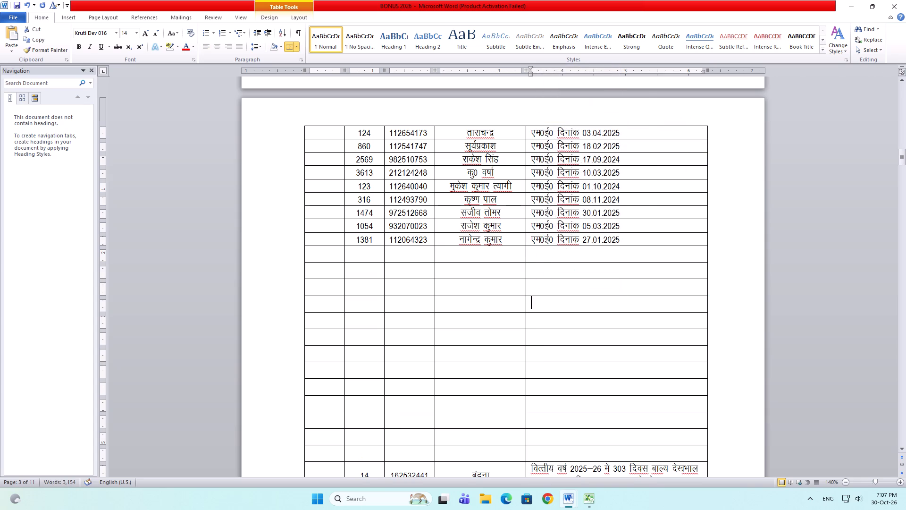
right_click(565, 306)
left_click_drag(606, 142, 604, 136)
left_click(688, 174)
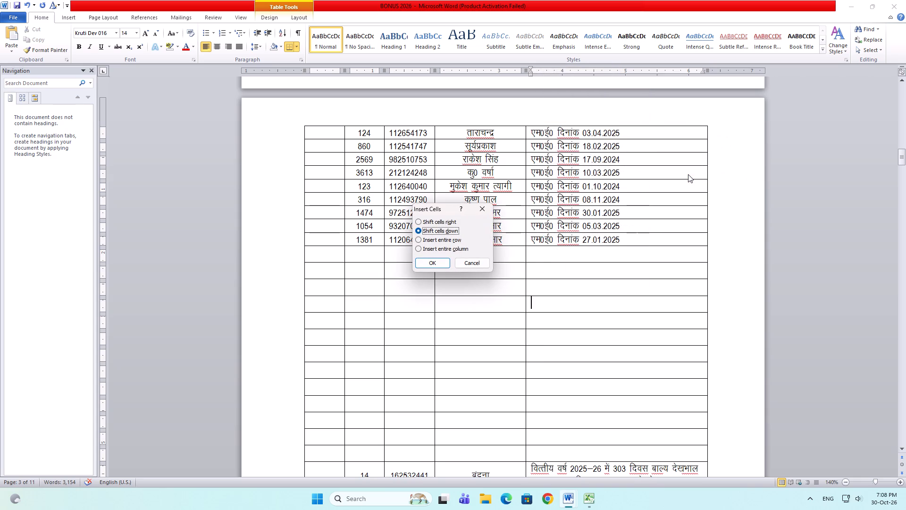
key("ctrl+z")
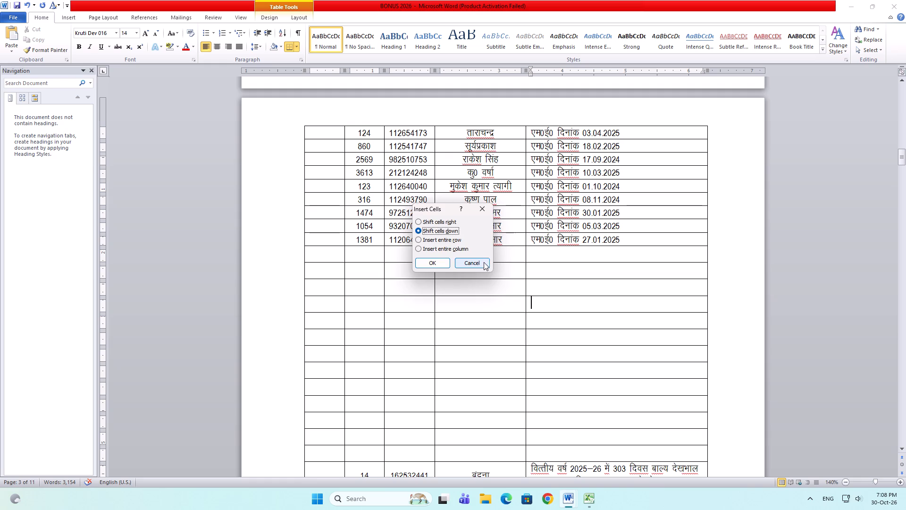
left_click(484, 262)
Insert three more blank rows, one at a time, within the empty block below the last एम0ई entry.
left_click(537, 301)
right_click(537, 301)
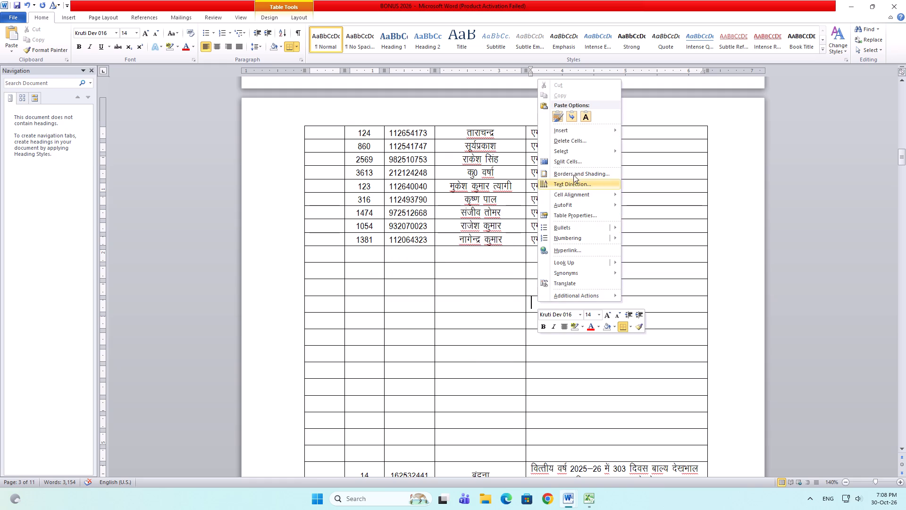
left_click(572, 129)
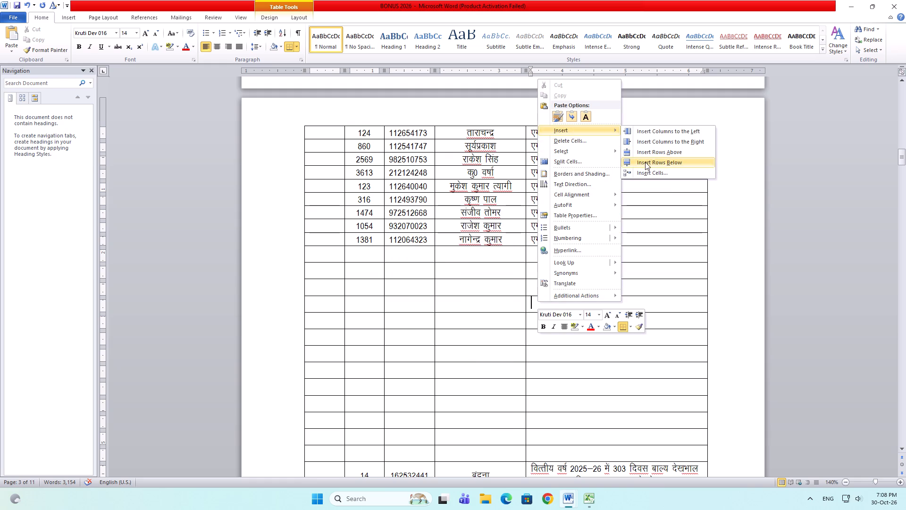
left_click(645, 162)
left_click(556, 288)
right_click(556, 288)
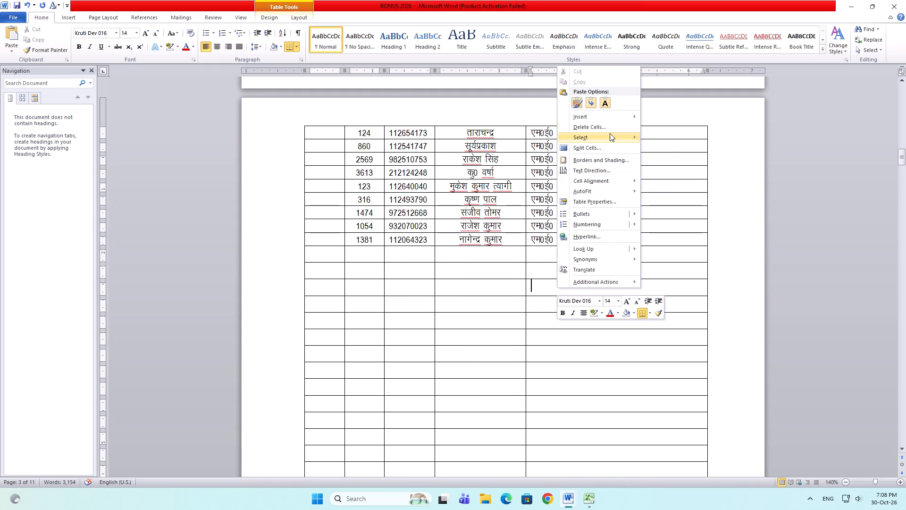
left_click(606, 117)
left_click(666, 150)
left_click(494, 296)
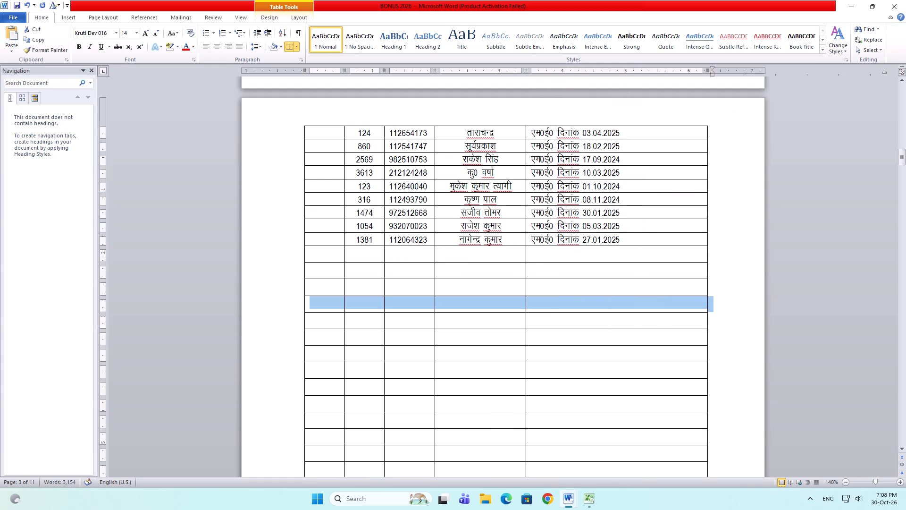
left_click(496, 300)
right_click(496, 300)
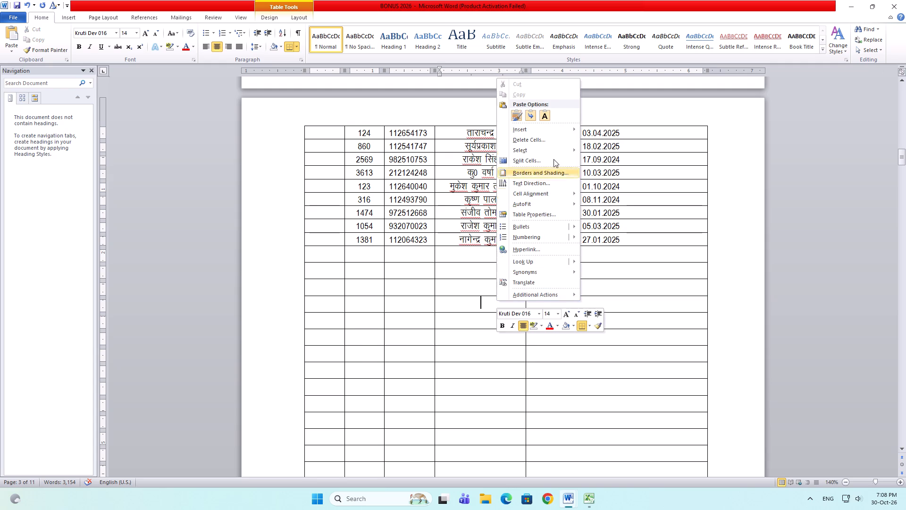
left_click(543, 129)
left_click(614, 161)
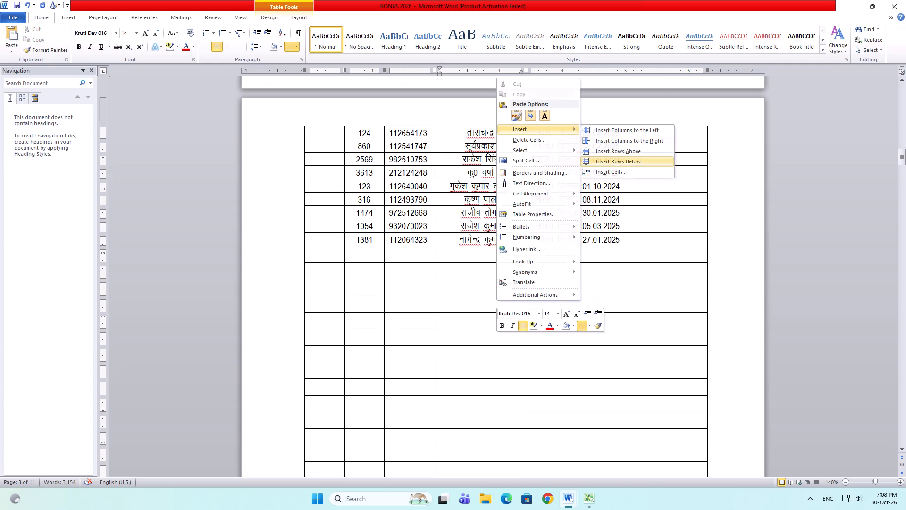
Extend the empty block below the एम0ई entries by another three blank rows, each inserted below an existing empty row.
left_click(555, 298)
right_click(555, 298)
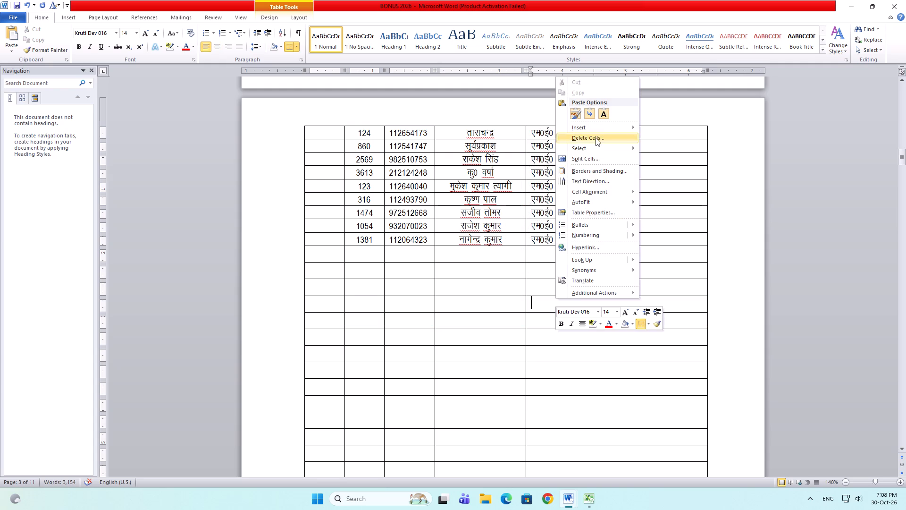
left_click(594, 126)
left_click(668, 157)
left_click(571, 267)
right_click(571, 267)
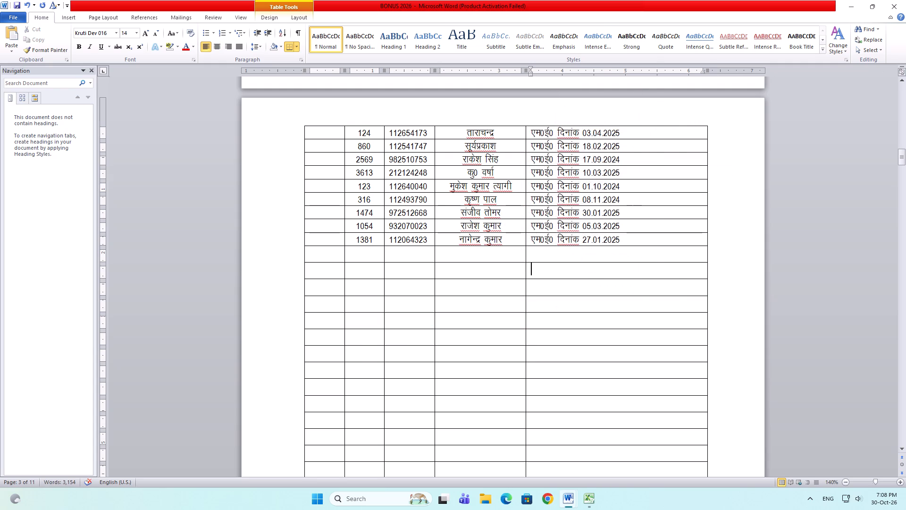
left_click(608, 98)
left_click(691, 128)
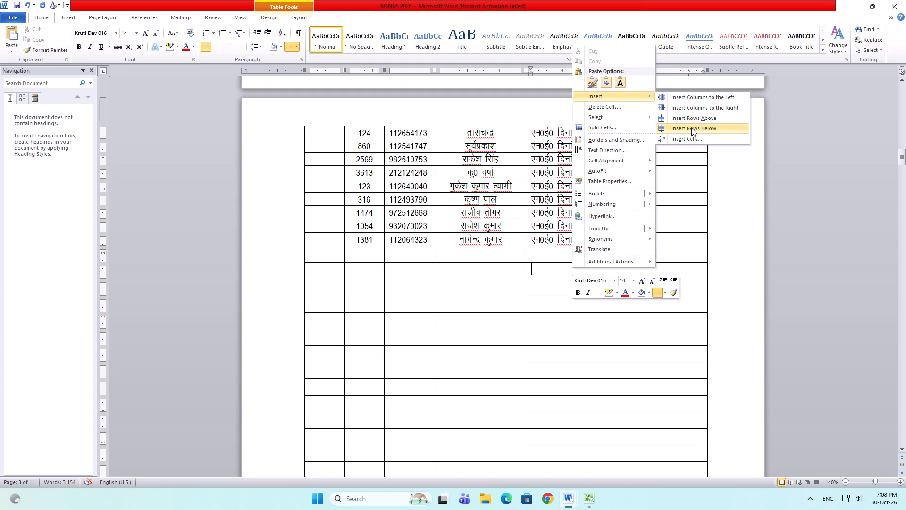
left_click(542, 319)
right_click(542, 317)
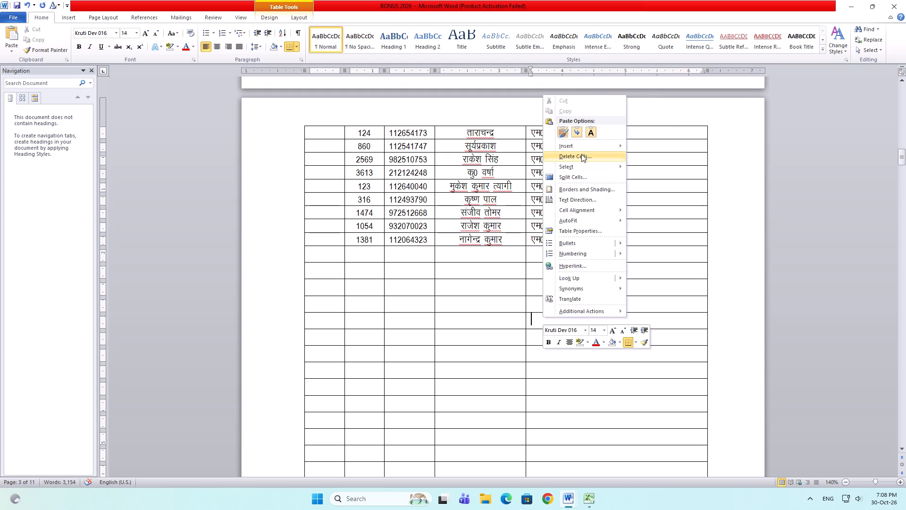
left_click(581, 146)
left_click(569, 141)
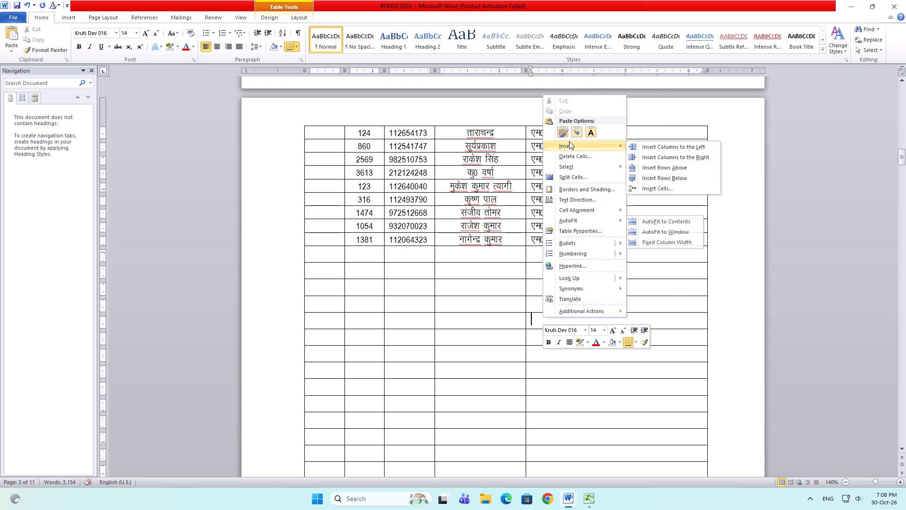
left_click(657, 178)
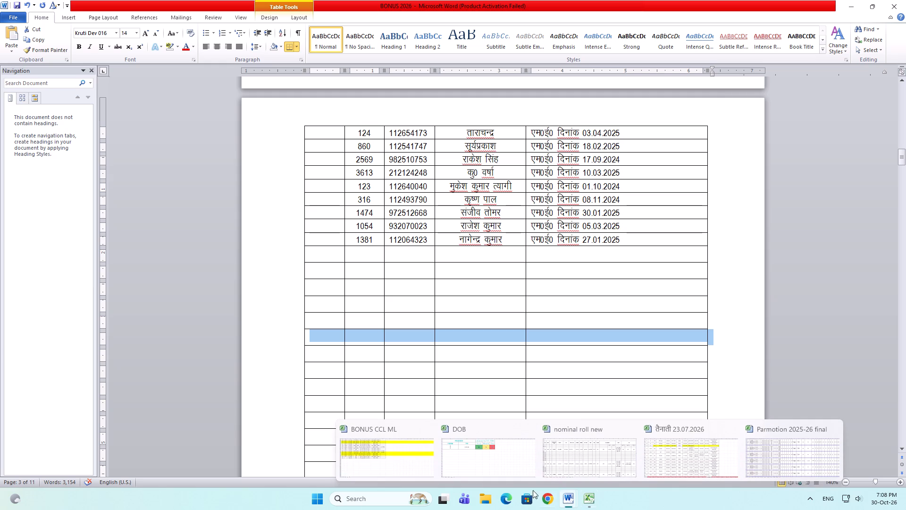
Switch to the BONUS CCL ML workbook, find 3121 in column B of the ALL sheet, and select both matching rows.
left_click(418, 458)
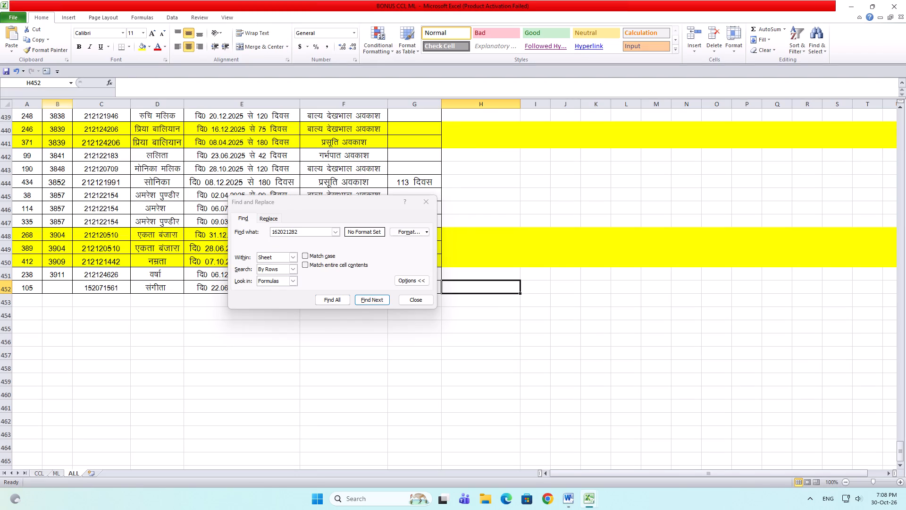
left_click(64, 105)
double_click(280, 229)
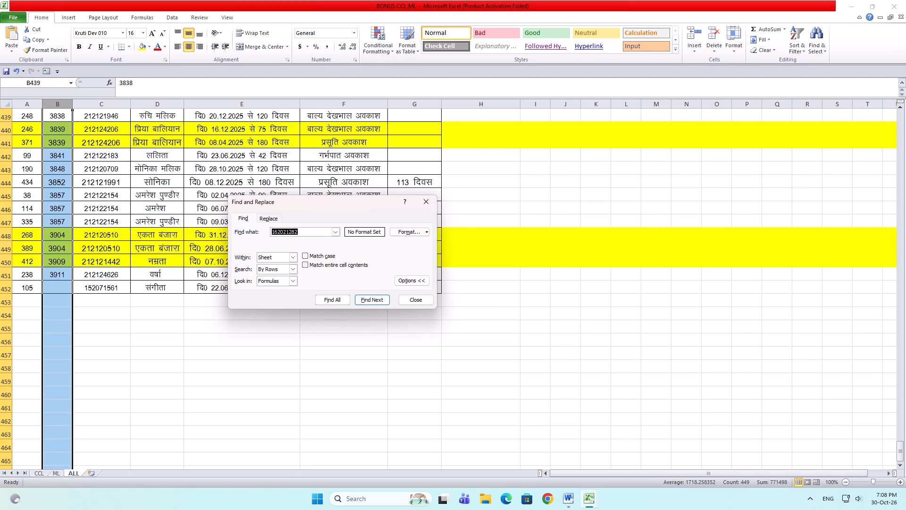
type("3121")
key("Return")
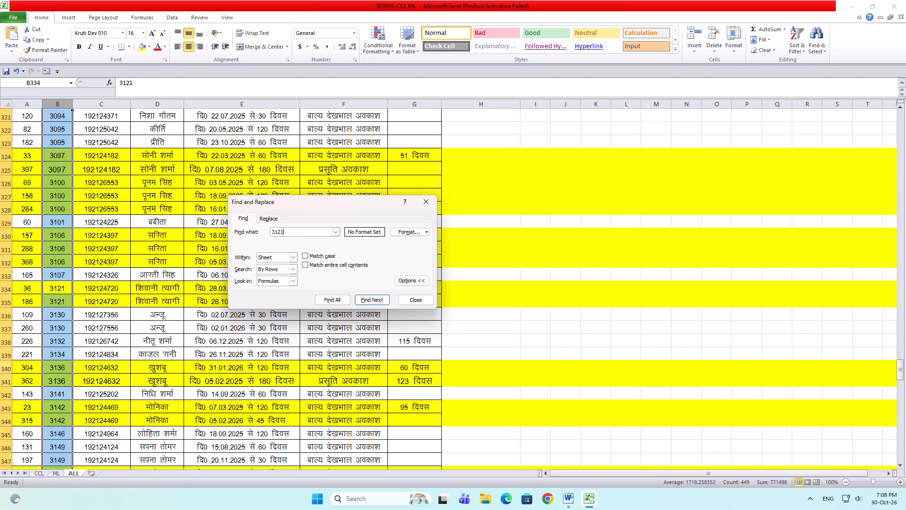
left_click_drag(3, 289, 5, 297)
left_click(421, 169)
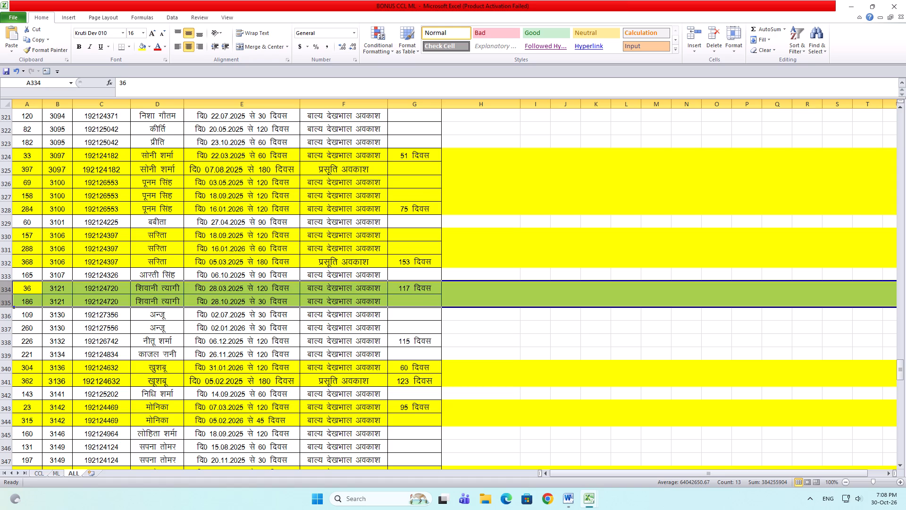
left_click_drag(9, 287, 7, 298)
Look through the leave entries on the ALL sheet up to its first rows, and close the BONUS CCL ML workbook.
scroll(310, 357, "down", 2)
scroll(303, 358, "up", 15)
scroll(337, 283, "down", 1)
scroll(337, 283, "up", 1)
scroll(337, 283, "down", 1)
scroll(337, 283, "up", 15)
scroll(337, 282, "down", 1)
scroll(337, 282, "up", 20)
scroll(337, 282, "up", 15)
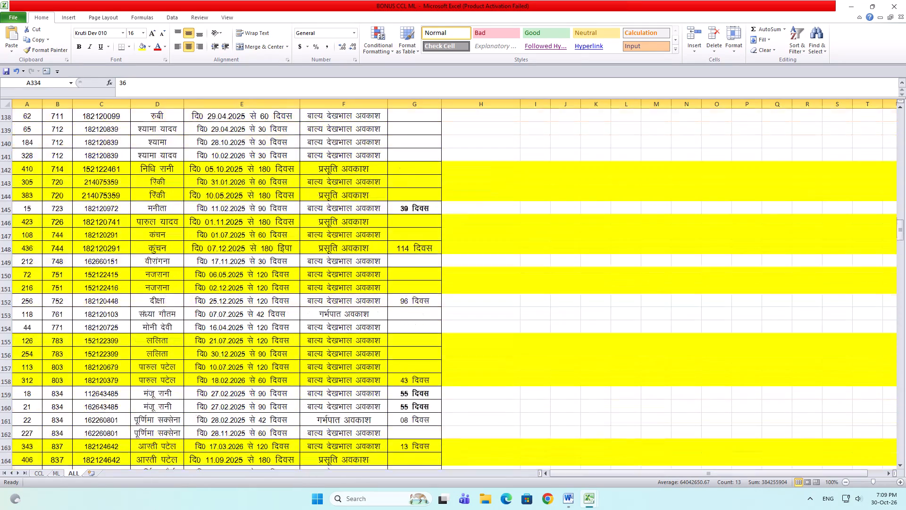
scroll(337, 282, "up", 20)
scroll(337, 282, "up", 20)
scroll(338, 282, "down", 1)
scroll(338, 282, "up", 8)
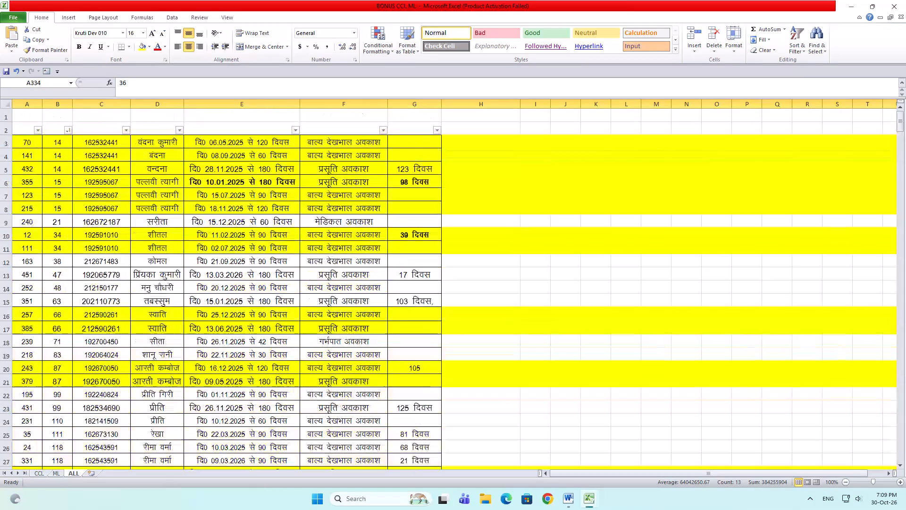
scroll(338, 282, "up", 5)
left_click(905, 0)
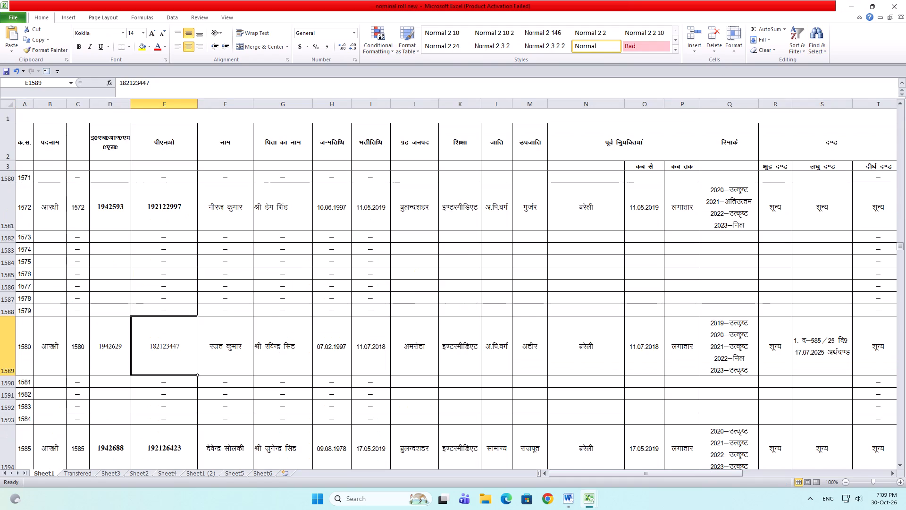
Return to the BONUS 2026 document and insert two more blank rows below existing rows in the empty block.
key("alt+Tab")
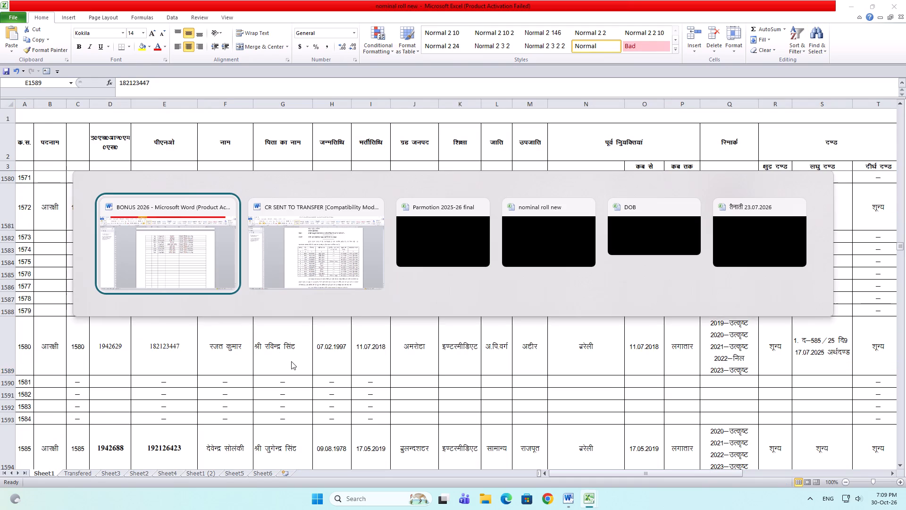
left_click(382, 272)
left_click(369, 294)
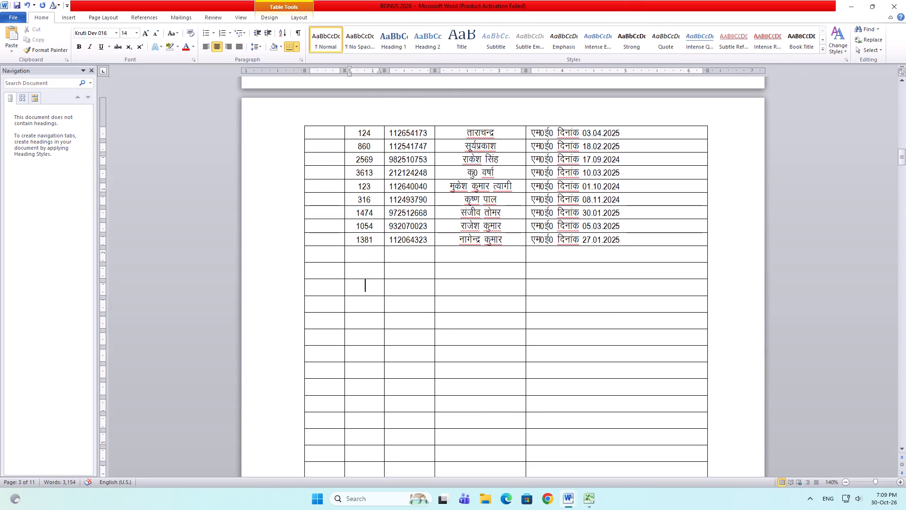
right_click(369, 294)
left_click(404, 126)
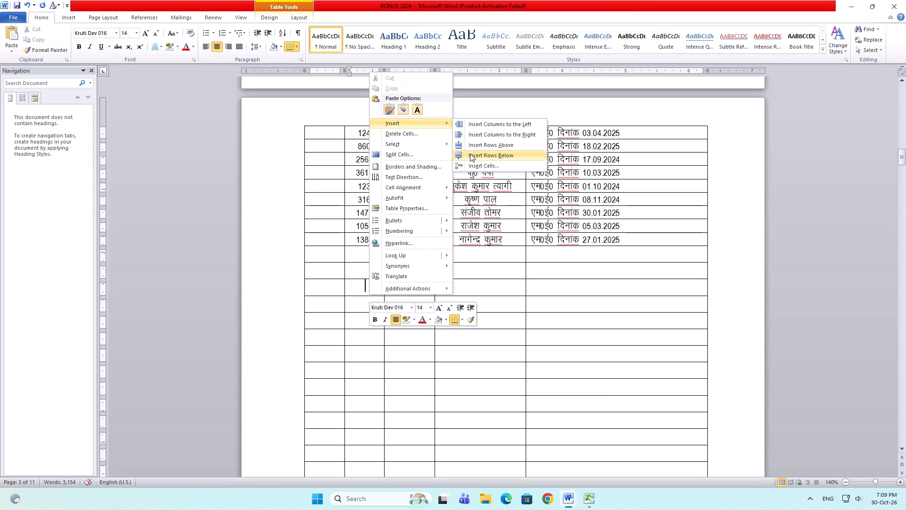
left_click_drag(484, 162, 487, 154)
left_click(487, 154)
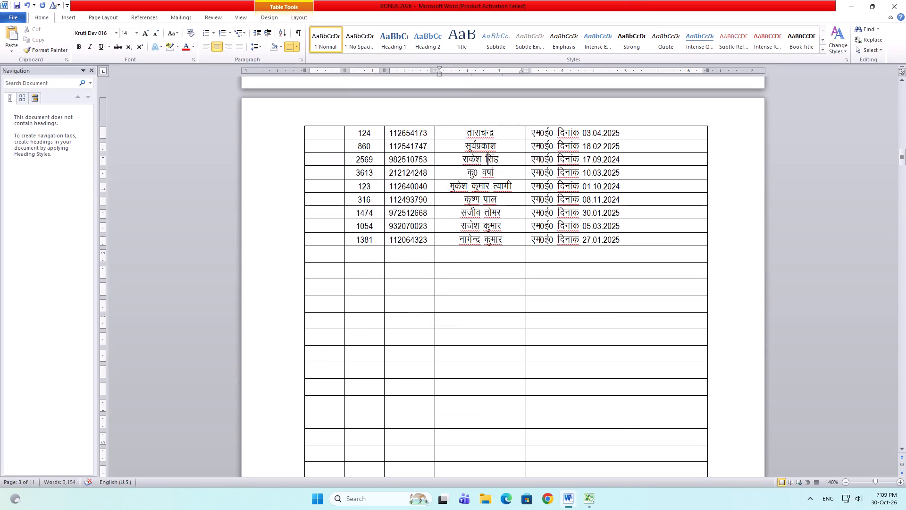
left_click_drag(321, 411, 324, 407)
right_click(402, 352)
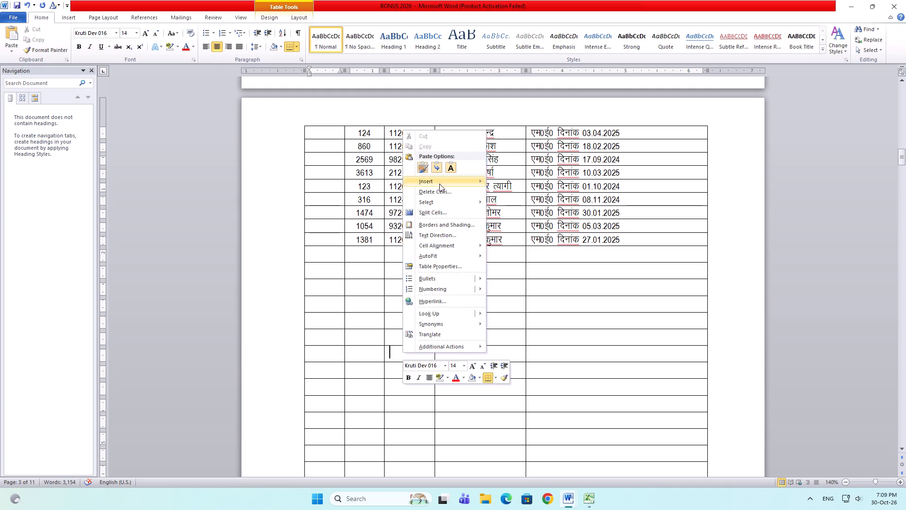
left_click(439, 180)
left_click(514, 214)
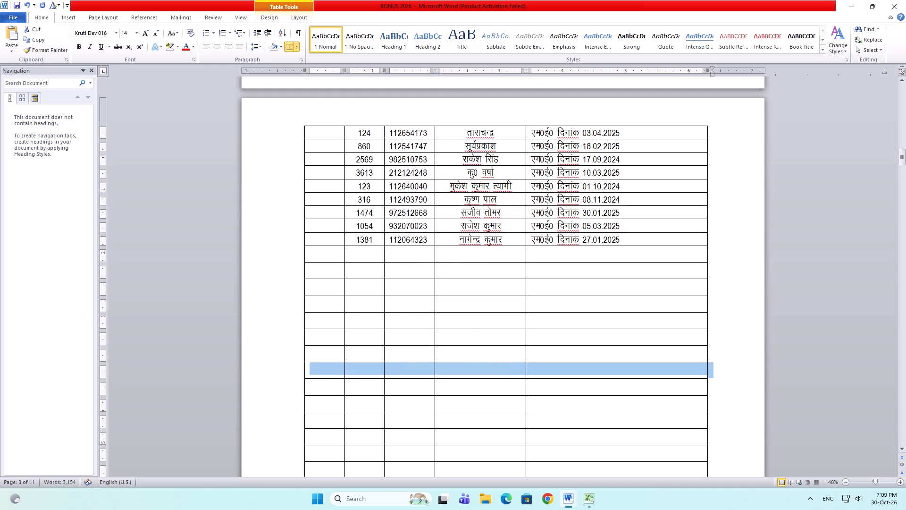
Insert one blank row above the second empty row and another above the third, just below the एम0ई entries.
left_click(430, 267)
right_click(430, 267)
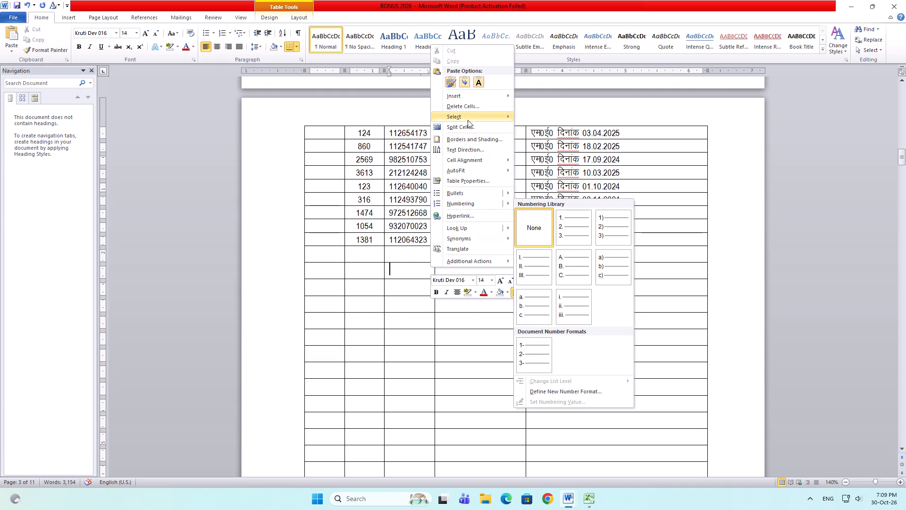
left_click(466, 98)
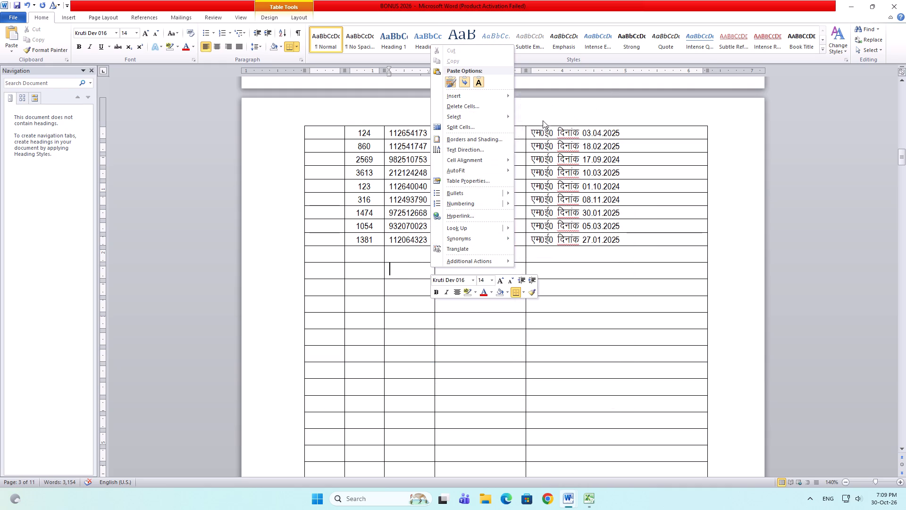
left_click(492, 99)
left_click(572, 119)
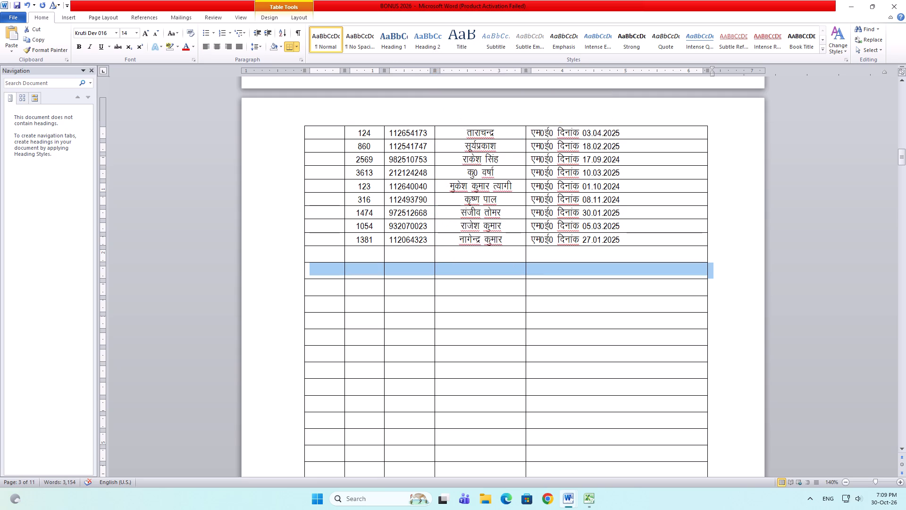
right_click(469, 295)
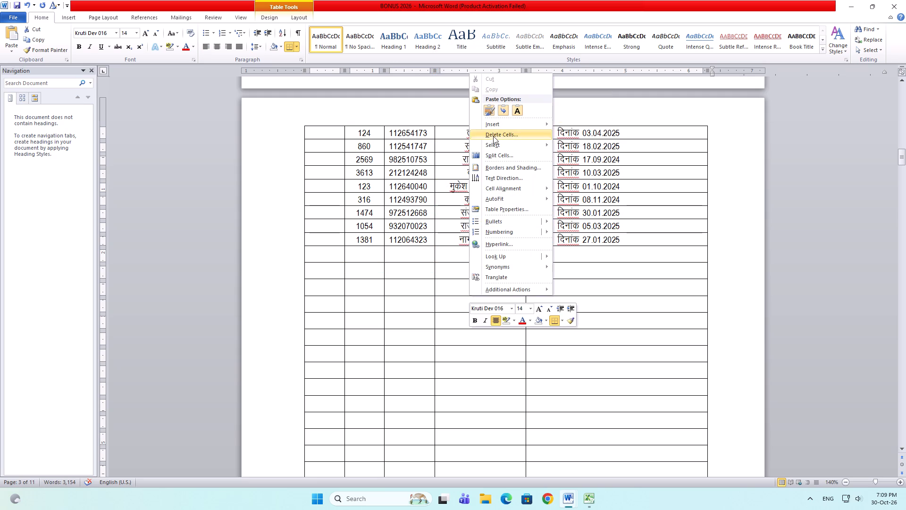
left_click(493, 128)
left_click(574, 151)
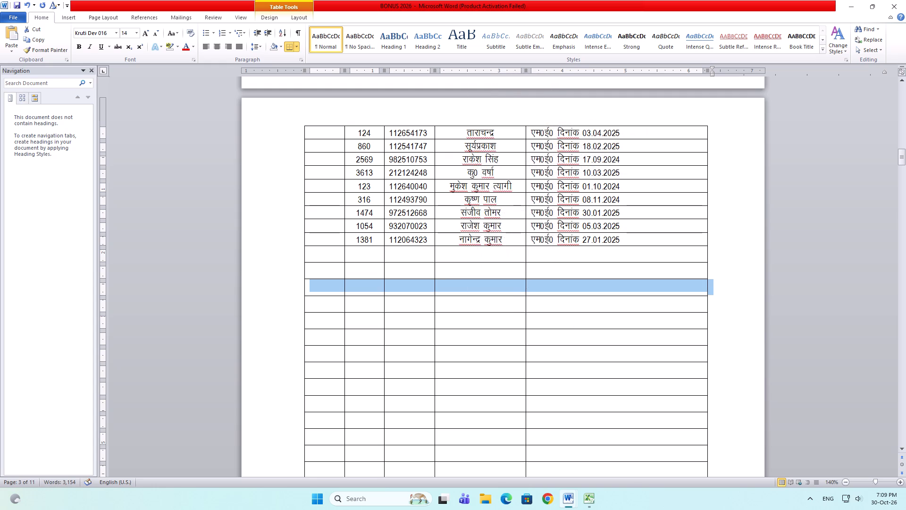
Insert one blank row below the third empty row and another below the fourth, under the एम0ई entries.
left_click(392, 286)
right_click(392, 286)
left_click(437, 117)
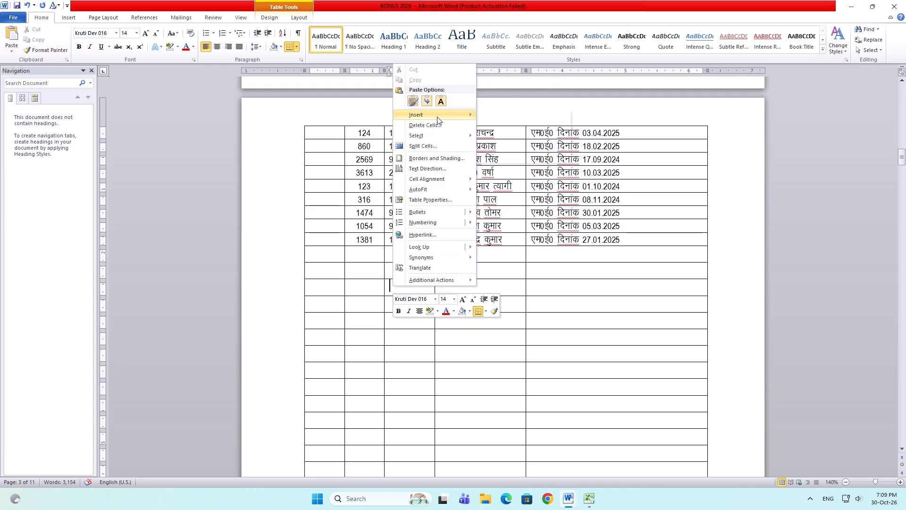
left_click(501, 142)
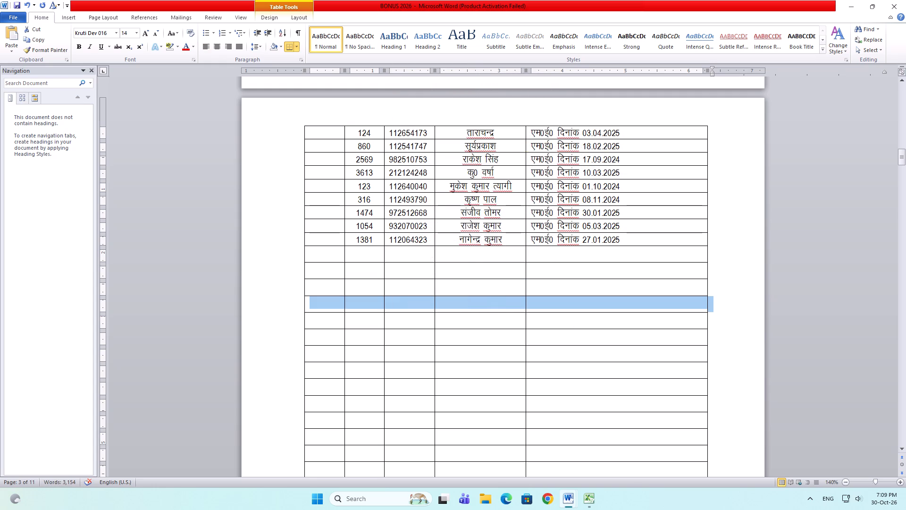
left_click(395, 297)
right_click(395, 297)
left_click(430, 128)
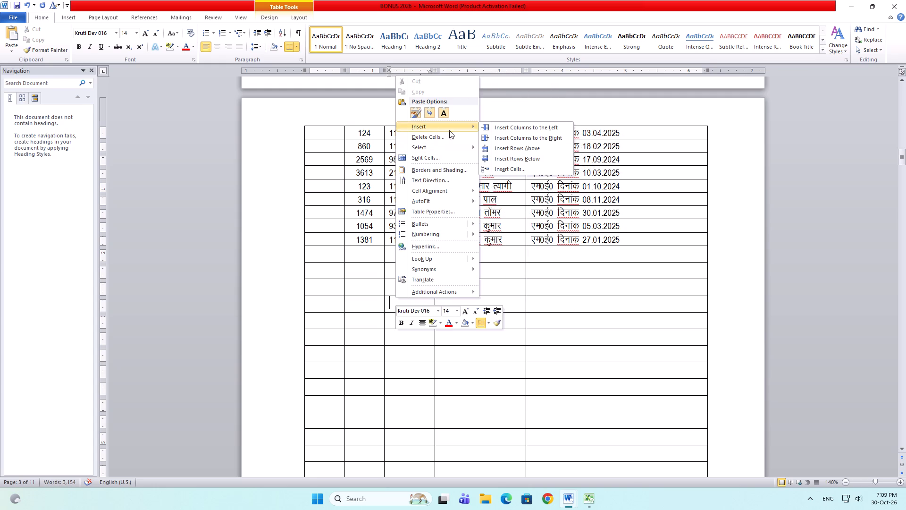
left_click(502, 159)
left_click(445, 281)
scroll(436, 278, "down", 8)
scroll(432, 274, "up", 4)
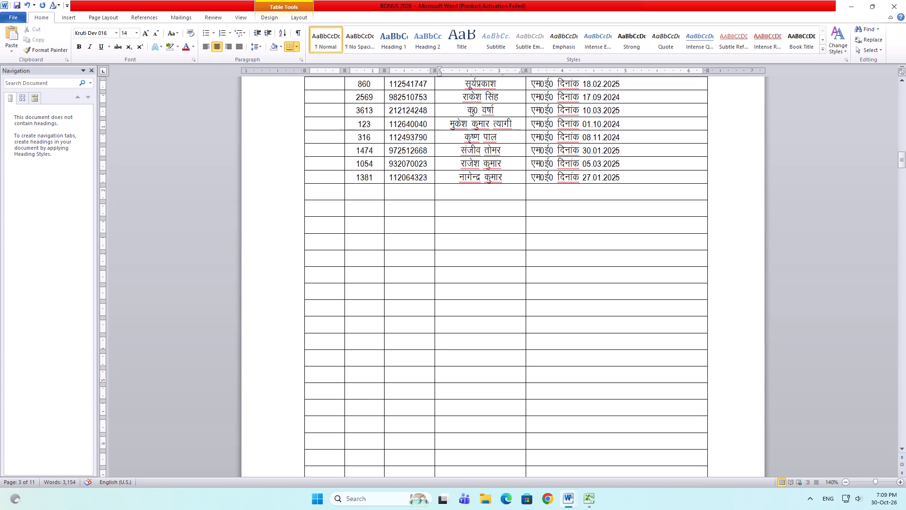
scroll(430, 272, "up", 3)
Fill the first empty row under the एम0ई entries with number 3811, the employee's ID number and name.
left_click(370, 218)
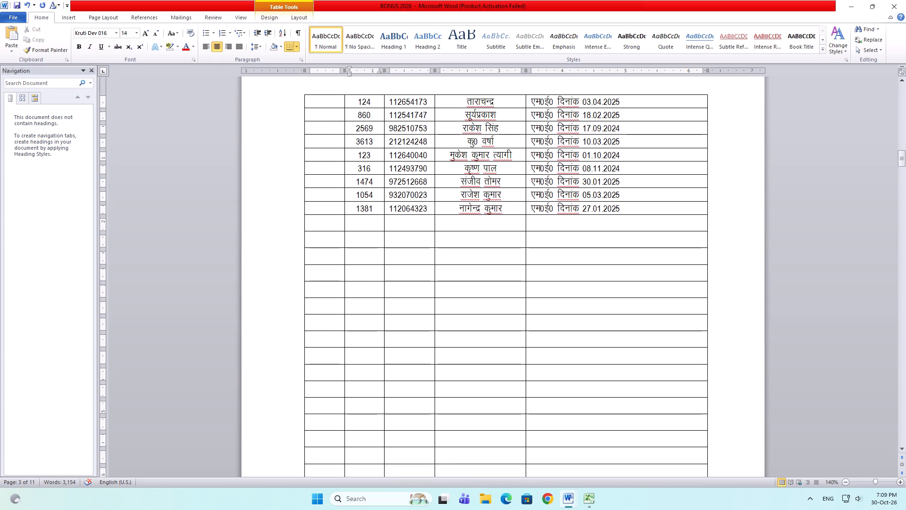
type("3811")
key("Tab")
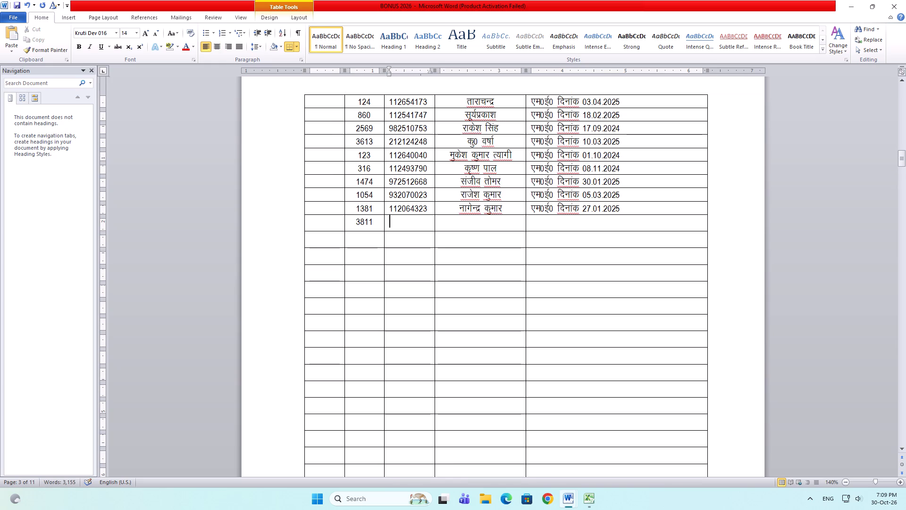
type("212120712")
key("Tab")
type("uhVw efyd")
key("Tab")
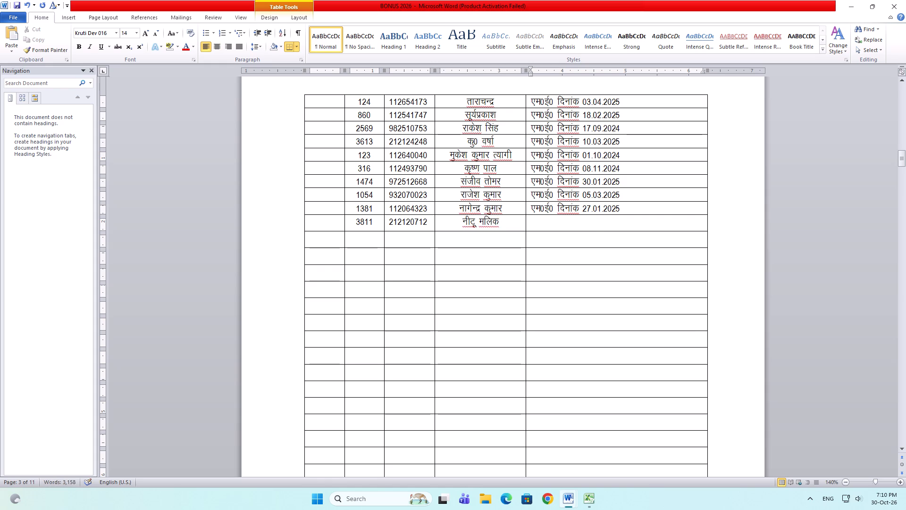
Enter the remark एम0ई दिनांक 04.05.2026 in the last column of the first row below 1381, and save the document.
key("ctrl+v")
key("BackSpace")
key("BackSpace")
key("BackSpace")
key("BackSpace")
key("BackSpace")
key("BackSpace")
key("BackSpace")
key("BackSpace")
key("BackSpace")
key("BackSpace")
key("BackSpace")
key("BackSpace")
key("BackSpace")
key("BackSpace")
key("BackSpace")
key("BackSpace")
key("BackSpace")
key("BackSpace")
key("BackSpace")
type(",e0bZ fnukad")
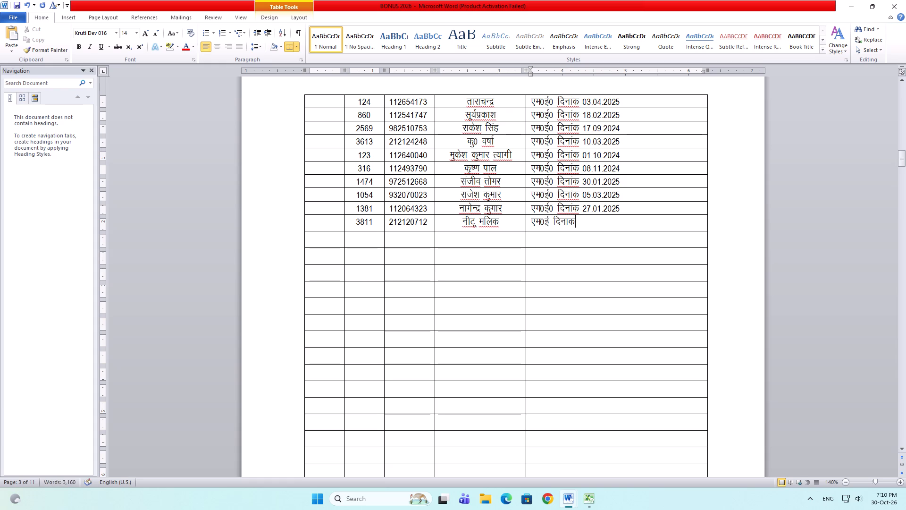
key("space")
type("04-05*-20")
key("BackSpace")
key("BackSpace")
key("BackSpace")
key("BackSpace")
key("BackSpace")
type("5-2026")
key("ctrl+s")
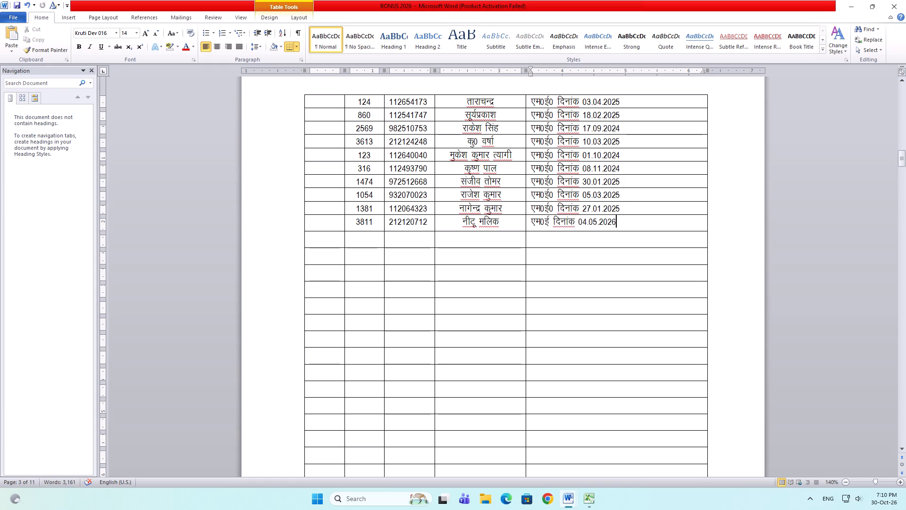
Copy the remark एम0ई दिनांक 04.05.2026 from the first row below 1381 for reuse.
left_click_drag(627, 223, 535, 217)
left_click_drag(531, 217, 540, 220)
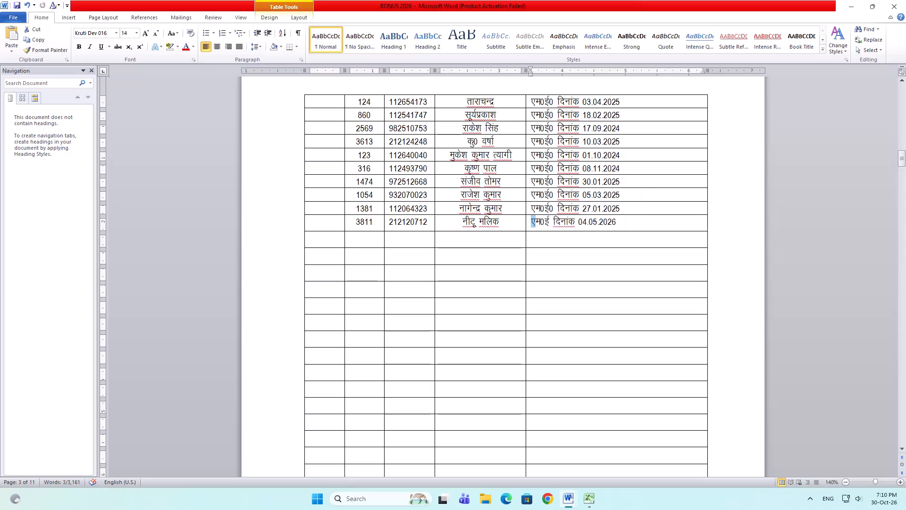
left_click_drag(540, 220, 612, 224)
key("ctrl+c")
key("ctrl+c")
left_click(364, 237)
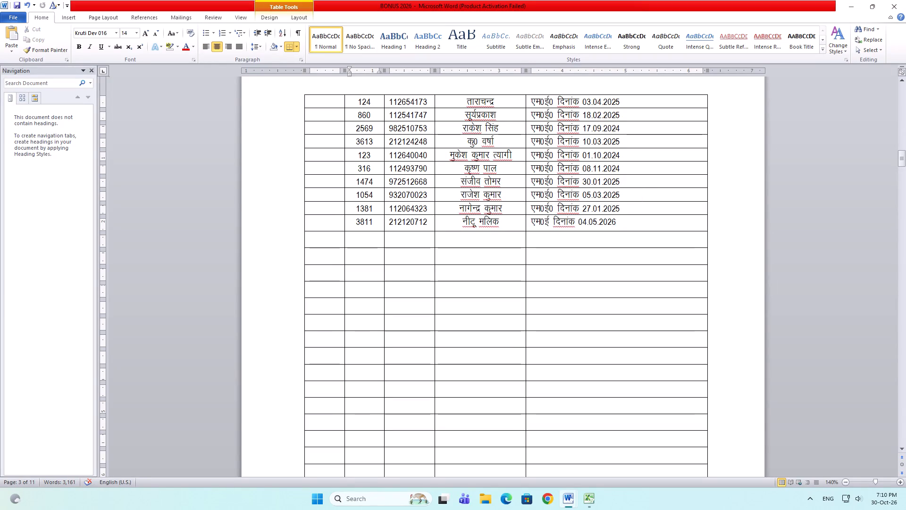
Clear all the entries from the row directly below 1381 and save the document.
left_click_drag(631, 222, 370, 225)
key("Delete")
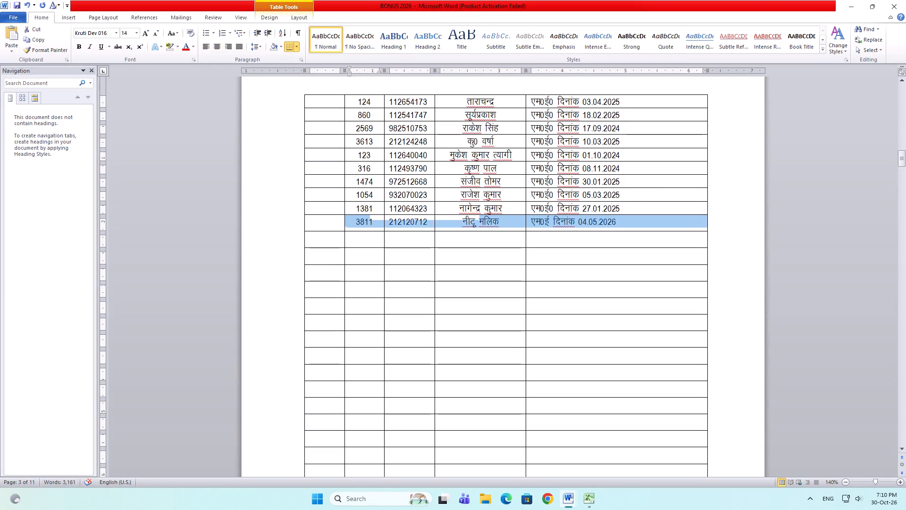
left_click(370, 225)
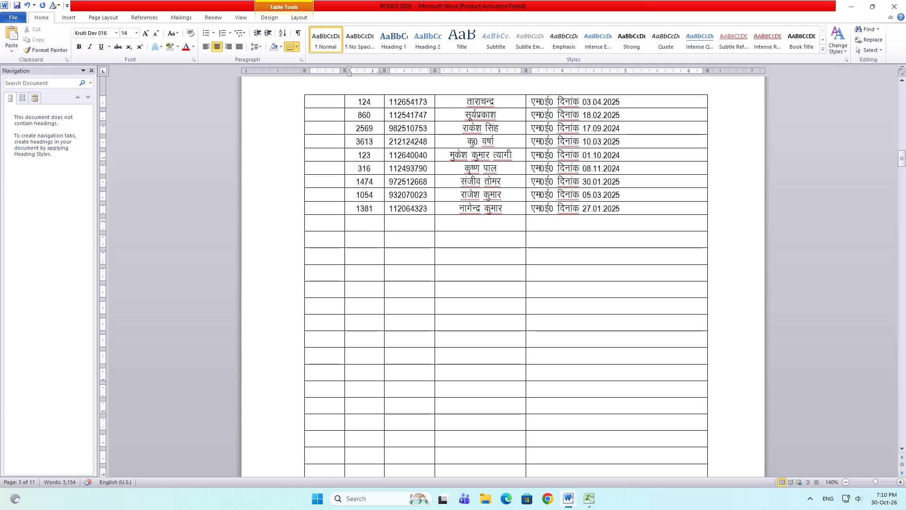
key("ctrl+s")
Fill the row below 1381 with an employee's ID number, name and the remark एम0ई दिनांक 25.03.2026, leaving the number column blank, and save.
key("Tab")
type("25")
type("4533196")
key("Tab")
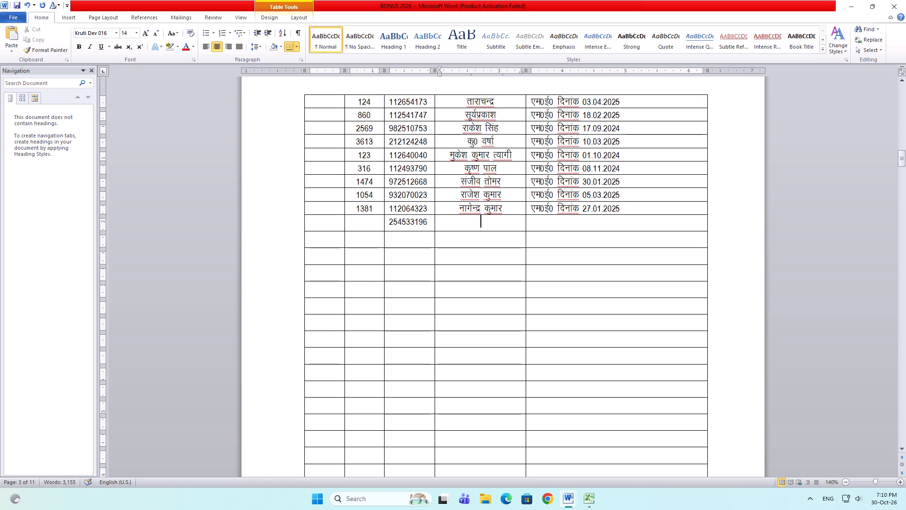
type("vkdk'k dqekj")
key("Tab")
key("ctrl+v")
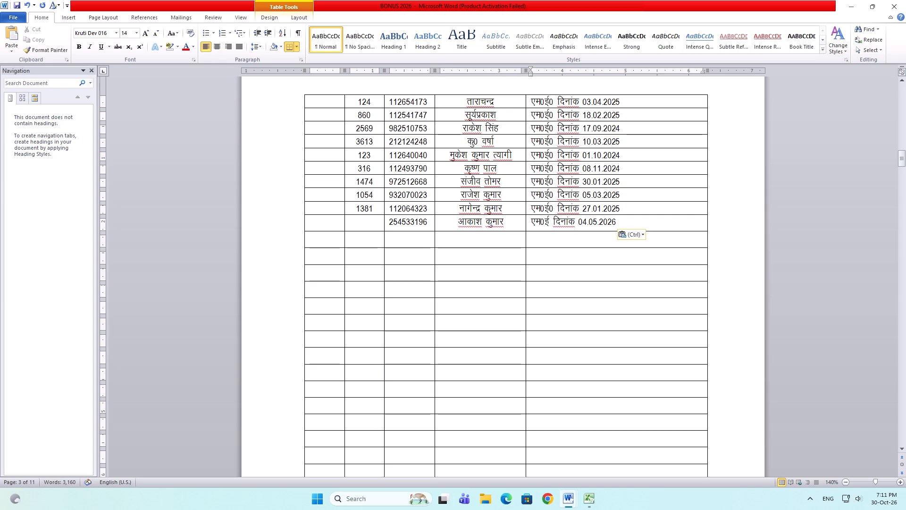
left_click_drag(579, 221, 606, 221)
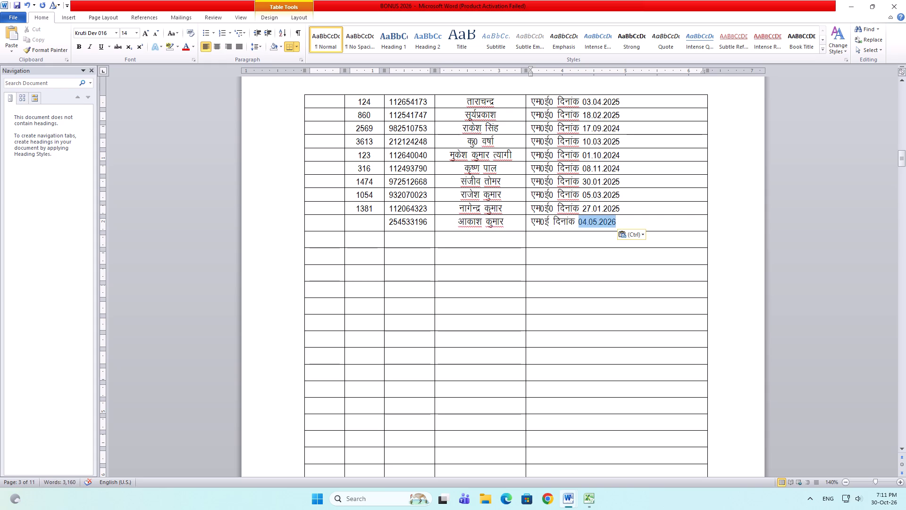
left_click_drag(606, 221, 617, 219)
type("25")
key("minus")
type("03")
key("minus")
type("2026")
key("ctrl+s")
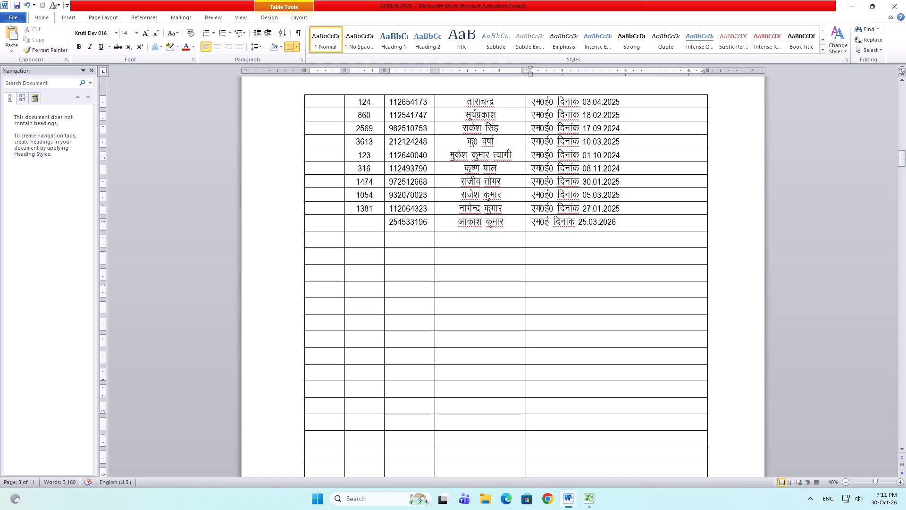
Fill the second row below 1381 with the next employee's ID number, name and the remark एम0ई दिनांक 25.03.2026, and save.
left_click(374, 238)
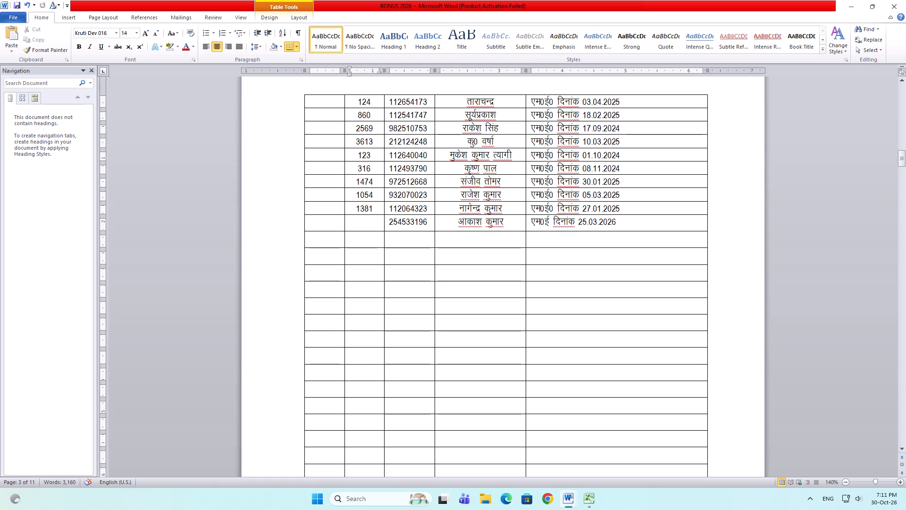
left_click(395, 240)
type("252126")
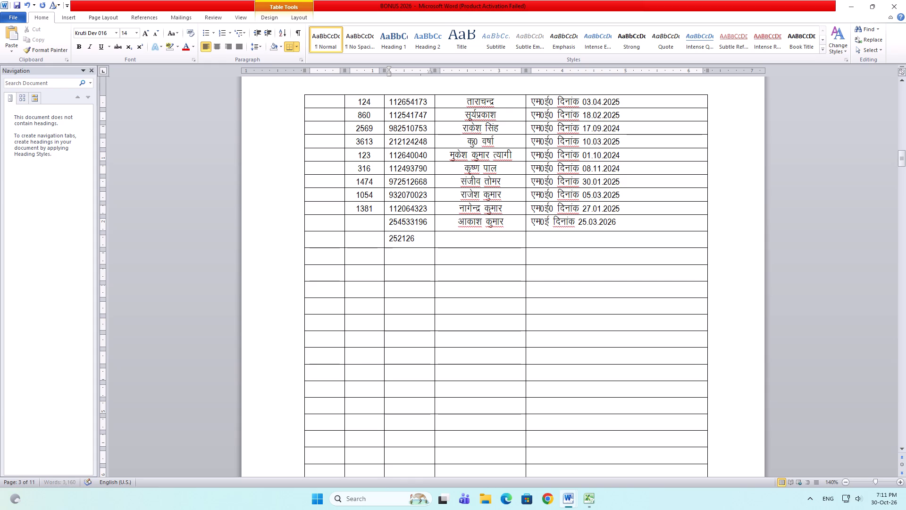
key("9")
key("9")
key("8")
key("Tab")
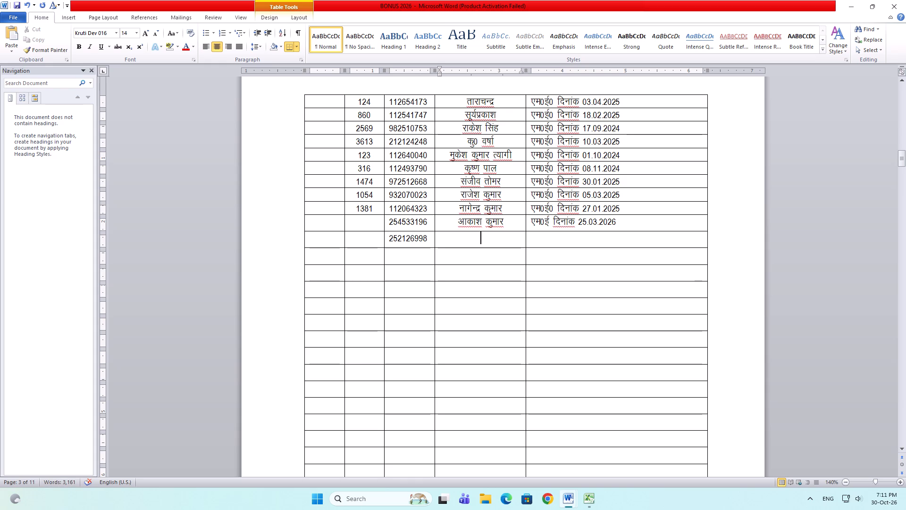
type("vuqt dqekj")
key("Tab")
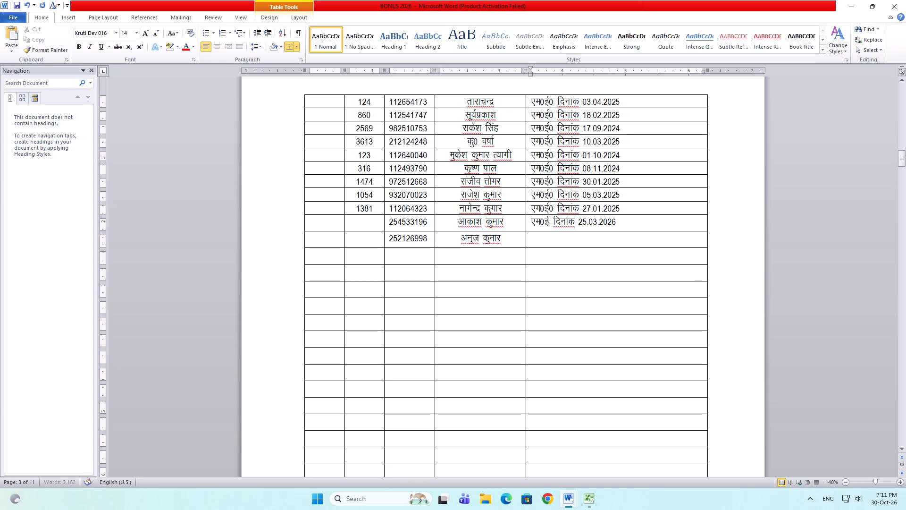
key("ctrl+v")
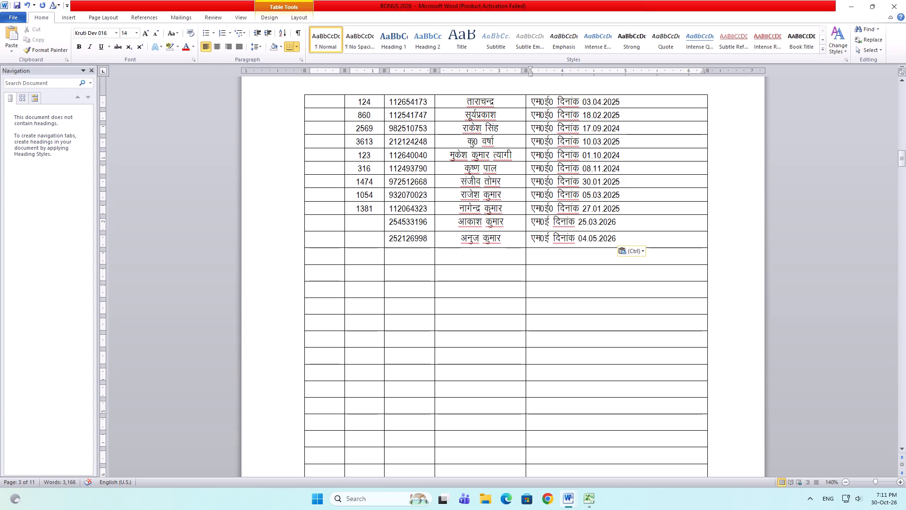
left_click_drag(578, 236, 622, 238)
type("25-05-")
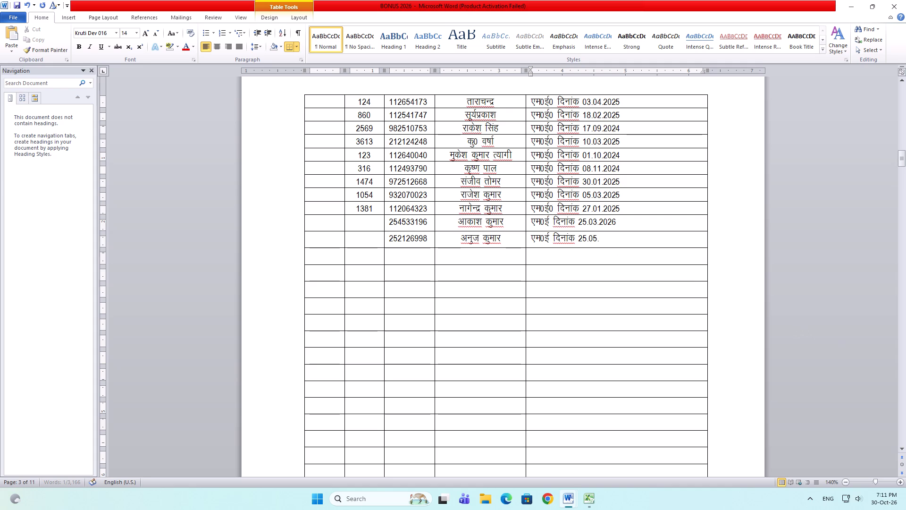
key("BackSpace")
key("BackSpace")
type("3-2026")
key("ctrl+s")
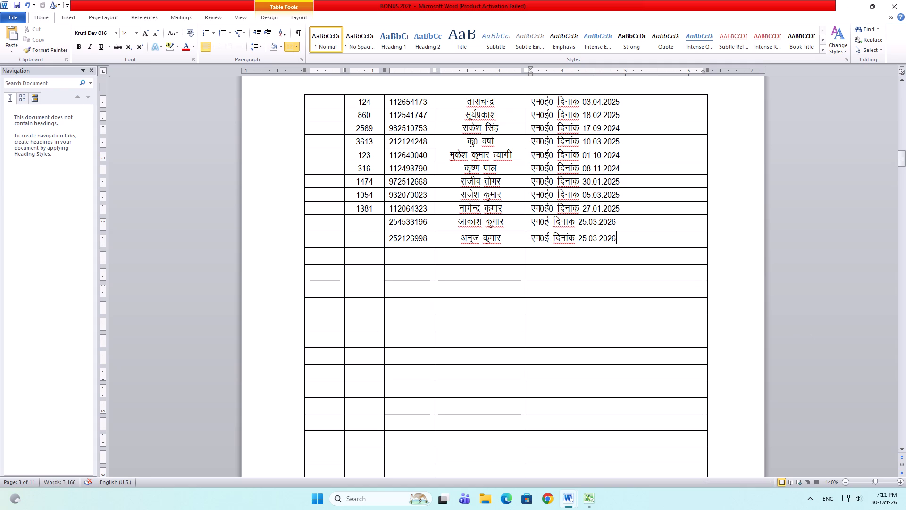
Start the third row below 1381 with number 406 and the employee's nine-digit ID number.
left_click(363, 255)
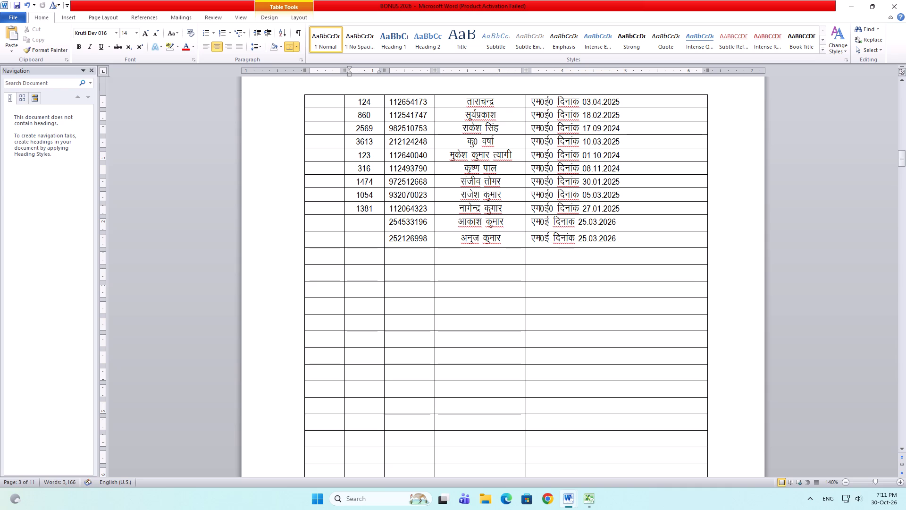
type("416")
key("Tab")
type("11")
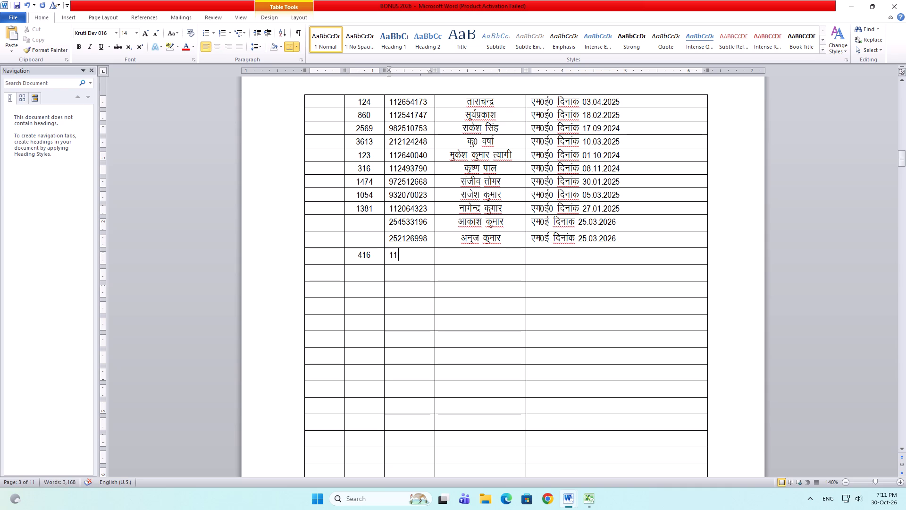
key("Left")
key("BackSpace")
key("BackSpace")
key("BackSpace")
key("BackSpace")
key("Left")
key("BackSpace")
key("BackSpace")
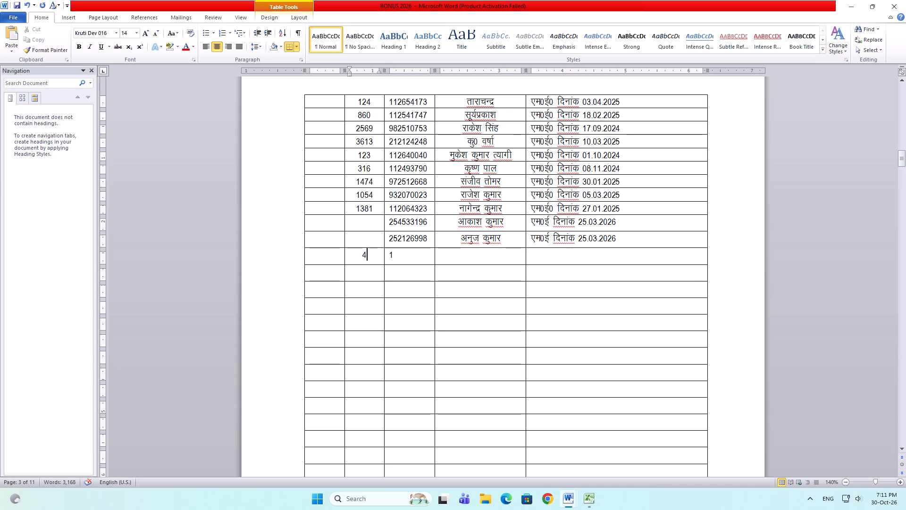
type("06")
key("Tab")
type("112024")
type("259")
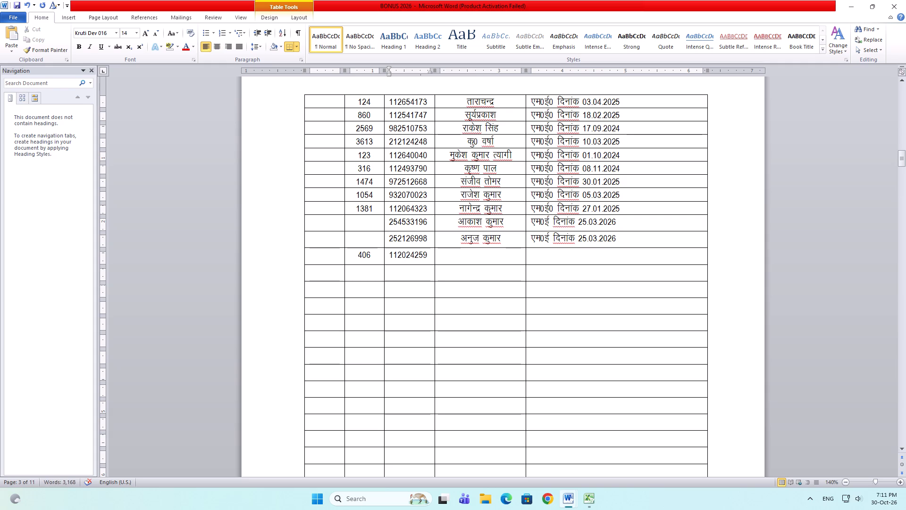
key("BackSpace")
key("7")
Search the Parmotion 2025-26 final workbook for the row 406 employee's ID number and highlight the matching record's row.
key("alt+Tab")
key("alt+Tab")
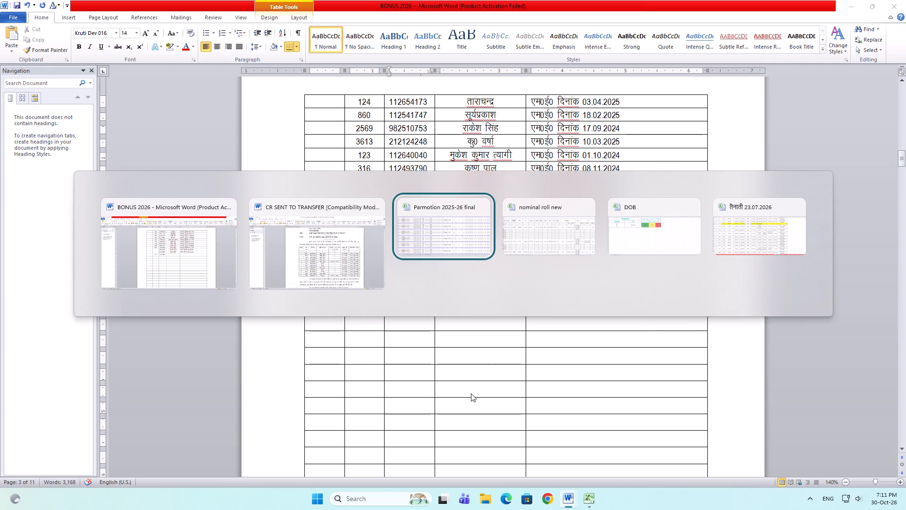
left_click(411, 314)
key("ctrl+f")
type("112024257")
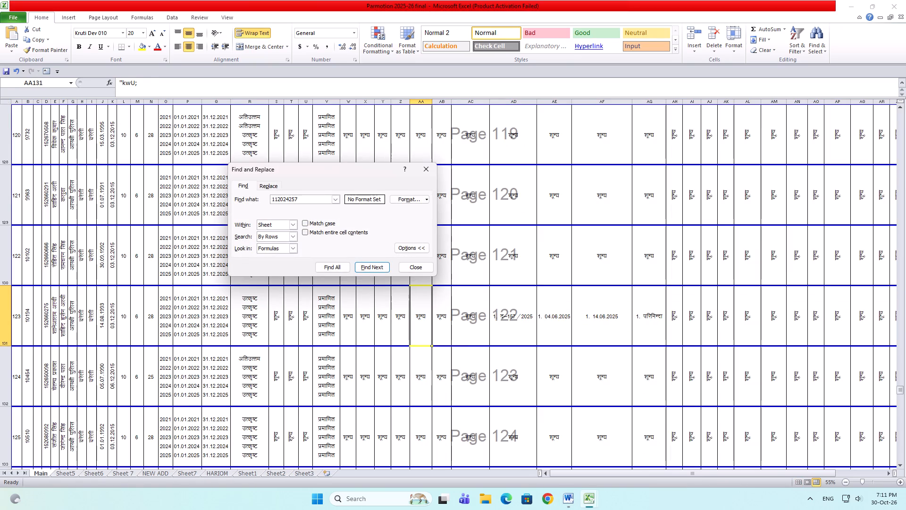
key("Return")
left_click(0, 280)
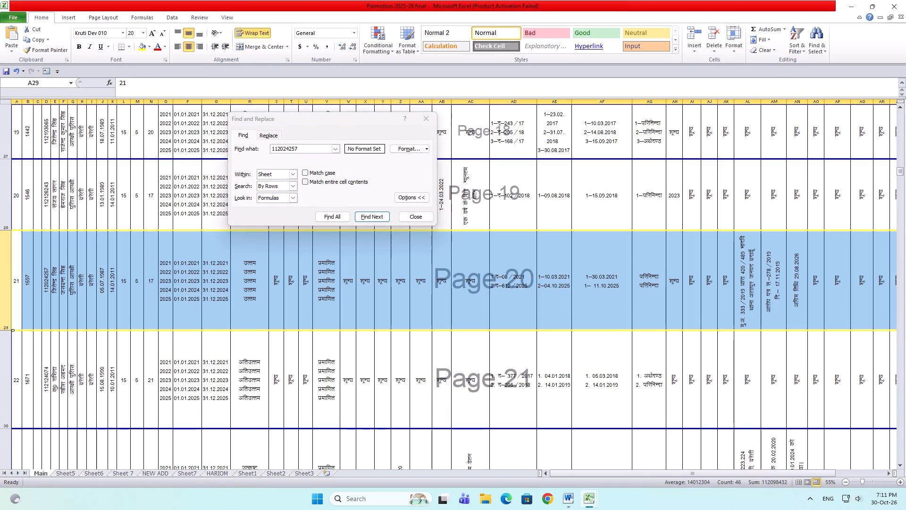
Return to the BONUS 2026 document, complete row 406 with the employee's name and the remark एम0ई दिनांक 04.10.2025, and save.
key("alt+Tab")
key("alt+Tab")
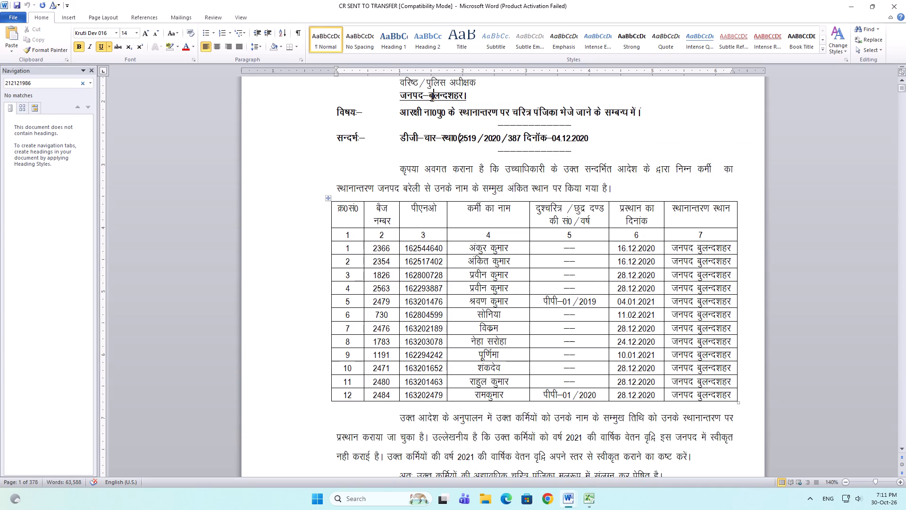
key("alt+Tab")
key("alt+Tab")
key("alt+Tab")
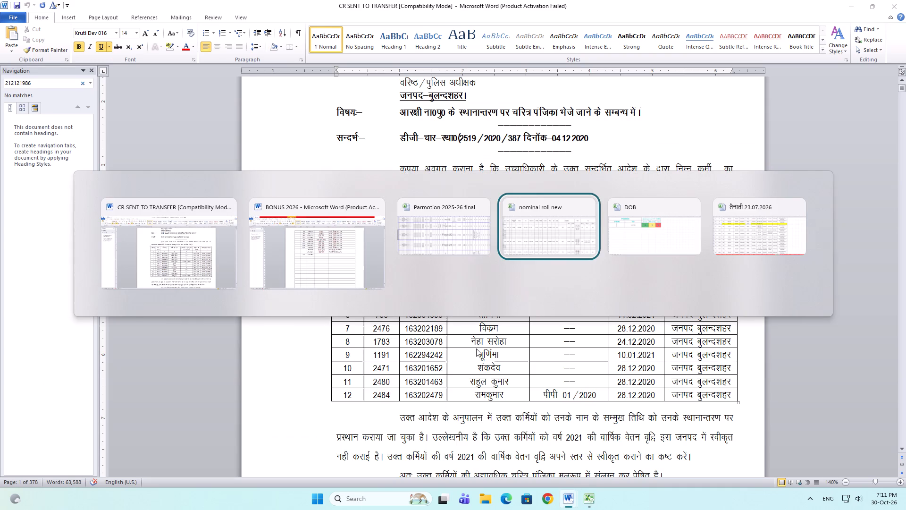
key("alt+Tab")
key("alt+Tab")
key("alt+Tab")
key("alt+Tab")
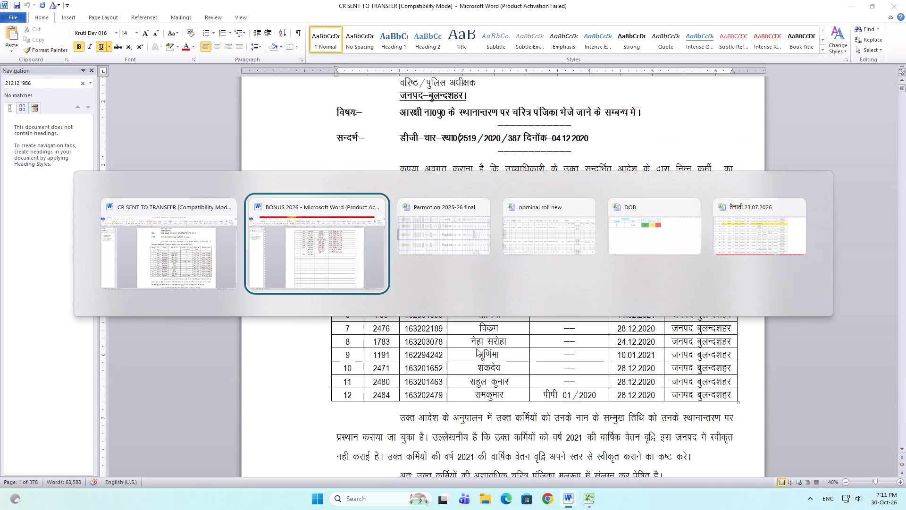
left_click(450, 261)
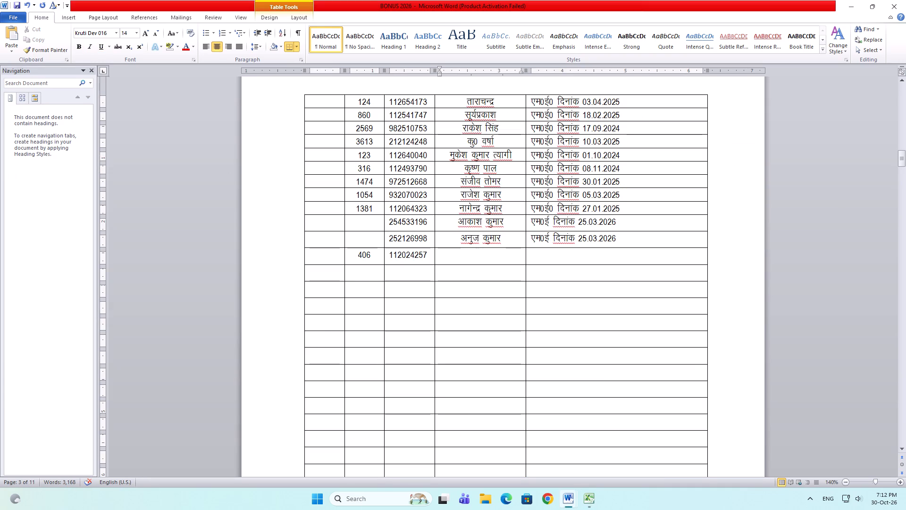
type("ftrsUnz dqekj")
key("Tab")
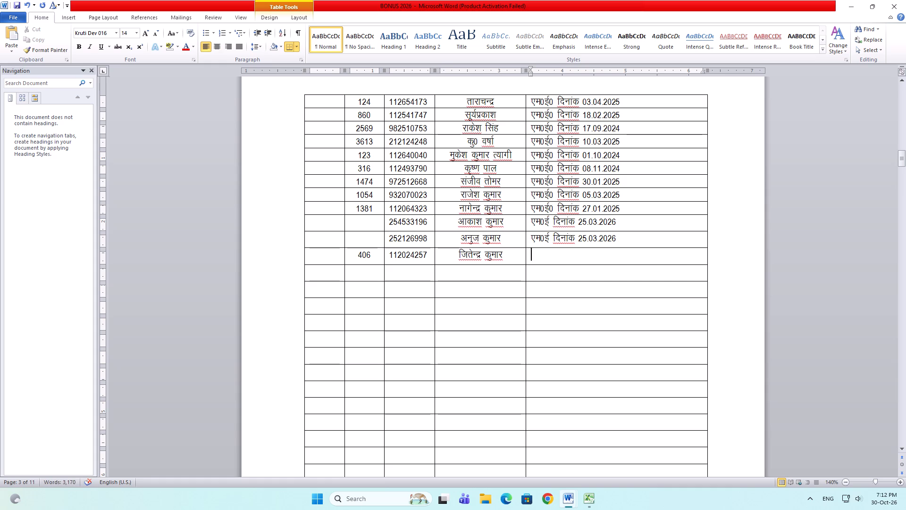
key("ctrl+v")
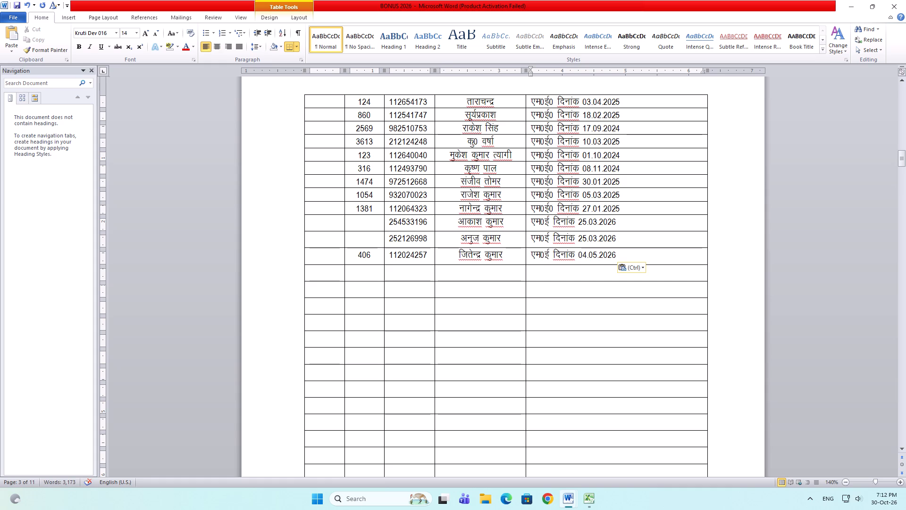
left_click_drag(578, 254, 615, 253)
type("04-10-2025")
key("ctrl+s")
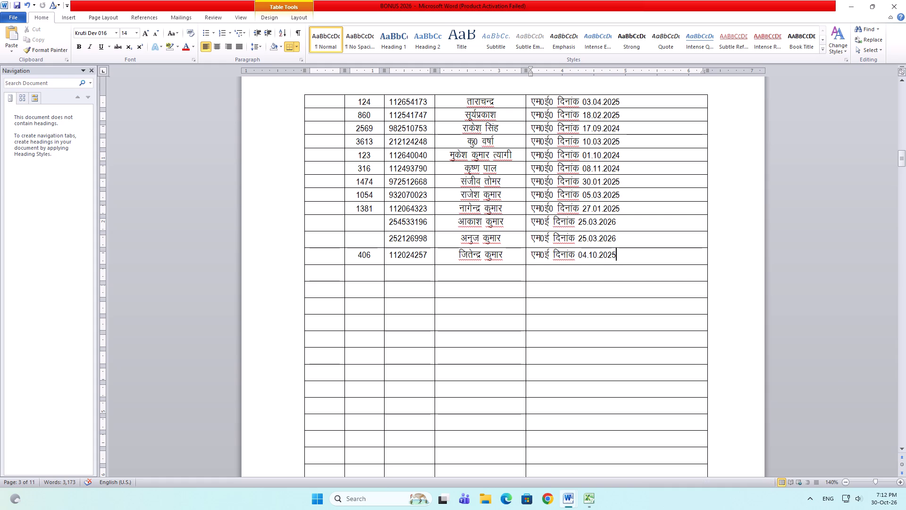
Select the ID number, name and remark cells of row 1499 in the part of the table on the preceding page.
left_click(368, 271)
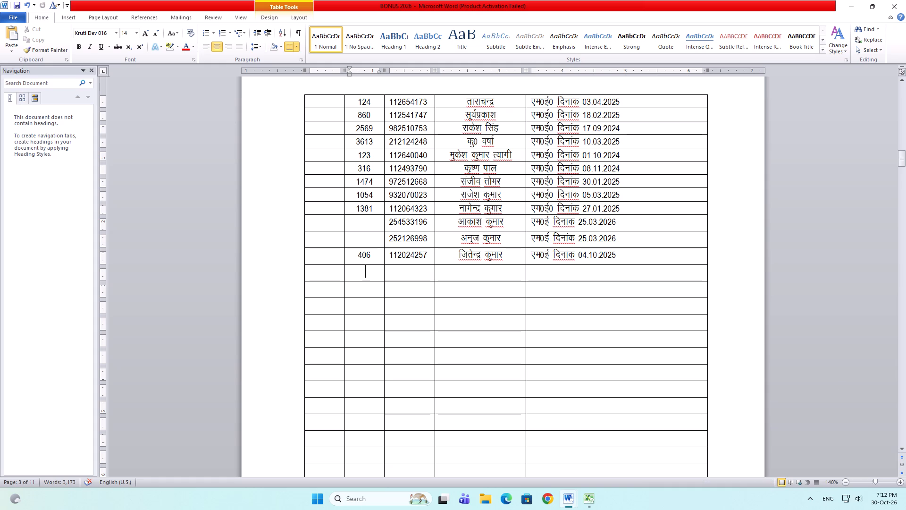
scroll(527, 204, "up", 6)
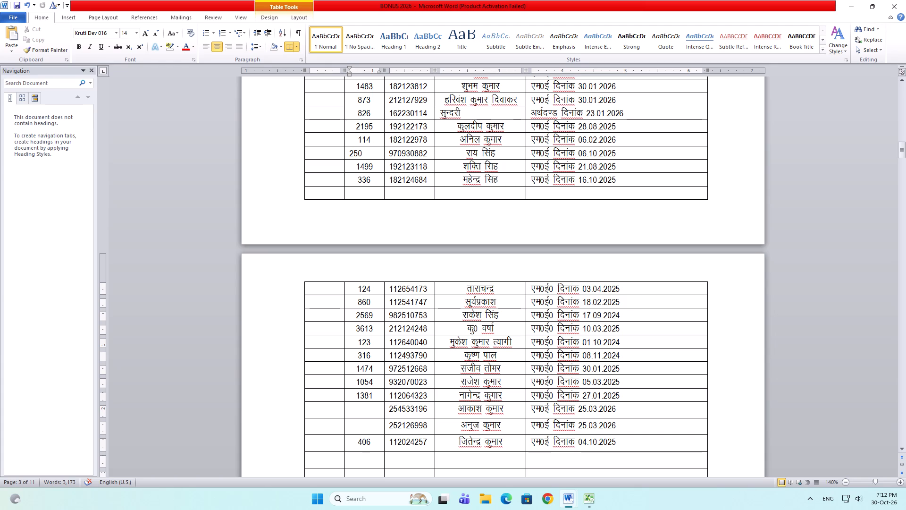
left_click_drag(406, 164, 568, 167)
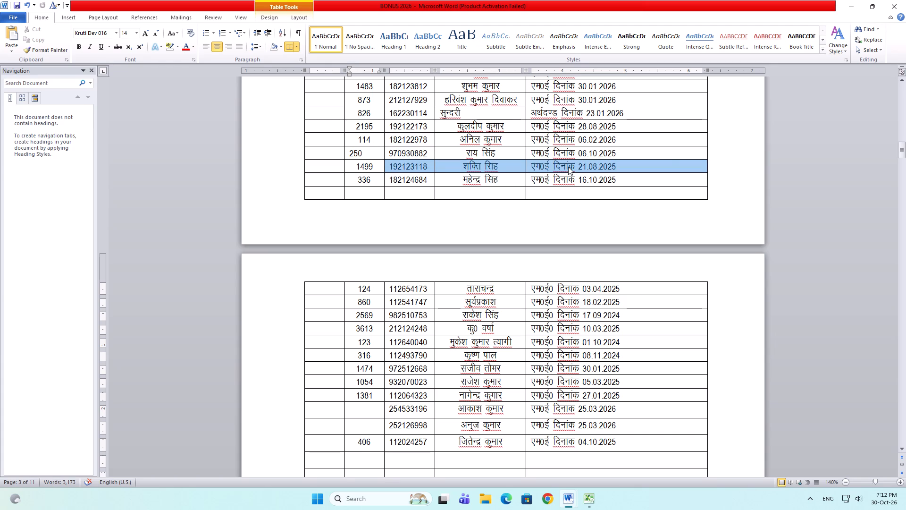
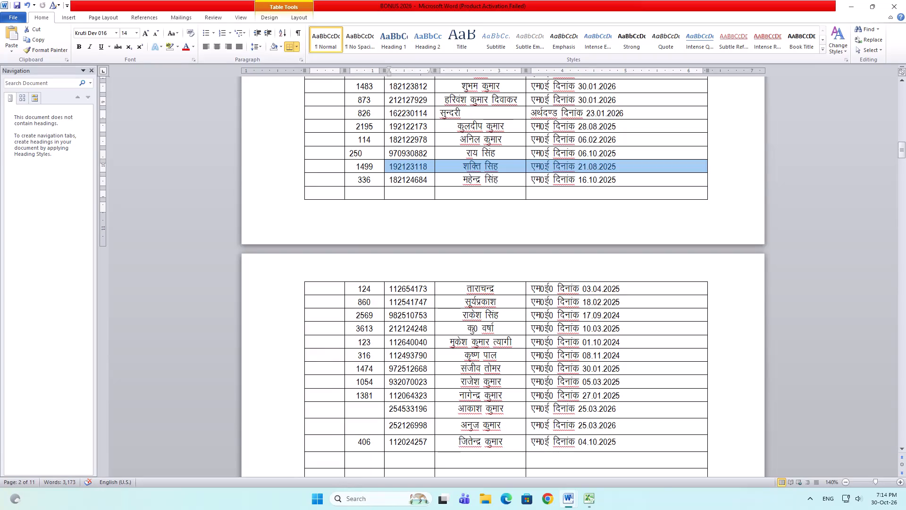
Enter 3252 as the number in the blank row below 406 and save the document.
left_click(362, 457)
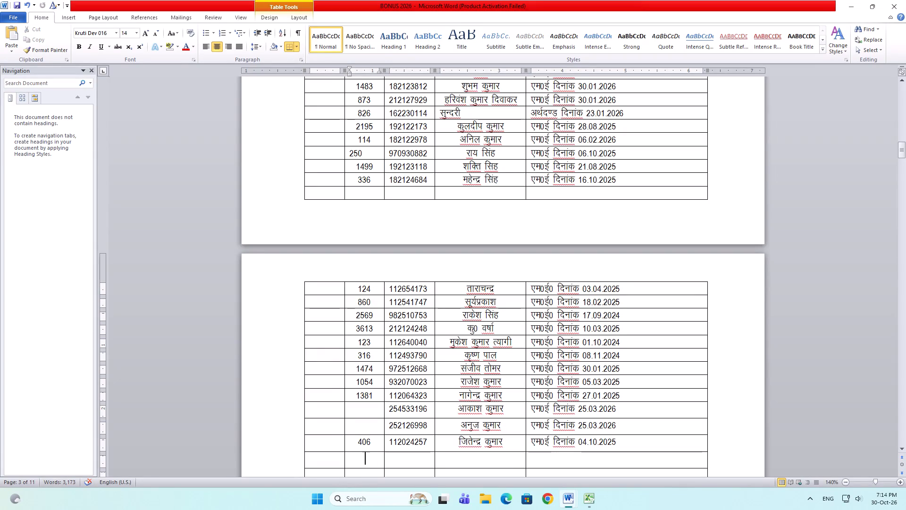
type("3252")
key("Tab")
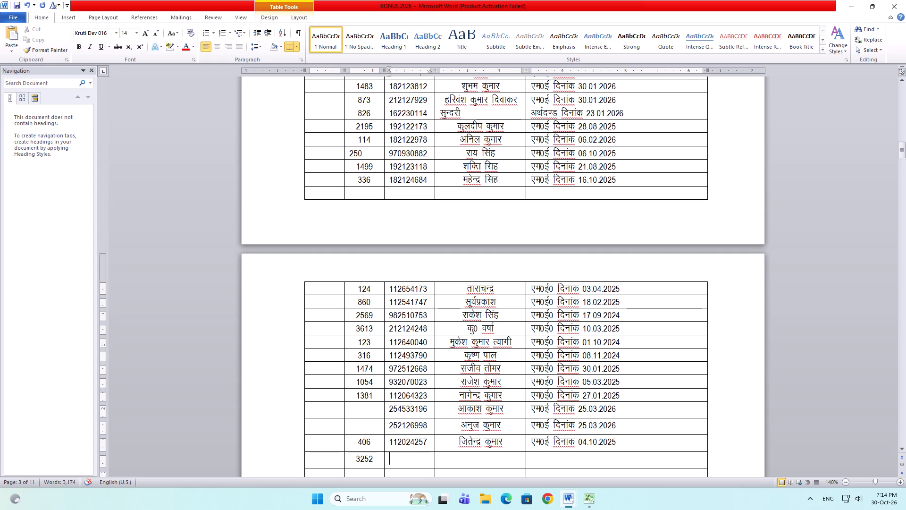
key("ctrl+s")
Insert three more blank rows into the empty block of the table above row 14.
scroll(422, 459, "down", 17)
scroll(434, 424, "up", 4)
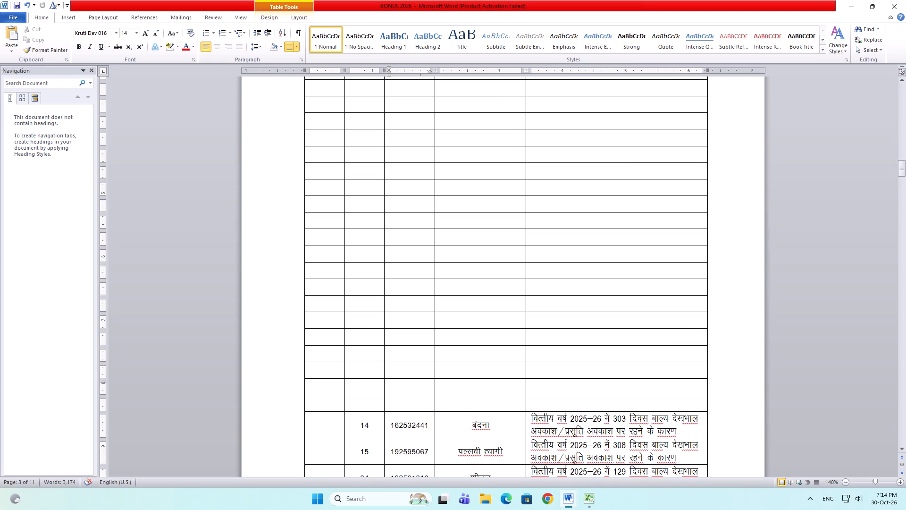
left_click(396, 196)
left_click(396, 201)
right_click(396, 201)
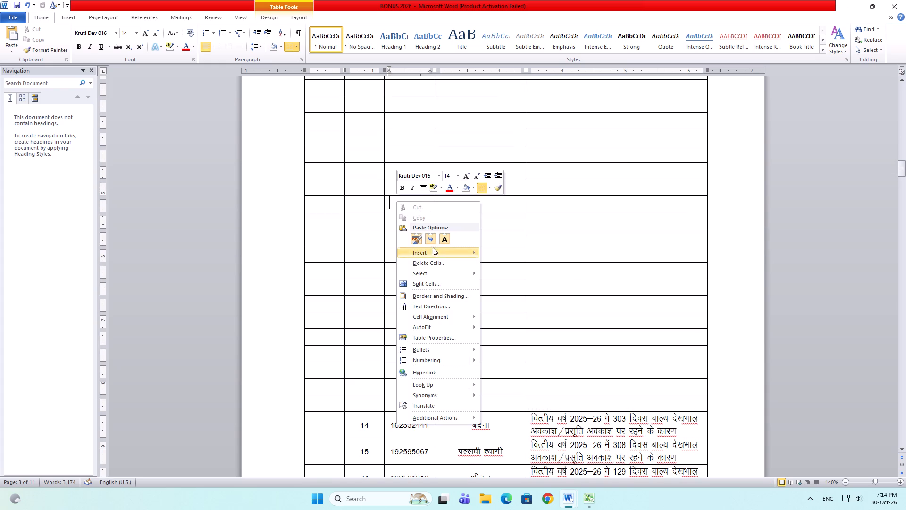
left_click(435, 252)
left_click(538, 273)
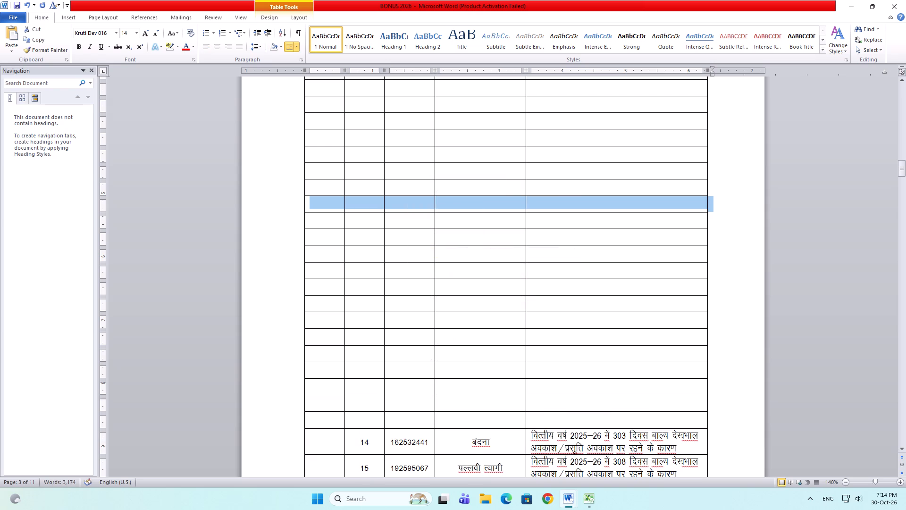
left_click(380, 221)
right_click(380, 221)
left_click(424, 272)
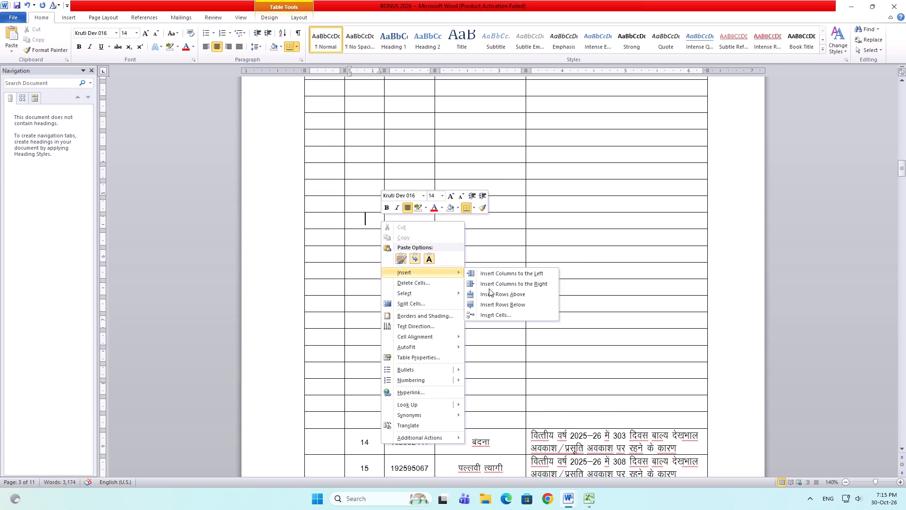
left_click(494, 300)
left_click(370, 241)
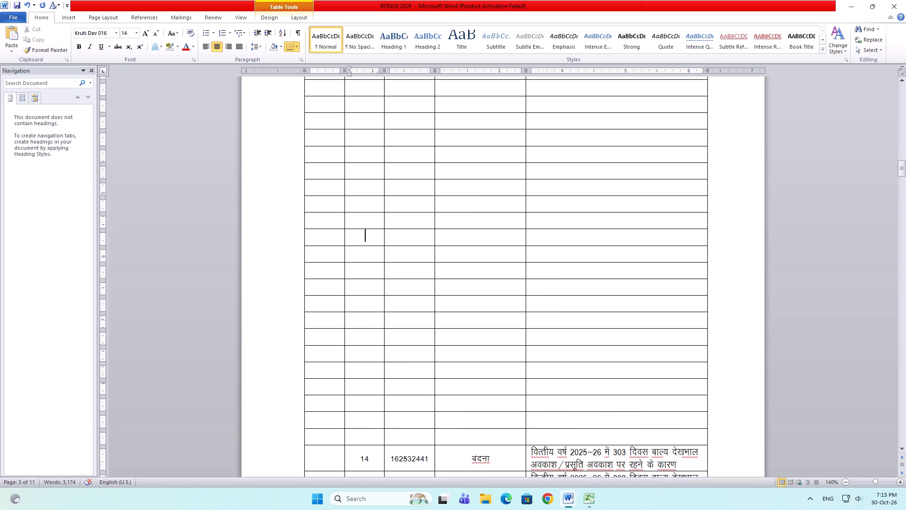
right_click(370, 241)
left_click(412, 291)
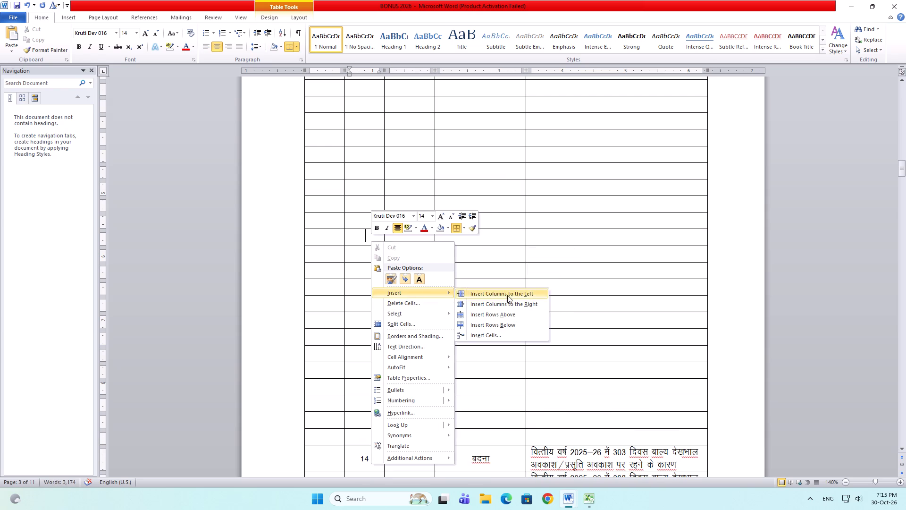
left_click(528, 320)
Insert four blank rows between row 37 and the row numbered 124 on the first page, and save.
scroll(427, 222, "up", 11)
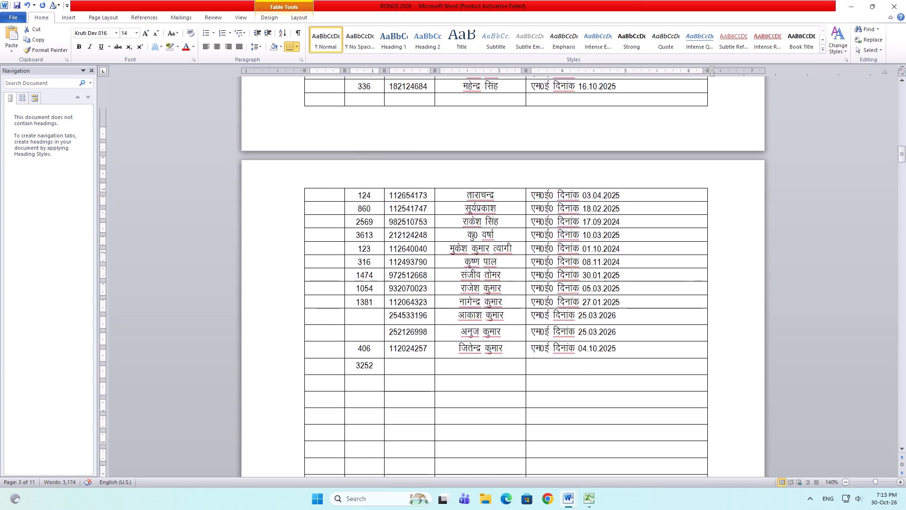
scroll(420, 212, "up", 14)
scroll(422, 204, "up", 15)
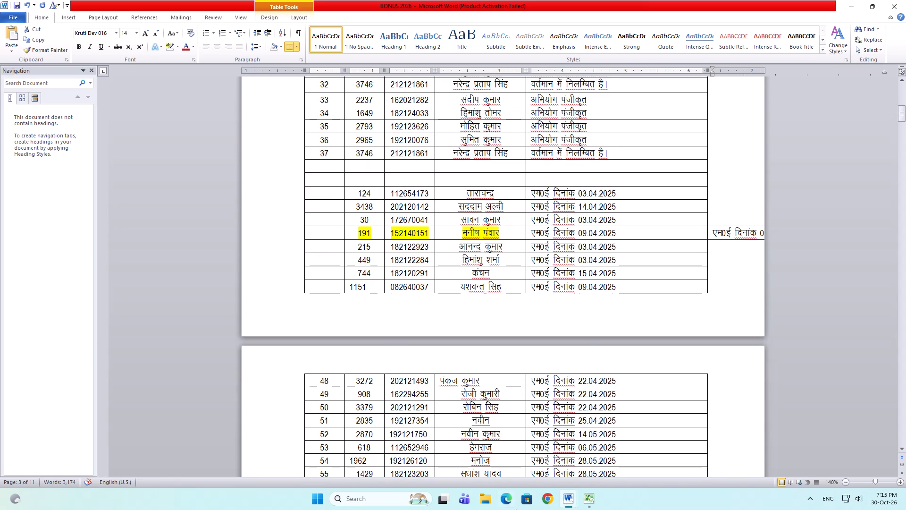
scroll(570, 369, "up", 4)
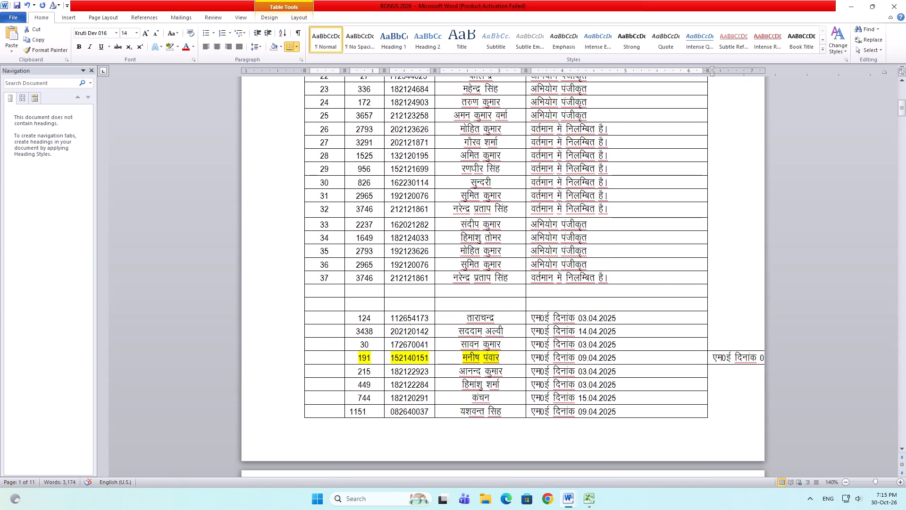
left_click(445, 300)
right_click(448, 299)
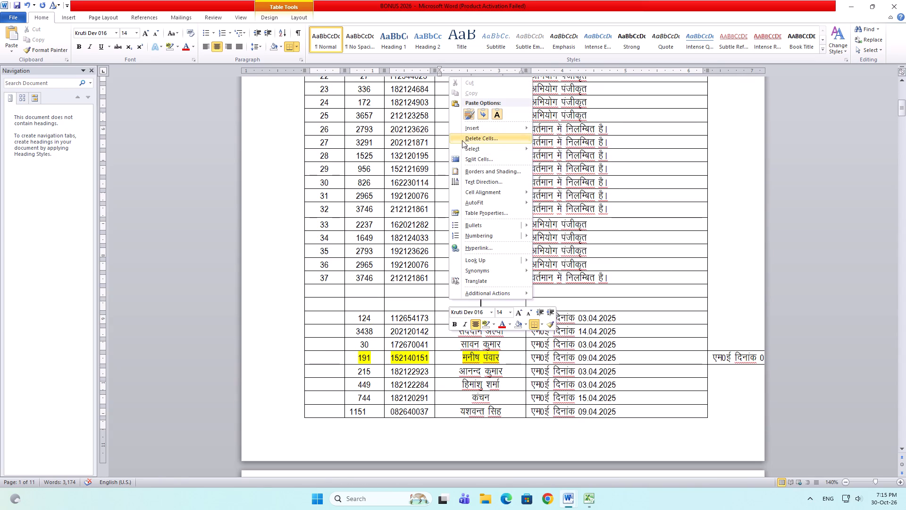
left_click(465, 131)
left_click(568, 157)
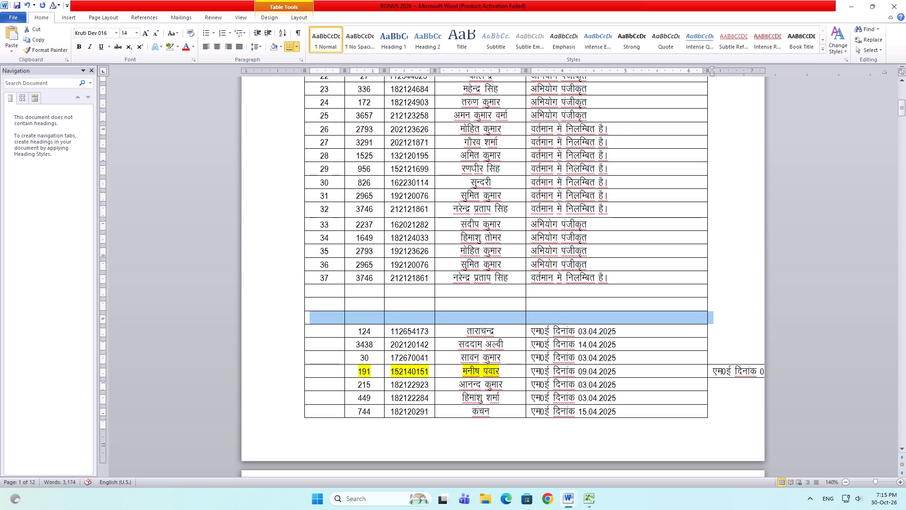
left_click(444, 302)
right_click(444, 301)
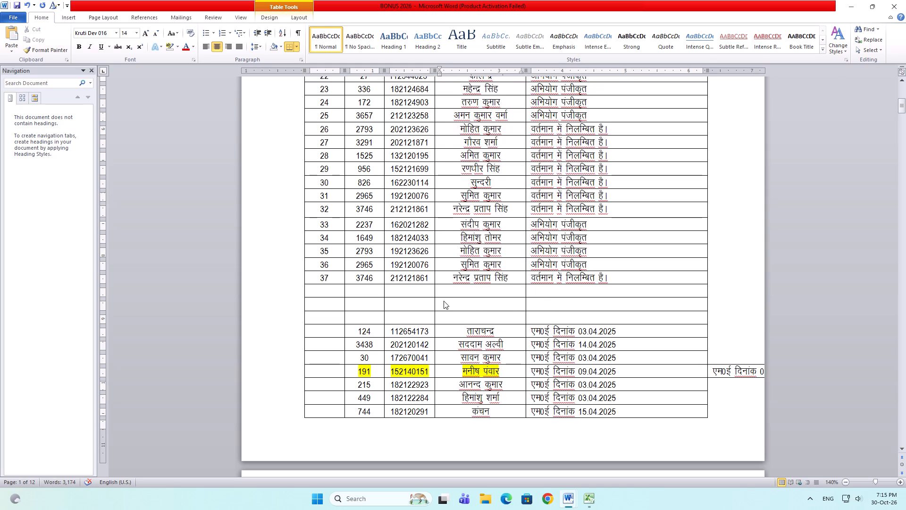
left_click(466, 130)
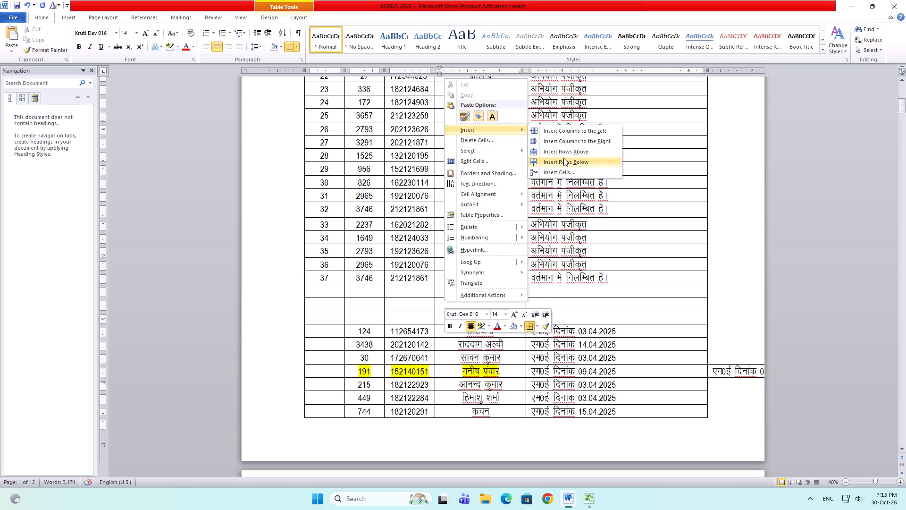
left_click(563, 158)
left_click(444, 322)
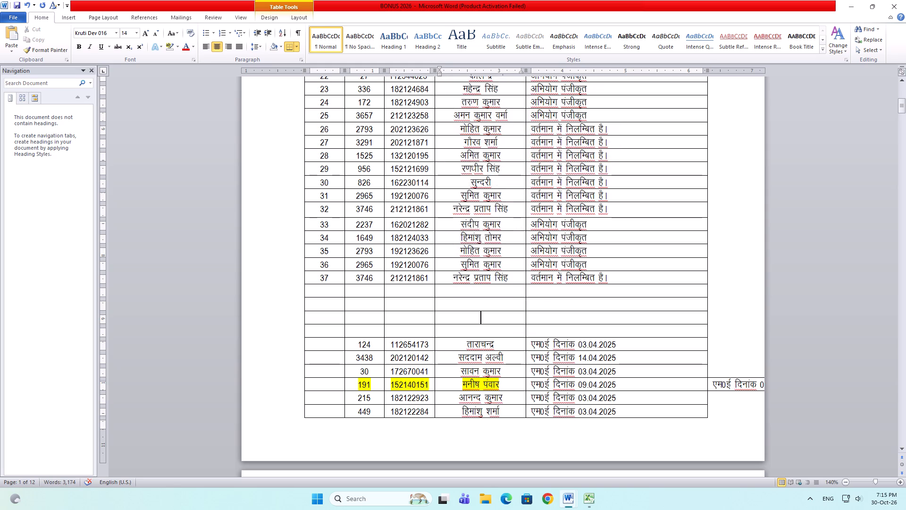
right_click(445, 318)
left_click(471, 148)
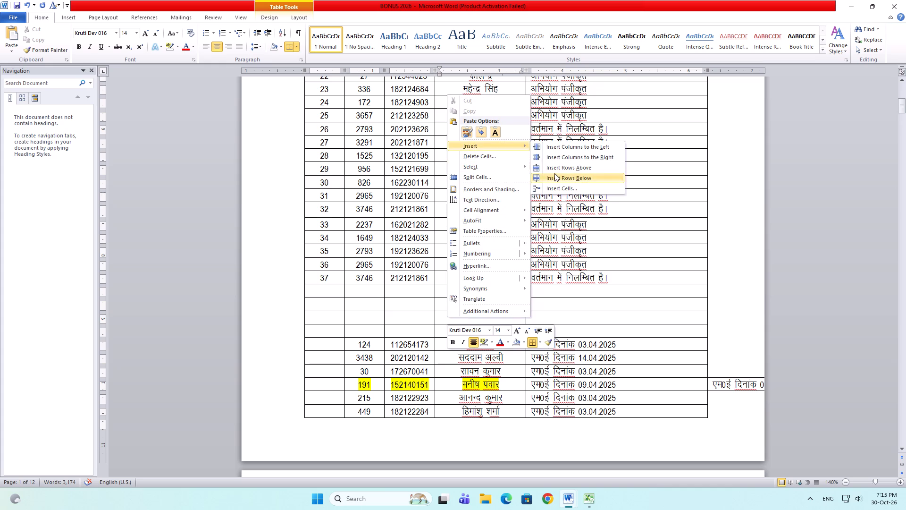
left_click(554, 173)
left_click(450, 326)
right_click(450, 324)
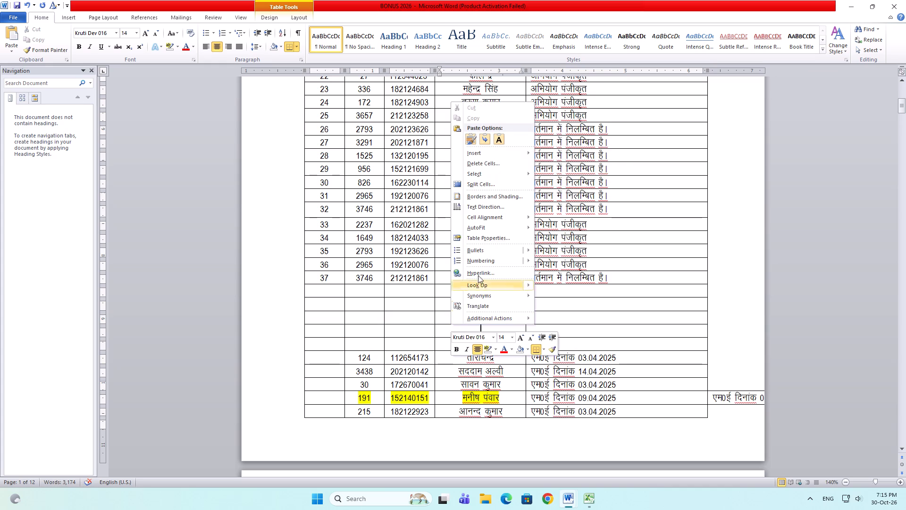
left_click(475, 155)
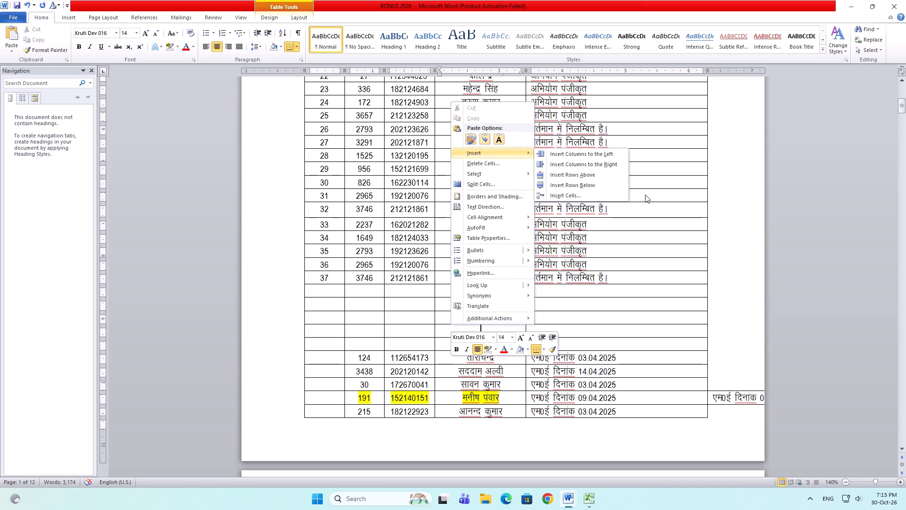
left_click(595, 181)
left_click(445, 308)
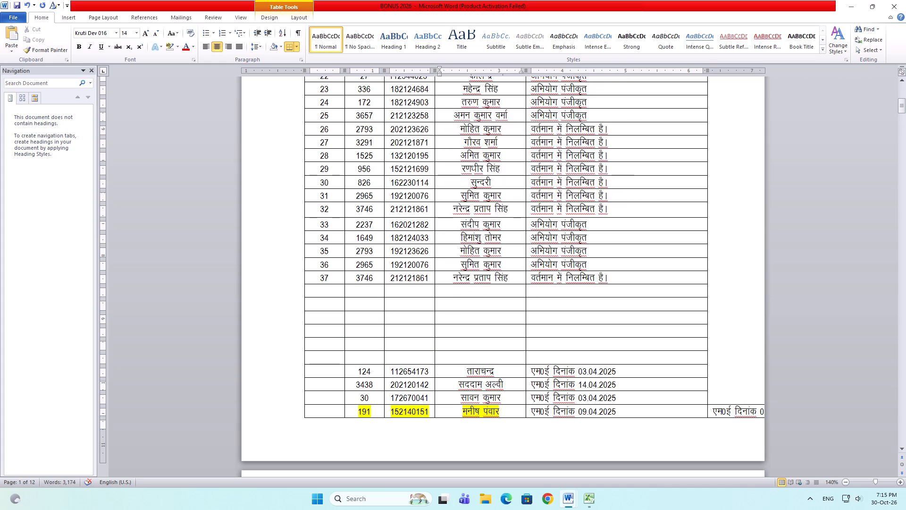
key("ctrl+s")
key("ctrl+s")
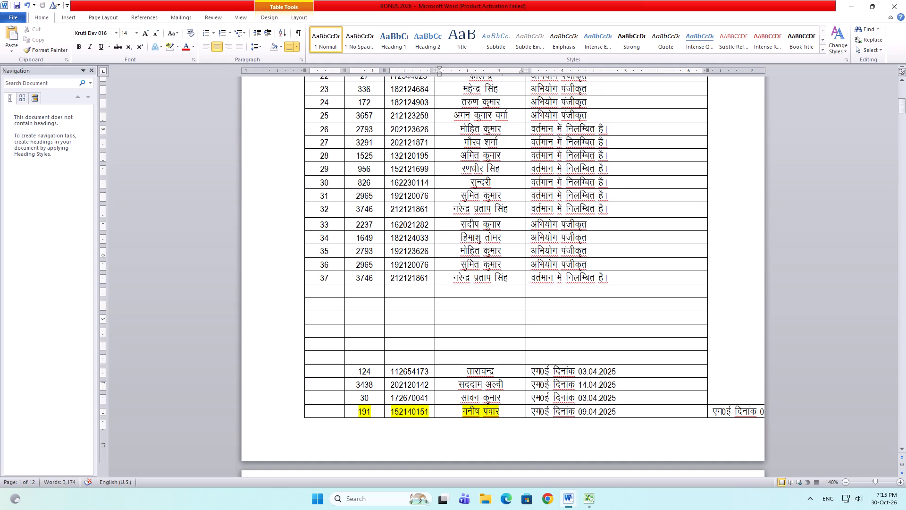
Remove the yellow highlight from the number, ID number and name of row 191, and save.
scroll(361, 266, "down", 7)
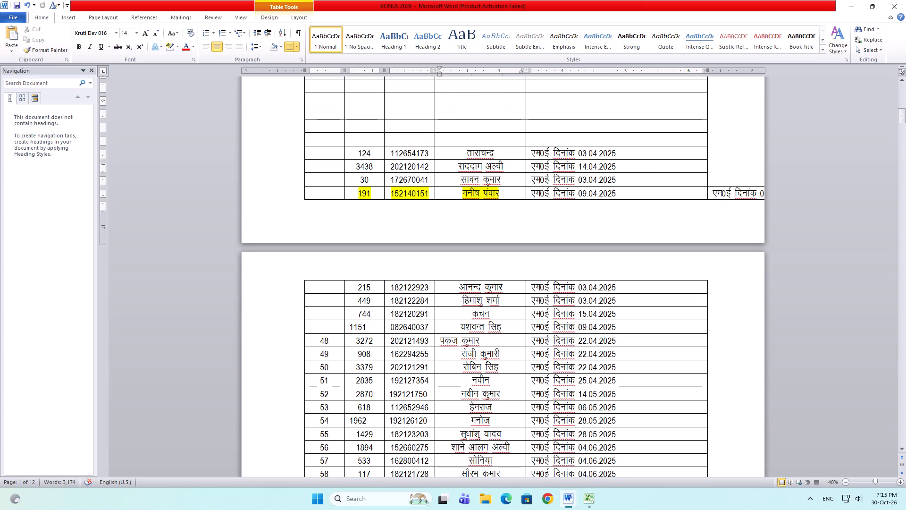
left_click_drag(329, 175, 496, 192)
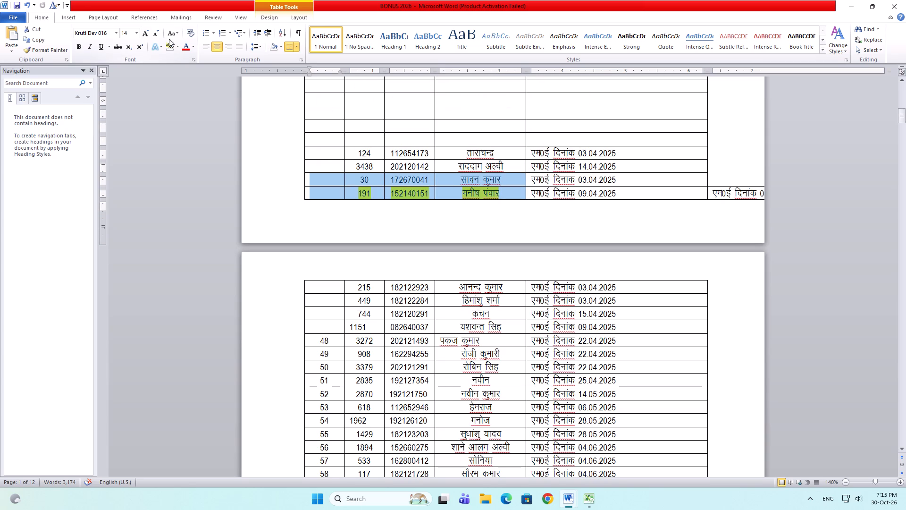
left_click(168, 43)
left_click(386, 192)
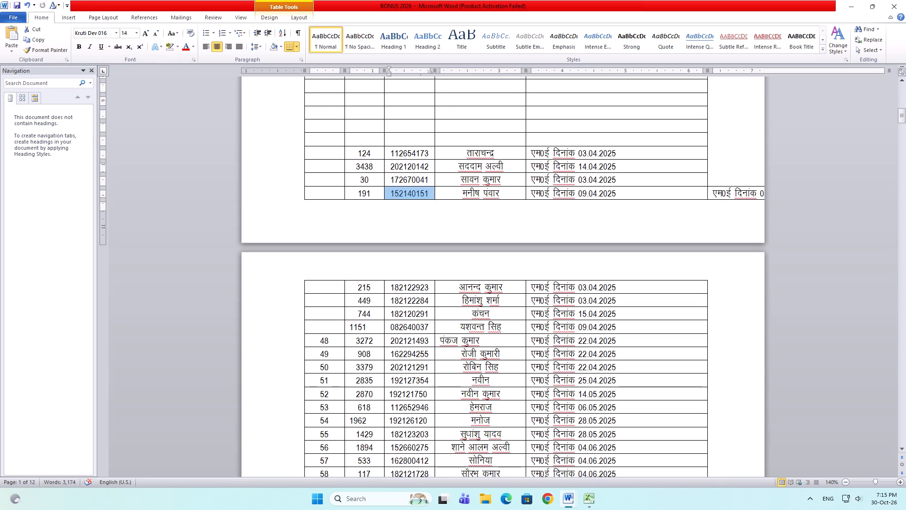
key("ctrl+s")
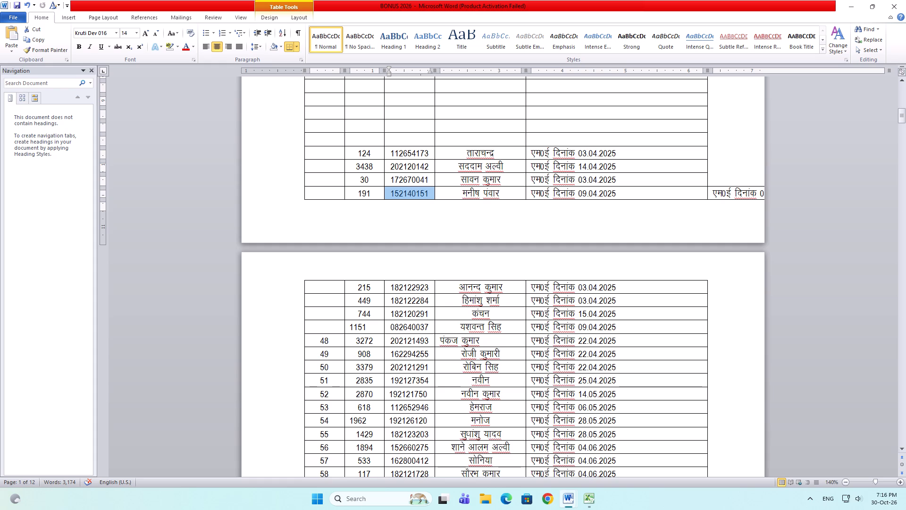
Set the number in the row below 406 to 250 and enter the employee's nine-digit ID number without stray characters.
scroll(214, 220, "down", 14)
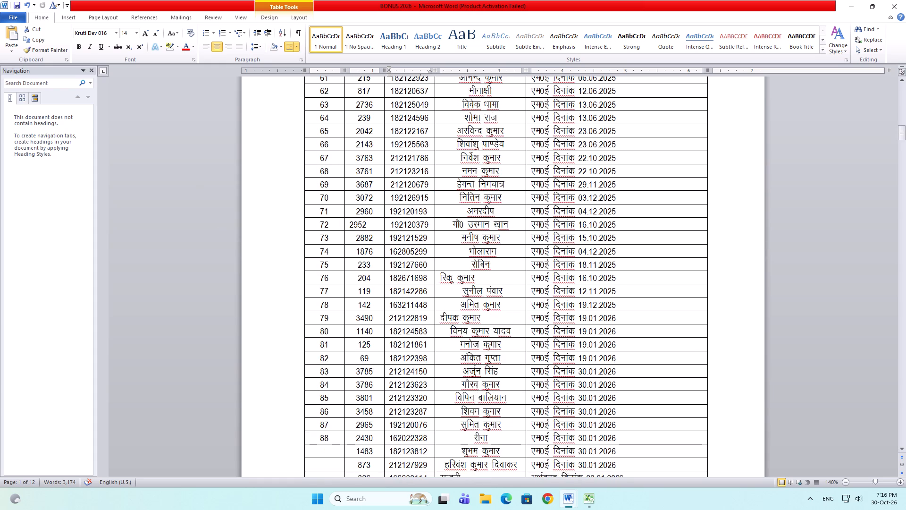
scroll(421, 187, "down", 18)
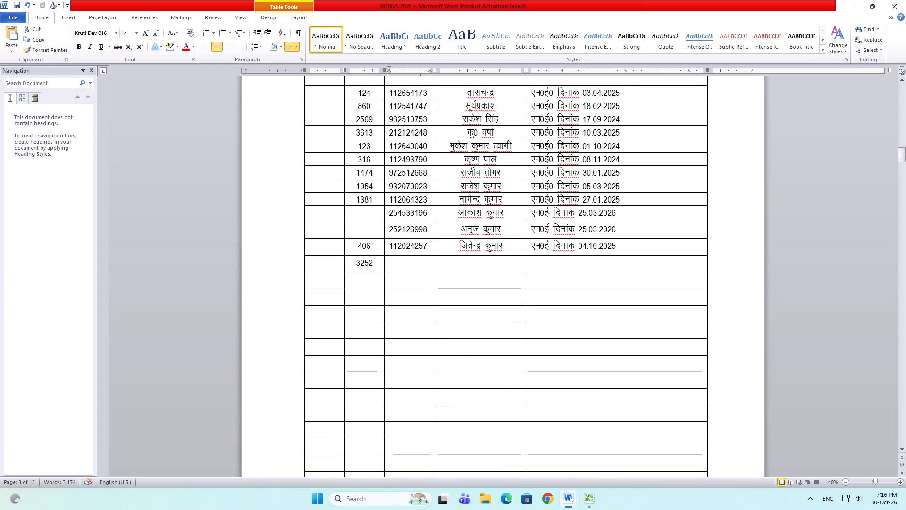
left_click_drag(355, 260, 381, 261)
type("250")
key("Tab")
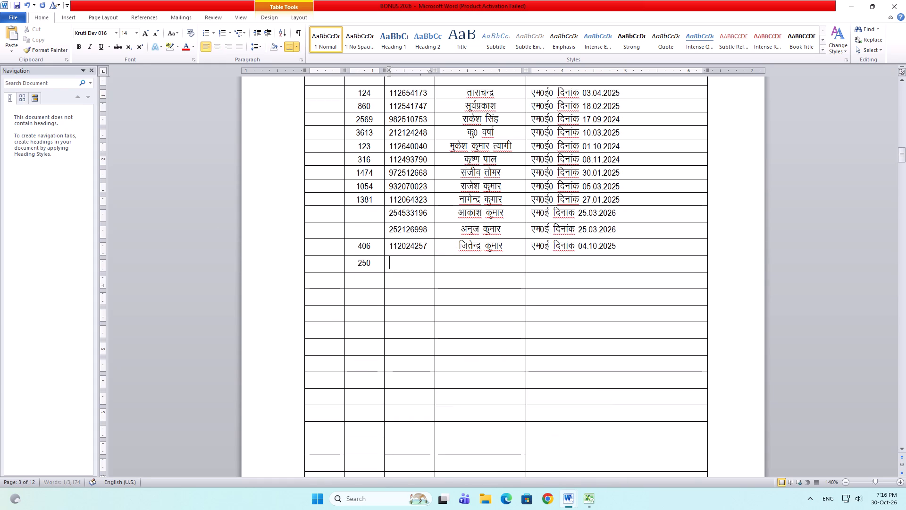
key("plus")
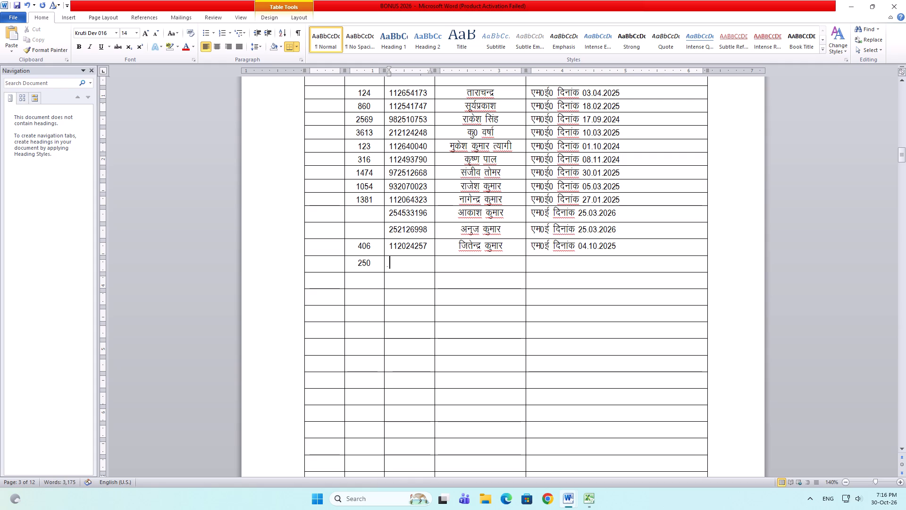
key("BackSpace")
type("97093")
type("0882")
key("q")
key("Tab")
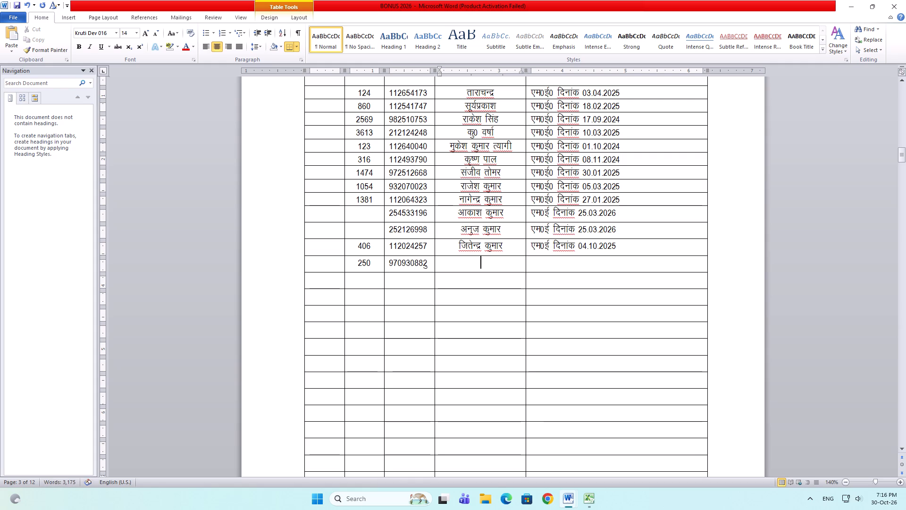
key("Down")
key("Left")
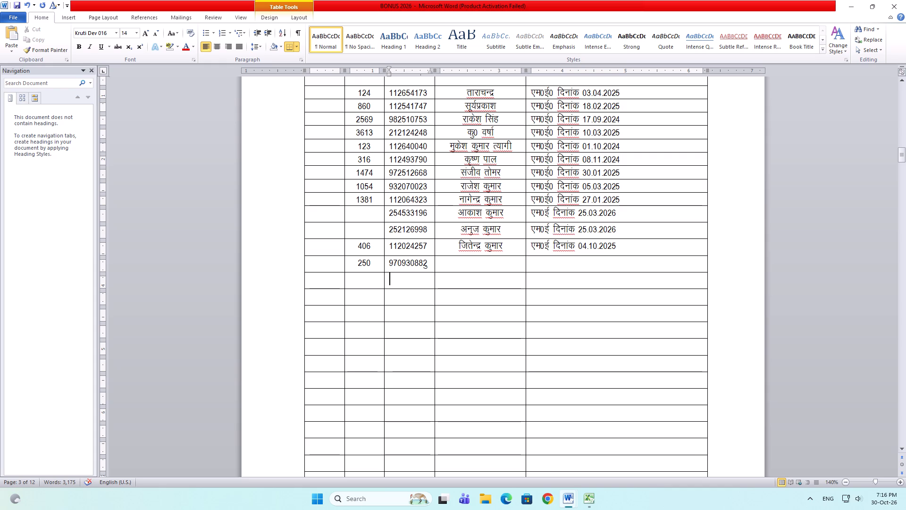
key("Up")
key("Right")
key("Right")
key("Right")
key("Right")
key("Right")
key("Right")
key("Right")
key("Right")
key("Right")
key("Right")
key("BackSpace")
Enter the employee's name in row 250 and paste the remark एम0ई दिनांक 04.05.2026.
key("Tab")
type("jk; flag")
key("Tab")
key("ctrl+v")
left_click(436, 269)
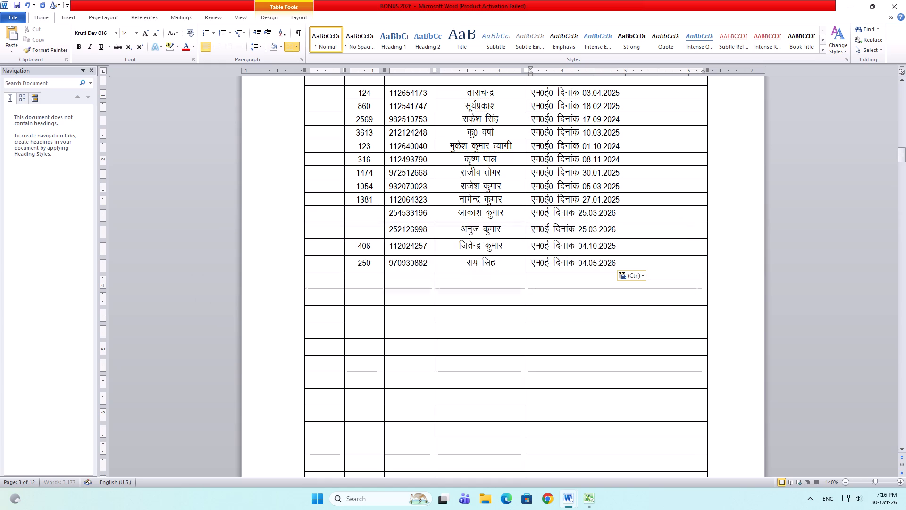
Change the remark date in the lower row 250 to 29.07.2025 and save the document.
left_click_drag(579, 261, 621, 262)
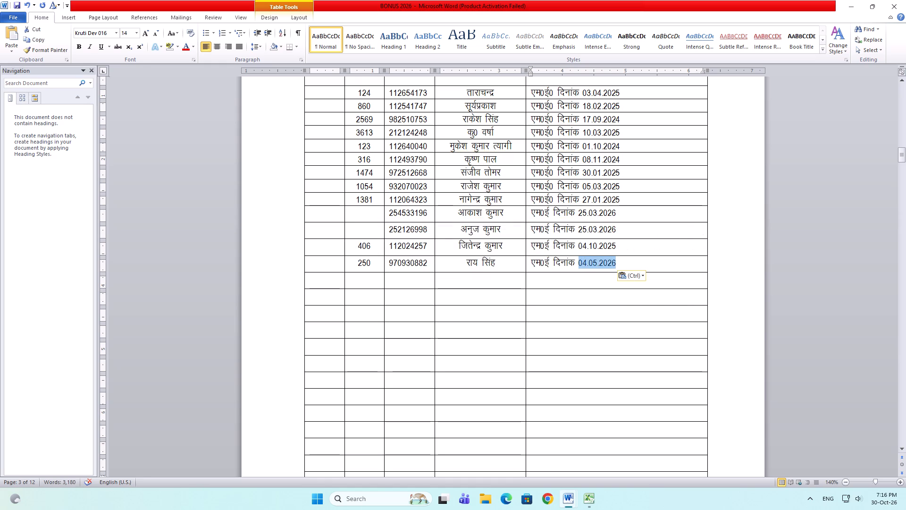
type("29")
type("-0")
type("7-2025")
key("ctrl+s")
Search the document for the nine-digit ID number of the employee in row 250 to check for duplicate entries.
scroll(439, 191, "up", 2)
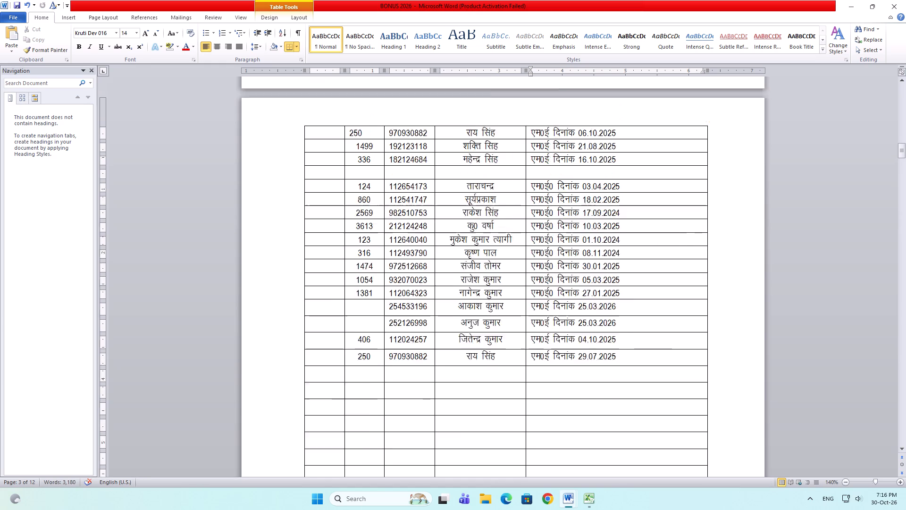
scroll(443, 181, "up", 9)
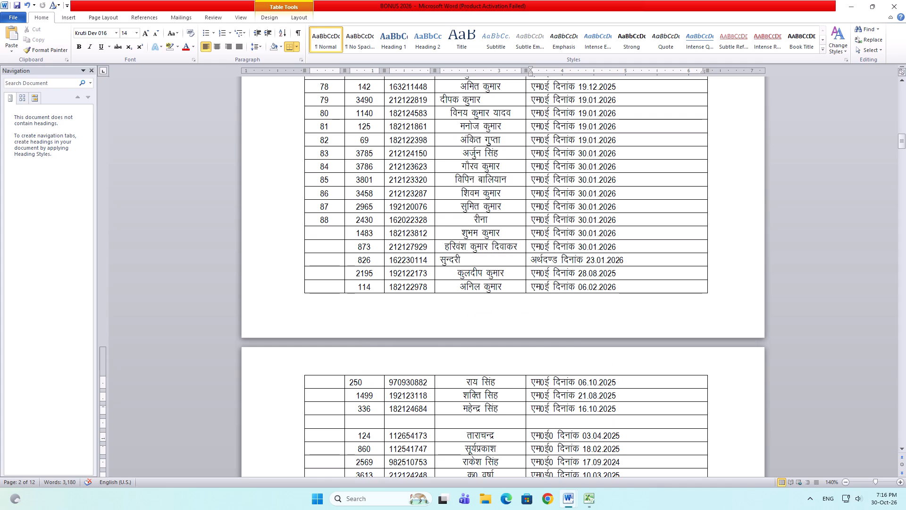
scroll(455, 204, "up", 7)
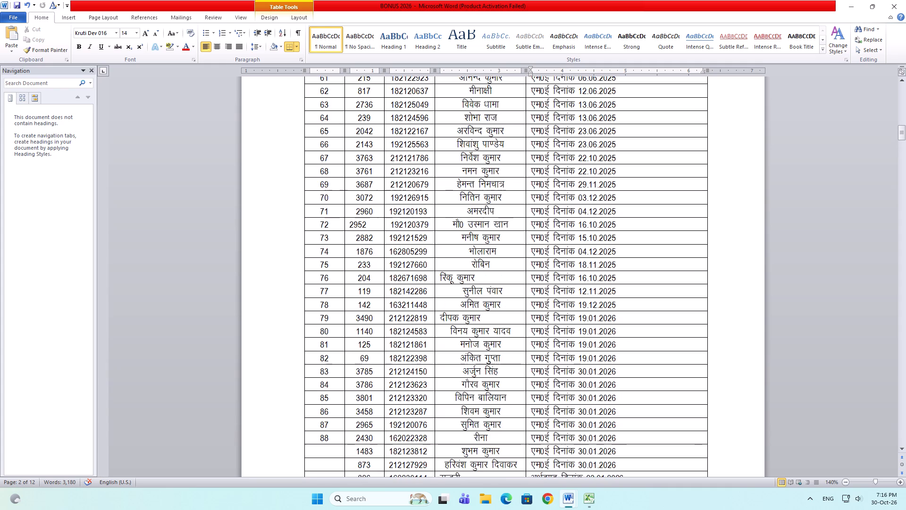
scroll(455, 204, "up", 8)
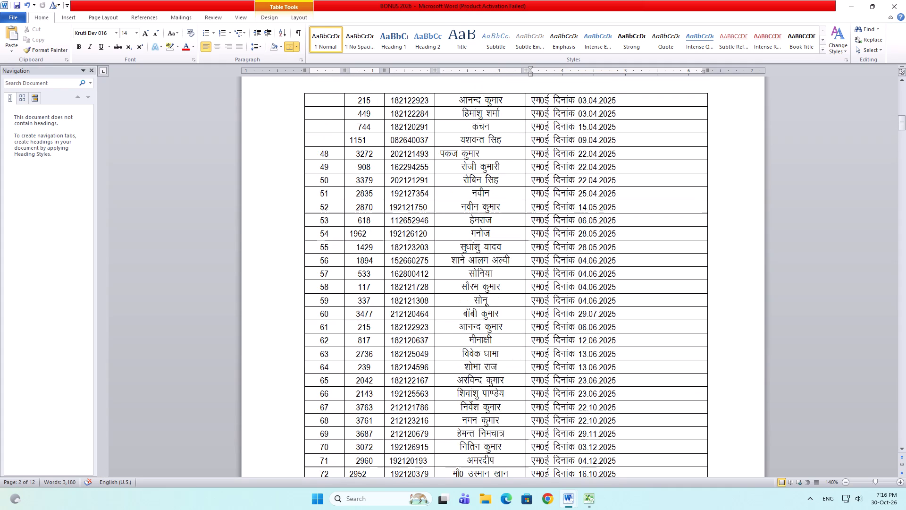
left_click(50, 79)
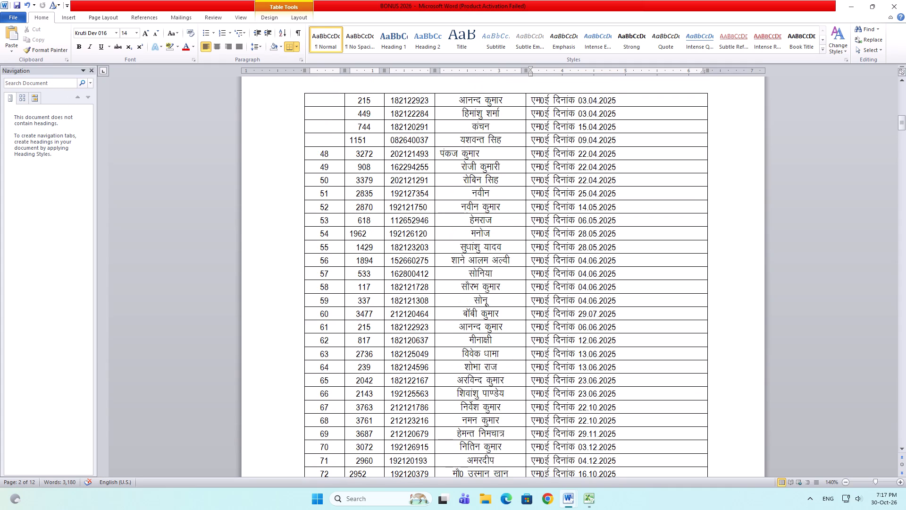
left_click(49, 85)
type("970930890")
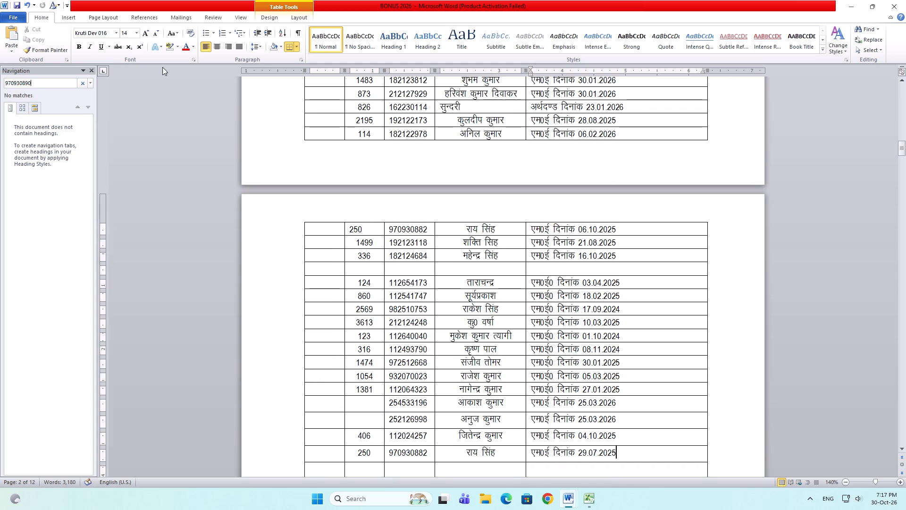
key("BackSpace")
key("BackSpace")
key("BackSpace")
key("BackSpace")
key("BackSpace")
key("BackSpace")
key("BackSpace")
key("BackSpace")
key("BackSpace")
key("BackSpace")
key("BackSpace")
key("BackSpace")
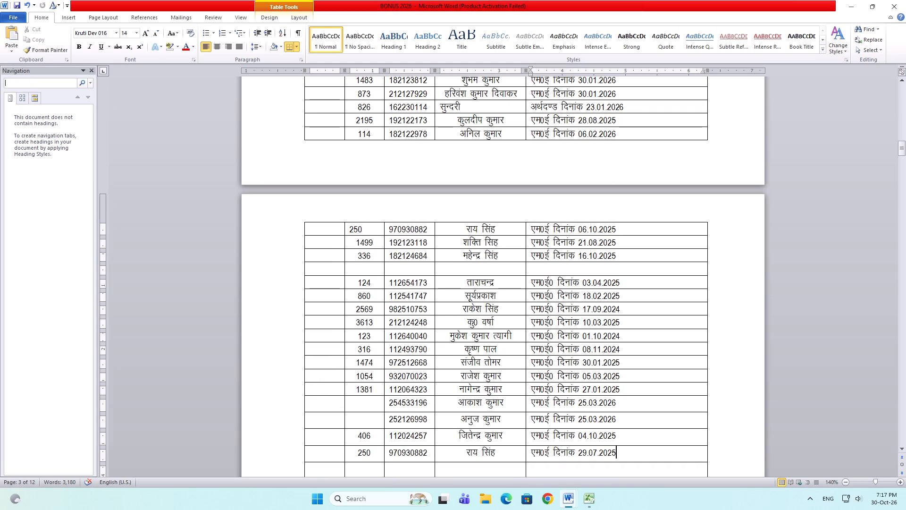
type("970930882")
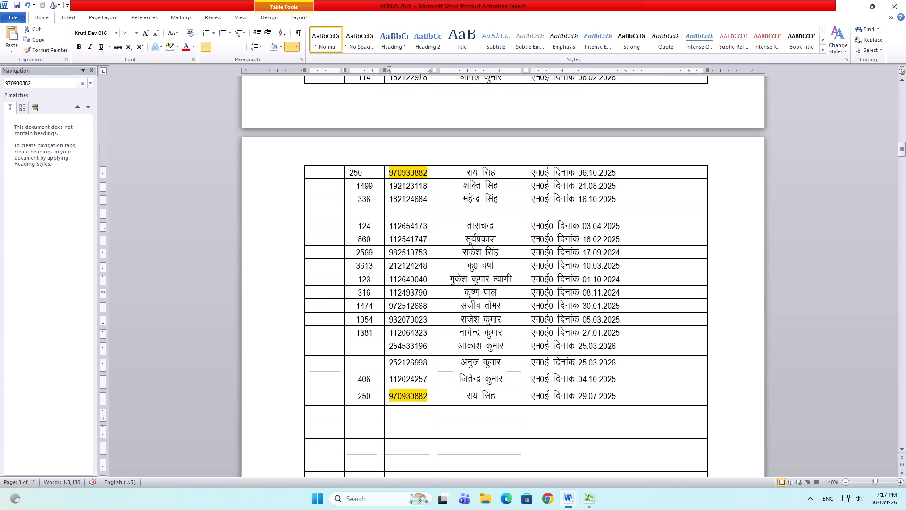
left_click(460, 408)
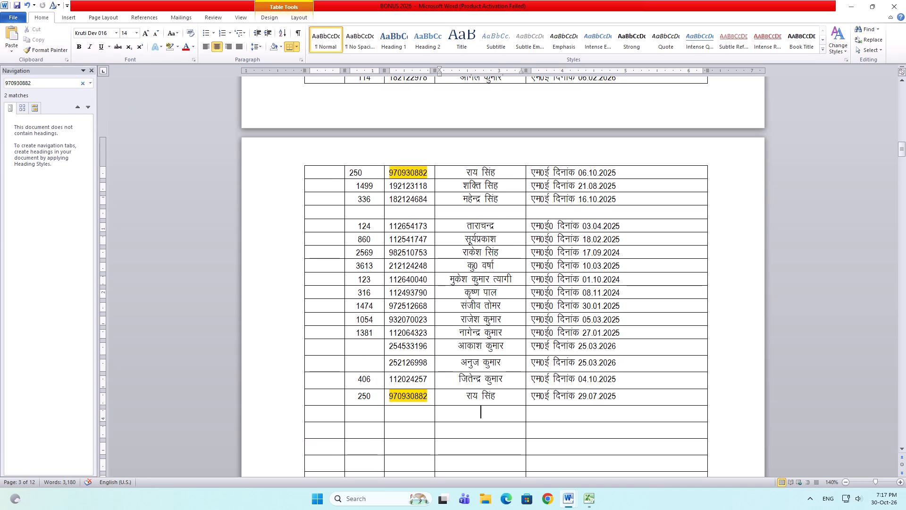
Correct the employee's name in row 14, the first child-care leave entry, so it begins with व, and save.
scroll(466, 393, "down", 2)
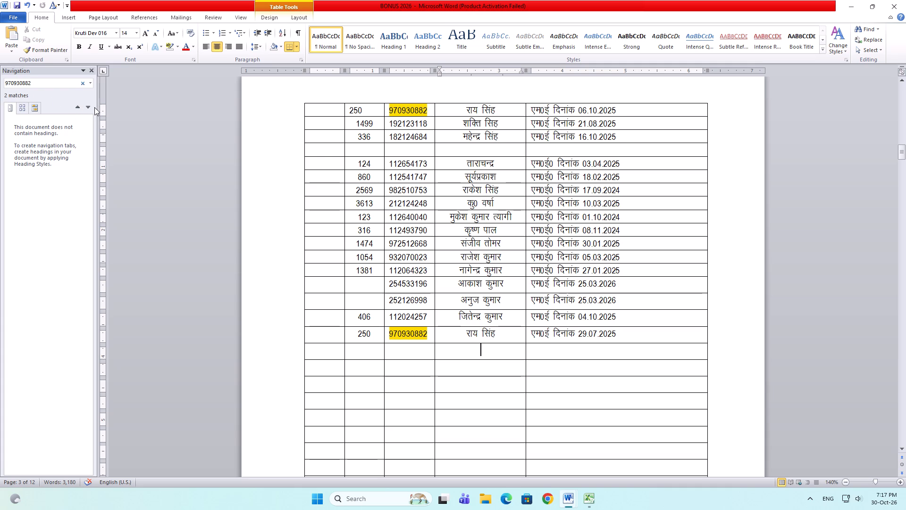
scroll(191, 204, "down", 8)
scroll(208, 193, "up", 1)
scroll(208, 193, "down", 7)
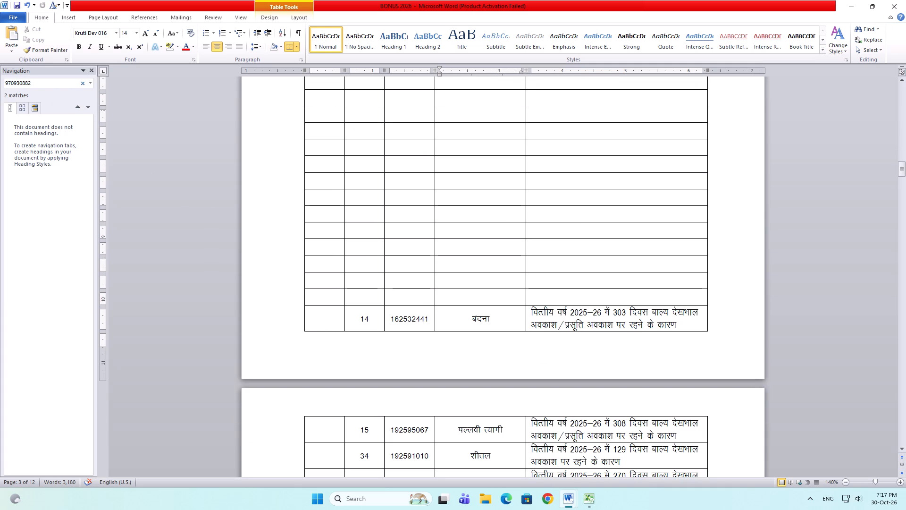
left_click_drag(471, 316, 502, 315)
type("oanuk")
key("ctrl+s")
scroll(480, 306, "up", 9)
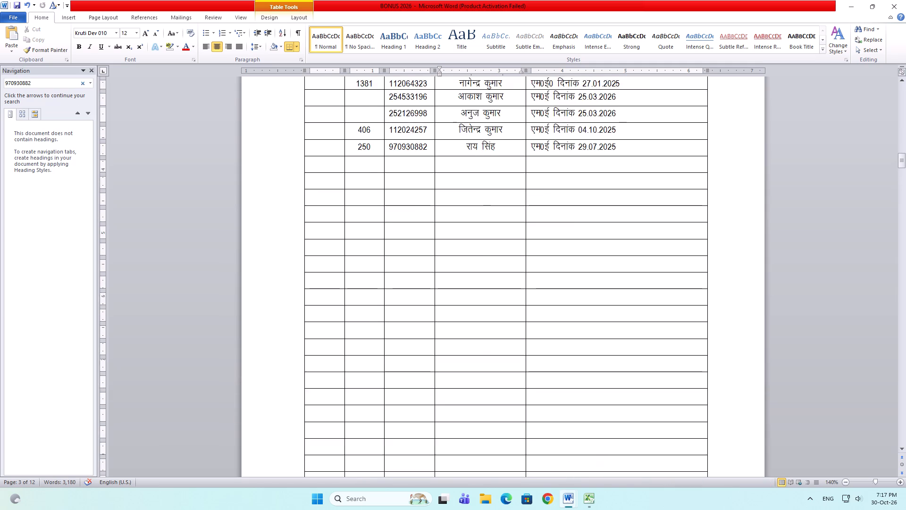
scroll(470, 269, "up", 10)
left_click(453, 273)
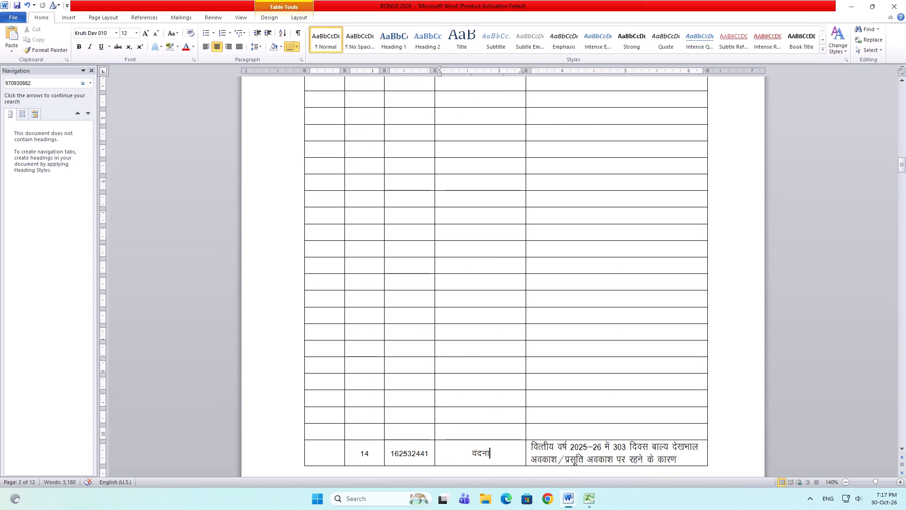
Delete the final आंकिक letter about the 2023–2024 power corporation deputation bonus, including its three-person table and signature block, and save.
scroll(506, 231, "down", 20)
scroll(506, 231, "down", 16)
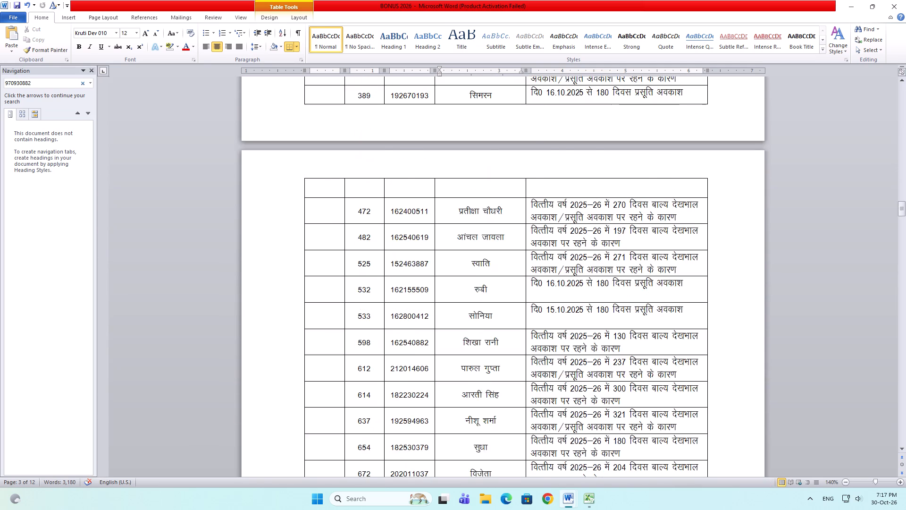
scroll(509, 227, "down", 20)
scroll(509, 227, "down", 20)
scroll(509, 227, "down", 16)
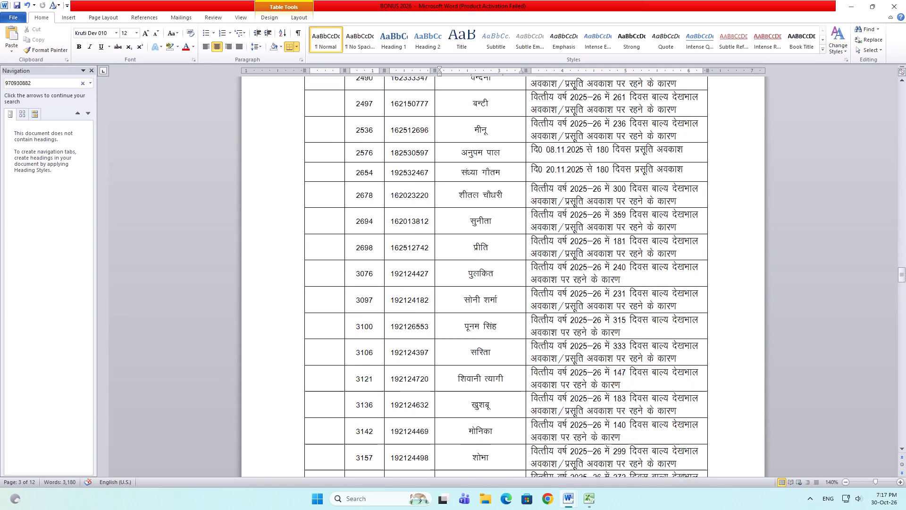
scroll(473, 192, "down", 2)
scroll(473, 192, "up", 1)
scroll(473, 193, "down", 20)
scroll(473, 193, "down", 20)
scroll(473, 193, "down", 5)
scroll(473, 186, "up", 1)
scroll(473, 186, "down", 9)
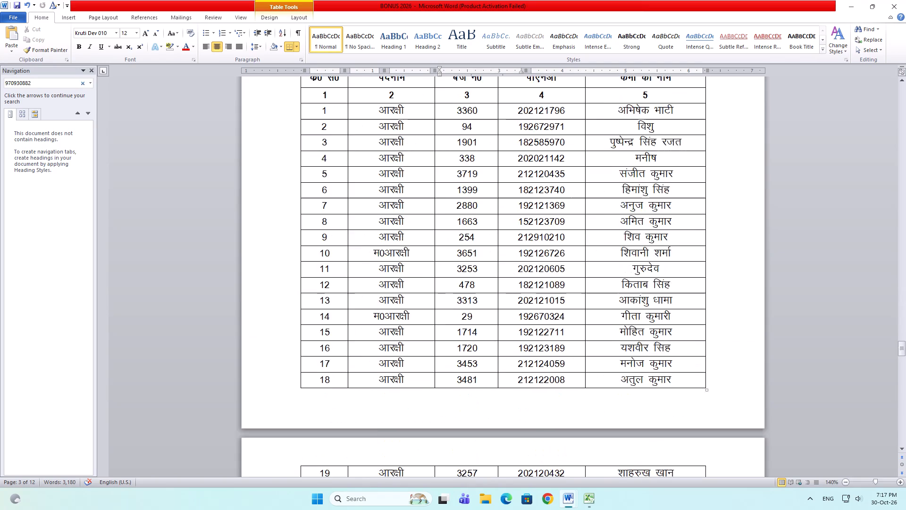
scroll(474, 184, "down", 20)
scroll(474, 184, "down", 13)
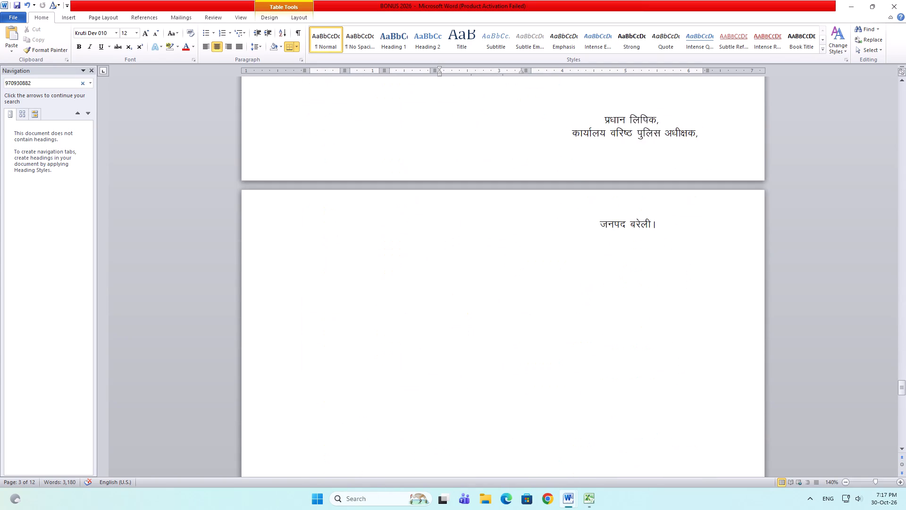
scroll(472, 183, "down", 15)
scroll(475, 179, "up", 2)
scroll(475, 179, "down", 1)
scroll(475, 179, "up", 20)
scroll(475, 179, "up", 13)
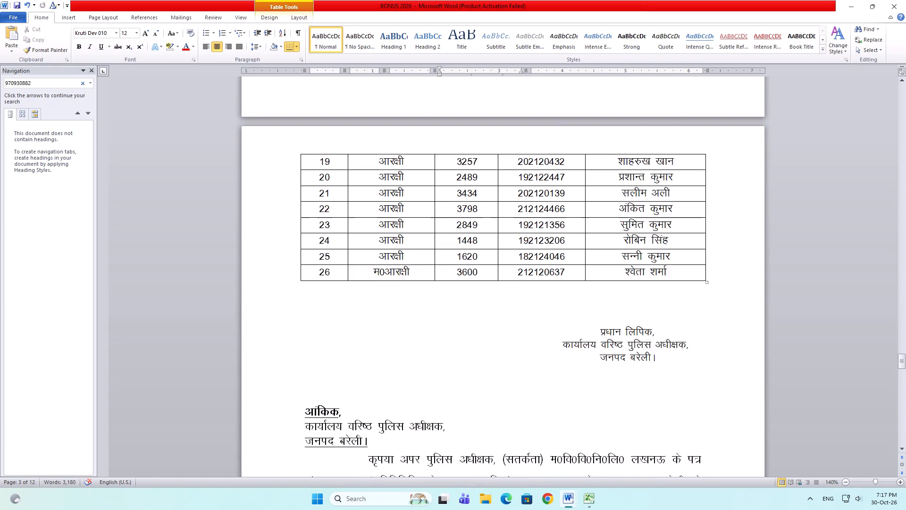
scroll(466, 163, "up", 20)
scroll(466, 163, "up", 20)
scroll(466, 163, "up", 1)
scroll(454, 149, "down", 3)
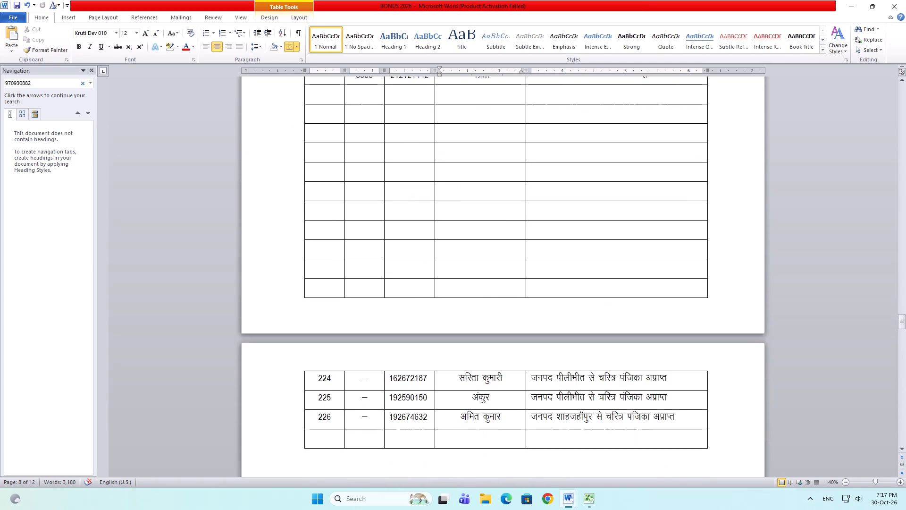
scroll(454, 149, "down", 9)
scroll(450, 134, "down", 16)
scroll(449, 134, "down", 7)
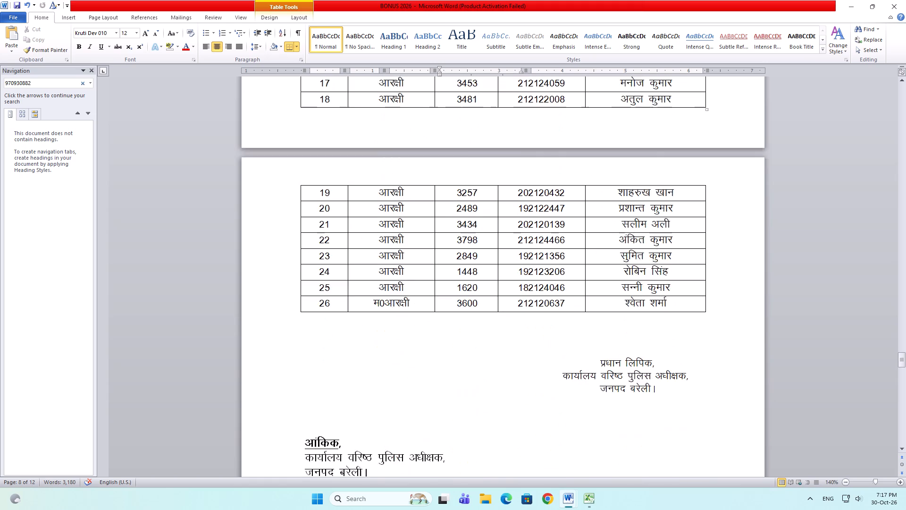
scroll(449, 134, "down", 10)
scroll(449, 134, "up", 6)
scroll(449, 133, "down", 12)
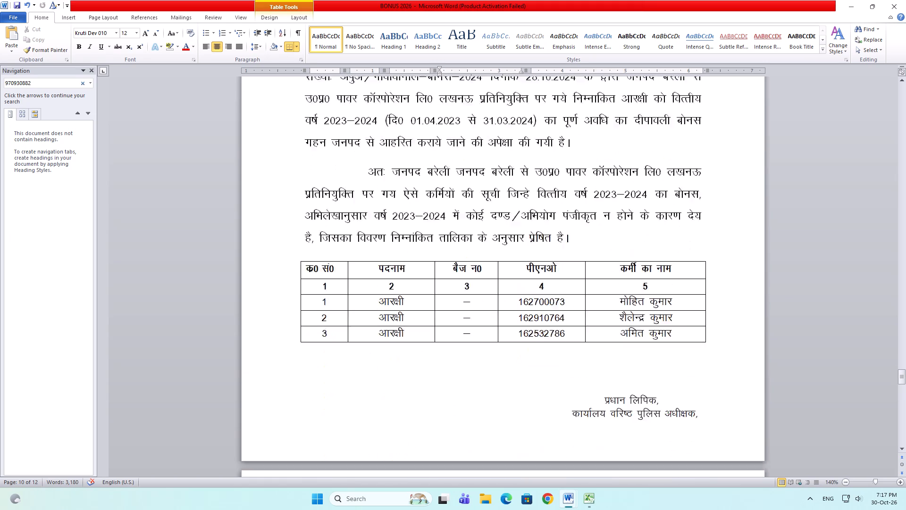
scroll(449, 132, "down", 1)
scroll(449, 132, "up", 7)
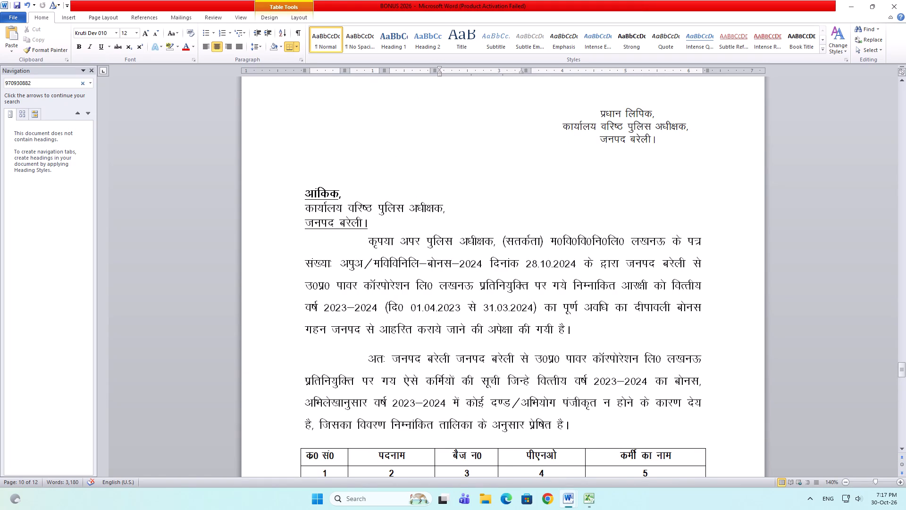
left_click_drag(305, 189, 575, 440)
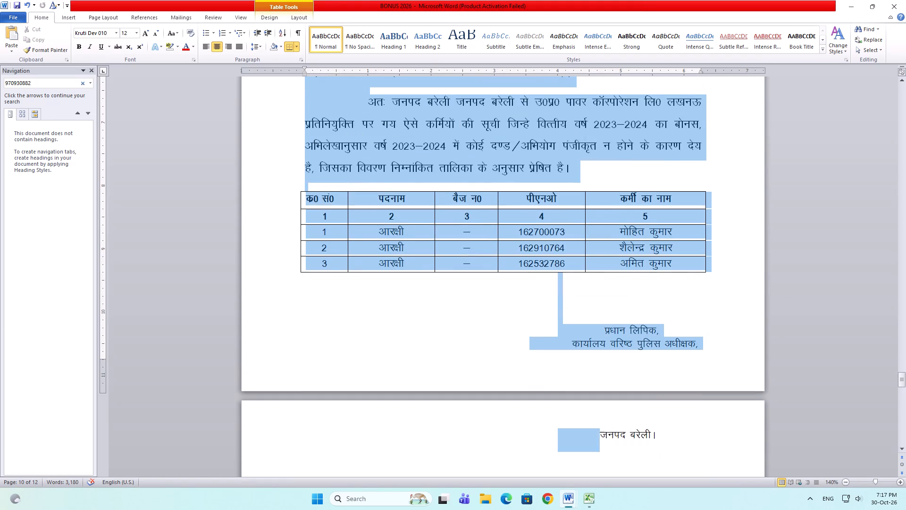
left_click_drag(575, 440, 668, 433)
key("Delete")
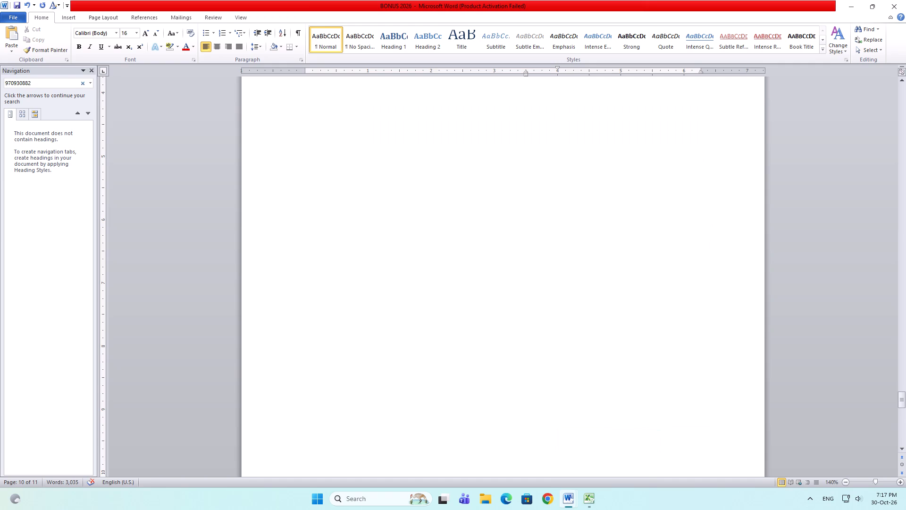
key("ctrl+s")
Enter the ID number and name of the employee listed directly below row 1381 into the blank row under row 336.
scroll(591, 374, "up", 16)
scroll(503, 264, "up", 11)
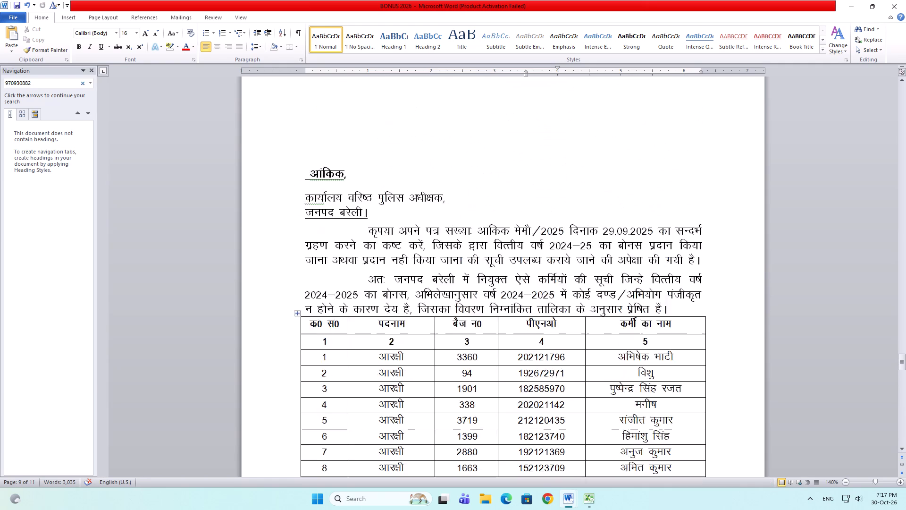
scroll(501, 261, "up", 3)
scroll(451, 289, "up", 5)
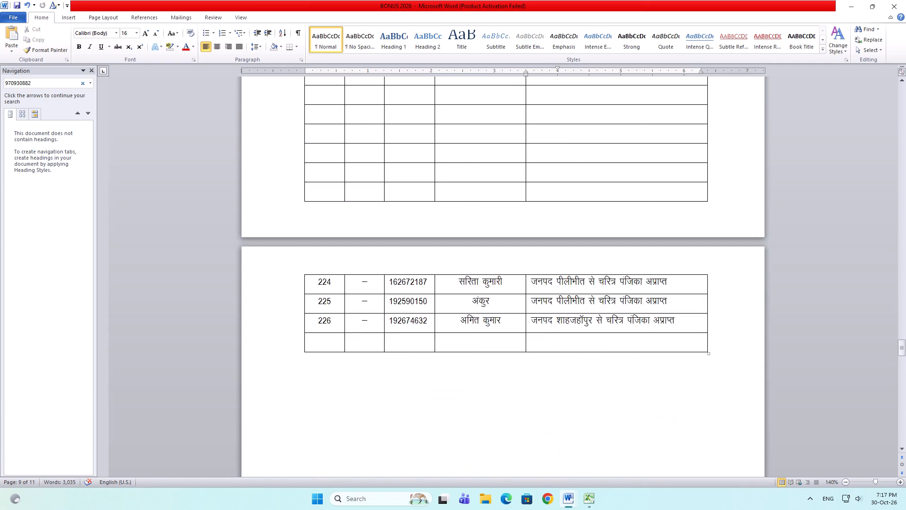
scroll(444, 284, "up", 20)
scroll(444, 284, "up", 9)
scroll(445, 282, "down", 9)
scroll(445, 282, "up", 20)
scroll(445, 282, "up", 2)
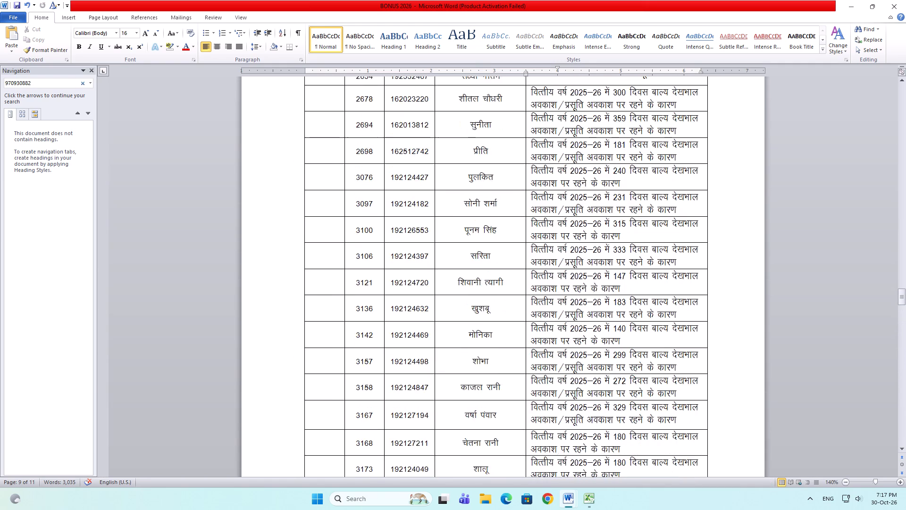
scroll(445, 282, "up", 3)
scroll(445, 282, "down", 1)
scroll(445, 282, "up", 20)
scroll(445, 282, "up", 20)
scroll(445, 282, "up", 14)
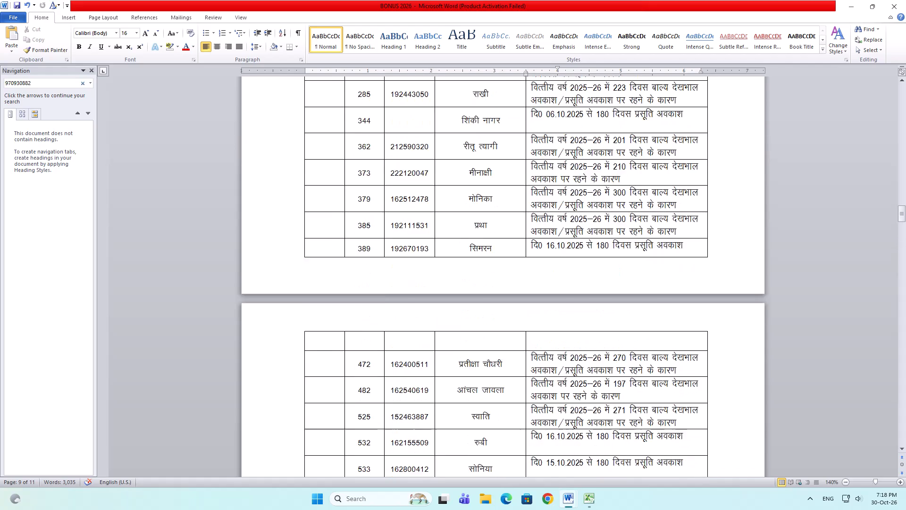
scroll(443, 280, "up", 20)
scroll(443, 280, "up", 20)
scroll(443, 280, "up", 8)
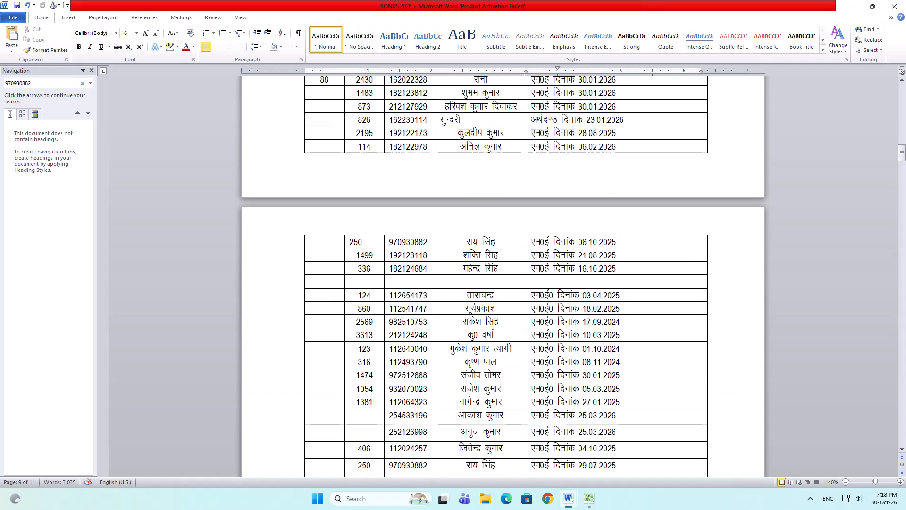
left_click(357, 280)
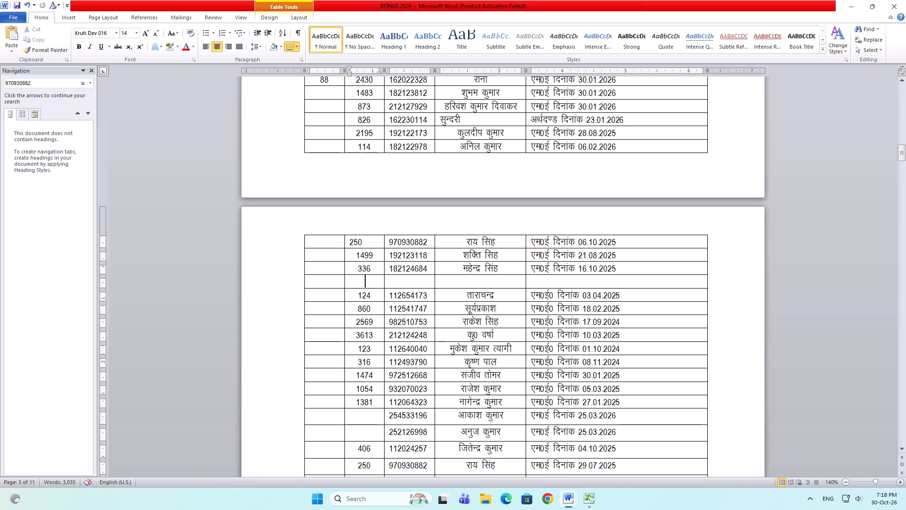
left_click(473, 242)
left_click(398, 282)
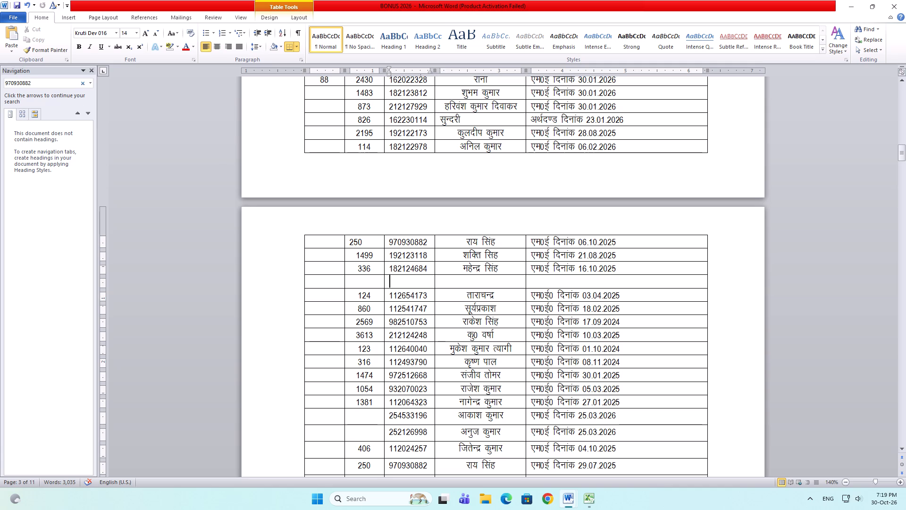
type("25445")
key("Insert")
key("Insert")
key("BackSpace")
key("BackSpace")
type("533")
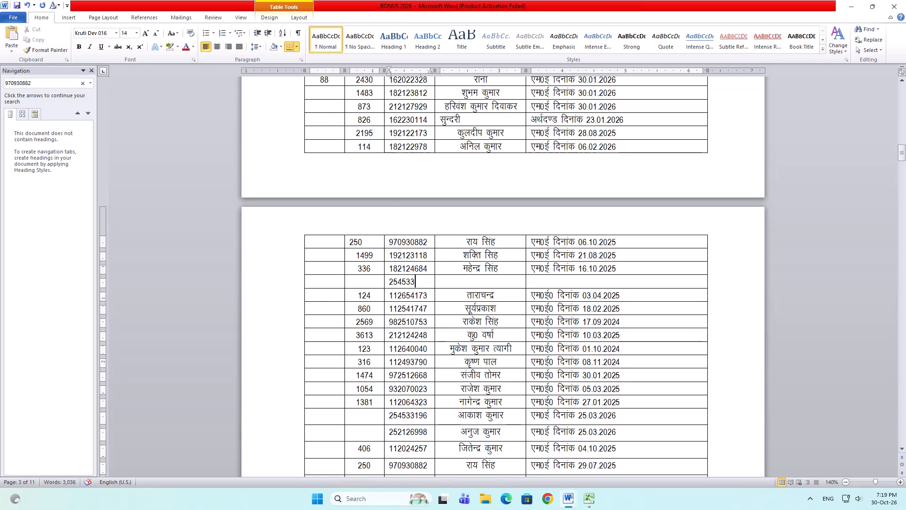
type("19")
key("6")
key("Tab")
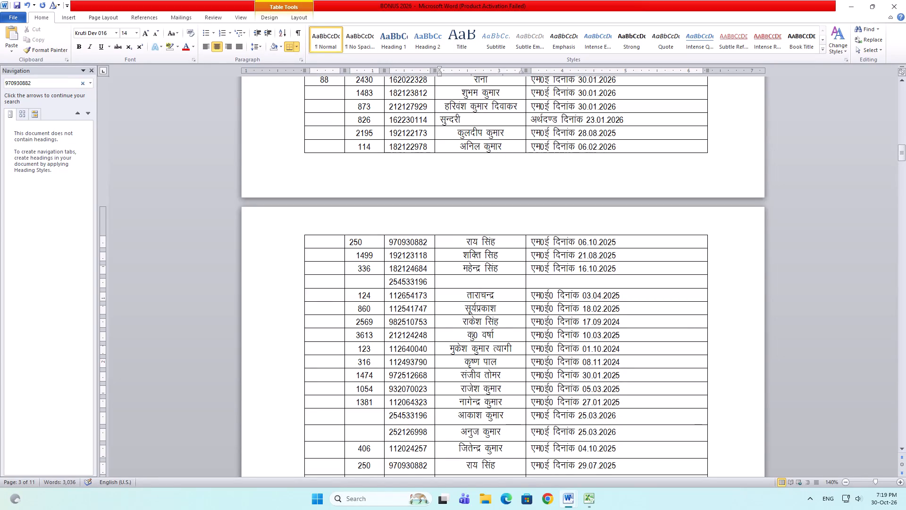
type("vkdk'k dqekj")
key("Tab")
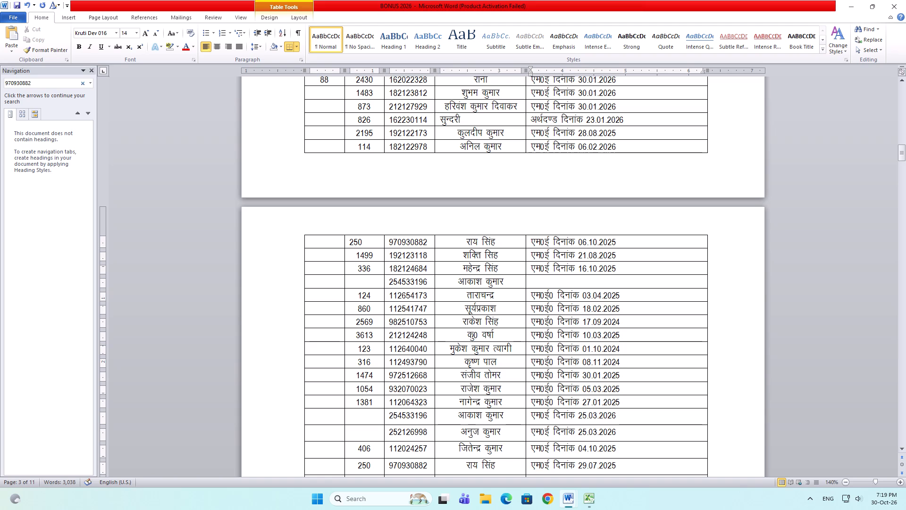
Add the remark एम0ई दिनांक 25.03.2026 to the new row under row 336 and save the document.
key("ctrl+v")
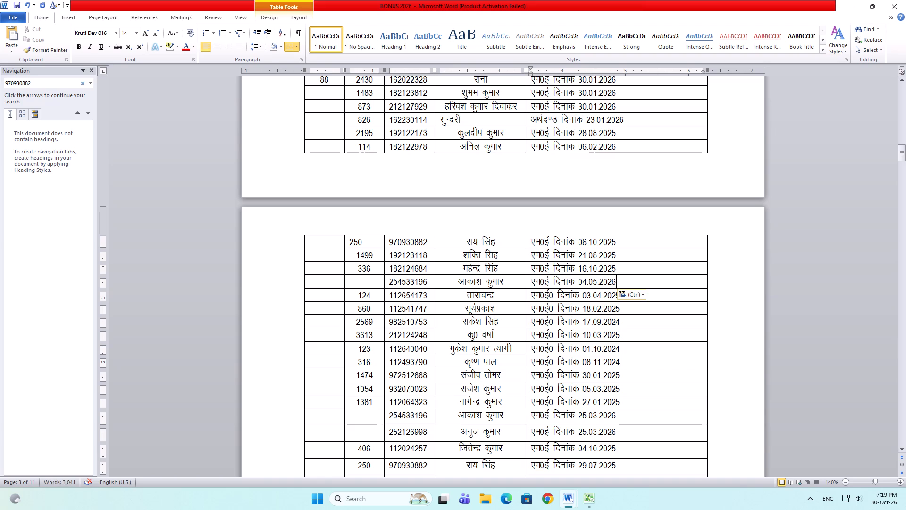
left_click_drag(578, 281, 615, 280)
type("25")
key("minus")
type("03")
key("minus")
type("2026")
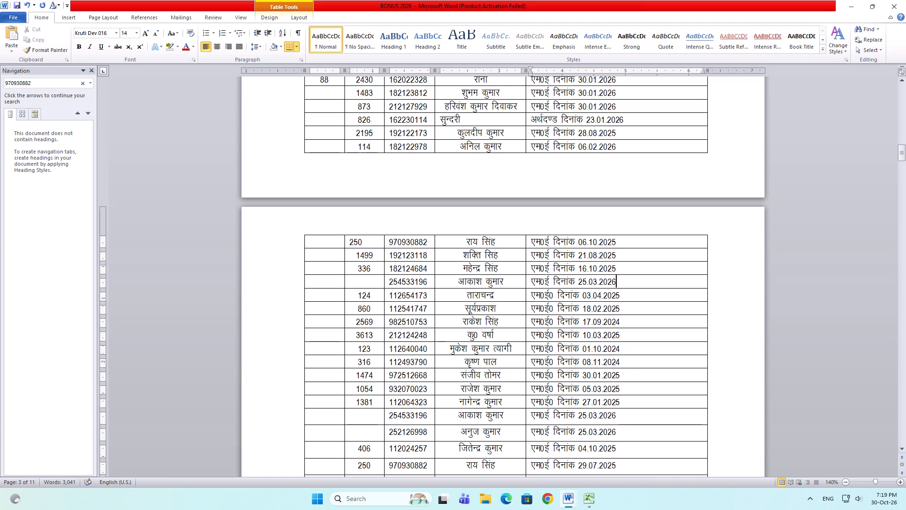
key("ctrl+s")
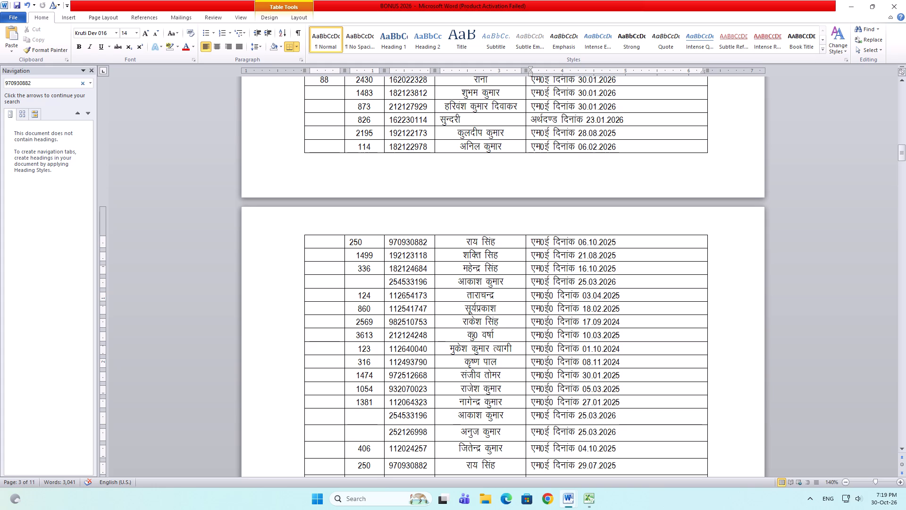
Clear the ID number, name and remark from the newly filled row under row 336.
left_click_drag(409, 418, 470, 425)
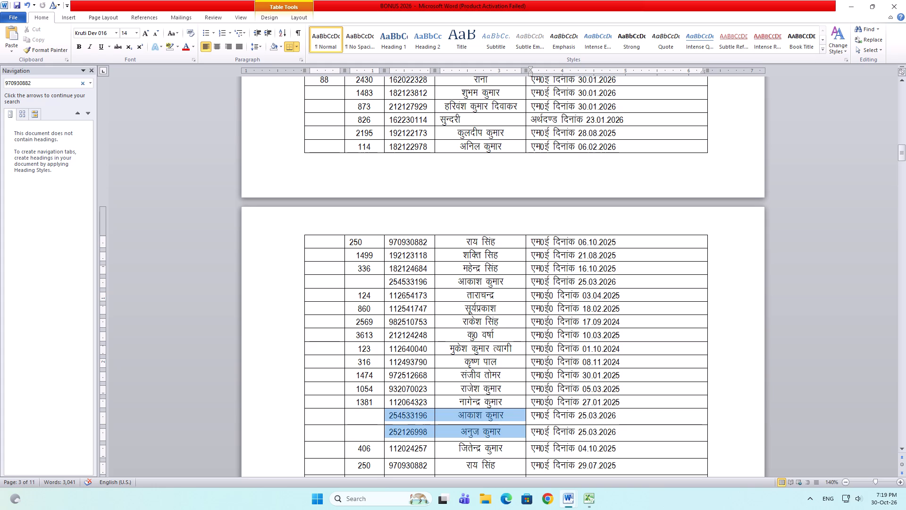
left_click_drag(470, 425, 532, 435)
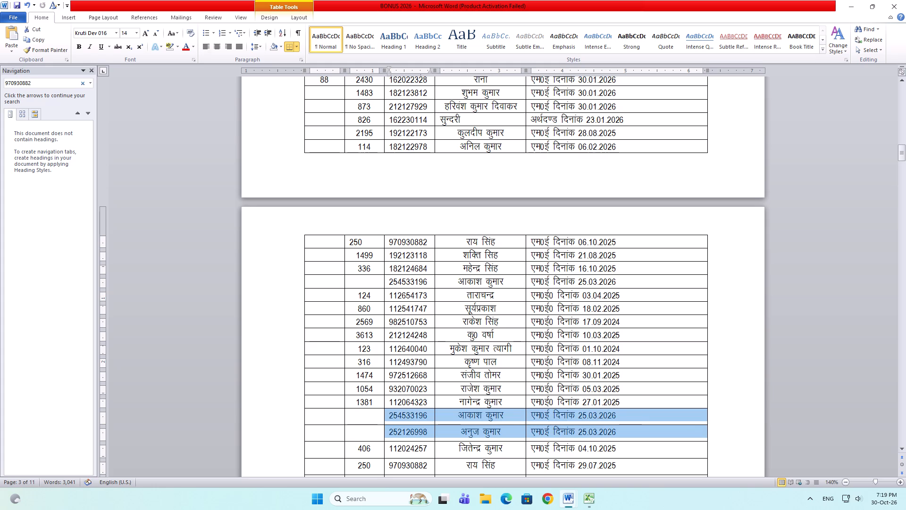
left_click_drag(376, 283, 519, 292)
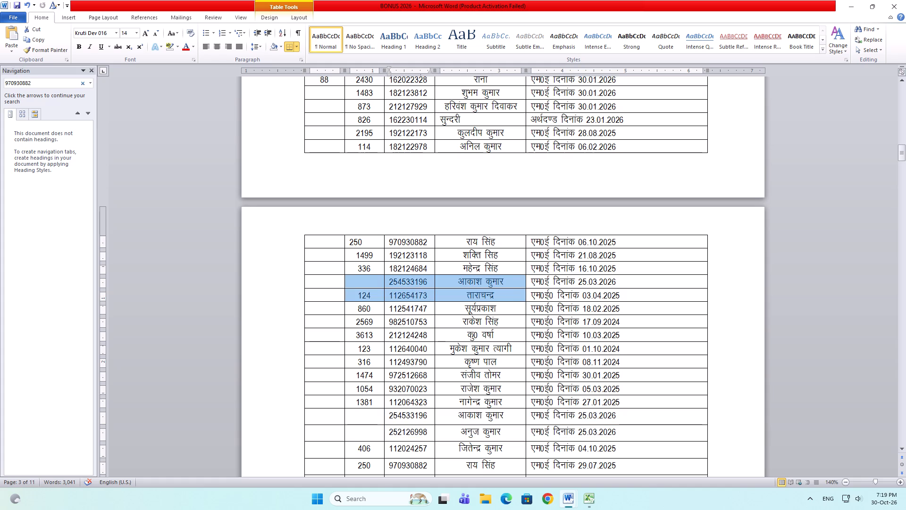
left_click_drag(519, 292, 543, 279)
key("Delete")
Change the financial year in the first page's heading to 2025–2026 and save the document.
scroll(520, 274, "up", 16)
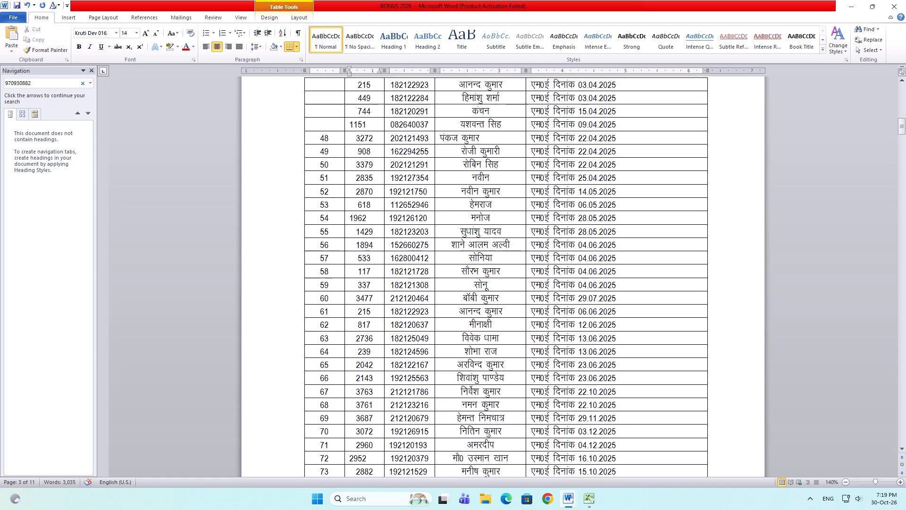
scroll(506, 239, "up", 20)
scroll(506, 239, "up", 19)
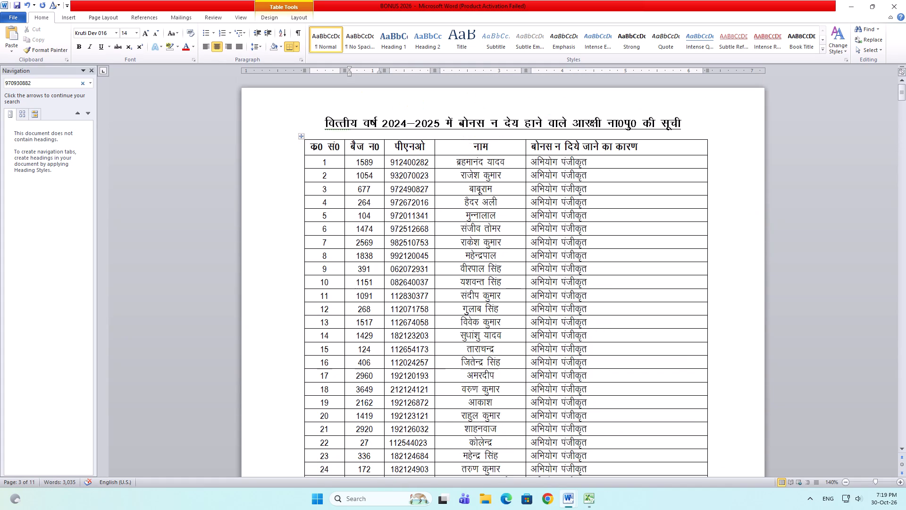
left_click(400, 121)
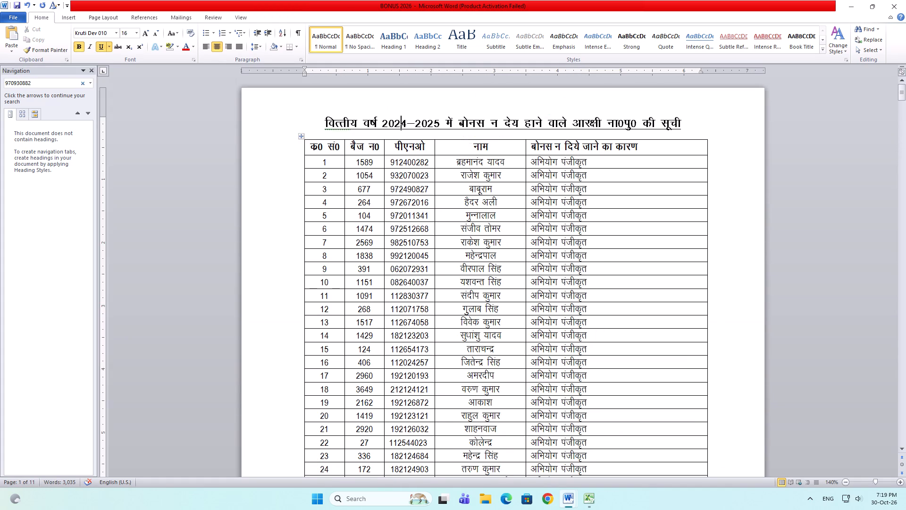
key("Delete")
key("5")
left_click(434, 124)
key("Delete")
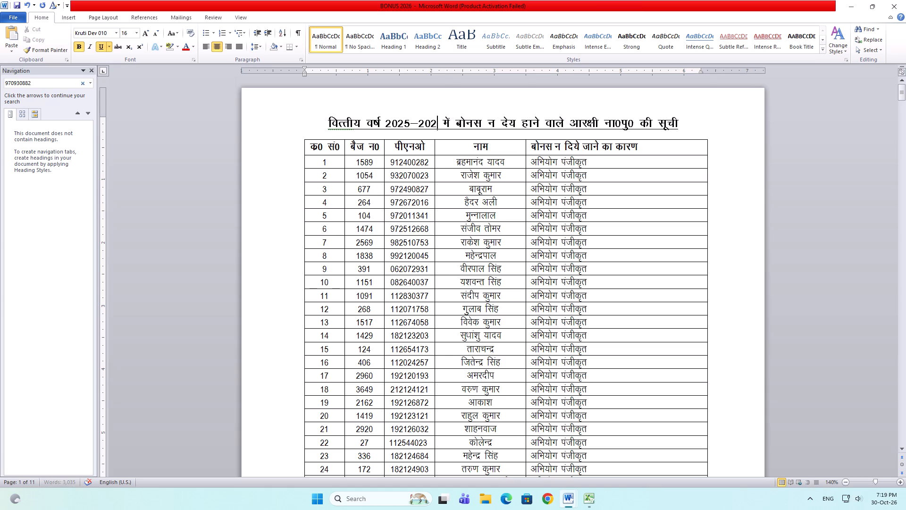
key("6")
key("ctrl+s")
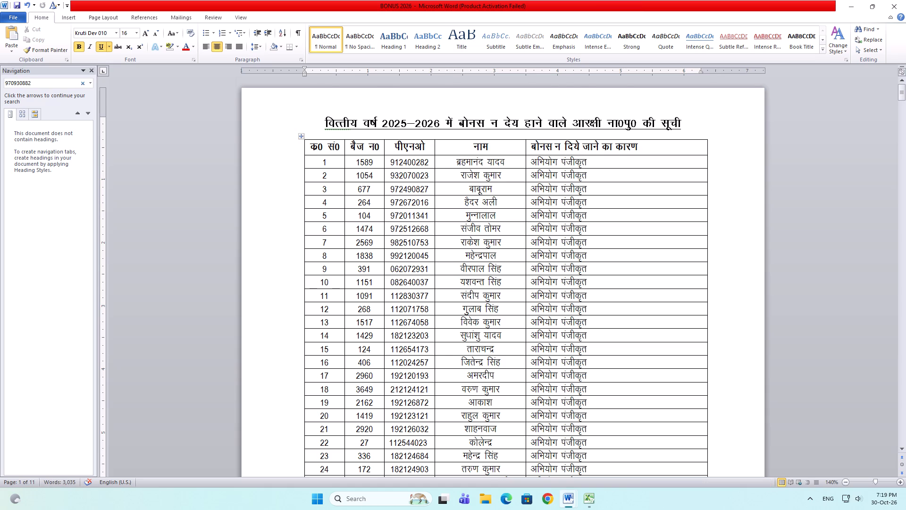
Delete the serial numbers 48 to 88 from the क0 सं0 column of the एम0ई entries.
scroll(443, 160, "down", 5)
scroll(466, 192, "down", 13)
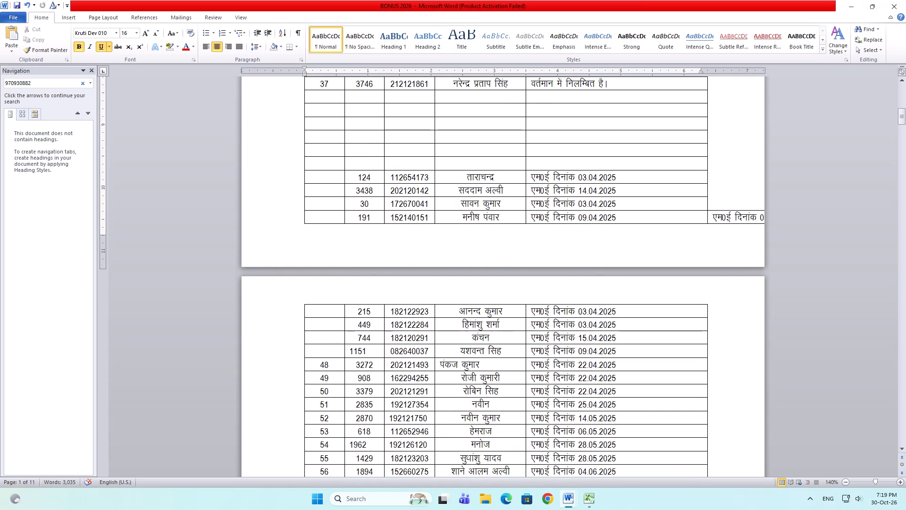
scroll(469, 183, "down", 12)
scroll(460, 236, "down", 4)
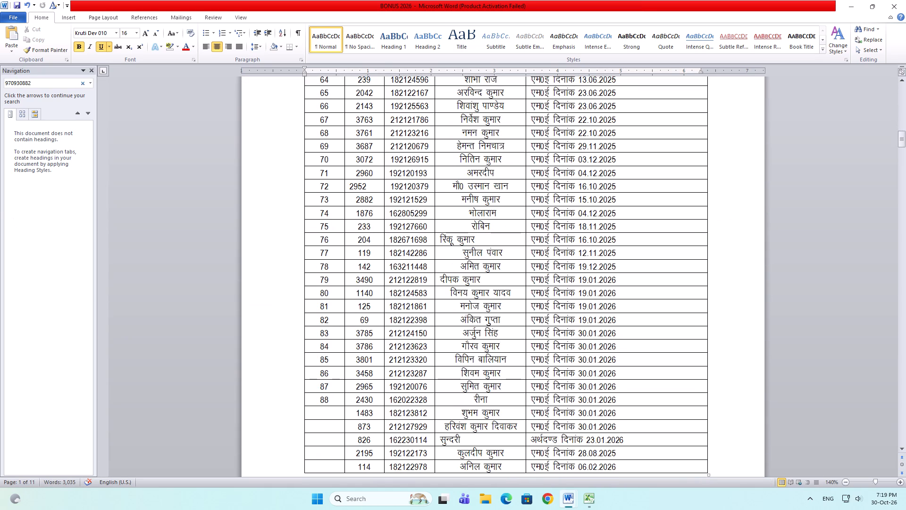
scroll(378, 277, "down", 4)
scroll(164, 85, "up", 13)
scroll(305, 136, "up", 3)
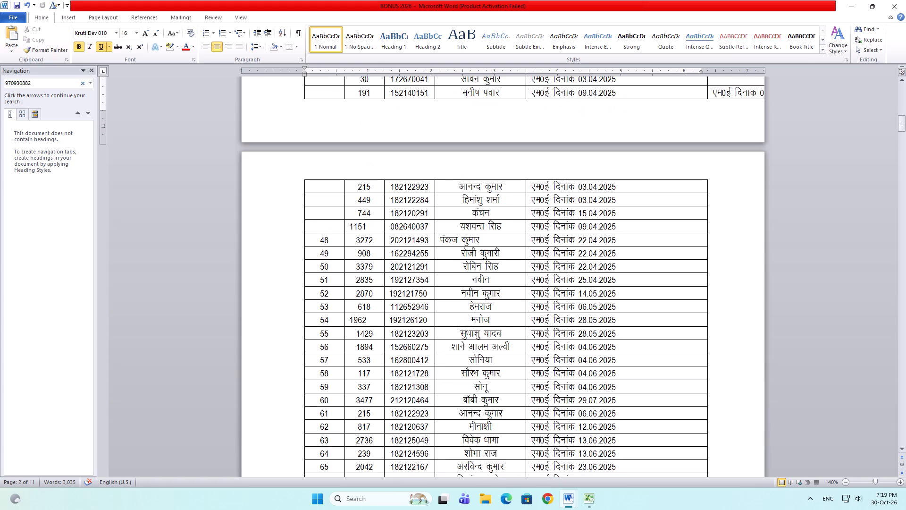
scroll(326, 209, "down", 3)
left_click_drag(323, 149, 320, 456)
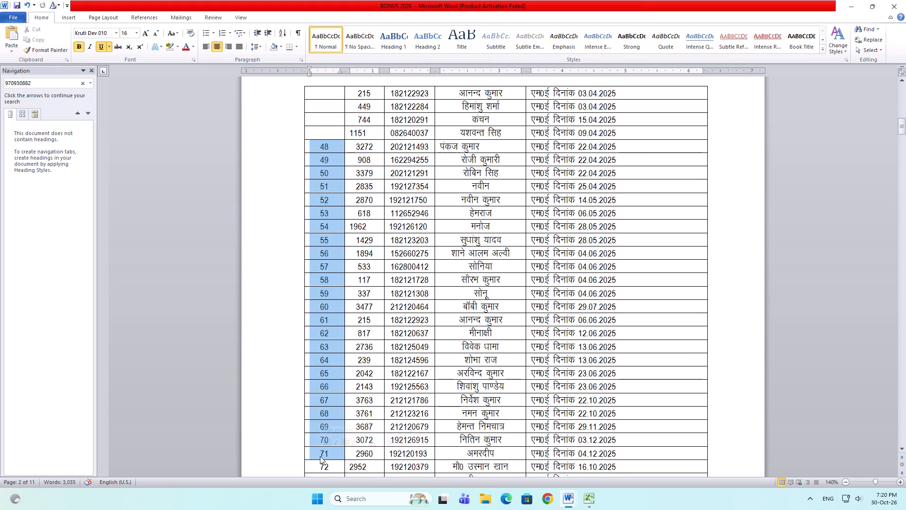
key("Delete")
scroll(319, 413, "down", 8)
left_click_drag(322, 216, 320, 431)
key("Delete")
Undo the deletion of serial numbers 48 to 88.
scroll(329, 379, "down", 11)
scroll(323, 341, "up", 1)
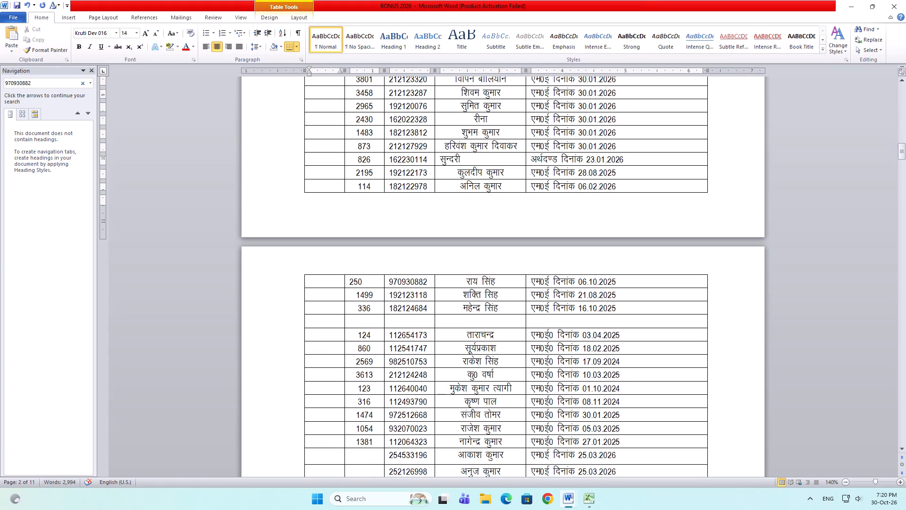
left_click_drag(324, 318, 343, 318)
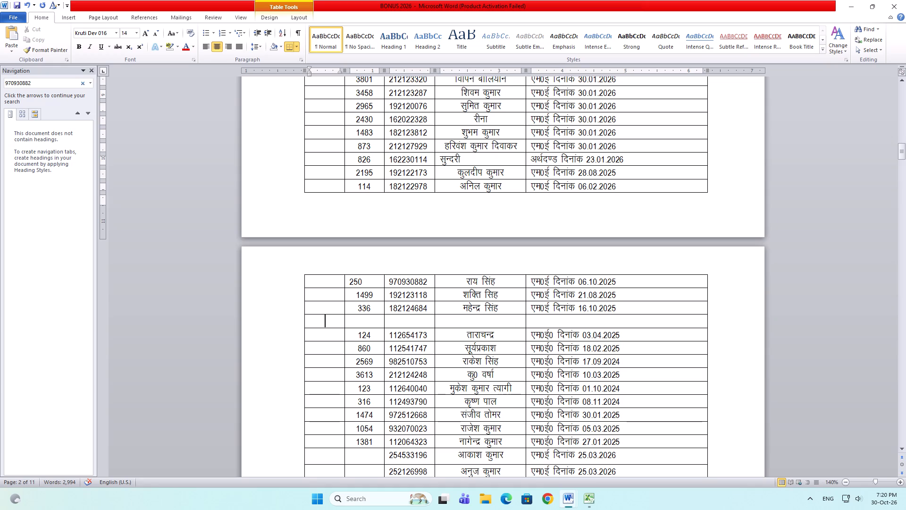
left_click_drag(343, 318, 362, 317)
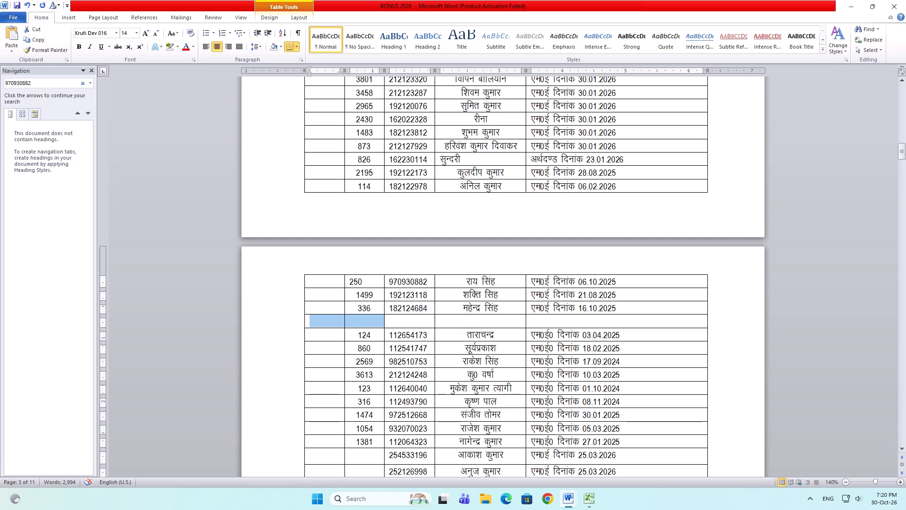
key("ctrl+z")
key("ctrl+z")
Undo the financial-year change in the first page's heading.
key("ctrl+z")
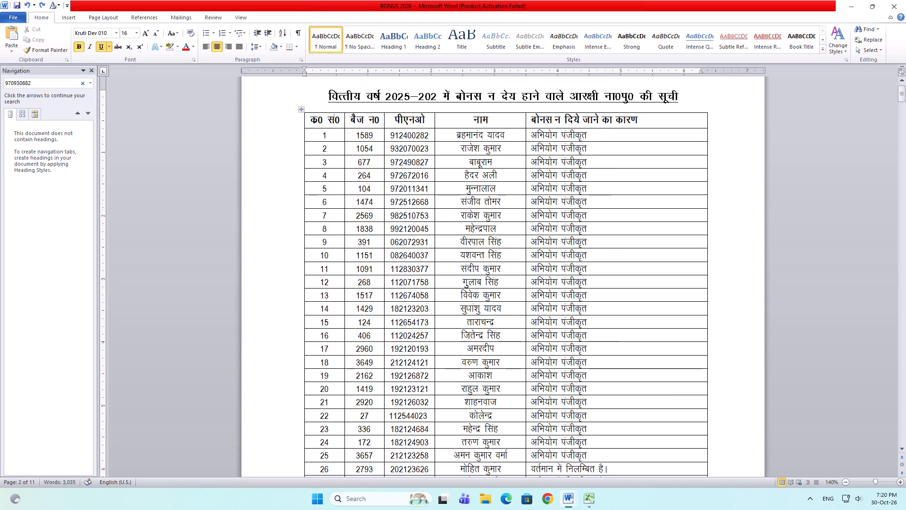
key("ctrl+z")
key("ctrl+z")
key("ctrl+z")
Undo the entry of the record dated 25.03.2026, including its name and पीएनओ, between the rows dated 16.10.2025 and 03.04.2025.
key("ctrl+z")
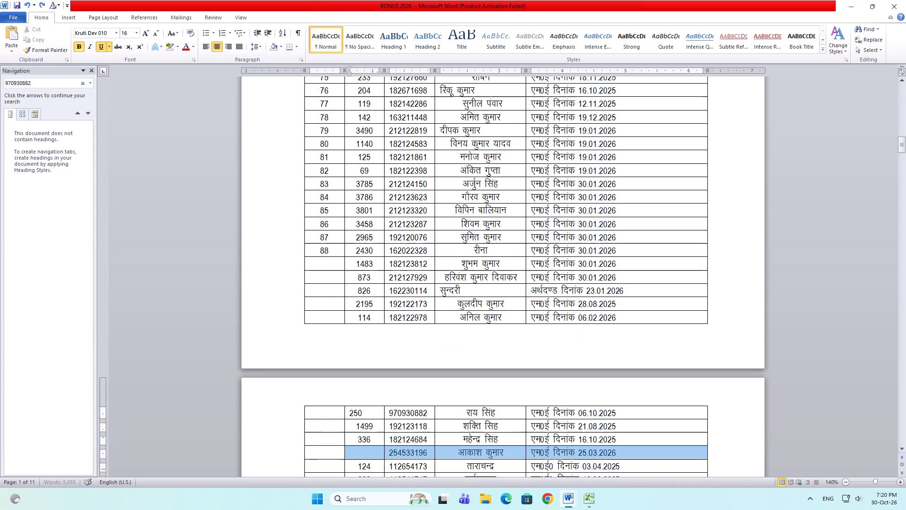
key("ctrl+z")
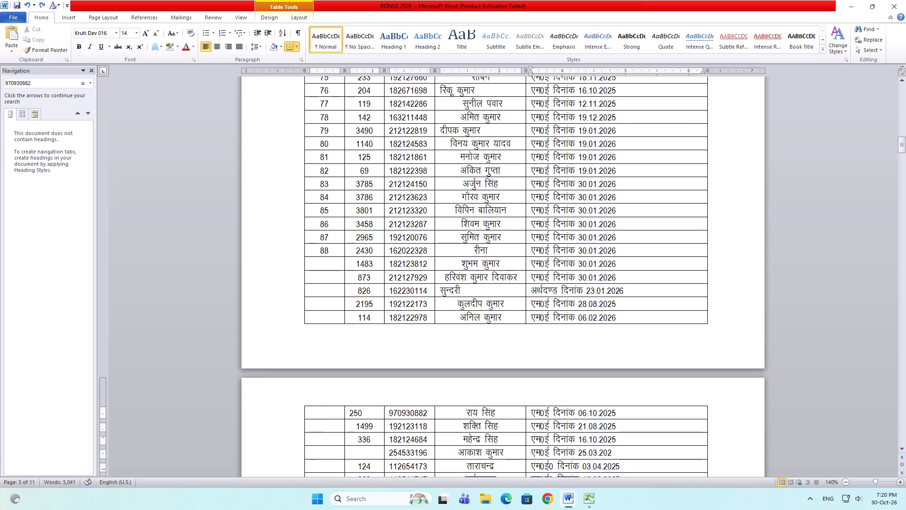
key("ctrl+z")
key("ctrl+z")
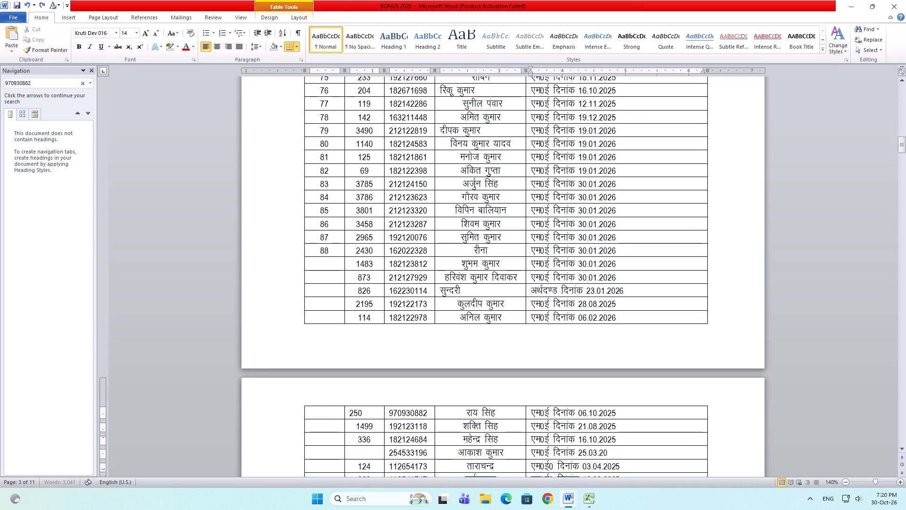
key("ctrl+z")
key("ctrl+z")
key("ctrl+z")
key("ctrl+z")
key("ctrl+z")
key("ctrl+z")
key("ctrl+z")
key("ctrl+z")
key("ctrl+z")
key("ctrl+z")
key("ctrl+z")
key("ctrl+z")
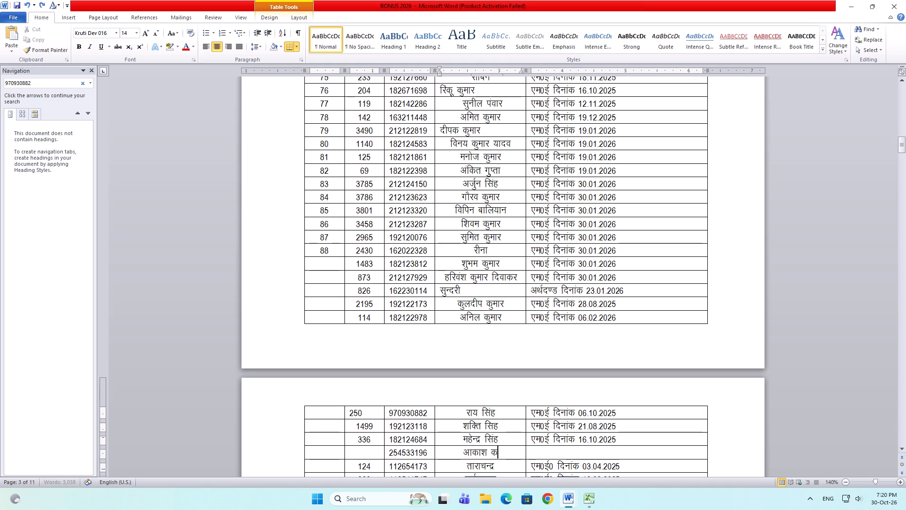
key("ctrl+z")
key("ctrl+z")
key("ctrl+z")
key("ctrl+z")
key("ctrl+z")
key("ctrl+z")
key("ctrl+z")
key("ctrl+z")
key("ctrl+z")
key("ctrl+z")
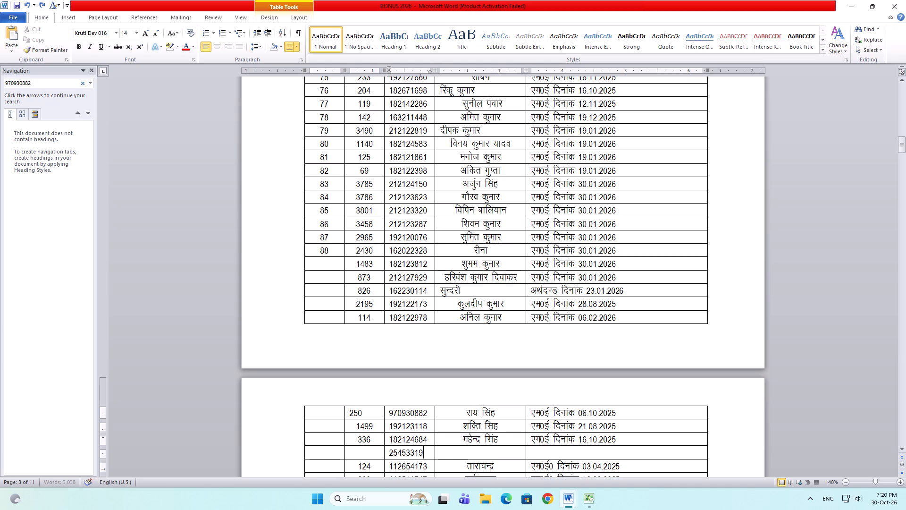
key("ctrl+z")
key("ctrl+z")
key("ctrl+z")
key("ctrl+z")
key("ctrl+z")
key("ctrl+z")
key("ctrl+z")
key("ctrl+z")
key("ctrl+z")
key("ctrl+z")
key("ctrl+z")
Undo the name's spelling correction in the leave entry for 303 दिवस in वित्तीय वर्ष 2025-26.
key("ctrl+z")
key("ctrl+z")
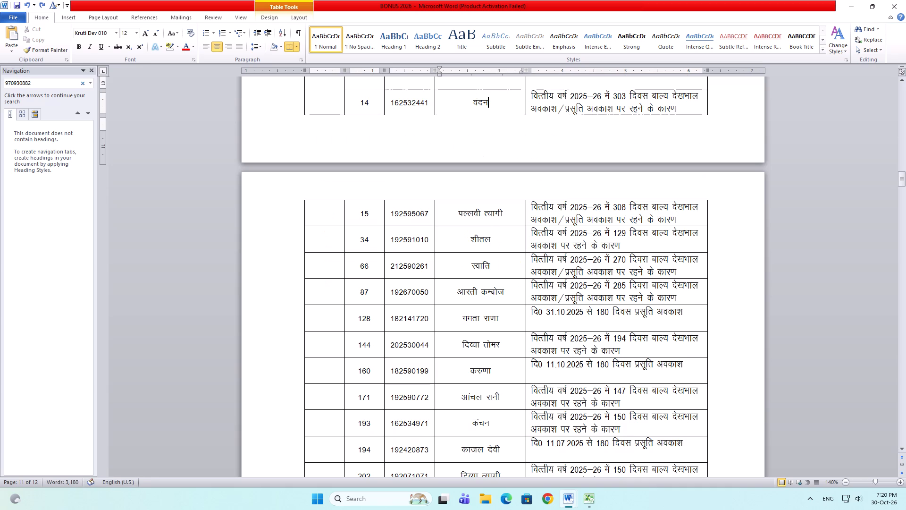
key("ctrl+z")
key("ctrl+z")
key("ctrl+z")
key("ctrl+z")
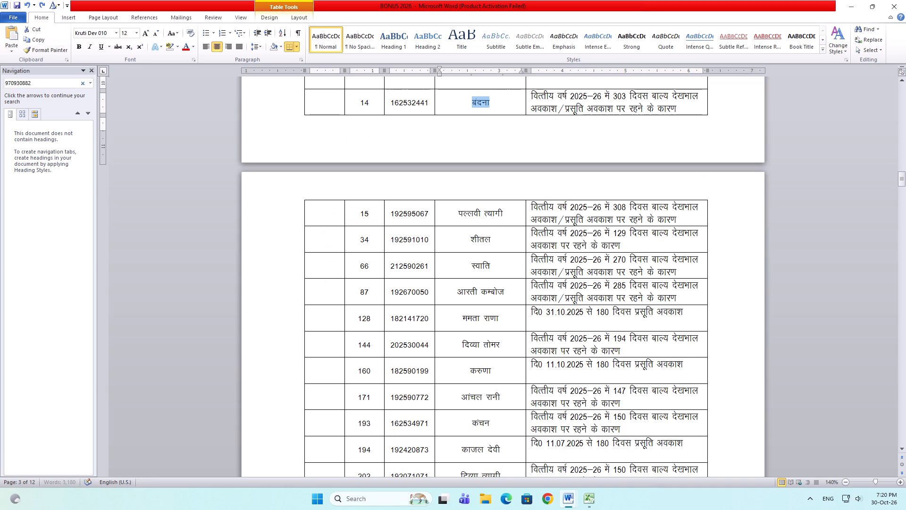
Undo the date, name, पीएनओ and badge number entered in the row below the एम0ई entry dated 04.10.2025.
key("ctrl+z")
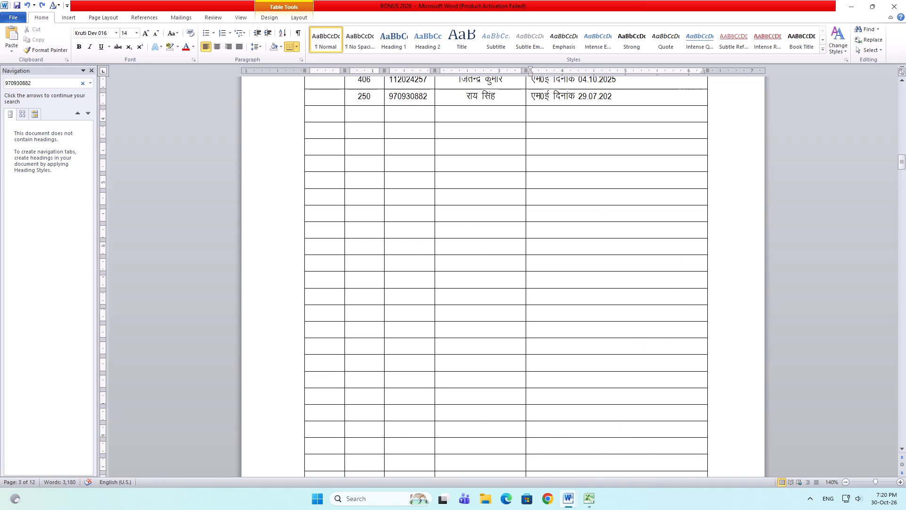
scroll(613, 315, "up", 8)
key("ctrl+z")
key("ctrl+z")
key("ctrl+z")
key("ctrl+z")
key("ctrl+z")
key("ctrl+z")
key("ctrl+z")
key("ctrl+z")
key("ctrl+z")
key("ctrl+z")
key("ctrl+z")
key("ctrl+z")
key("ctrl+z")
key("ctrl+z")
key("ctrl+z")
key("ctrl+z")
key("ctrl+z")
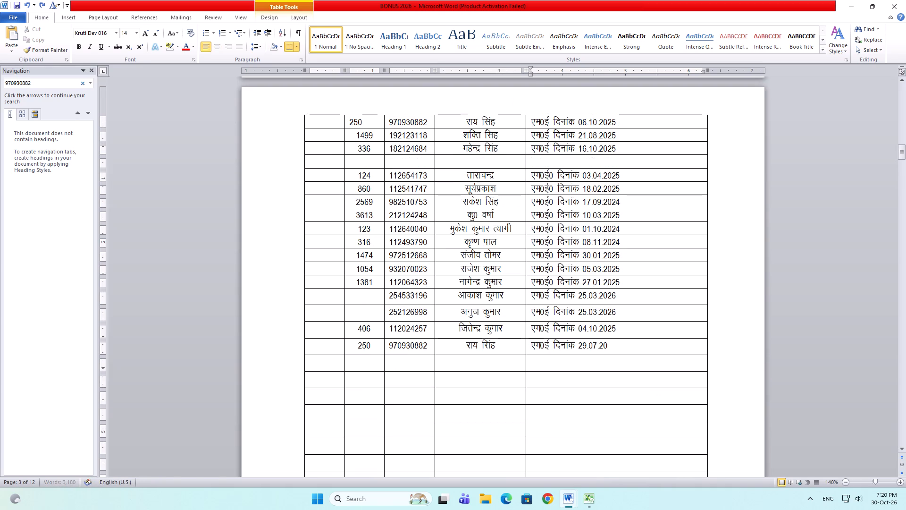
key("ctrl+z")
key("ctrl+z")
key("ctrl+z")
key("ctrl+z")
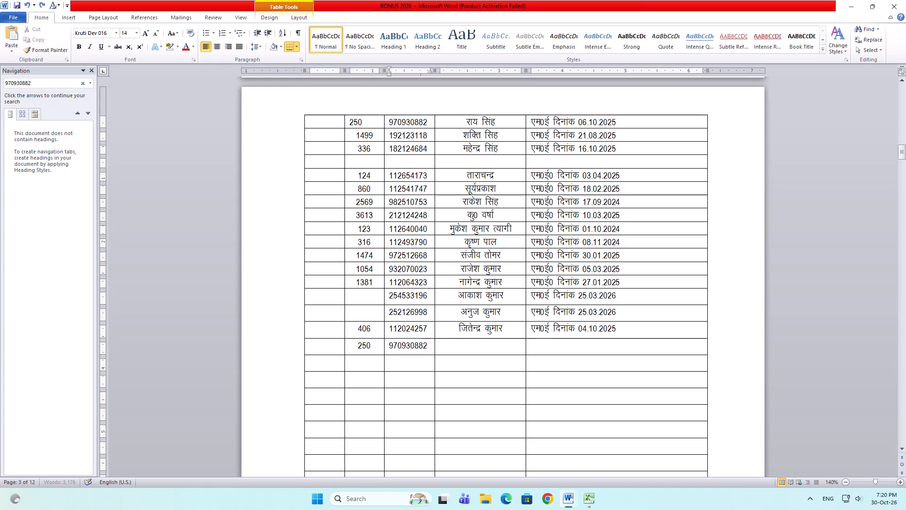
key("ctrl+z")
key("ctrl+z")
key("ctrl+z")
key("ctrl+z")
key("ctrl+z")
key("ctrl+z")
key("ctrl+z")
key("ctrl+z")
key("ctrl+z")
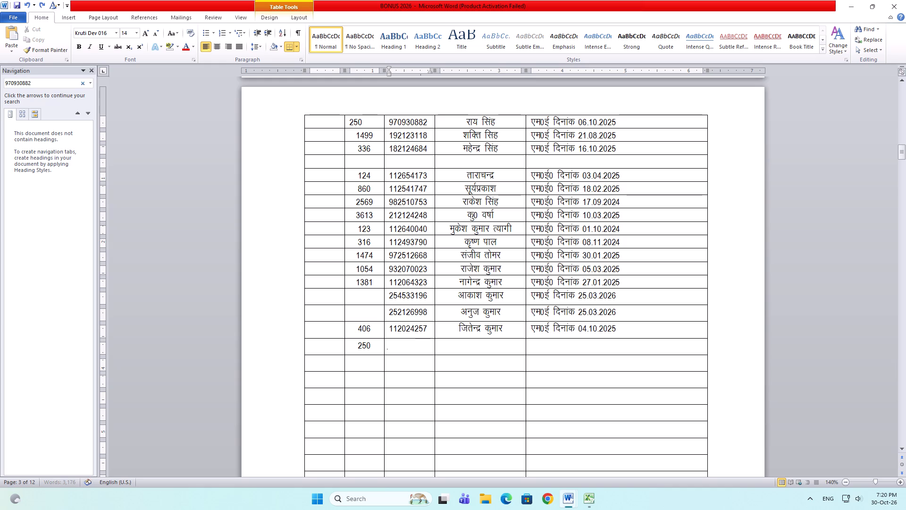
key("ctrl+z")
key("ctrl+z")
key("ctrl+z")
key("ctrl+z")
Undo the insertion of the blank rows after serial number 37.
key("ctrl+z")
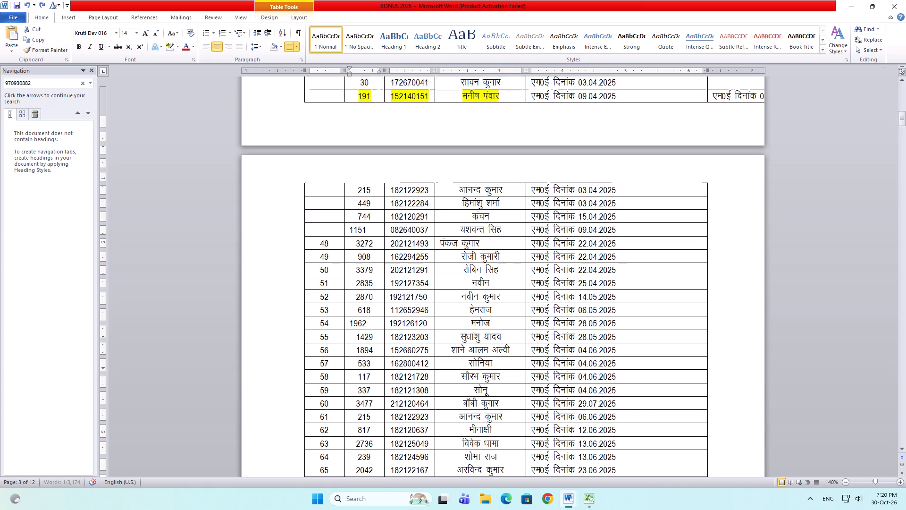
scroll(449, 283, "down", 20)
scroll(449, 283, "down", 4)
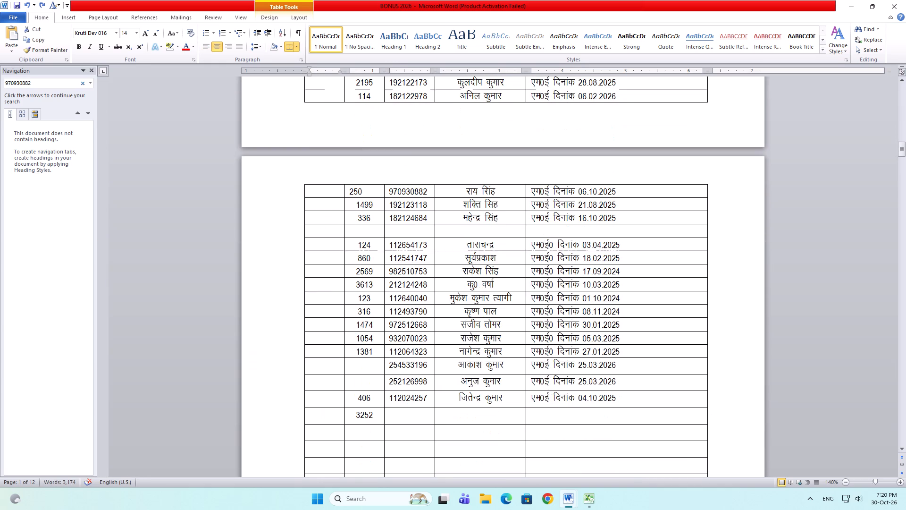
scroll(449, 282, "up", 14)
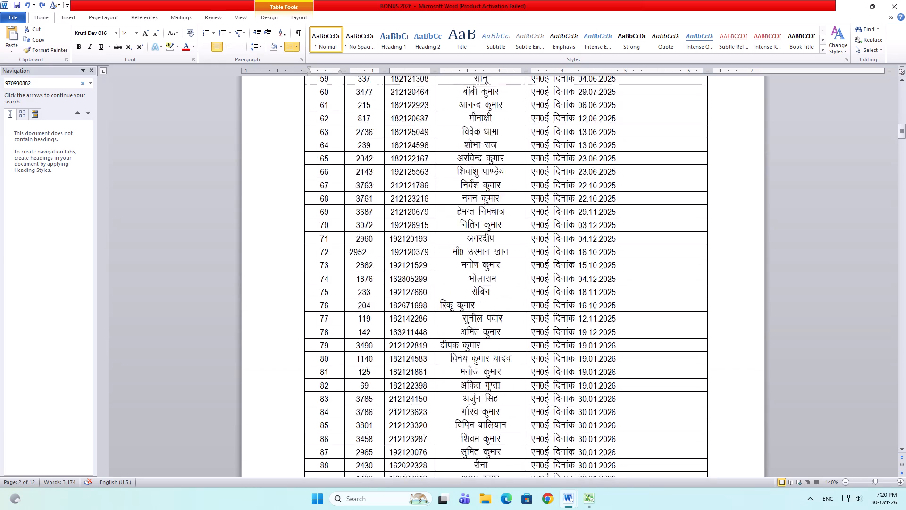
scroll(449, 274, "up", 16)
key("ctrl+z")
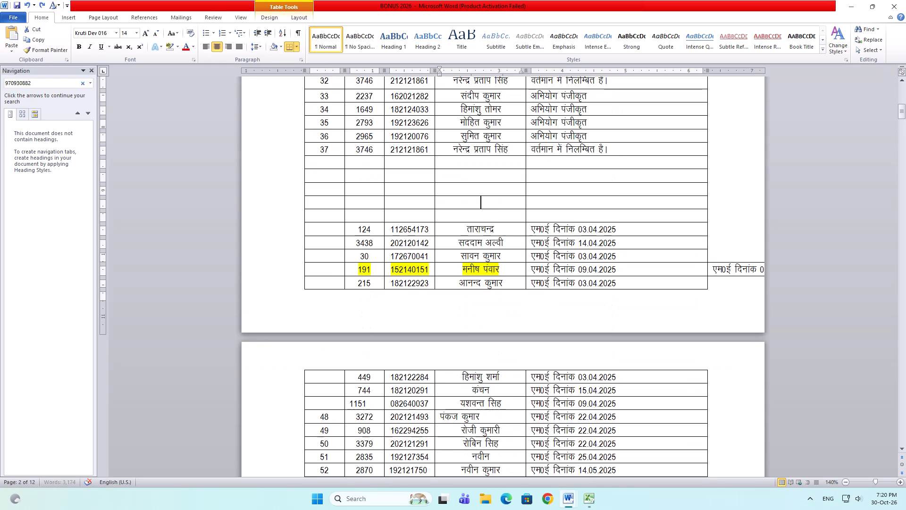
scroll(449, 274, "down", 20)
scroll(449, 274, "down", 6)
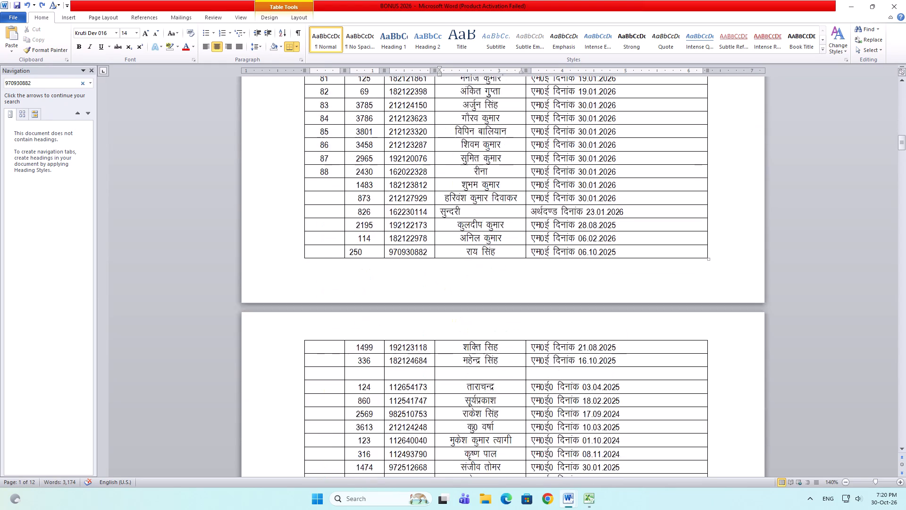
scroll(452, 275, "down", 2)
scroll(452, 275, "up", 20)
scroll(452, 275, "up", 9)
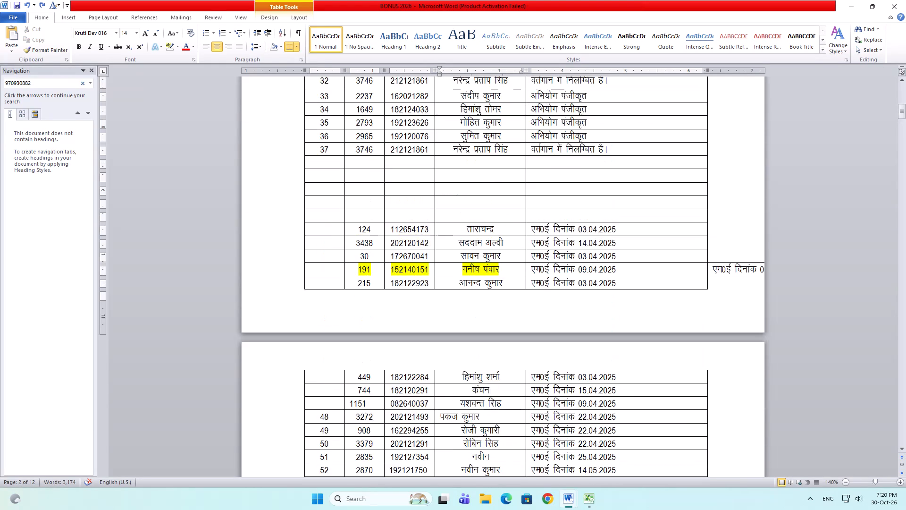
key("ctrl+z")
key("ctrl+z")
key("ctrl+z")
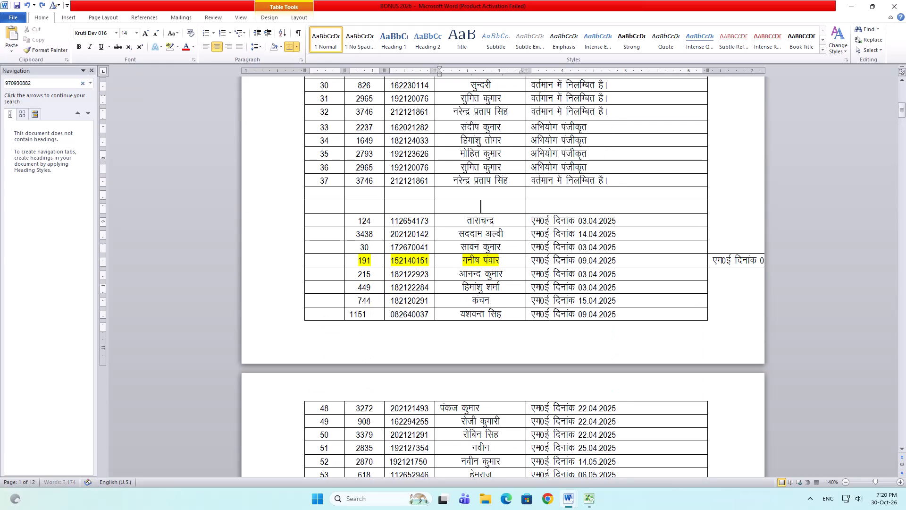
key("ctrl+z")
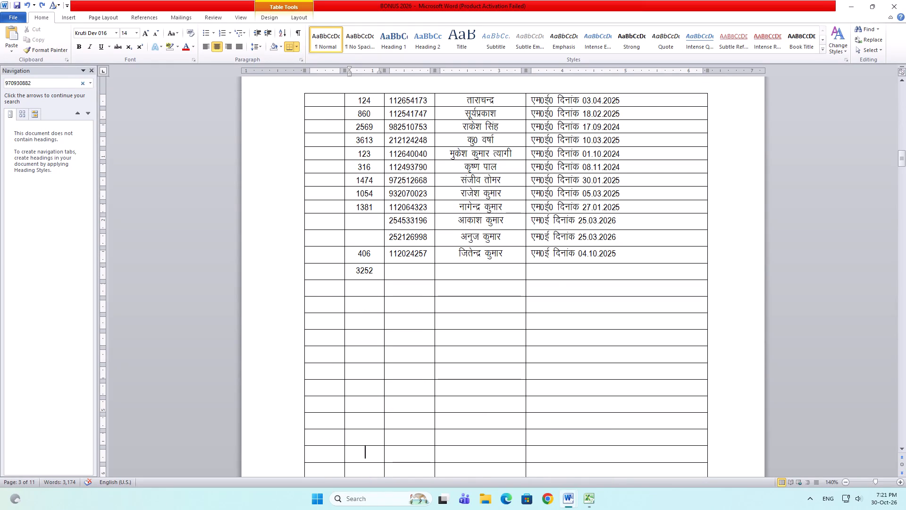
Undo the badge number entered in the row directly below the एम0ई entry dated 04.10.2025.
scroll(447, 286, "up", 5)
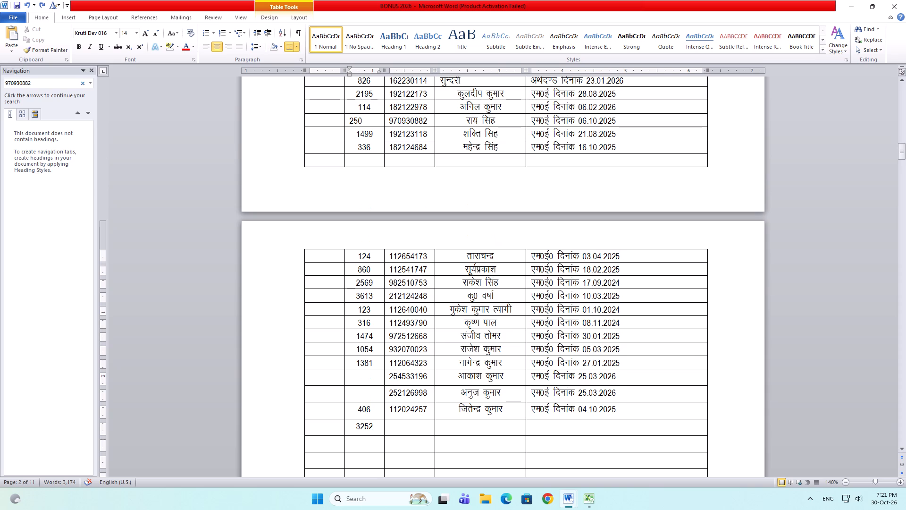
key("ctrl+z")
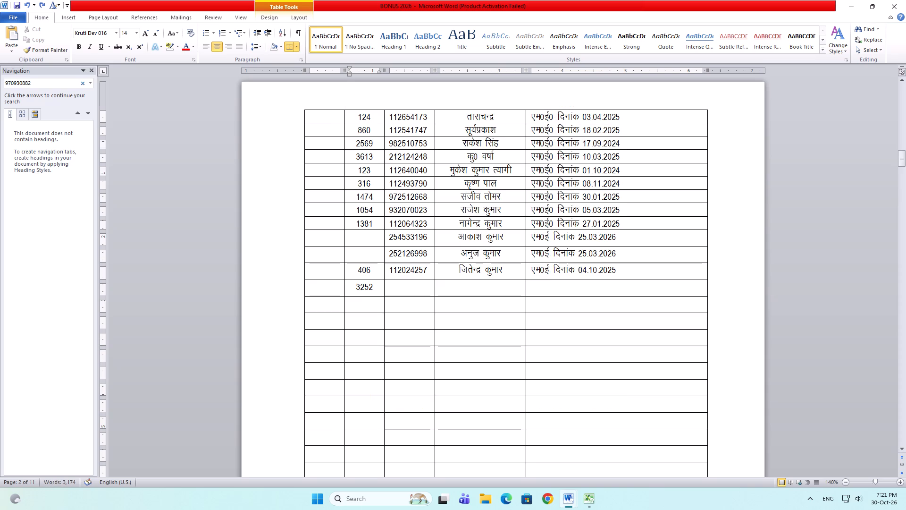
key("ctrl+z")
key("ctrl+z")
key("ctrl+z")
key("ctrl+z")
key("ctrl+z")
Change the date of the last filled एम0ई entry to 04.10.2026 and save the document.
key("ctrl+z")
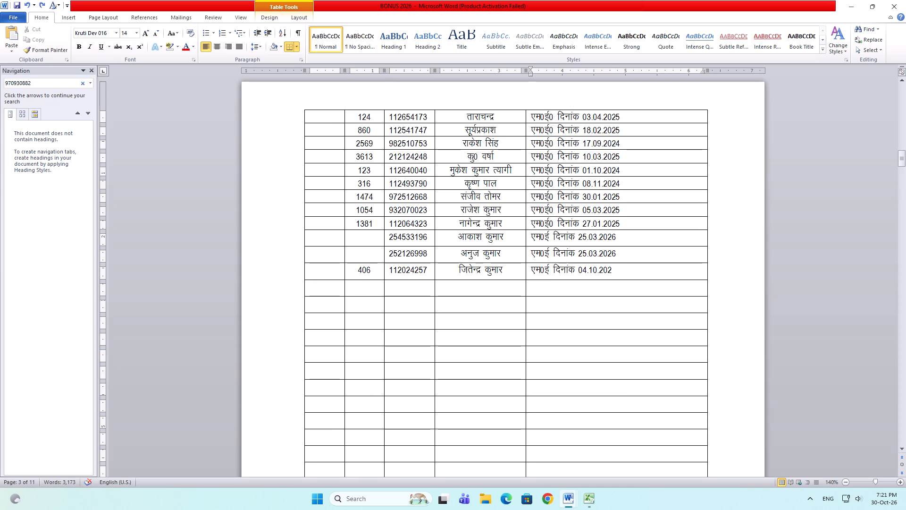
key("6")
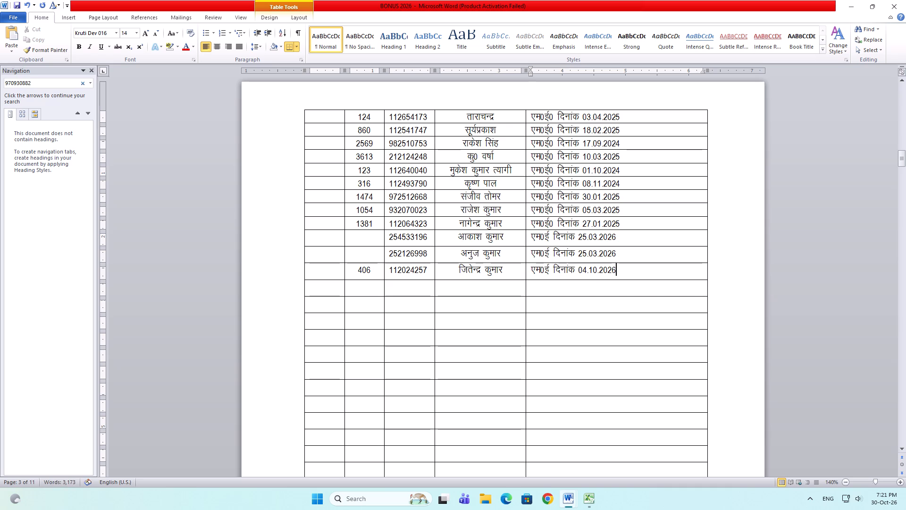
key("ctrl+s")
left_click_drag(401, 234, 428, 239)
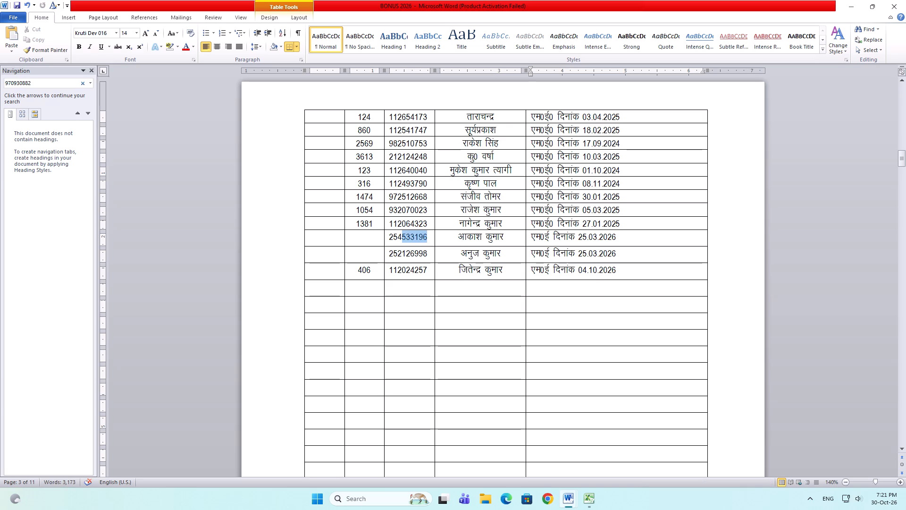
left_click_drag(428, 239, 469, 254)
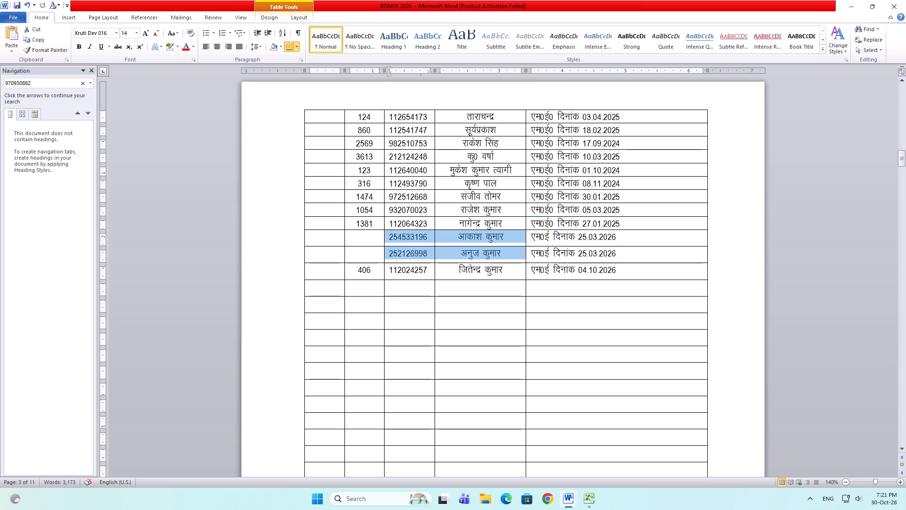
Delete the blank row between the entries dated 16.10.2025 and 03.04.2025 using Shift cells left, and save the document.
scroll(407, 249, "up", 4)
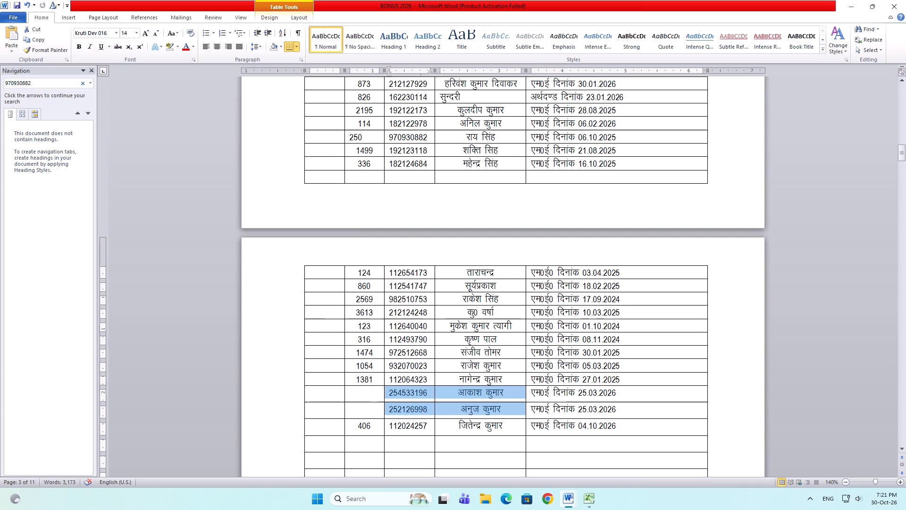
scroll(409, 248, "up", 1)
left_click_drag(326, 175, 561, 177)
right_click(561, 177)
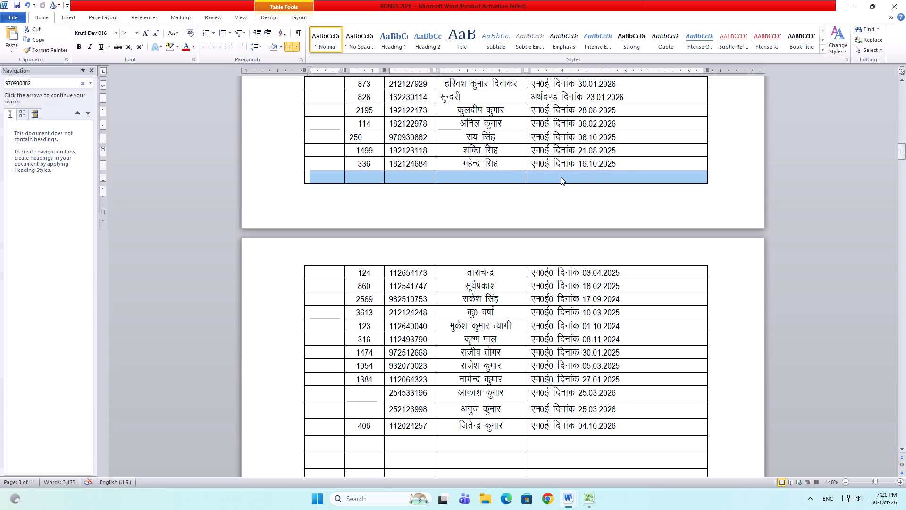
left_click(588, 235)
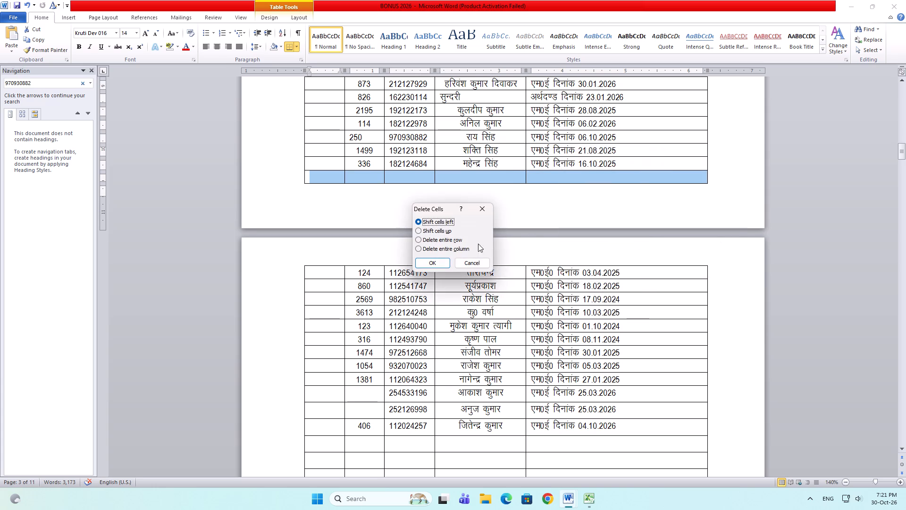
left_click(440, 257)
scroll(436, 250, "down", 4)
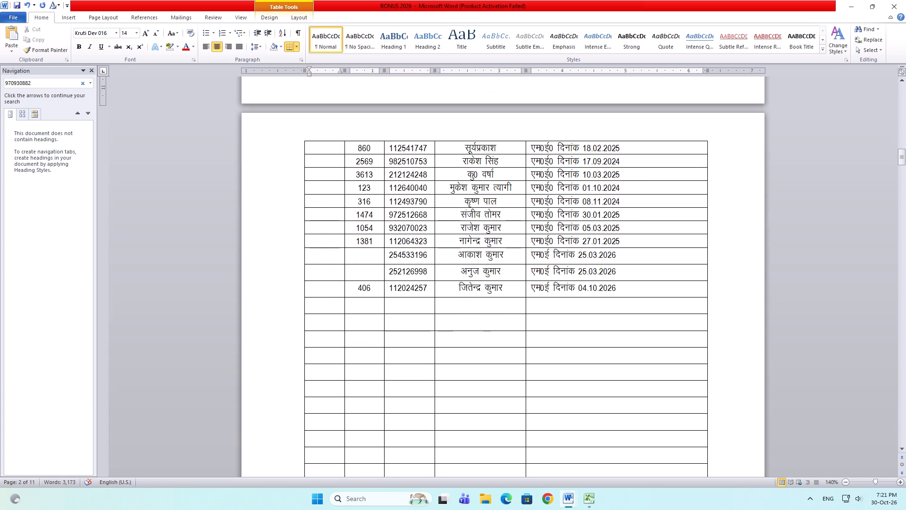
left_click(371, 308)
key("ctrl+s")
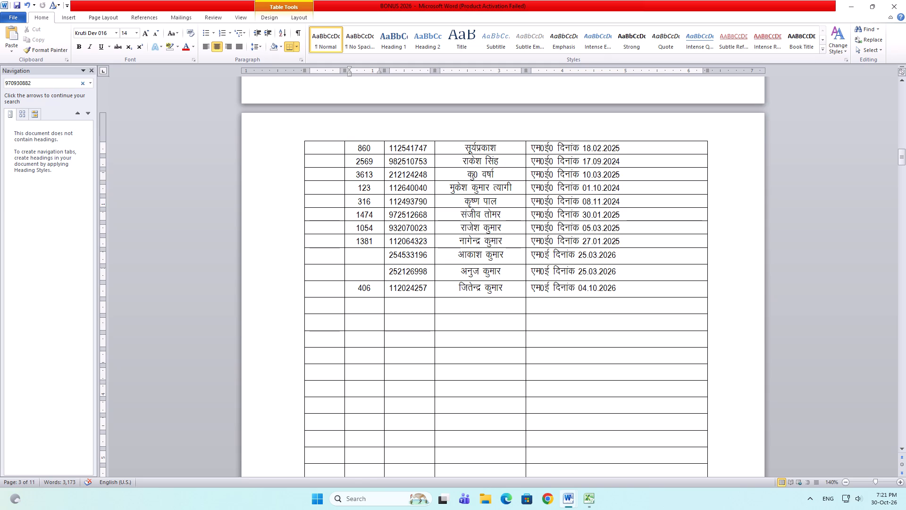
key("ctrl+s")
triple_click(17, 1)
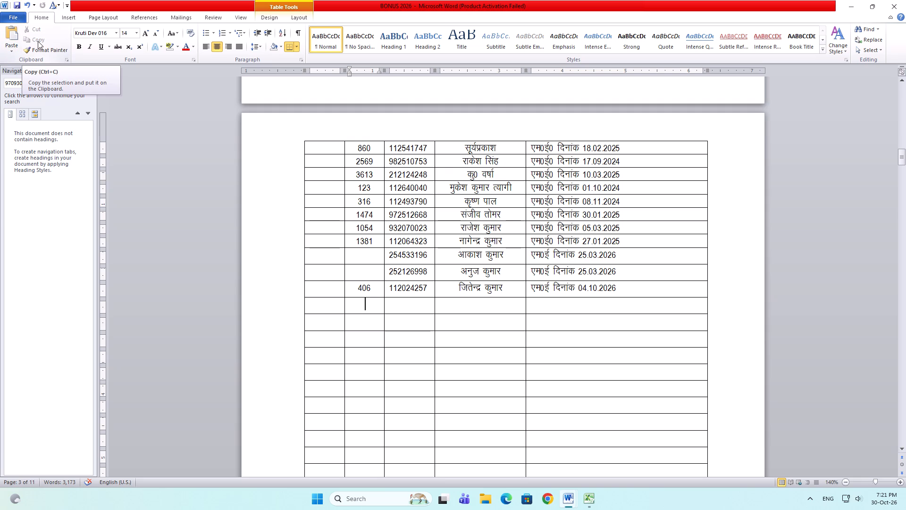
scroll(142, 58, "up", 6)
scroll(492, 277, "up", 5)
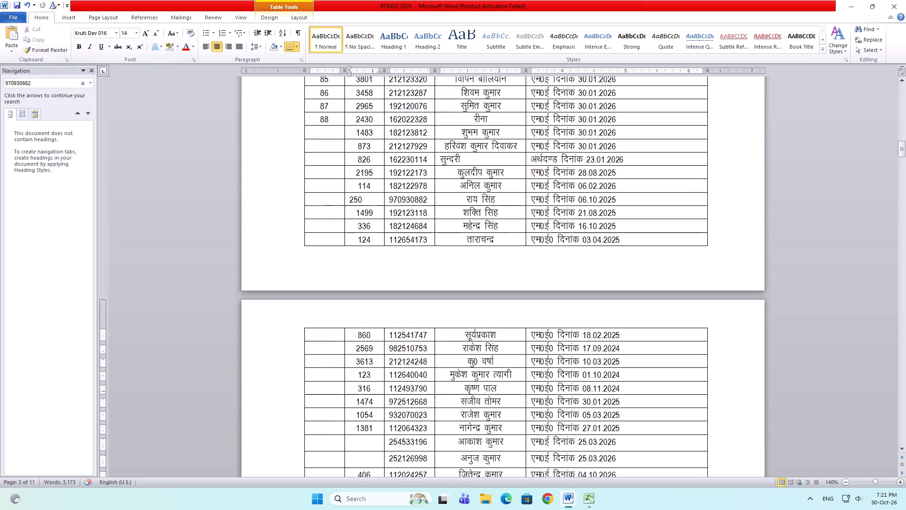
Delete the block of blank rows below the एम0ई entry dated 04.10.2026, just above the number 14 leave entry, using Shift cells left.
scroll(458, 213, "up", 12)
scroll(451, 205, "down", 1)
scroll(451, 205, "up", 9)
scroll(455, 198, "down", 20)
scroll(455, 198, "down", 16)
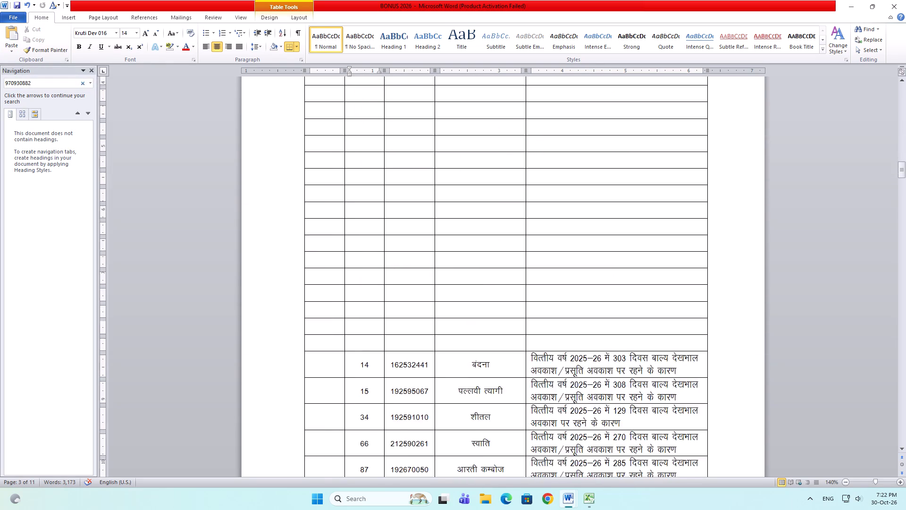
scroll(442, 171, "up", 4)
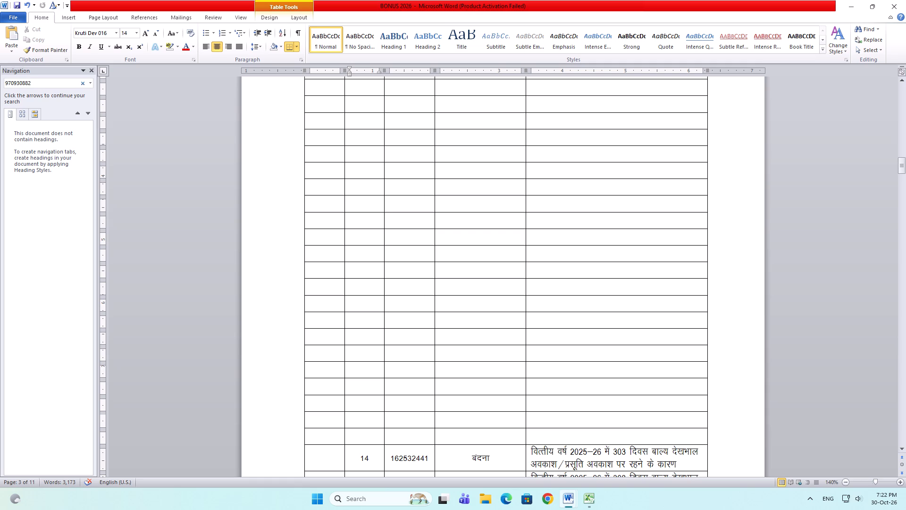
scroll(327, 106, "up", 2)
scroll(327, 113, "down", 1)
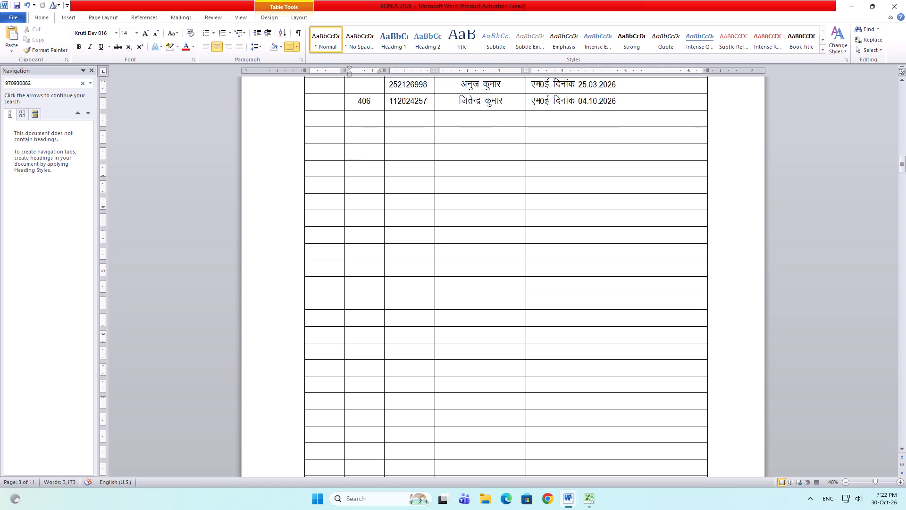
left_click_drag(327, 134, 561, 465)
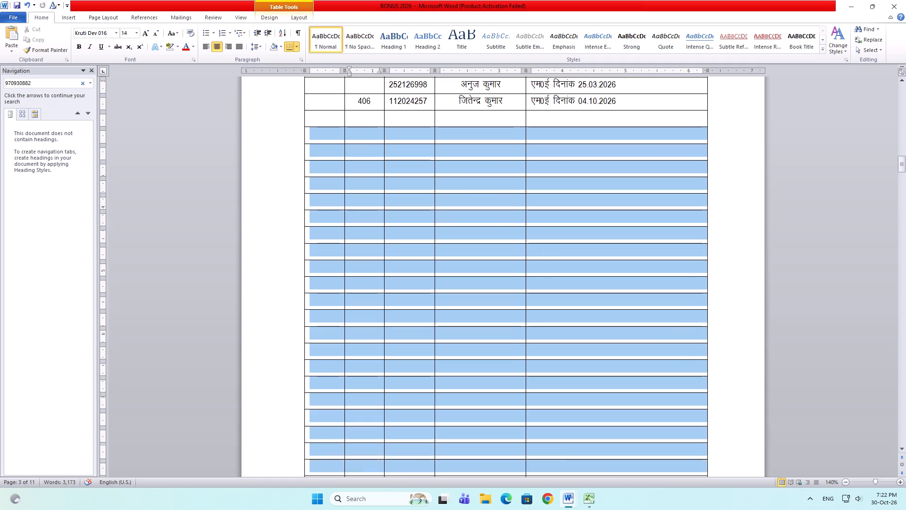
left_click_drag(561, 465, 537, 140)
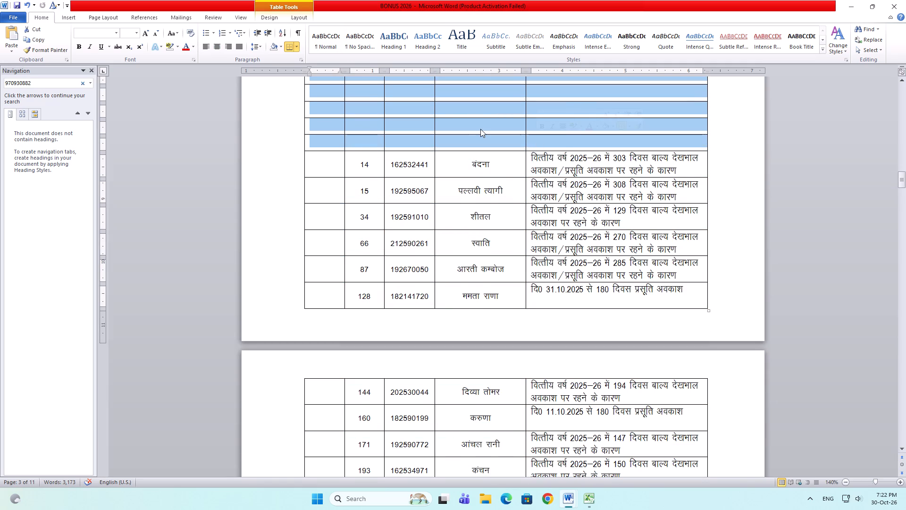
right_click(480, 129)
left_click(501, 188)
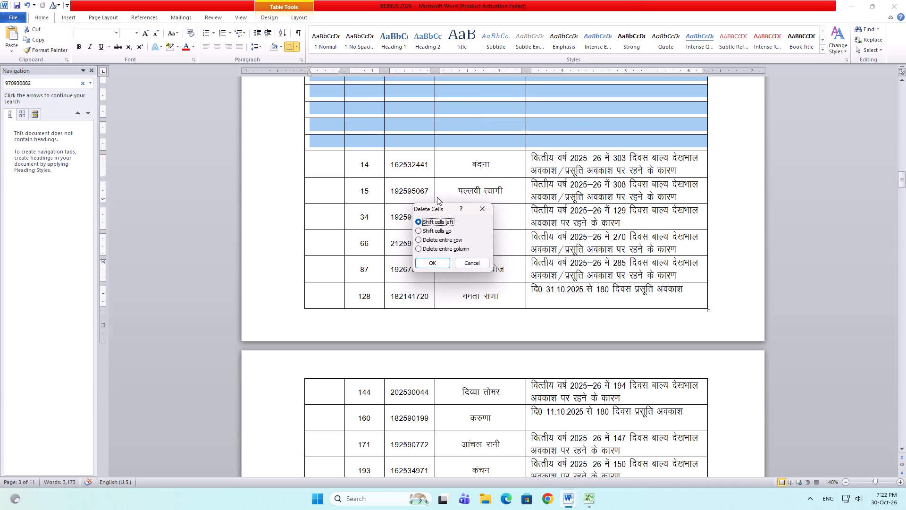
left_click(425, 261)
Change the first letter of the name in the number 14 leave entry to व and save the document.
scroll(418, 188, "up", 5)
scroll(478, 205, "up", 10)
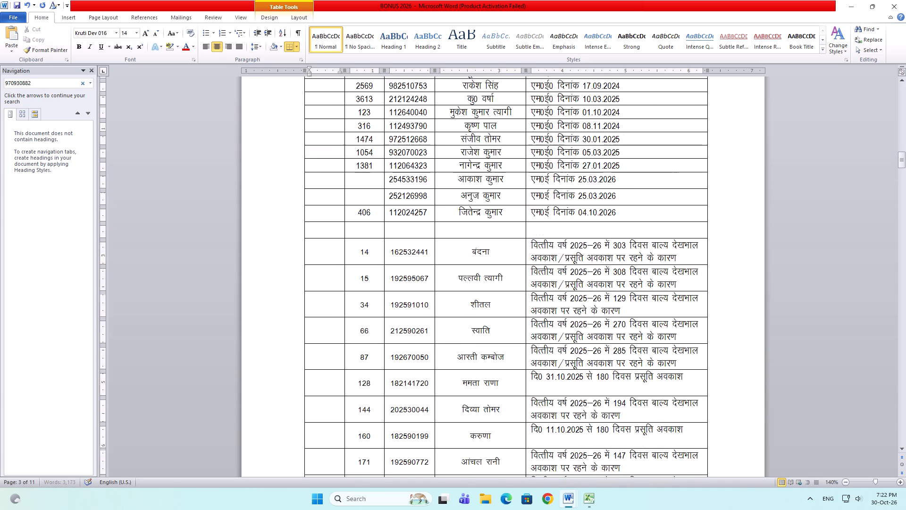
left_click_drag(461, 281, 503, 281)
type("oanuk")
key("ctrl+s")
Review the child-care and maternity leave entries through to the चरित्र पंजिका अप्राप्त rows, and check back up to the numbered entries on page 1.
scroll(786, 287, "down", 8)
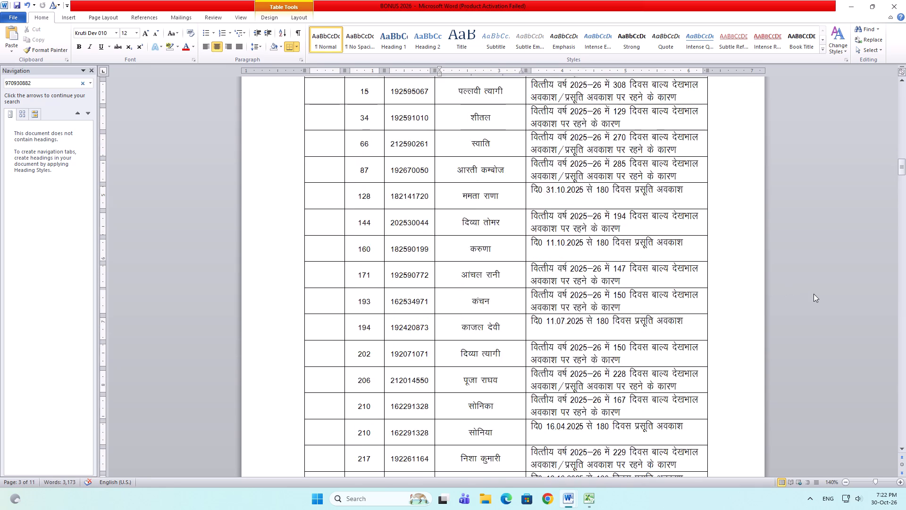
scroll(814, 294, "down", 20)
scroll(814, 294, "down", 20)
scroll(814, 294, "down", 11)
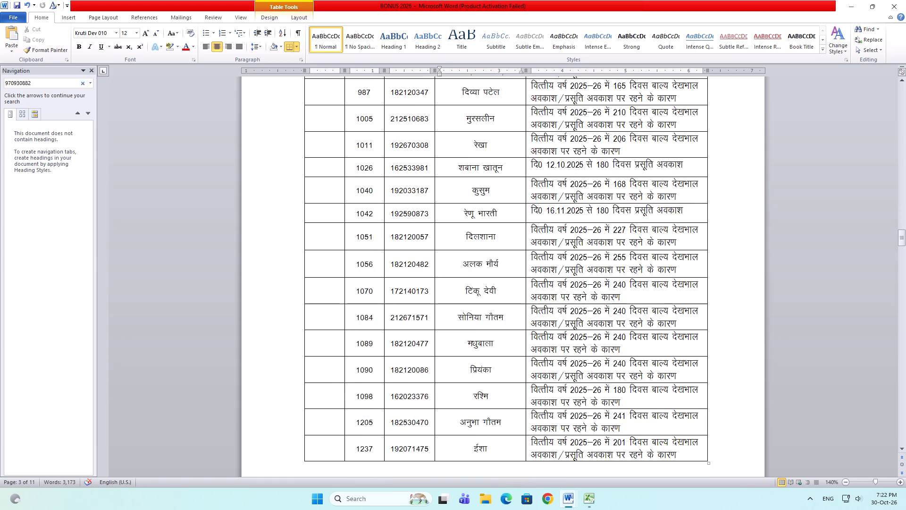
scroll(597, 274, "down", 20)
scroll(597, 274, "down", 20)
scroll(597, 274, "down", 11)
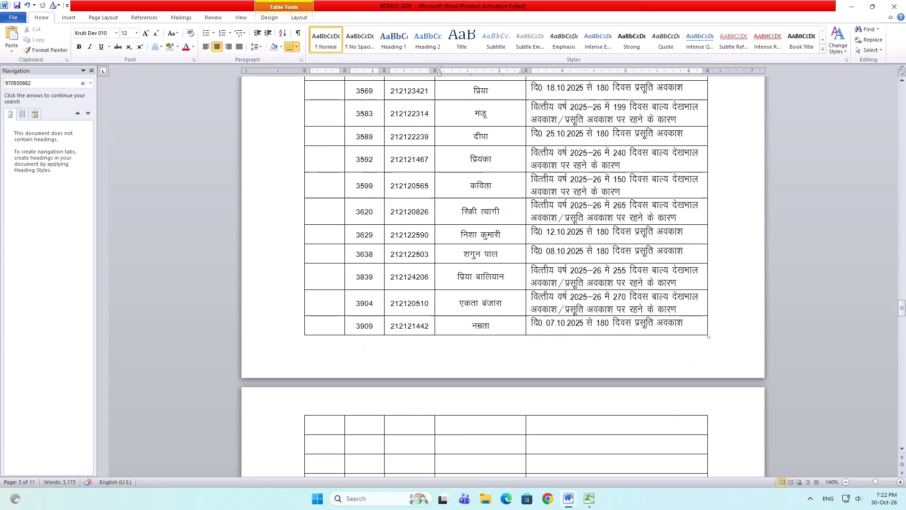
scroll(531, 249, "up", 15)
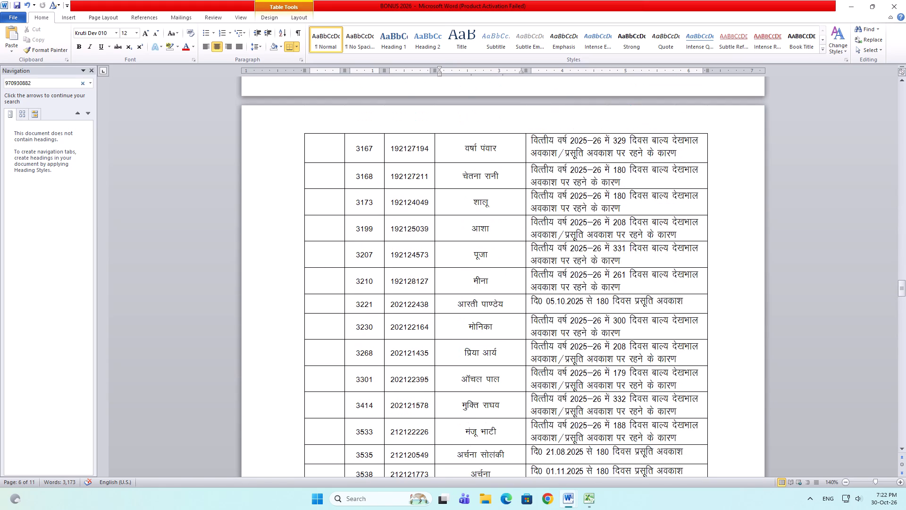
scroll(456, 338, "up", 10)
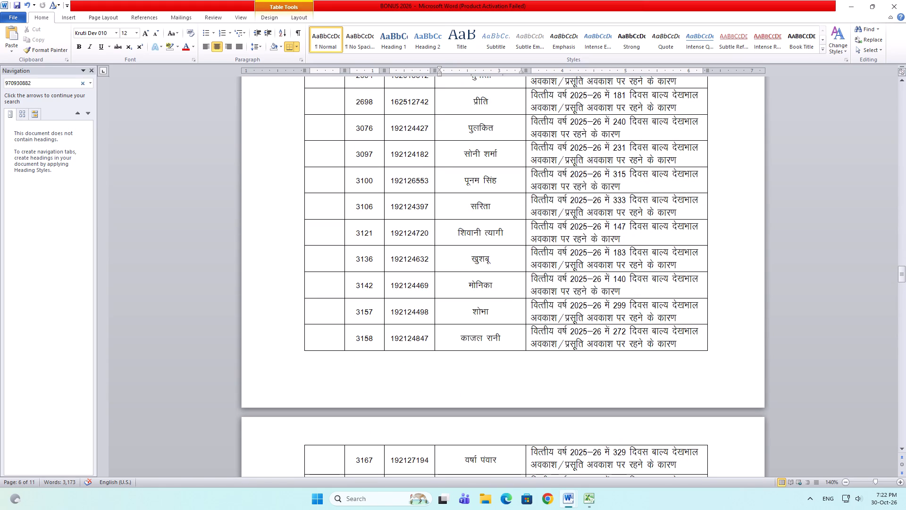
scroll(390, 264, "down", 9)
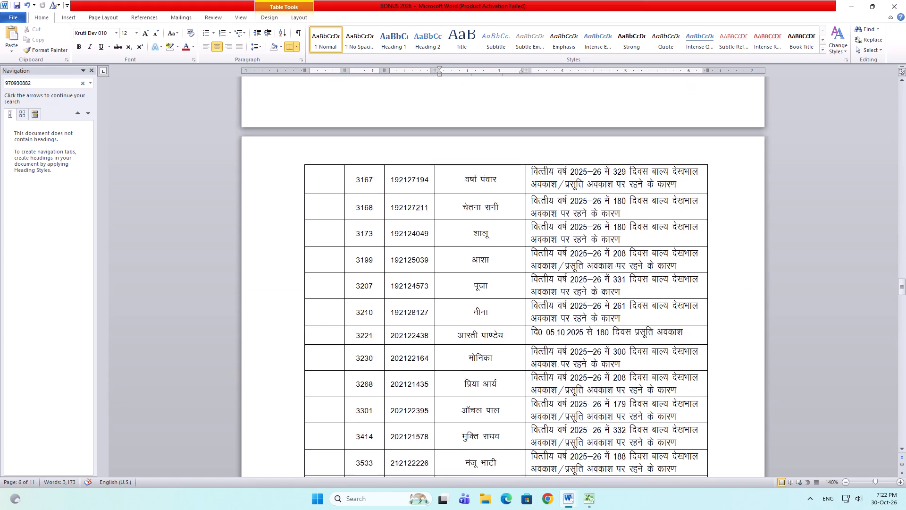
scroll(388, 261, "down", 20)
scroll(388, 261, "down", 4)
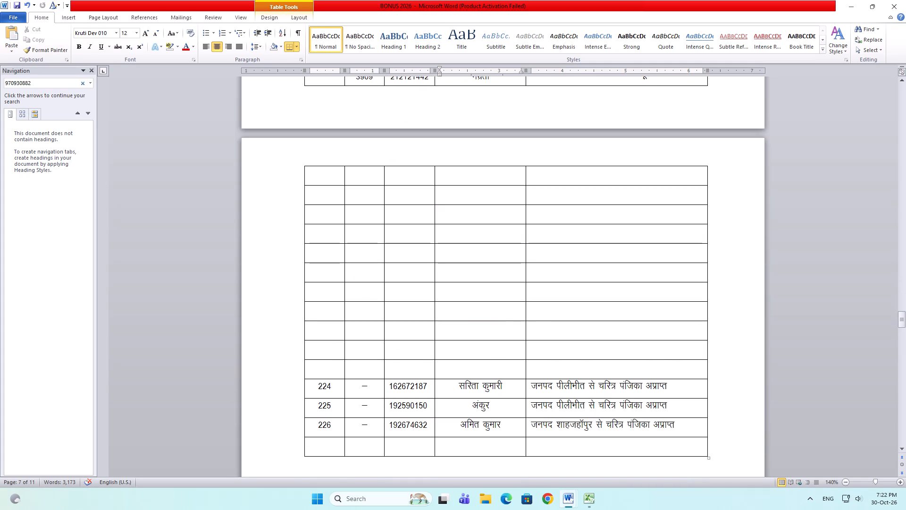
scroll(392, 261, "down", 3)
scroll(367, 280, "up", 19)
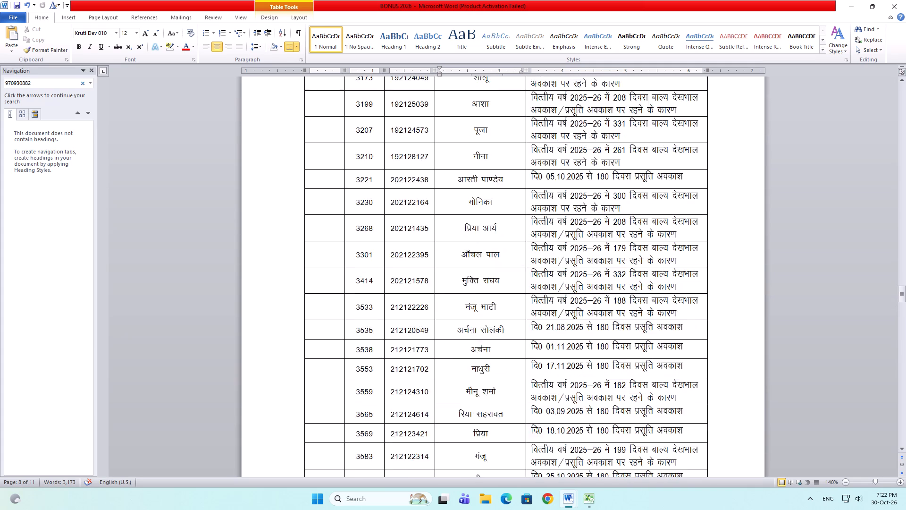
scroll(398, 272, "up", 20)
scroll(398, 272, "up", 20)
scroll(398, 272, "up", 3)
scroll(428, 278, "down", 12)
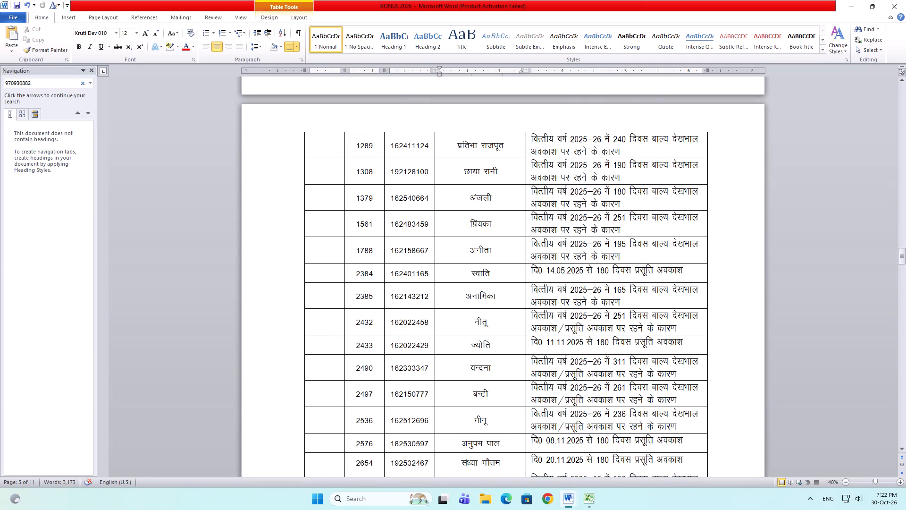
scroll(391, 229, "up", 11)
scroll(391, 227, "down", 19)
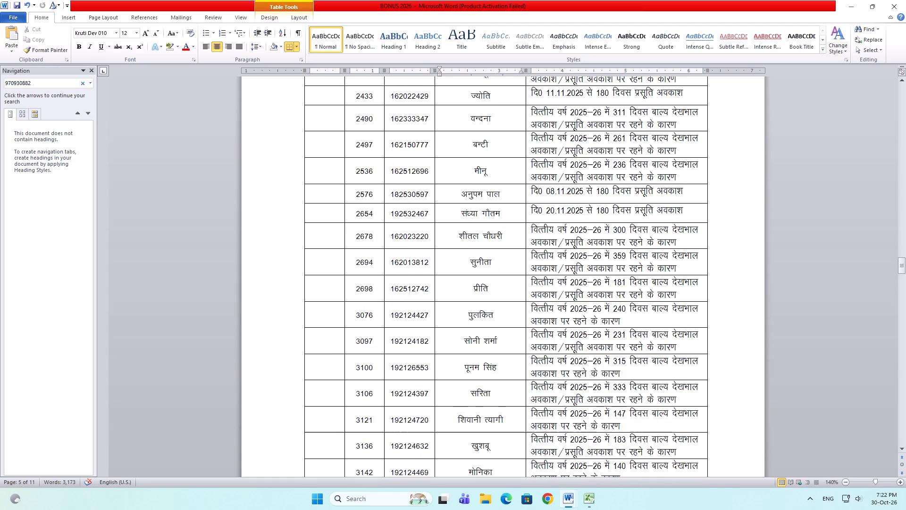
scroll(391, 227, "down", 7)
scroll(391, 223, "up", 20)
scroll(391, 223, "up", 3)
scroll(412, 199, "down", 1)
scroll(411, 199, "up", 13)
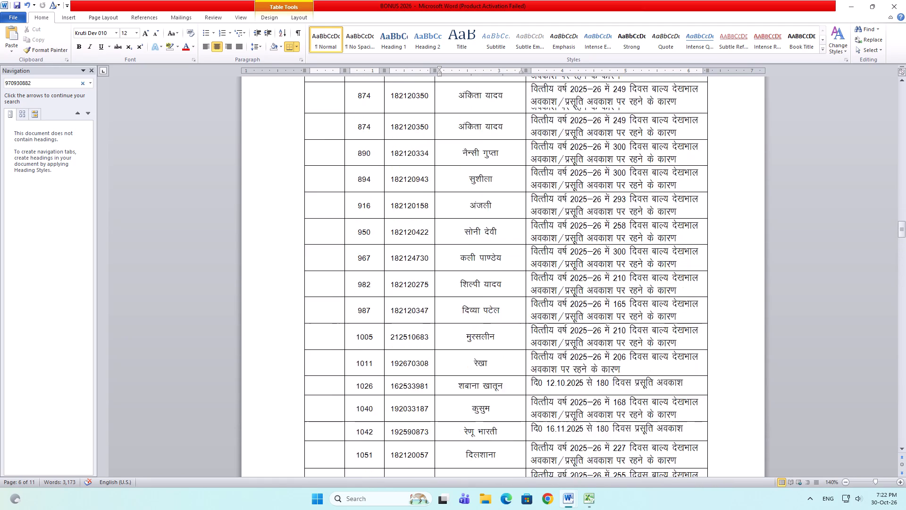
scroll(407, 194, "down", 1)
scroll(407, 194, "up", 20)
scroll(407, 194, "up", 20)
scroll(400, 192, "down", 1)
scroll(400, 192, "up", 11)
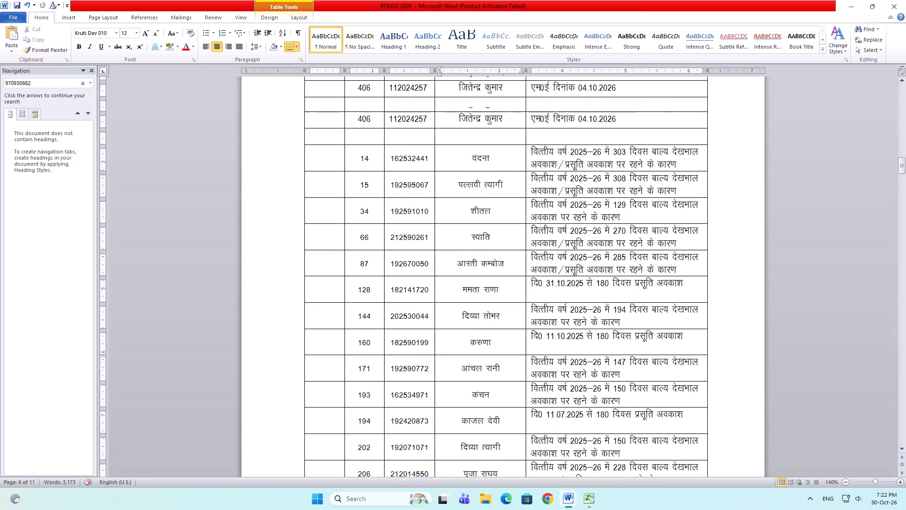
scroll(406, 197, "up", 20)
scroll(406, 197, "up", 2)
scroll(395, 192, "up", 19)
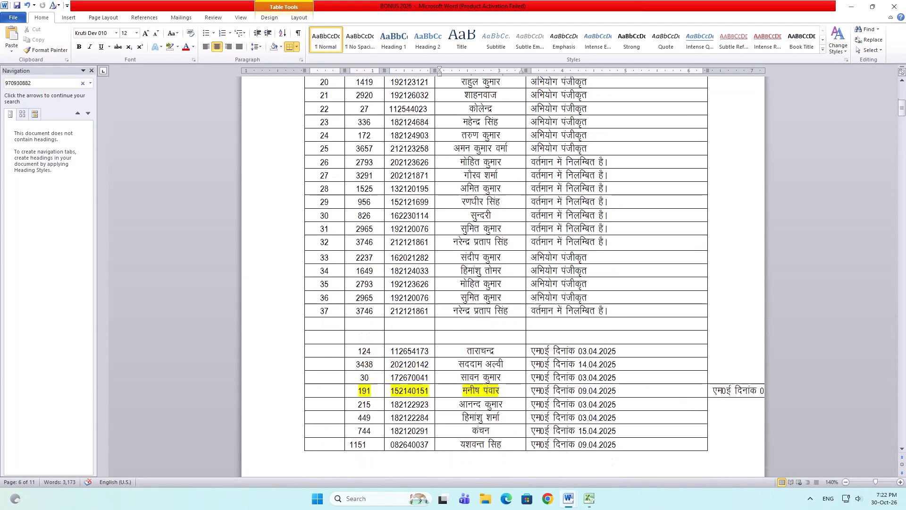
Clear the contents of the वर्तमान में निलम्बित है। rows with serial numbers 37 and 26 to 32.
scroll(395, 192, "up", 2)
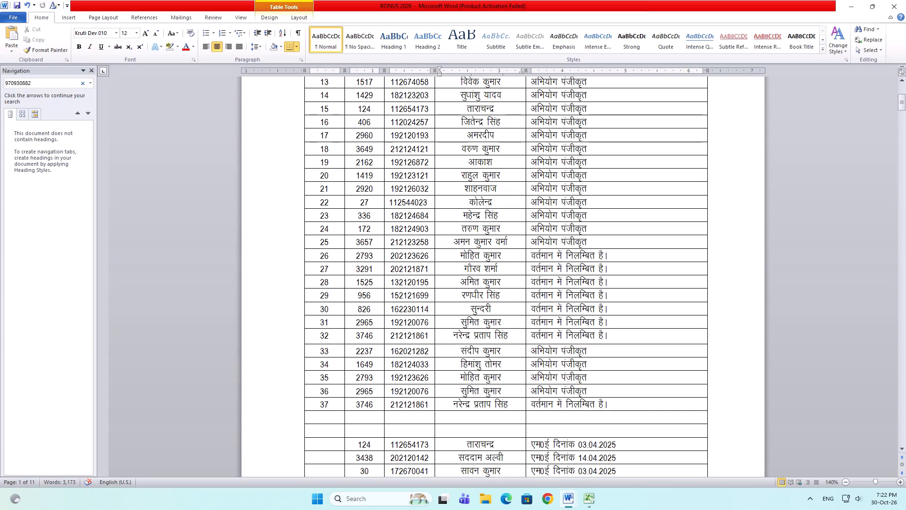
left_click(454, 392)
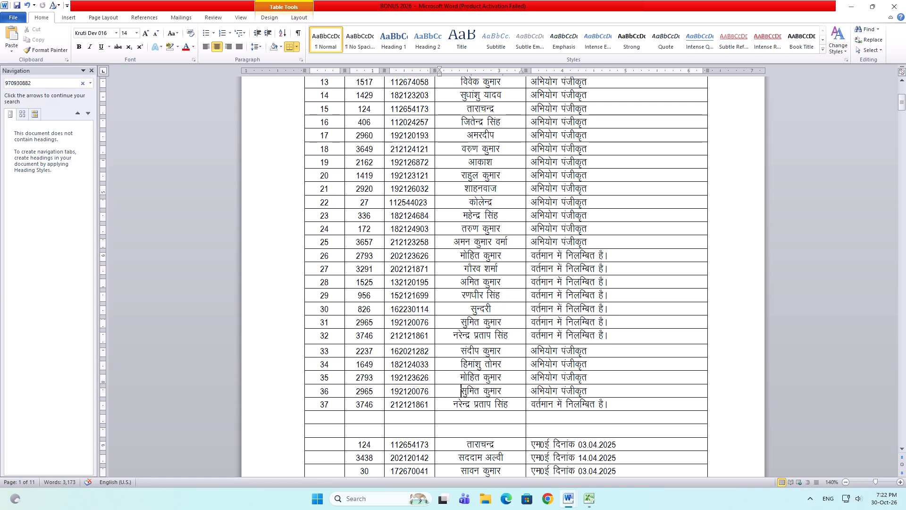
left_click_drag(335, 406, 540, 411)
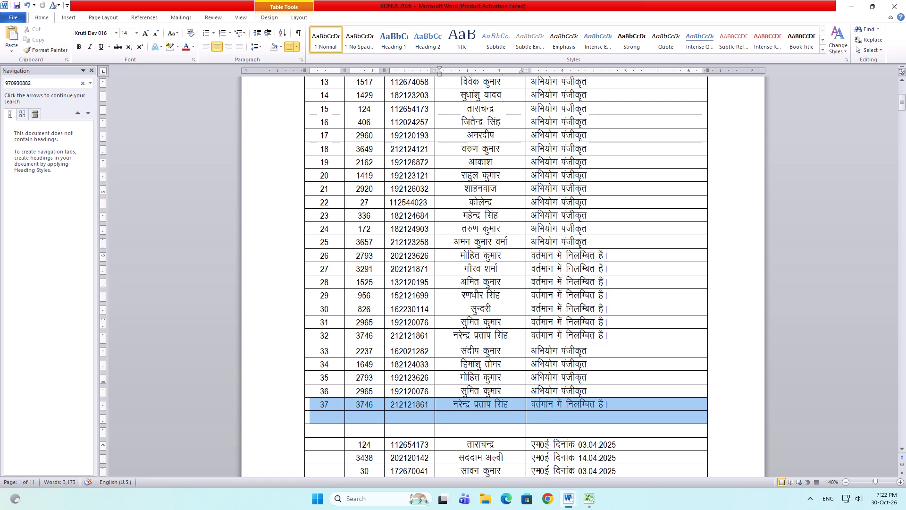
key("Delete")
left_click_drag(321, 254, 554, 311)
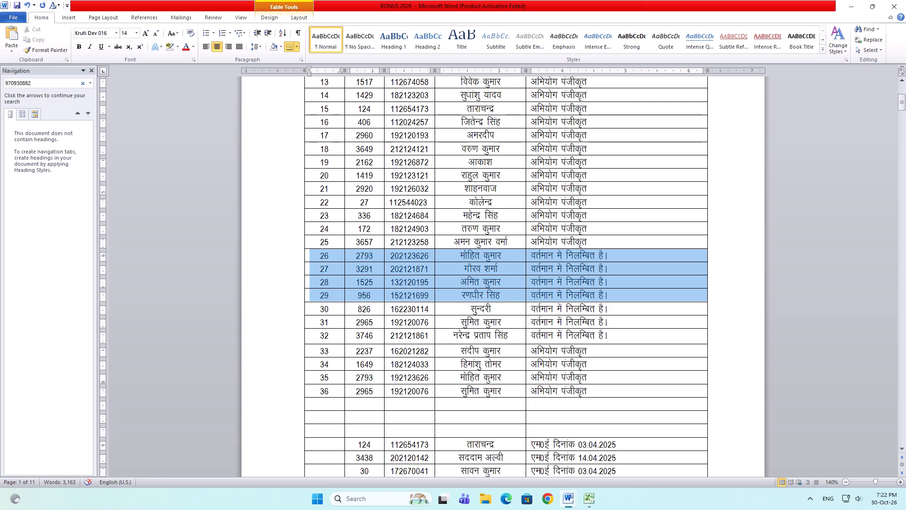
left_click_drag(554, 311, 569, 333)
key("Delete")
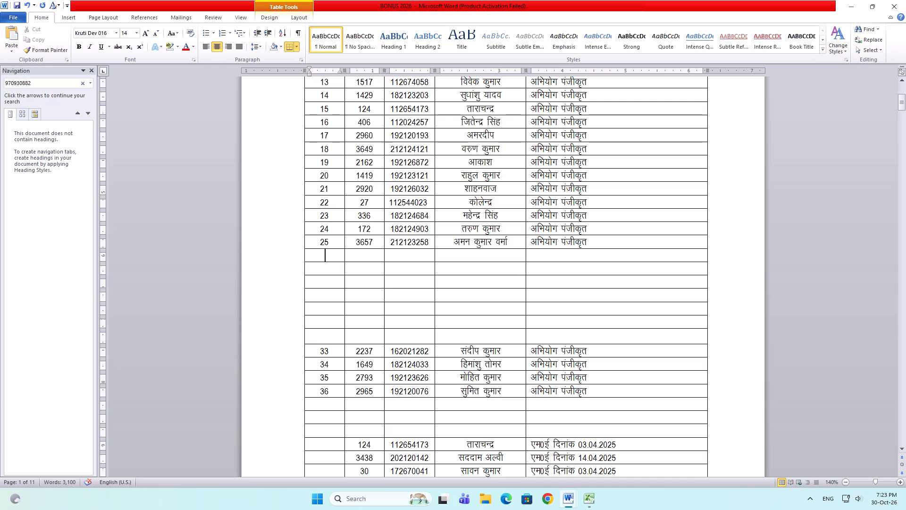
Clear serial numbers 33 to 36, move their four अभियोग पंजीकृत entries directly below serial number 25, and save the document.
left_click_drag(334, 349, 327, 386)
key("Delete")
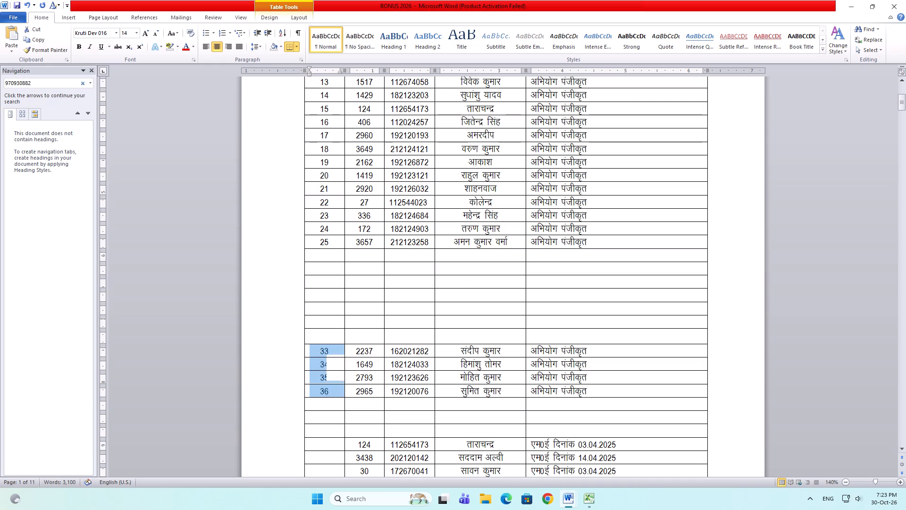
left_click_drag(358, 353, 536, 391)
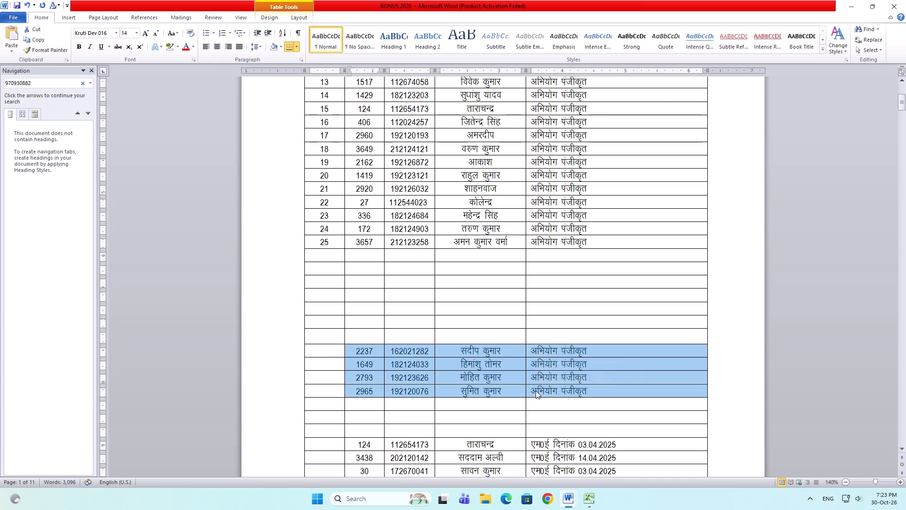
key("ctrl+x")
left_click(363, 256)
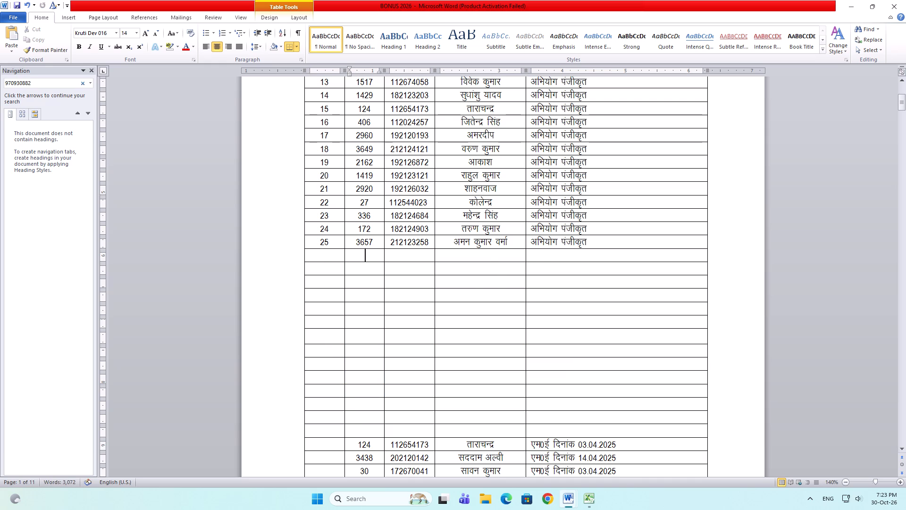
key("ctrl+v")
key("ctrl+s")
Insert three blank rows within the empty block between the अभियोग पंजीकृत entries and the first एम0ई entry dated 03.04.2025.
scroll(381, 278, "down", 4)
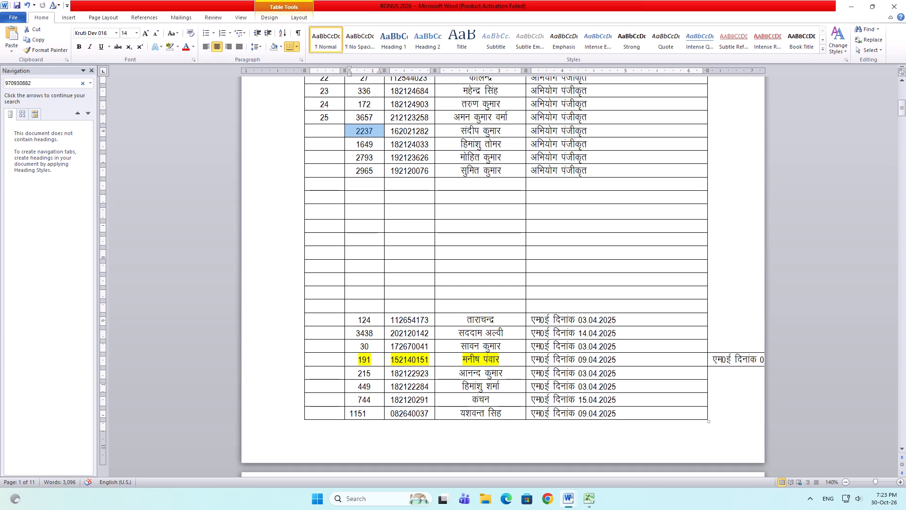
left_click(384, 254)
left_click(372, 250)
right_click(372, 250)
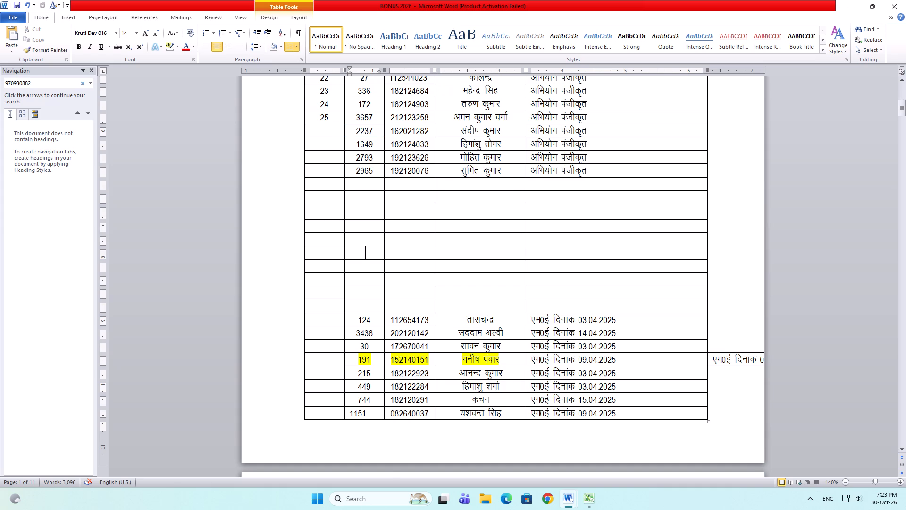
left_click(397, 305)
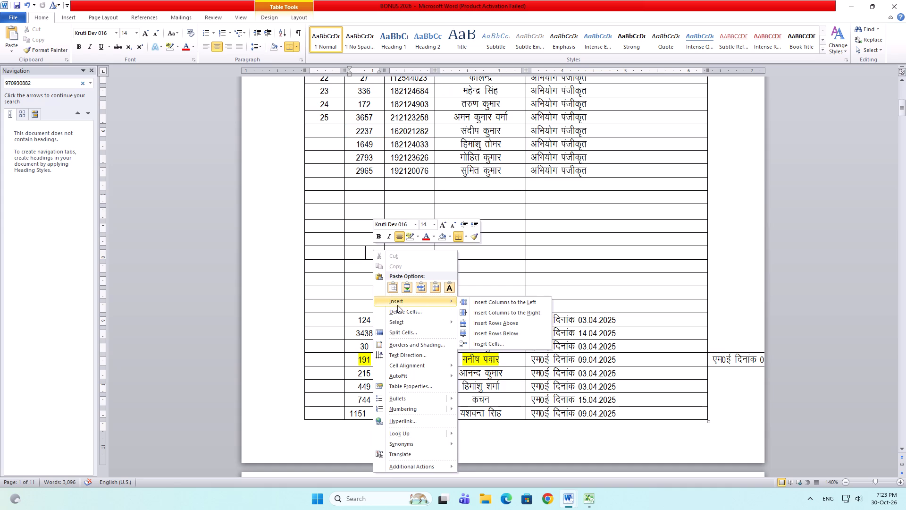
left_click(486, 324)
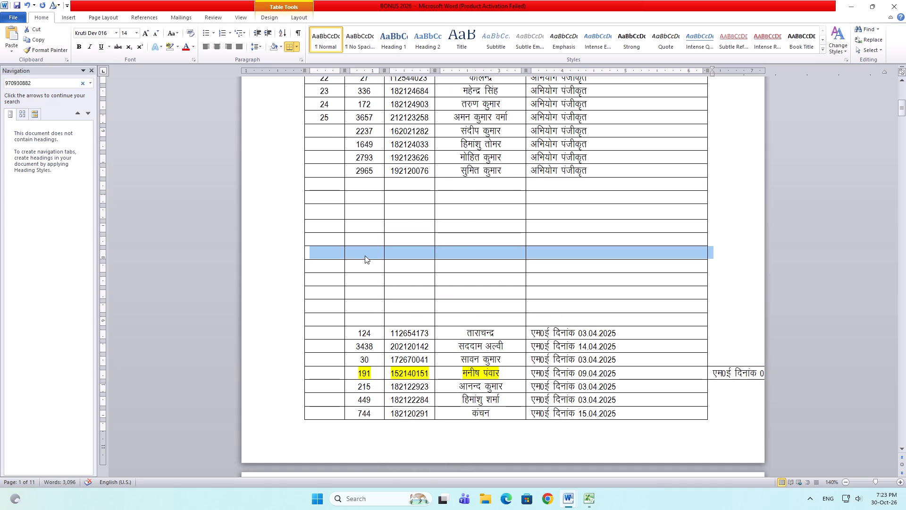
left_click(365, 255)
right_click(365, 255)
left_click(386, 304)
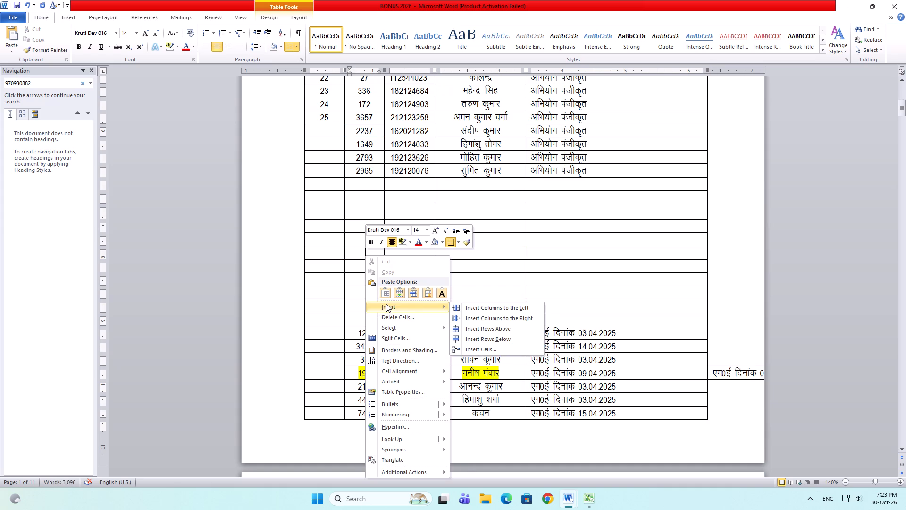
left_click(493, 334)
left_click(366, 267)
right_click(366, 267)
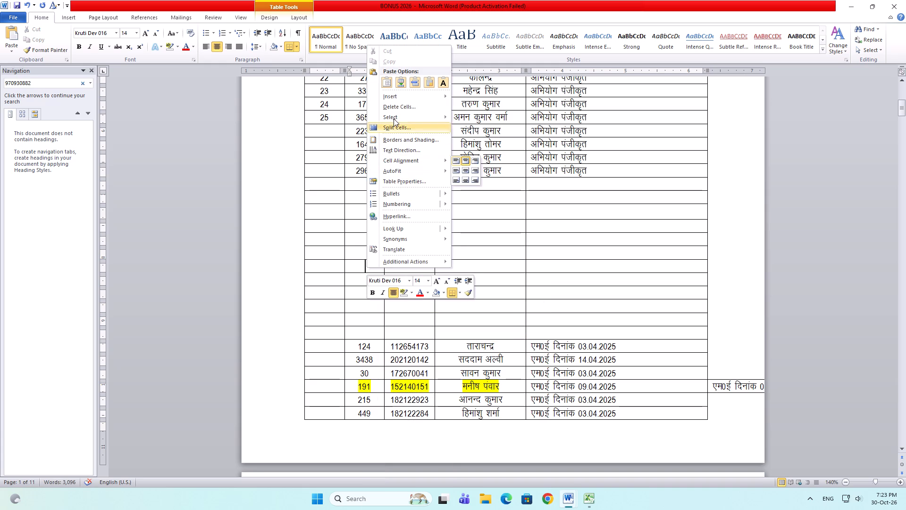
left_click(396, 94)
left_click(478, 127)
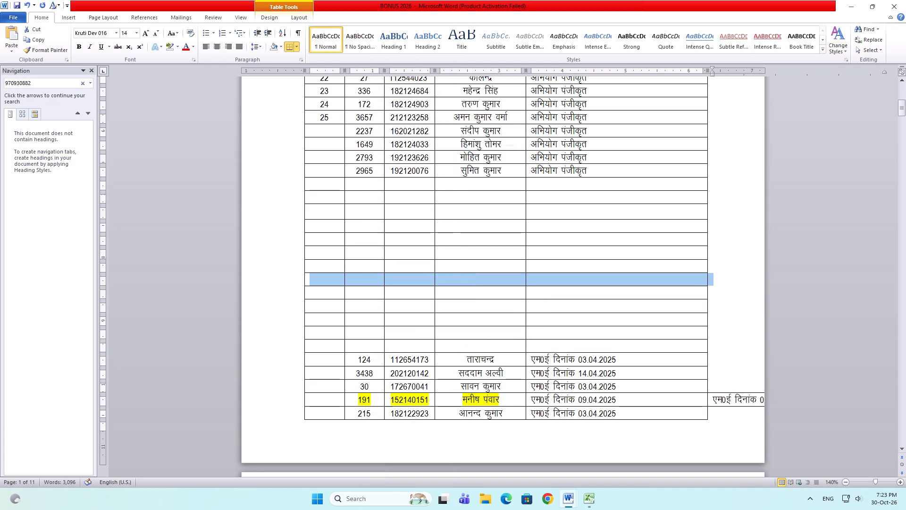
Insert two more blank rows within the empty block between the अभियोग पंजीकृत entries and the first एम0ई entry dated 03.04.2025.
left_click(373, 274)
right_click(373, 274)
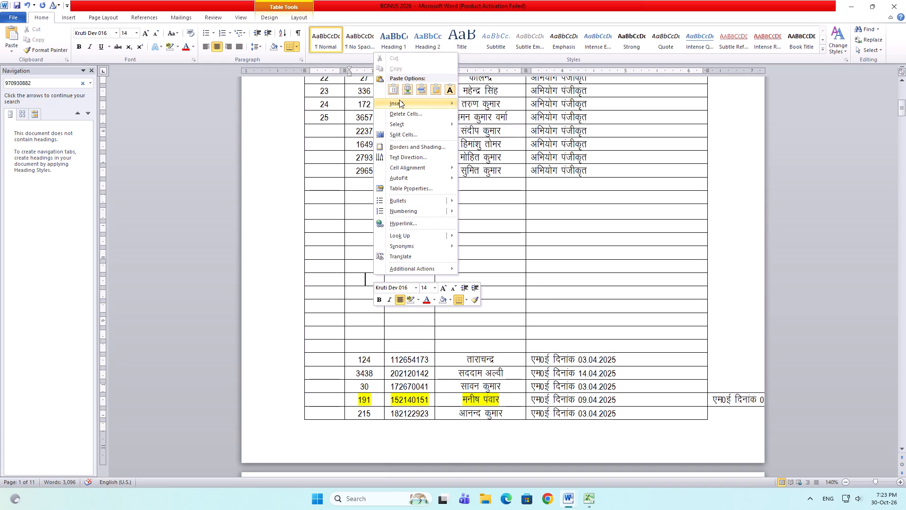
left_click(399, 99)
left_click(478, 135)
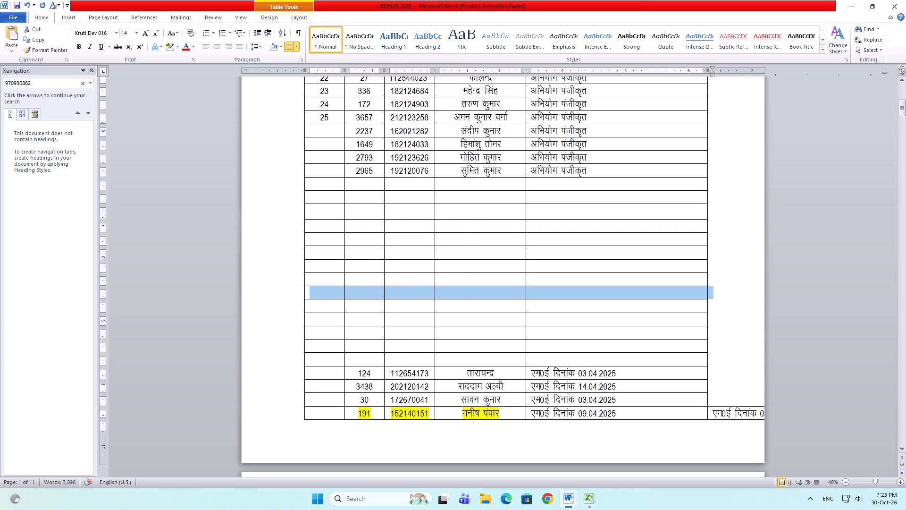
left_click(372, 267)
right_click(372, 267)
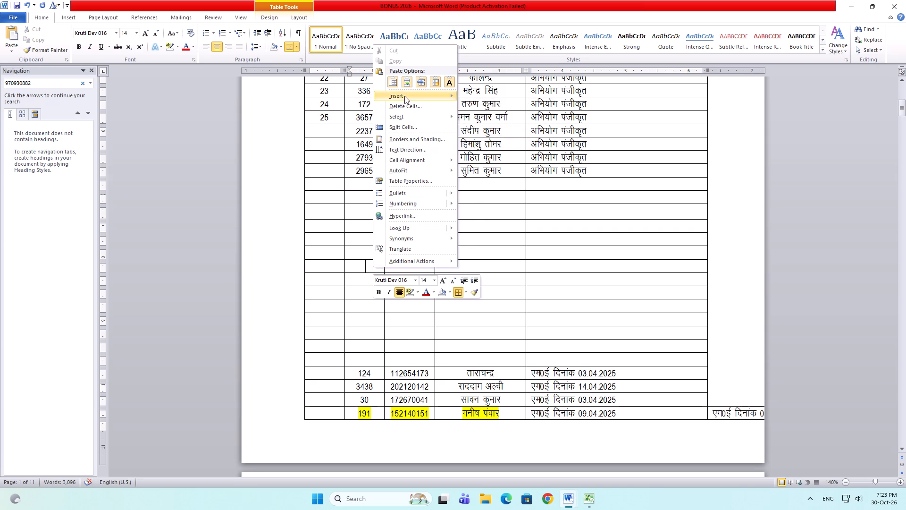
left_click(404, 95)
left_click(483, 129)
left_click(424, 245)
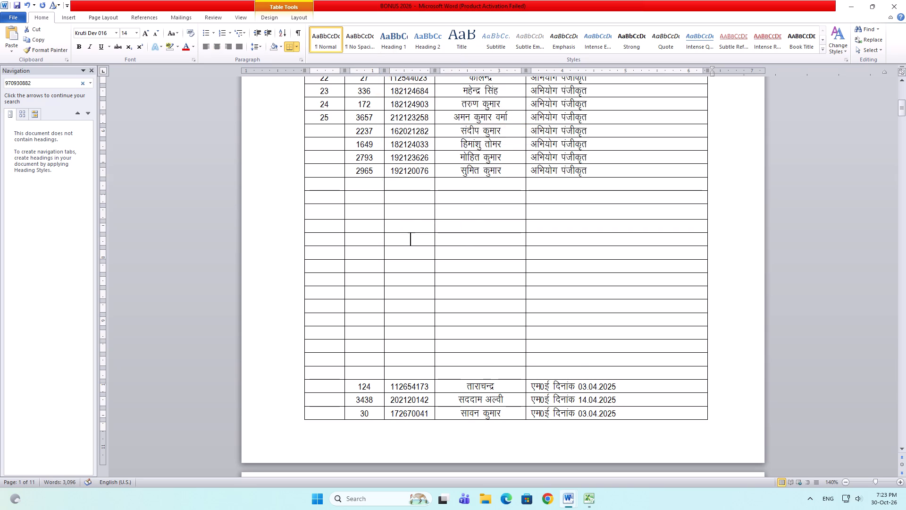
Fill the second blank row below the अभियोग पंजीकृत entries with the officer's badge number, name and remark वर्तमान में निलम्बित है।, and save.
left_click(365, 201)
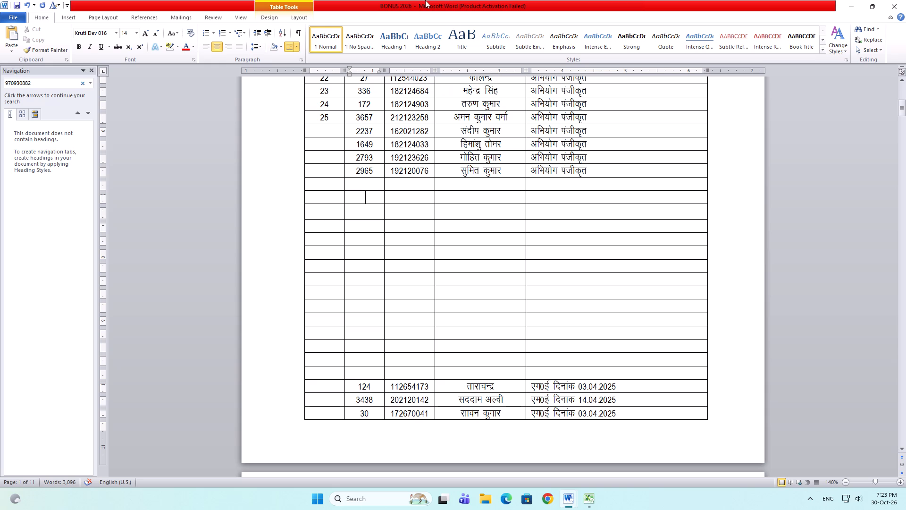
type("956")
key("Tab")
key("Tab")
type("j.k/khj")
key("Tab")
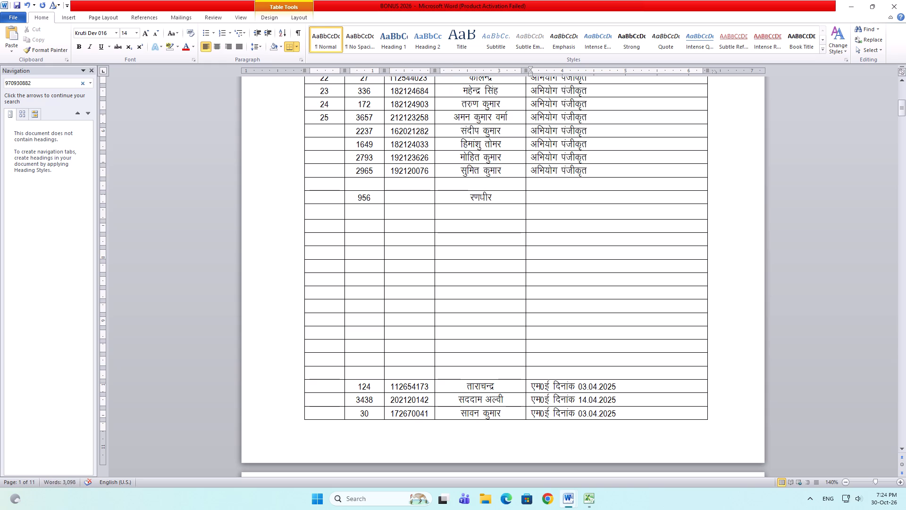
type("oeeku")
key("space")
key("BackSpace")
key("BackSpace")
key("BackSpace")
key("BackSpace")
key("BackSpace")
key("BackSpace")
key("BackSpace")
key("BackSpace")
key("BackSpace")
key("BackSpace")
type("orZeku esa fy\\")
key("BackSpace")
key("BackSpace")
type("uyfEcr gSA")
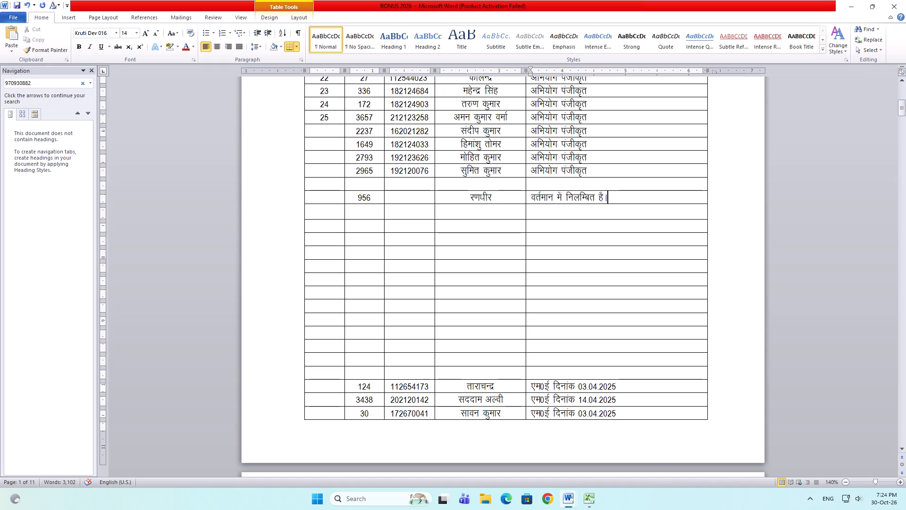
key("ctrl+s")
On page 8, enter an officer's name with the remark अध्ययन अवकाश in the third blank row below the maternity leave entry dated 07.10.2025.
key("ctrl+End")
scroll(381, 182, "up", 20)
scroll(381, 182, "up", 1)
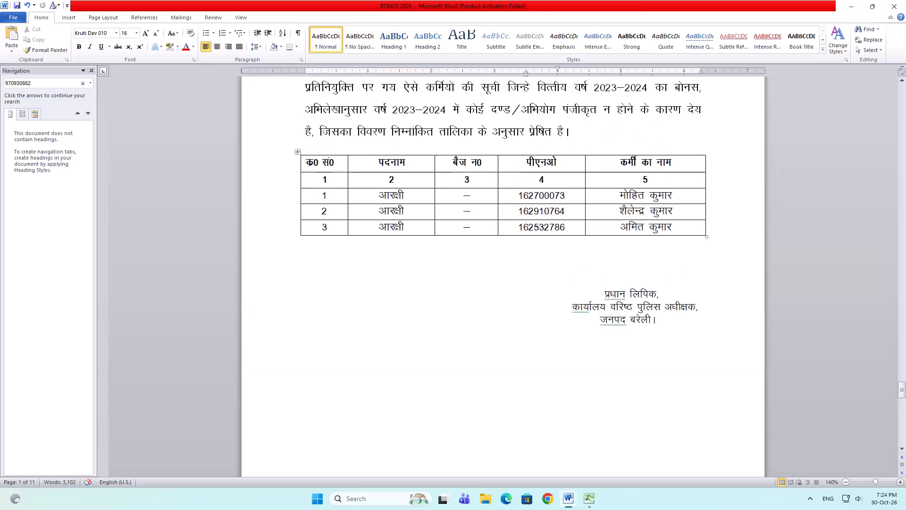
scroll(389, 155, "down", 1)
scroll(388, 155, "up", 20)
scroll(388, 155, "up", 5)
scroll(400, 183, "down", 2)
scroll(399, 183, "up", 20)
scroll(399, 183, "up", 1)
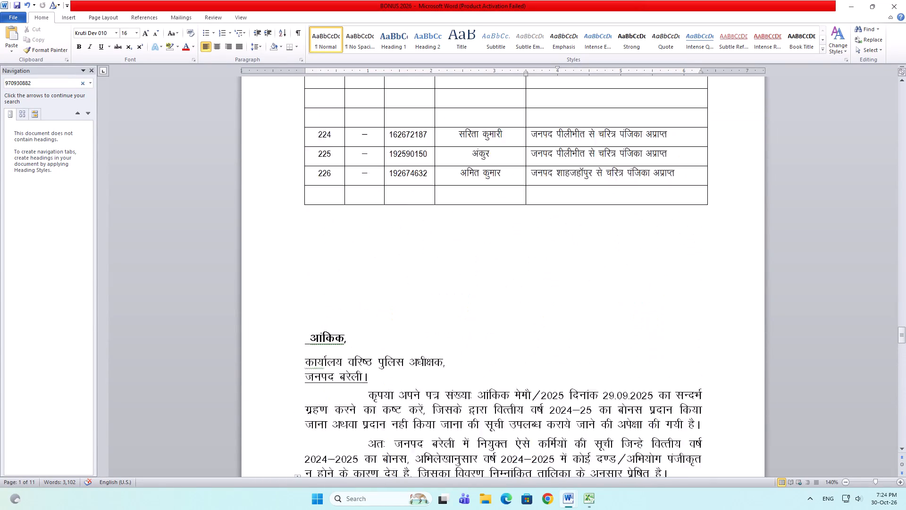
scroll(410, 173, "up", 8)
left_click(408, 239)
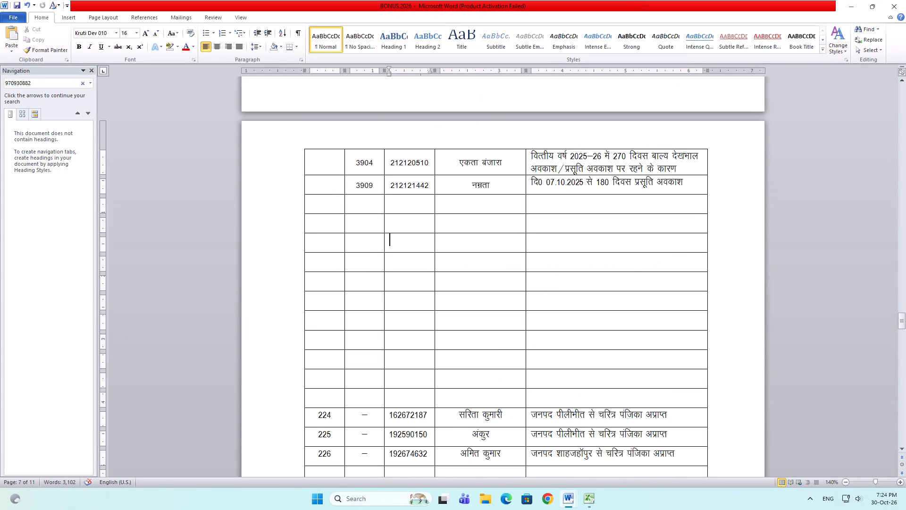
left_click(452, 240)
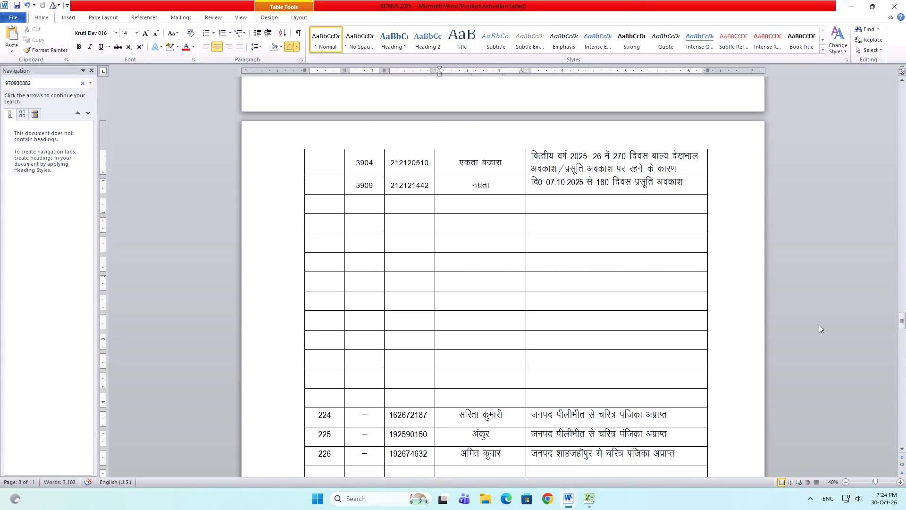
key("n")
key("BackSpace")
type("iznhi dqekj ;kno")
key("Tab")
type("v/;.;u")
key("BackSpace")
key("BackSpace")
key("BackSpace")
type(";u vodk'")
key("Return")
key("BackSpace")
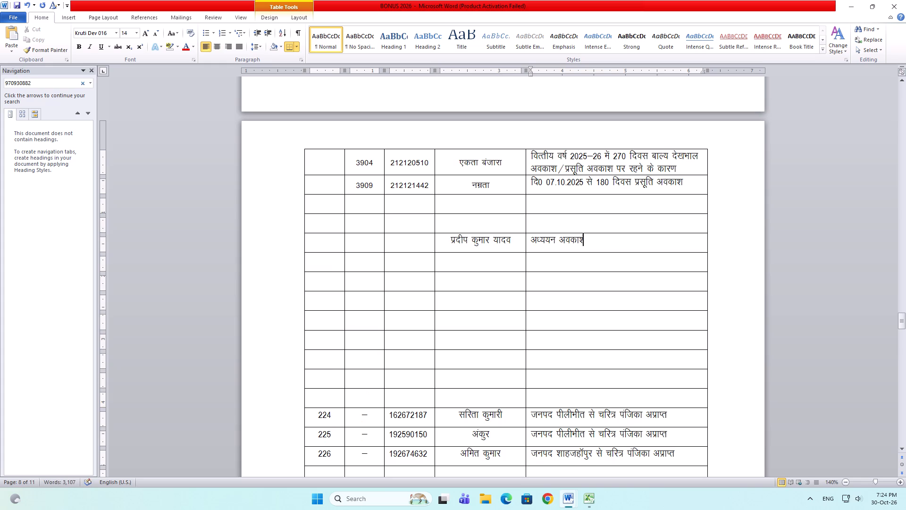
Enter one officer's name in each of the two rows below the अध्ययन अवकाश entry, and save the document.
left_click(490, 261)
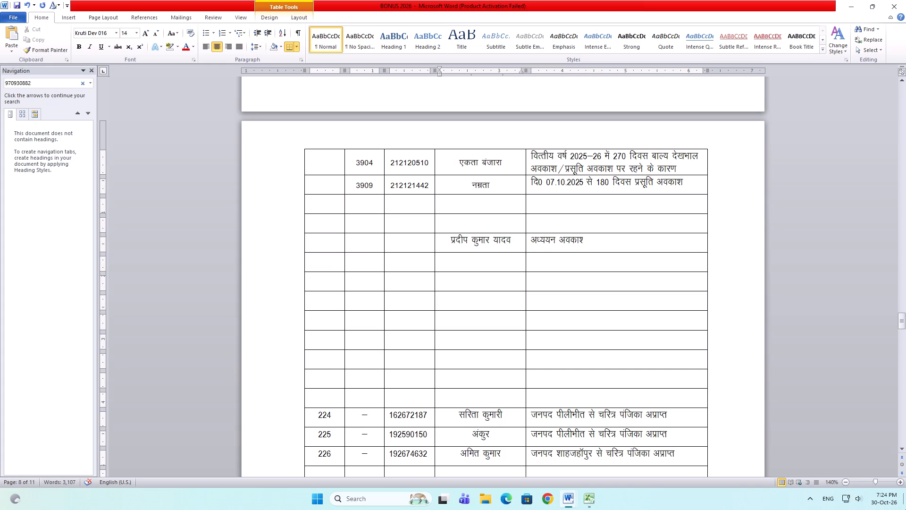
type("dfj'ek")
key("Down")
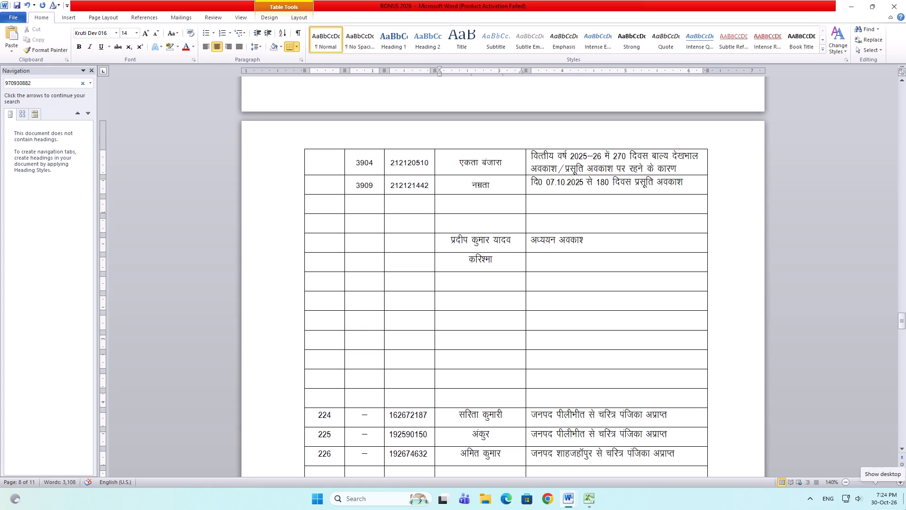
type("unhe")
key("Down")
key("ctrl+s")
Back on page 1, enter the next officer's badge number and name in the row directly below the वर्तमान में निलम्बित है। entry.
scroll(580, 387, "up", 14)
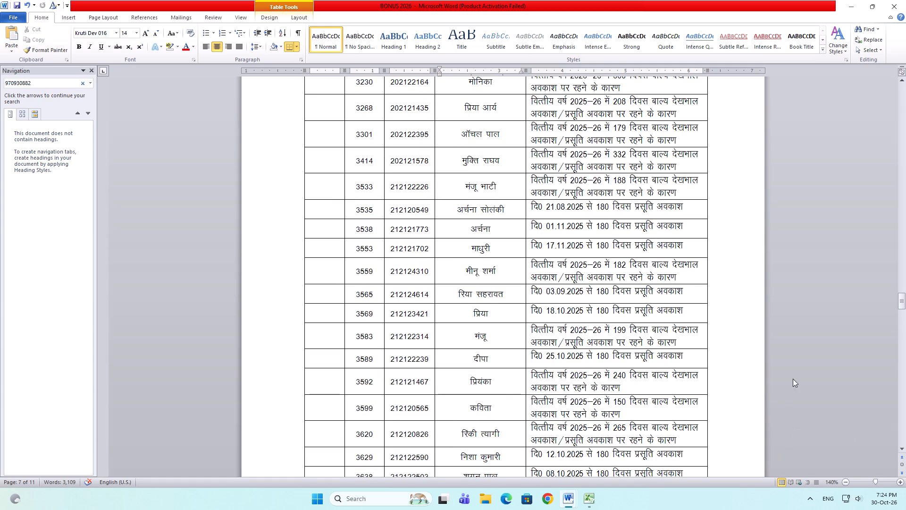
left_click_drag(902, 301, 905, 127)
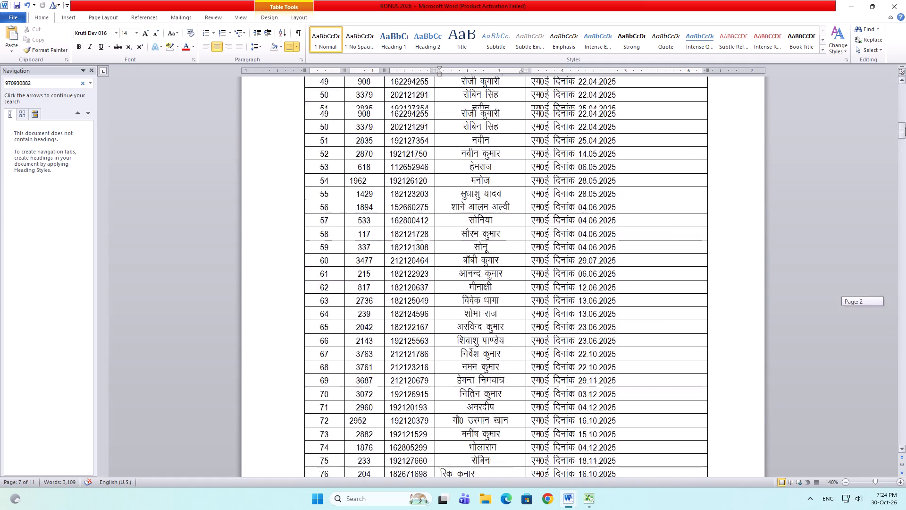
left_click_drag(905, 127, 904, 103)
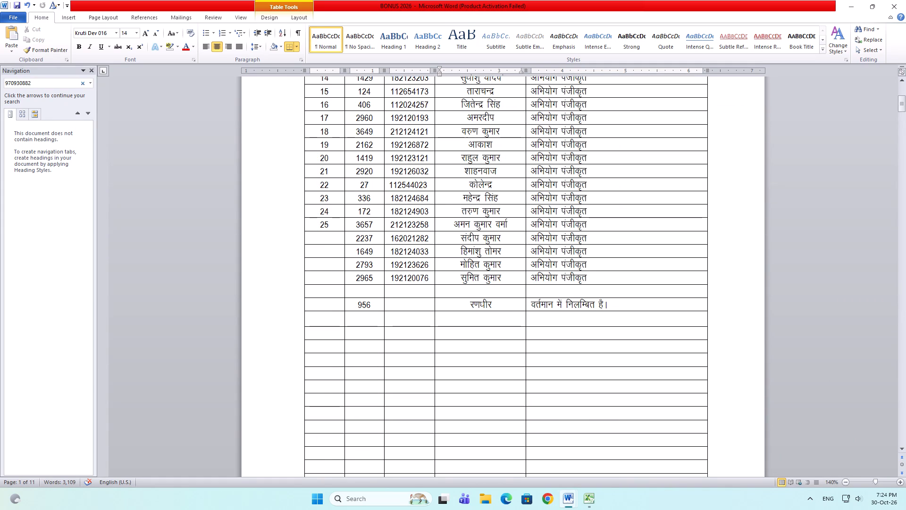
left_click(372, 316)
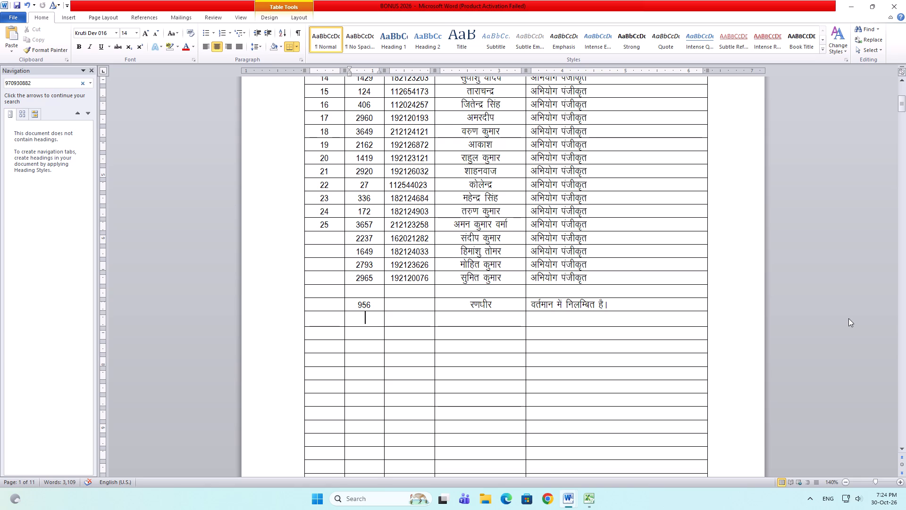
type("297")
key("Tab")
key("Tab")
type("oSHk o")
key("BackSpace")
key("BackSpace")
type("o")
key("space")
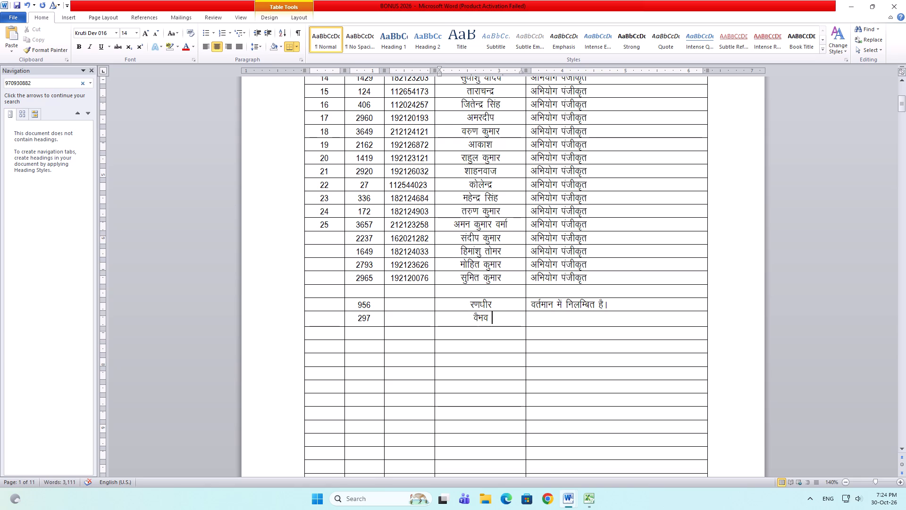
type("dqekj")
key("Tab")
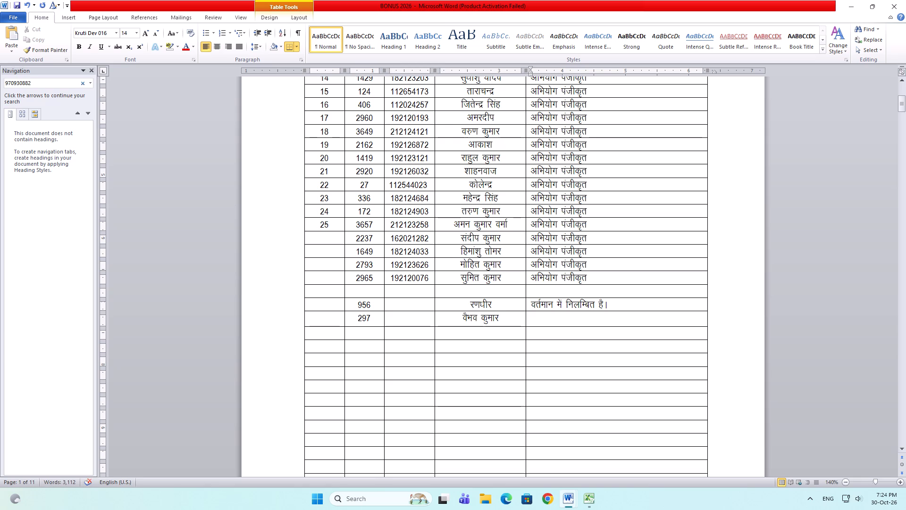
Fill the second row below the वर्तमान में निलम्बित है। entry with the badge number, रिक्रूट in the third column, and the officer's name.
left_click(365, 331)
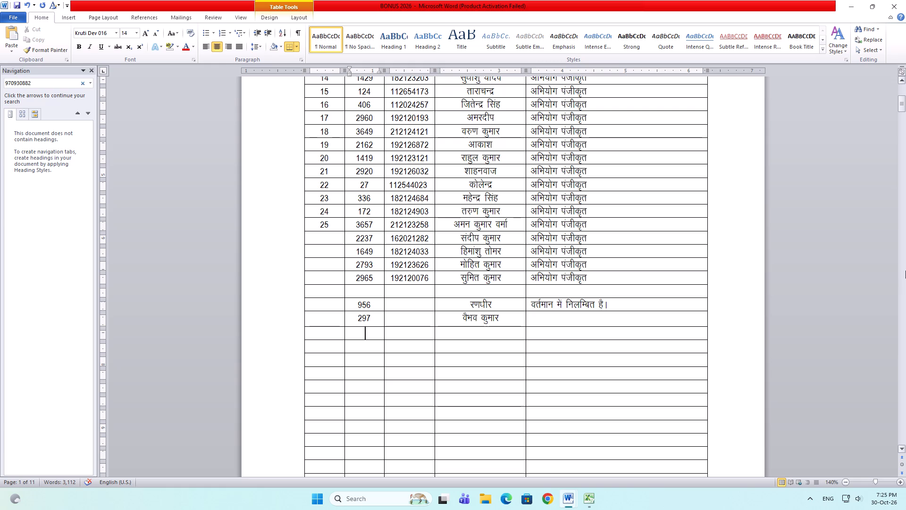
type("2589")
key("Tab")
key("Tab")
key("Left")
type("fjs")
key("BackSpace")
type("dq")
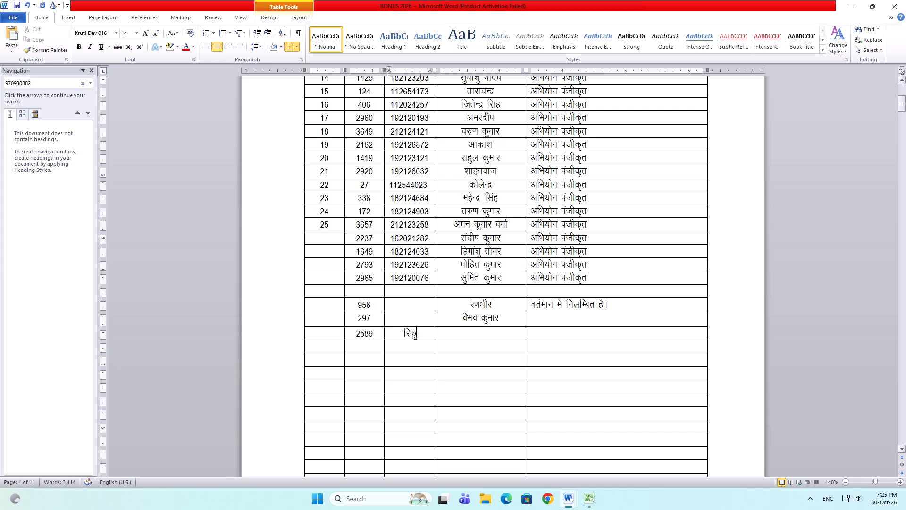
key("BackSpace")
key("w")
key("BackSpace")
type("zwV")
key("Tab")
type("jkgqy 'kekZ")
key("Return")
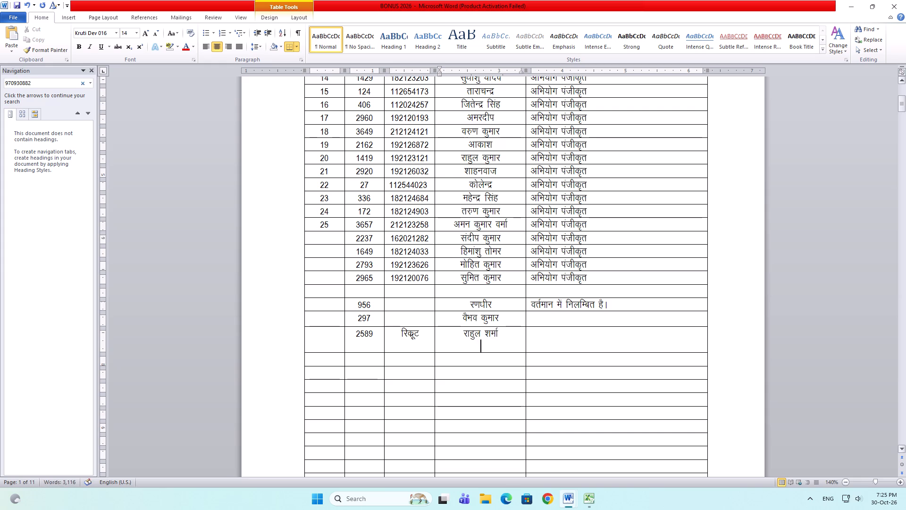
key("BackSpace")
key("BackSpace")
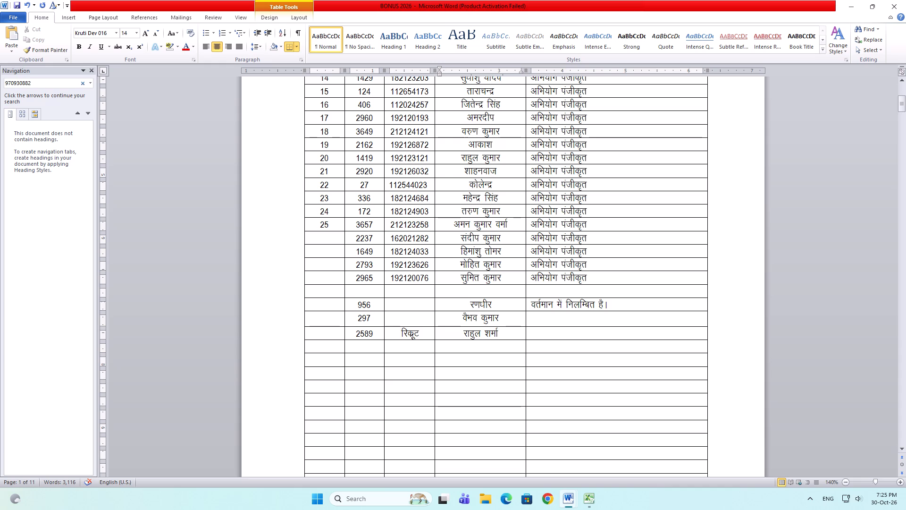
Enter the badge numbers and names of two more officers in the two rows below the रिक्रूट entry.
left_click(359, 347)
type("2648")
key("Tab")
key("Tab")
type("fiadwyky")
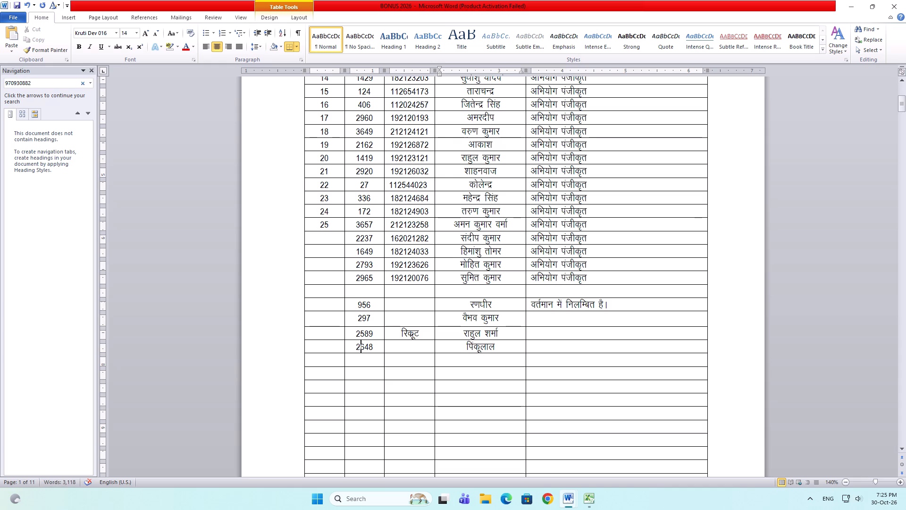
left_click(359, 352)
left_click(359, 365)
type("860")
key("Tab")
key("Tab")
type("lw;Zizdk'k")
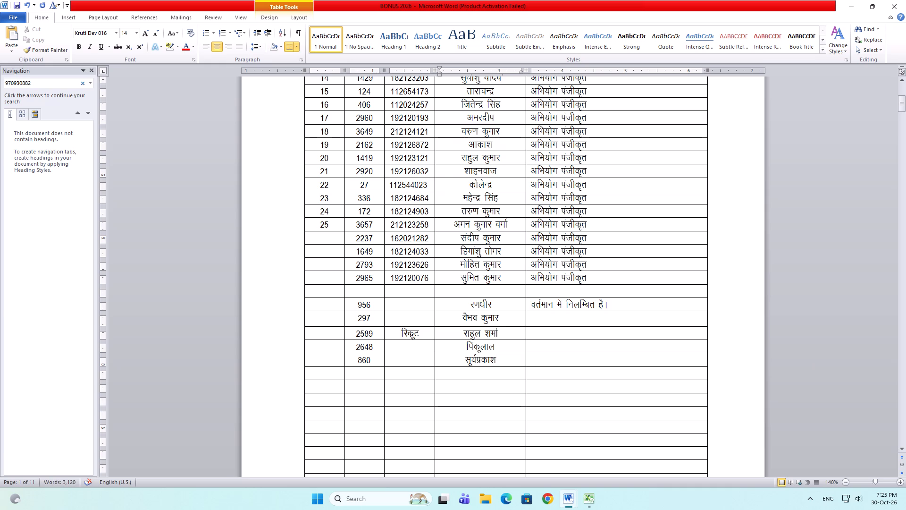
Enter another officer's badge number and name in the third row below the रिक्रूट entry.
left_click(361, 368)
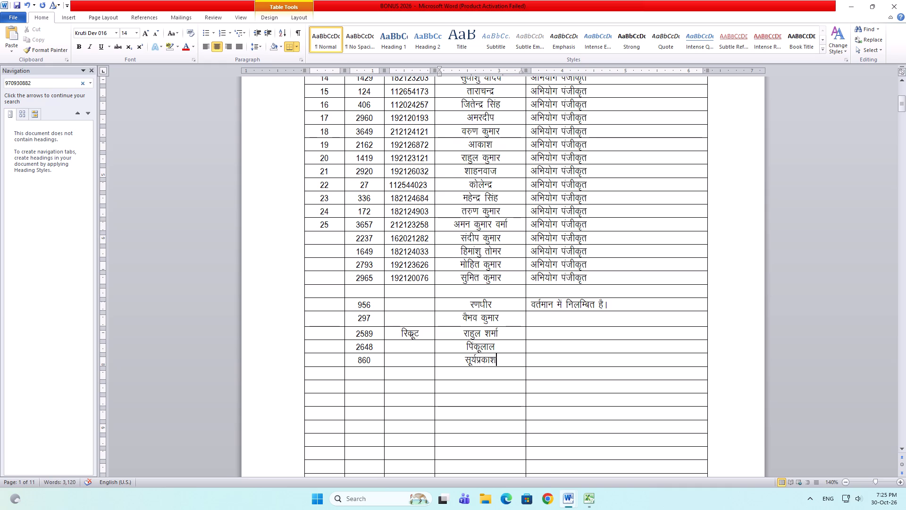
left_click(372, 376)
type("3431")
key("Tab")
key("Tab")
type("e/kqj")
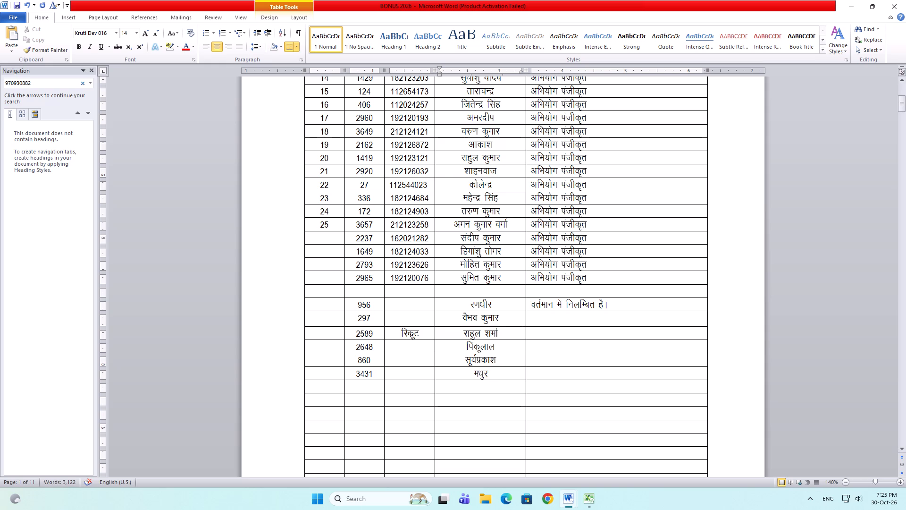
Enter the badge numbers and names of two more officers in the next two empty rows of the suspended list.
left_click(355, 387)
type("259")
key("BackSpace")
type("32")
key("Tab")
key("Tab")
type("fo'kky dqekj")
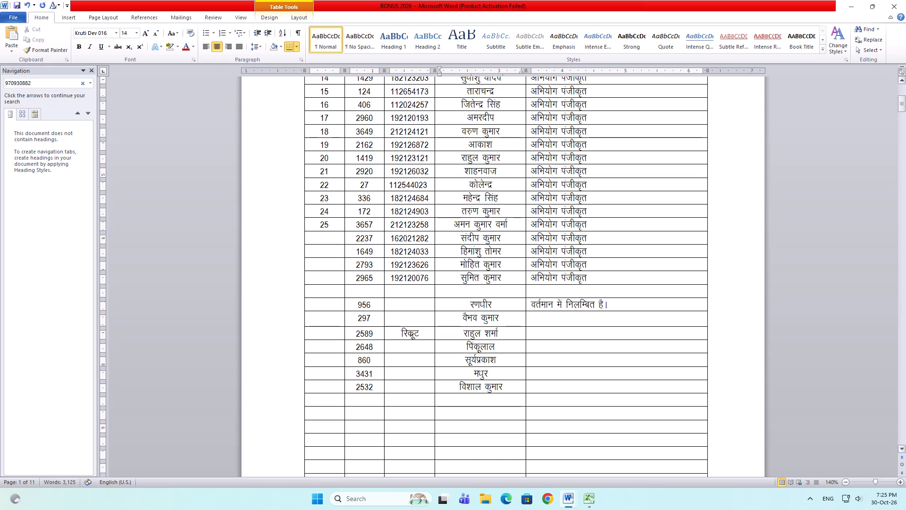
left_click(360, 402)
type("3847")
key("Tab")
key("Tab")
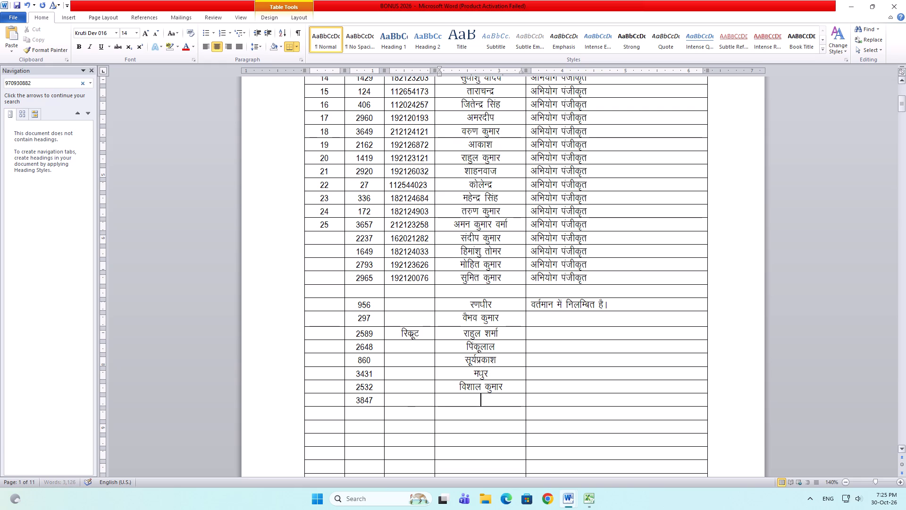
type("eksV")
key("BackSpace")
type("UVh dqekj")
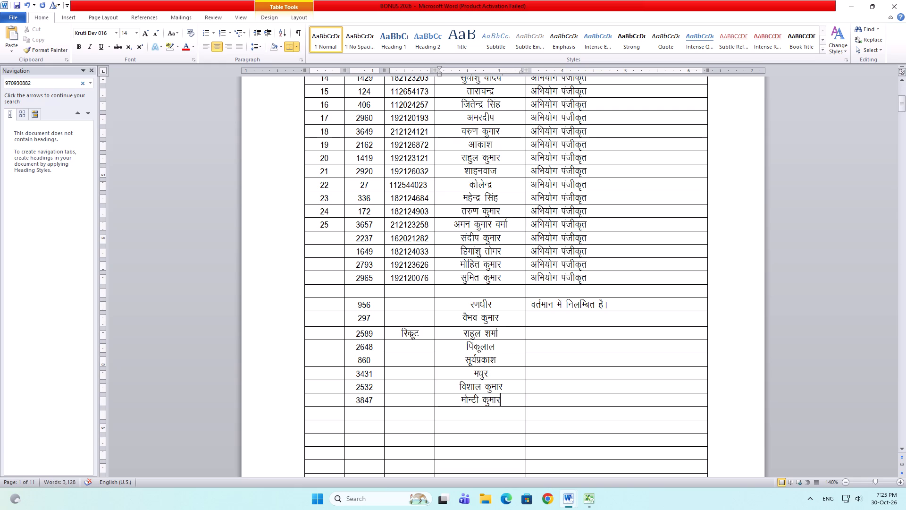
Add one more officer's badge number and name in the following empty row.
left_click(369, 415)
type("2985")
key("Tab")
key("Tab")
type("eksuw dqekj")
Fill the next empty row with an officer's badge number, रिक्रूट in the third column, and the name, and save the document.
left_click(370, 424)
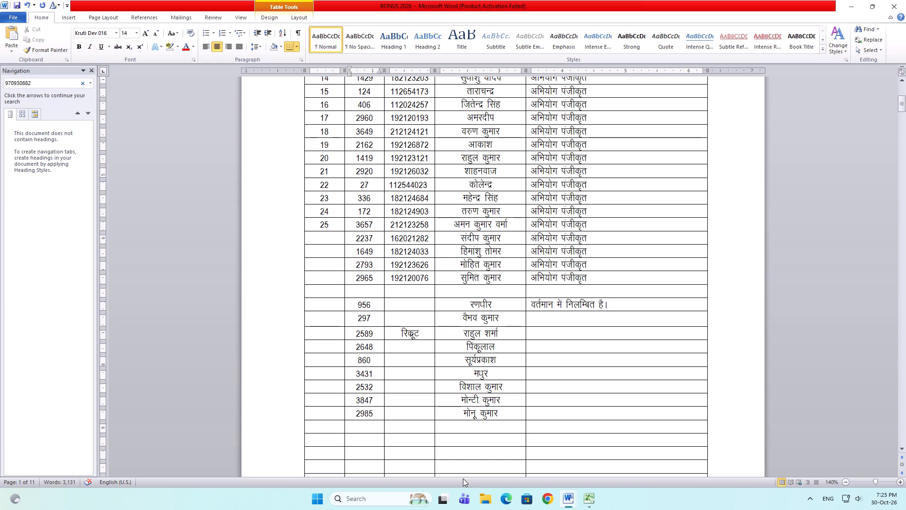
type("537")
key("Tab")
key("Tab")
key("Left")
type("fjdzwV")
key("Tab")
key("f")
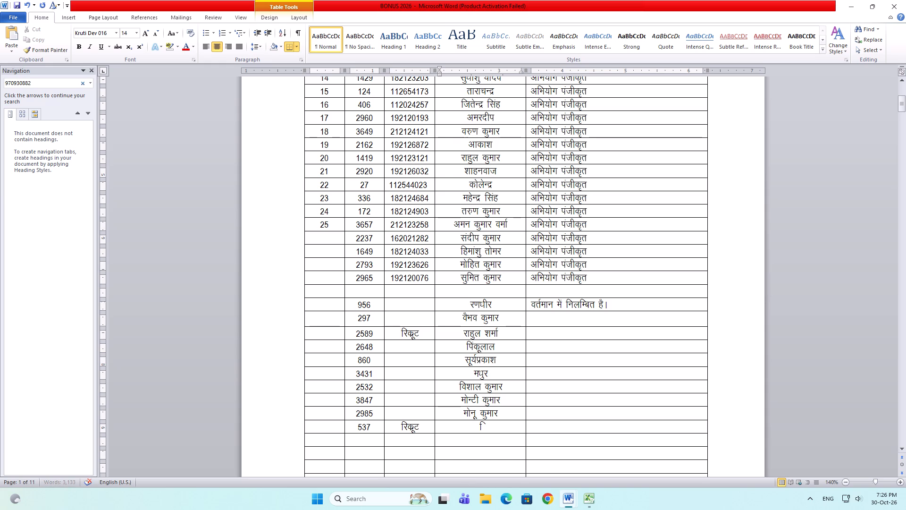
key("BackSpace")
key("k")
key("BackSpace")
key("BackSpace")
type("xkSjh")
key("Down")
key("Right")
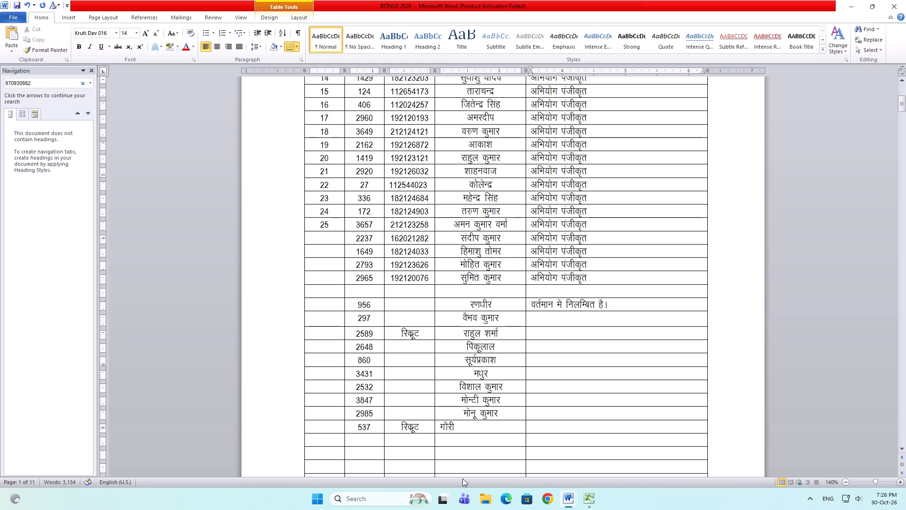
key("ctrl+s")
Enter the badge numbers and names of two officers in the two rows below the second रिक्रूट entry.
left_click(358, 436)
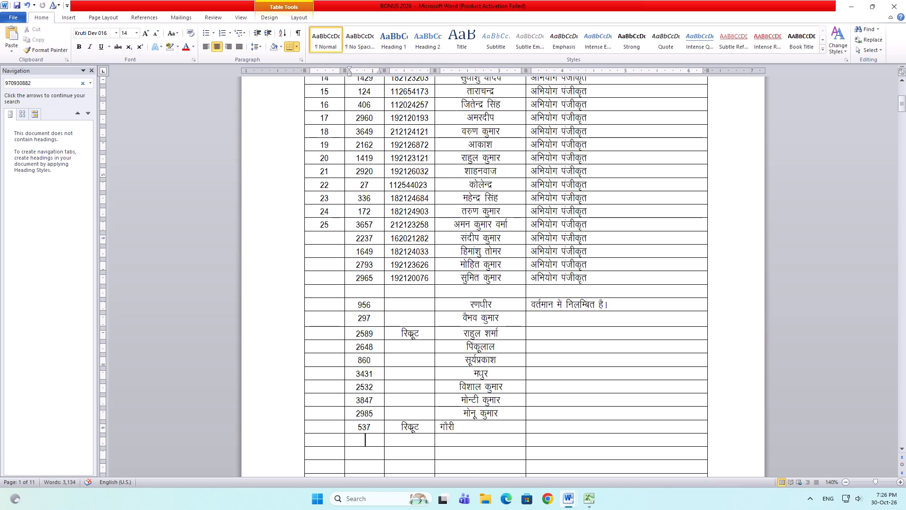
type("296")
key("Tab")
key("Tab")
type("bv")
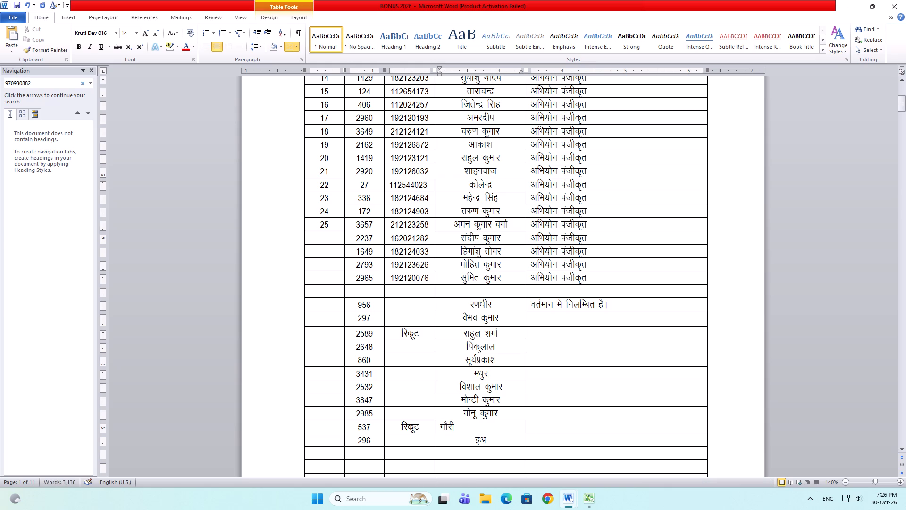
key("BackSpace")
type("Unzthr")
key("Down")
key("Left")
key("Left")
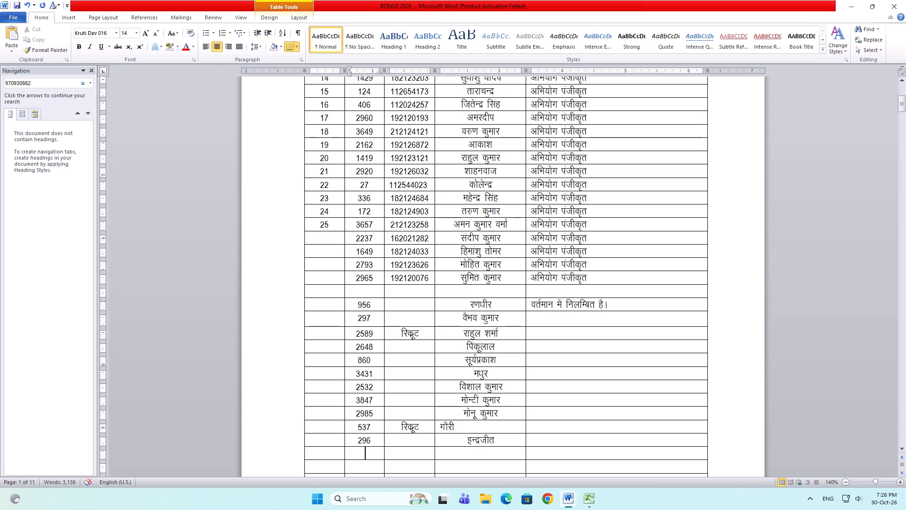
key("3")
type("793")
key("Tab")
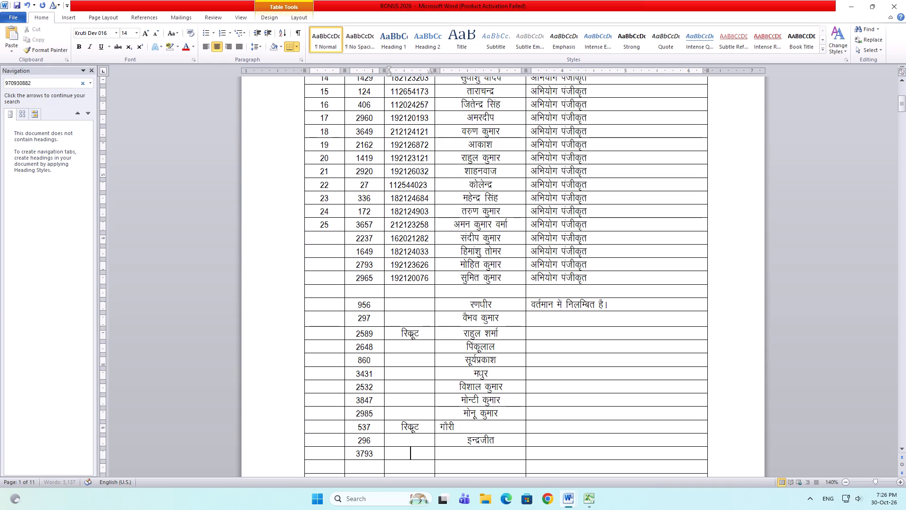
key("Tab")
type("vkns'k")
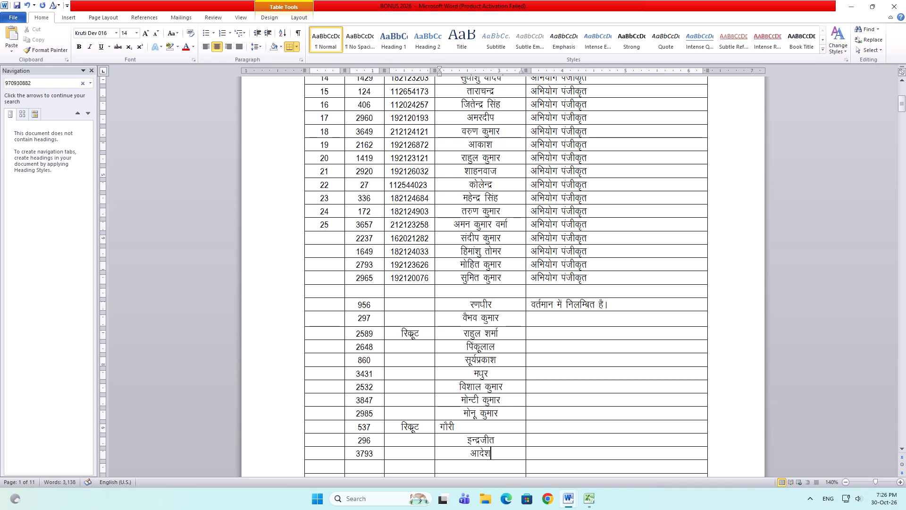
Enter another officer's badge number and name in the third row below the second रिक्रूट entry.
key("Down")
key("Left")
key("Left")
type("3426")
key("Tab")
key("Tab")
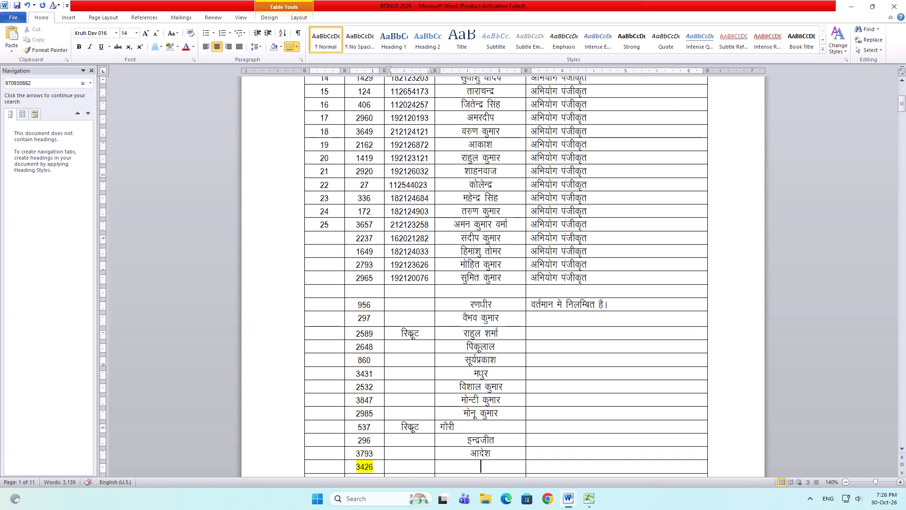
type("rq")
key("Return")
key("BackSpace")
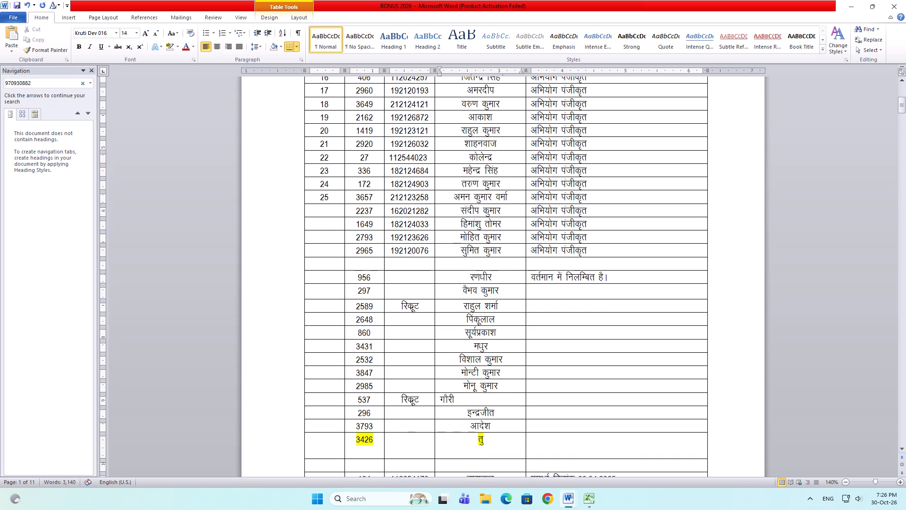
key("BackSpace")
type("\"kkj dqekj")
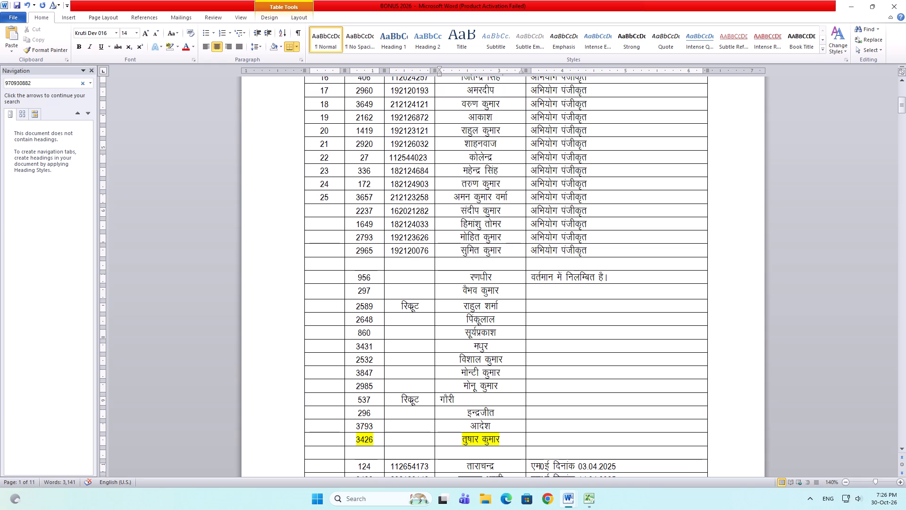
Insert two more blank rows under the empty row that follows the yellow-highlighted entry.
left_click(375, 449)
right_click(375, 449)
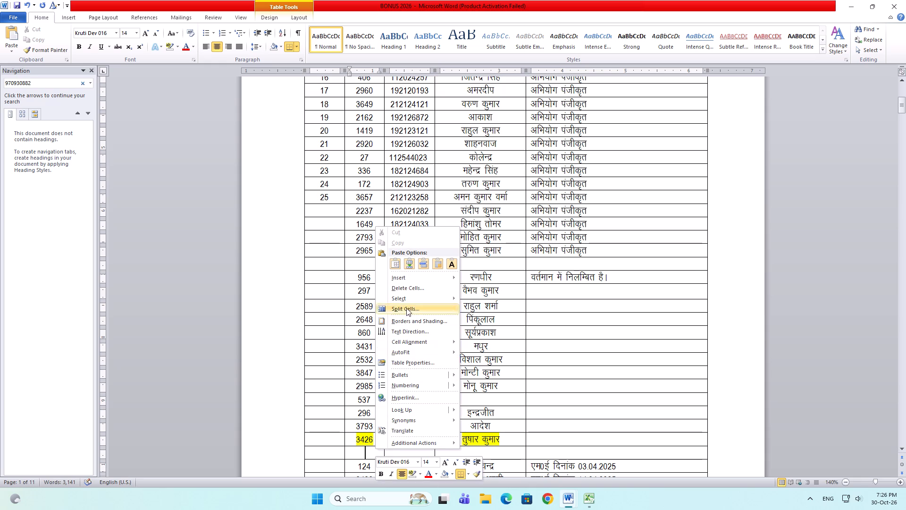
left_click(409, 279)
left_click(500, 308)
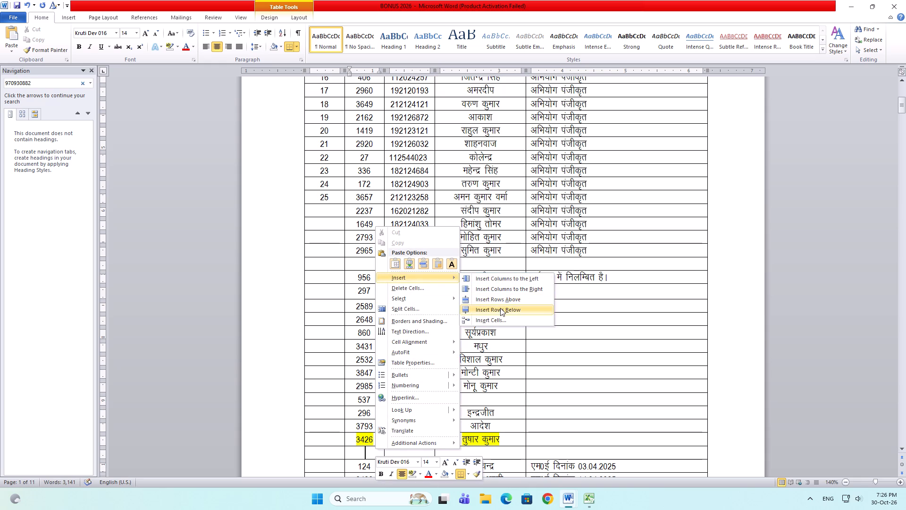
left_click(363, 449)
right_click(363, 449)
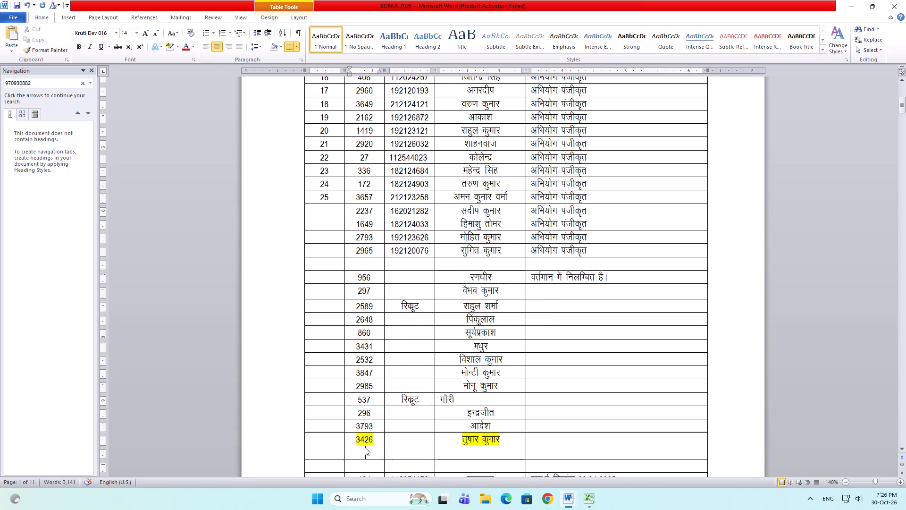
left_click(396, 276)
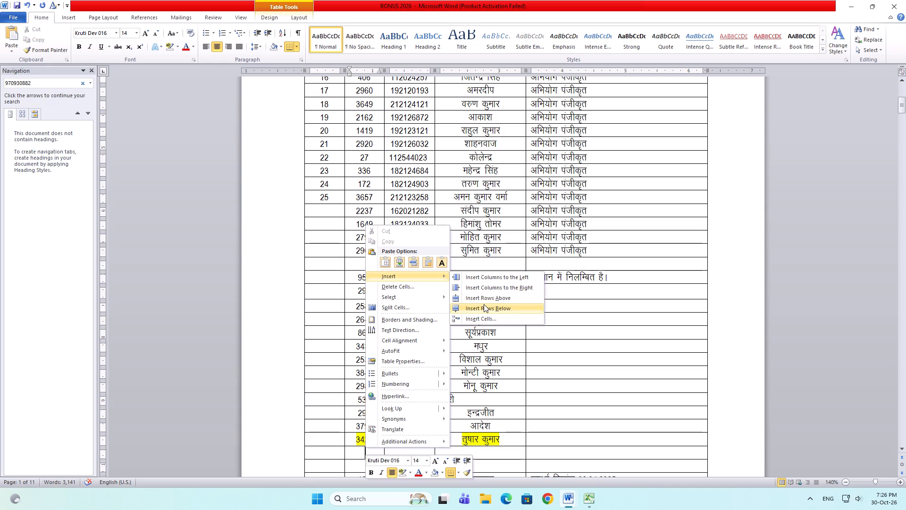
left_click(484, 304)
Enter an officer's badge number and name in the row directly below the yellow-highlighted entry, and save the document.
scroll(381, 367, "down", 3)
left_click(369, 357)
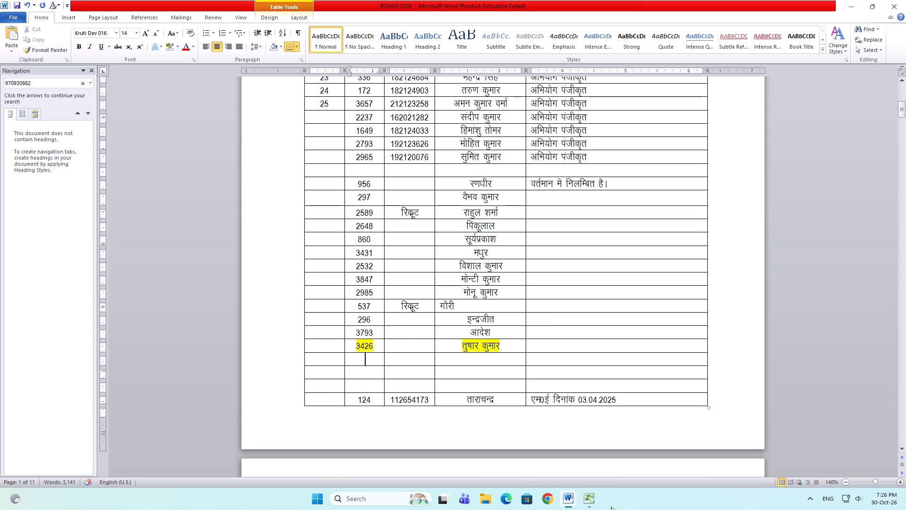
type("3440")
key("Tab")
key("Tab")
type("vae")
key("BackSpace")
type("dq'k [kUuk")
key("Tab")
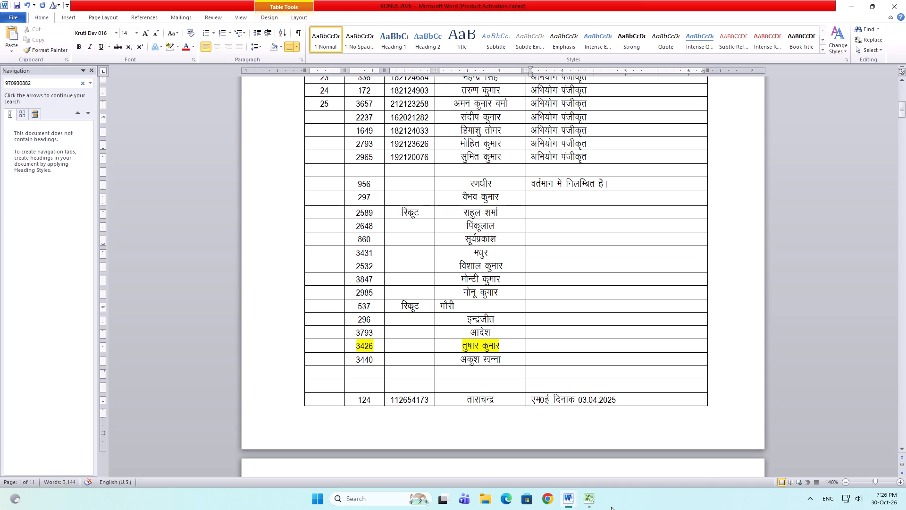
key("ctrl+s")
Copy the remark वर्तमान में निलम्बित है। into the reason cell of the row directly below it.
left_click_drag(532, 182, 544, 182)
left_click_drag(544, 182, 650, 178)
key("ctrl+c")
left_click(565, 200)
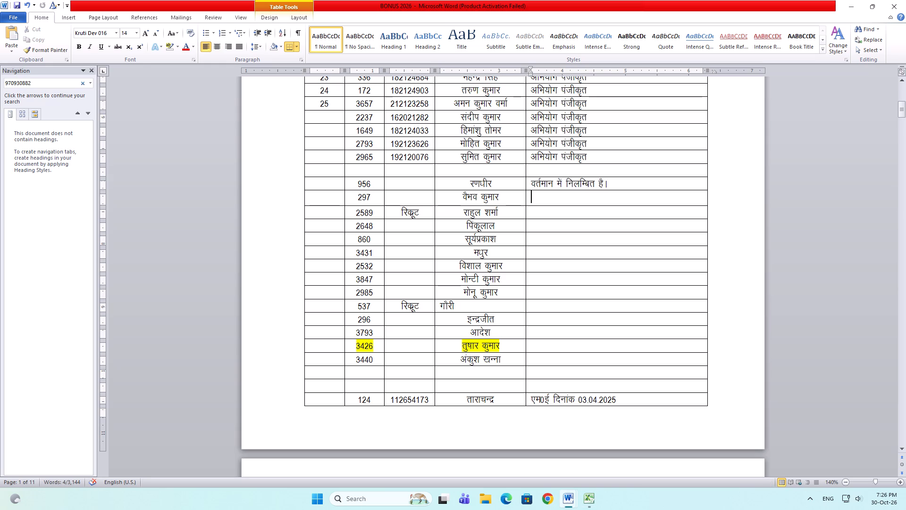
key("ctrl+v")
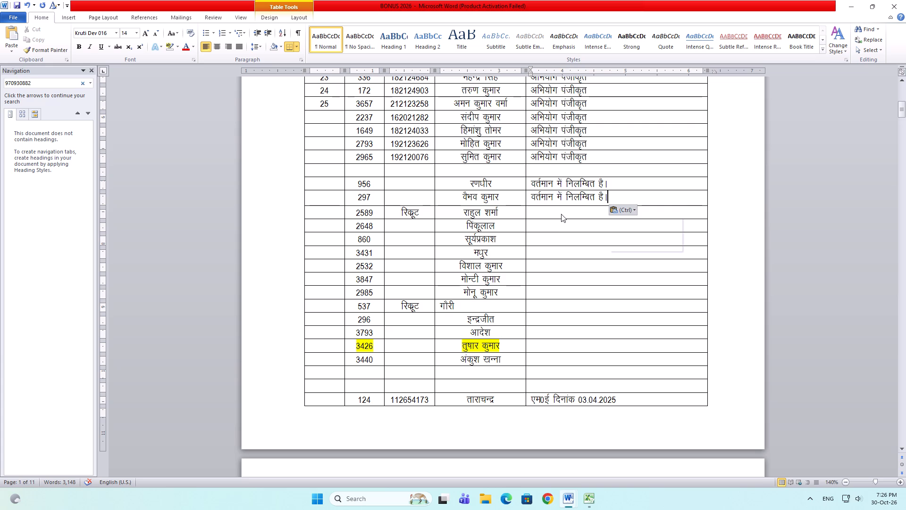
Fill the reason cells from the first रिक्रूट entry through the last new officer with वर्तमान में निलम्बित है। and save the document.
left_click(561, 212)
left_click_drag(561, 212, 551, 357)
key("ctrl+v")
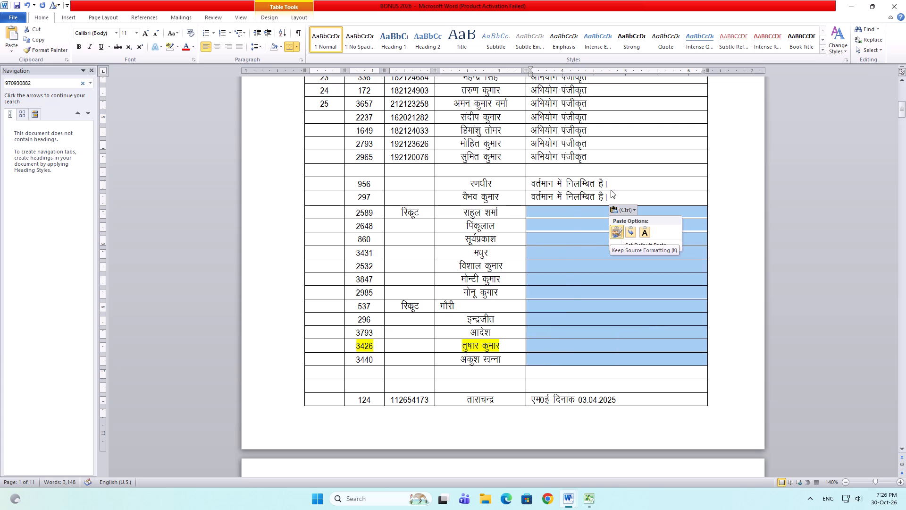
left_click(612, 190)
left_click_drag(614, 193, 539, 197)
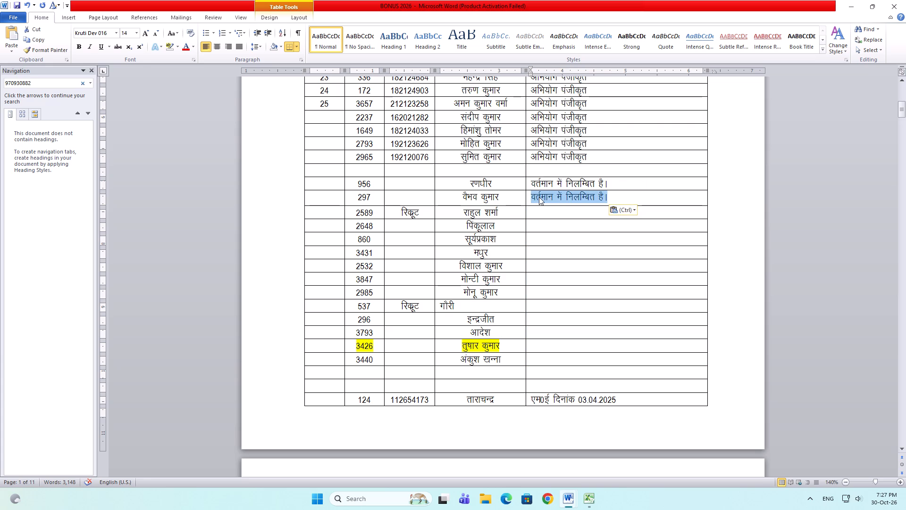
key("ctrl+c")
left_click_drag(544, 207, 546, 359)
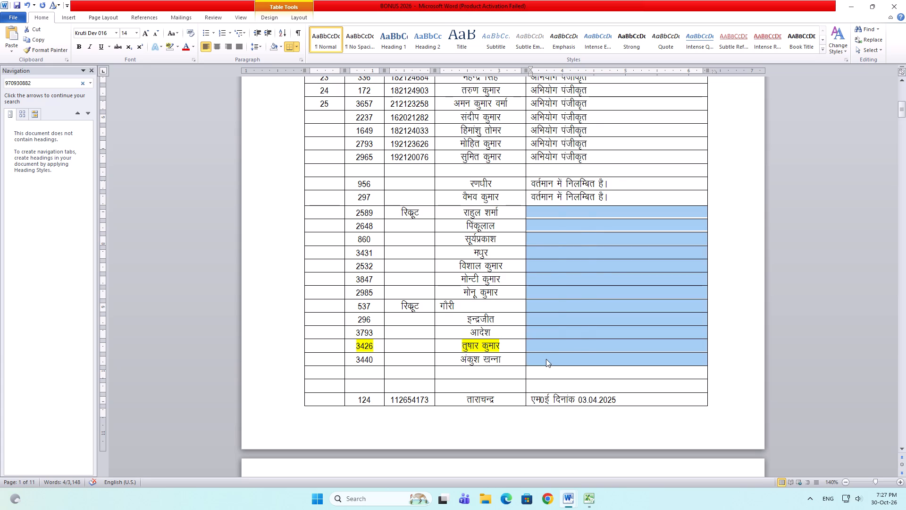
key("ctrl+v")
key("ctrl+s")
left_click(607, 277)
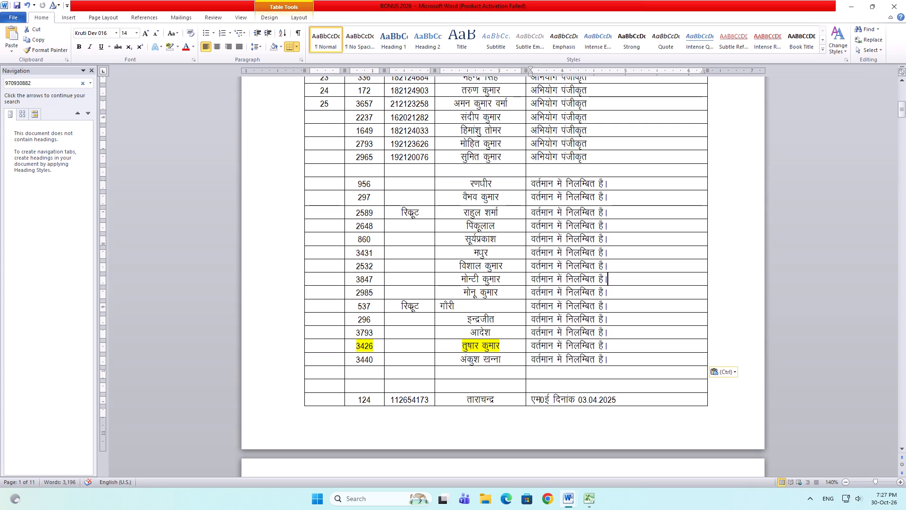
Delete all cells of the serial number 1 entry at the top of the table, using Shift cells left.
scroll(368, 179, "up", 10)
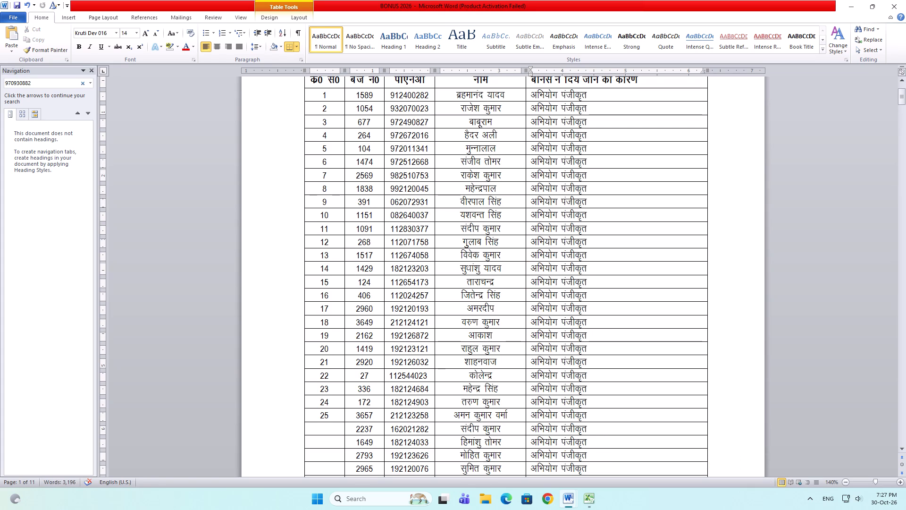
left_click_drag(314, 92, 584, 93)
right_click(584, 93)
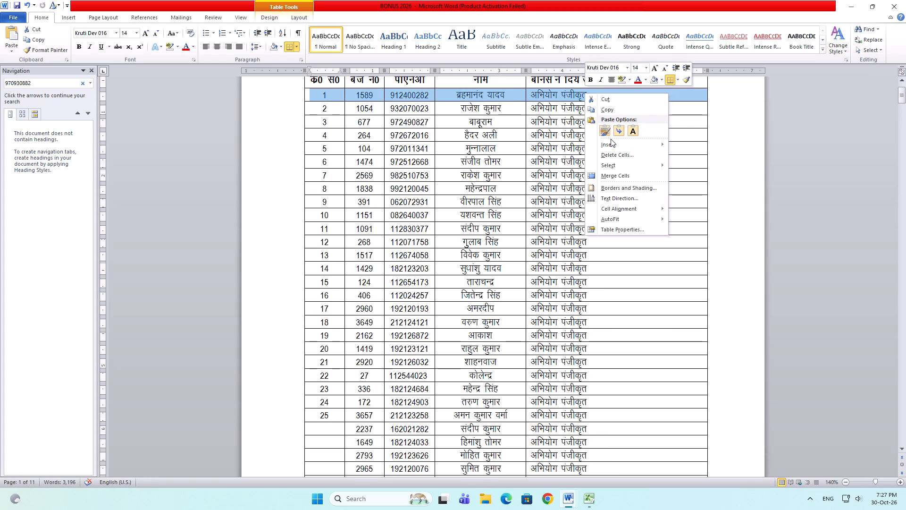
left_click(611, 153)
left_click(434, 261)
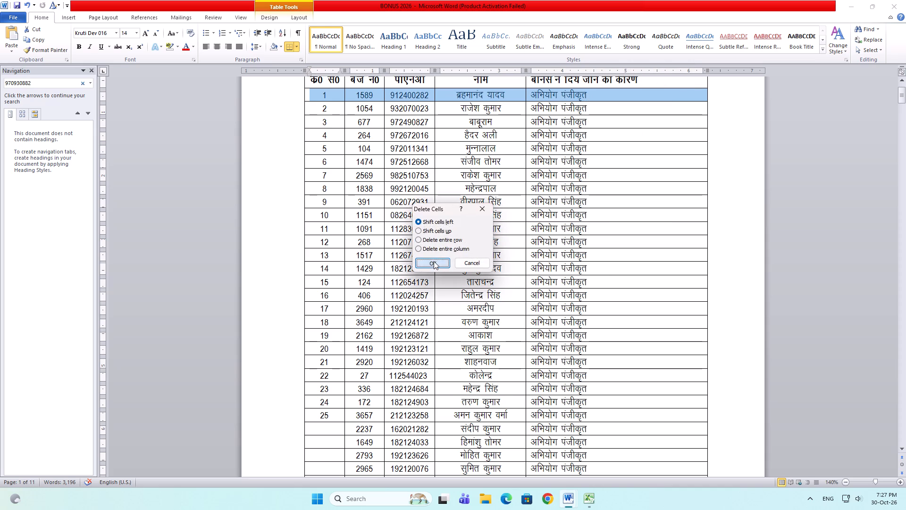
Delete all cells of the serial number 9 entry, using Shift cells left.
left_click(478, 111)
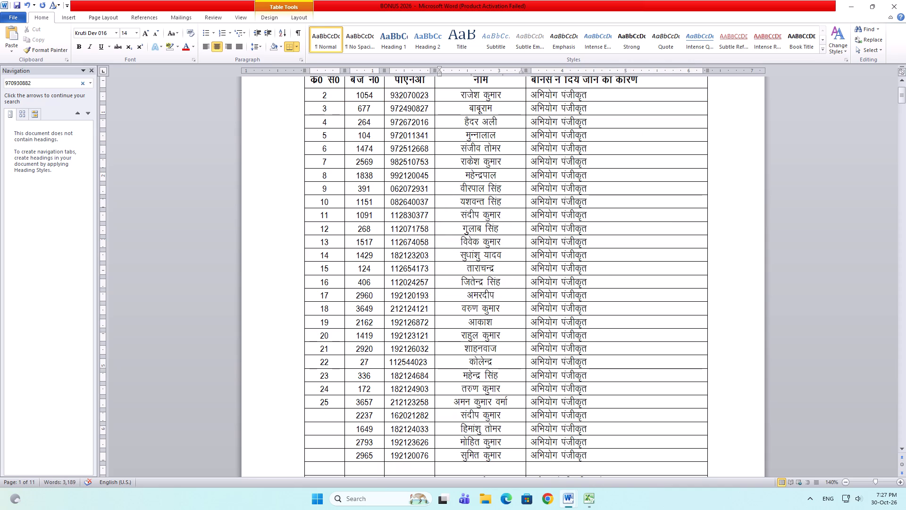
left_click_drag(334, 189, 599, 191)
right_click(599, 191)
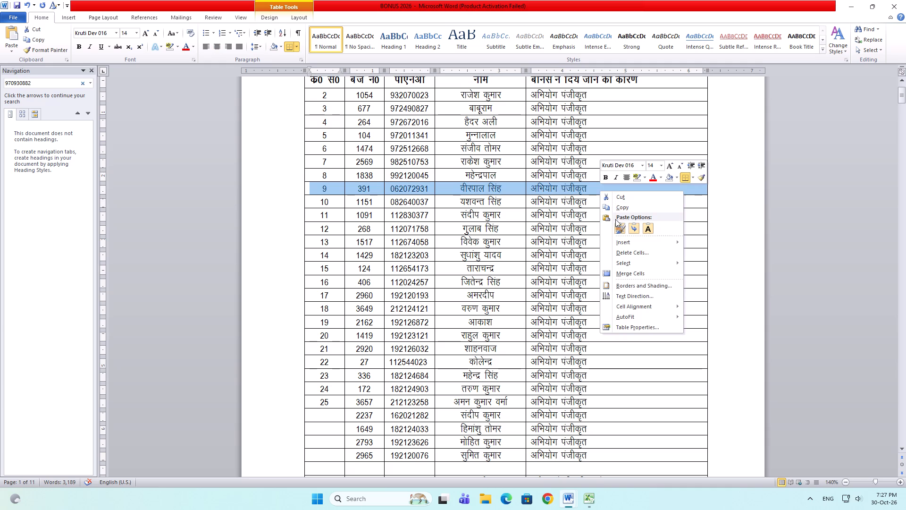
left_click(622, 254)
left_click(440, 260)
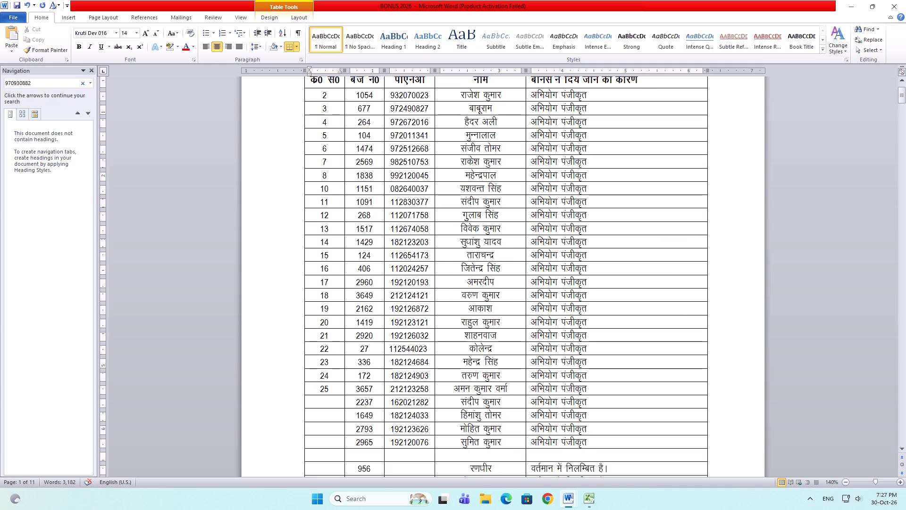
Check the names in the अभियोग पंजीकृत group down to the serial number 25 entry.
left_click(477, 288)
scroll(485, 282, "down", 1)
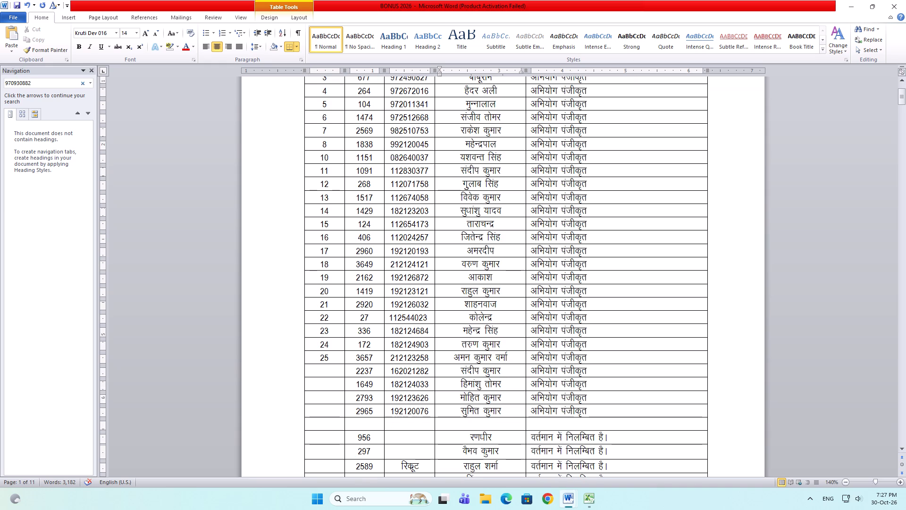
left_click(476, 263)
left_click(475, 277)
left_click(475, 299)
left_click(489, 320)
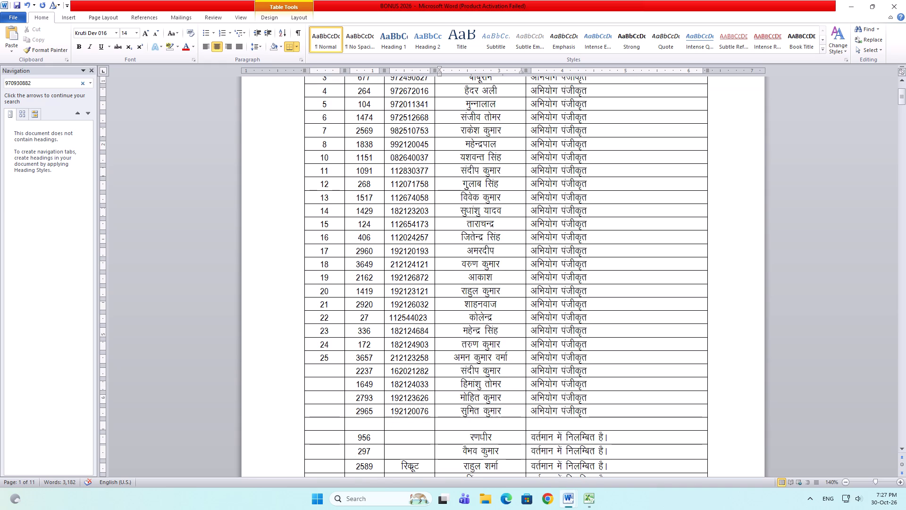
left_click(484, 331)
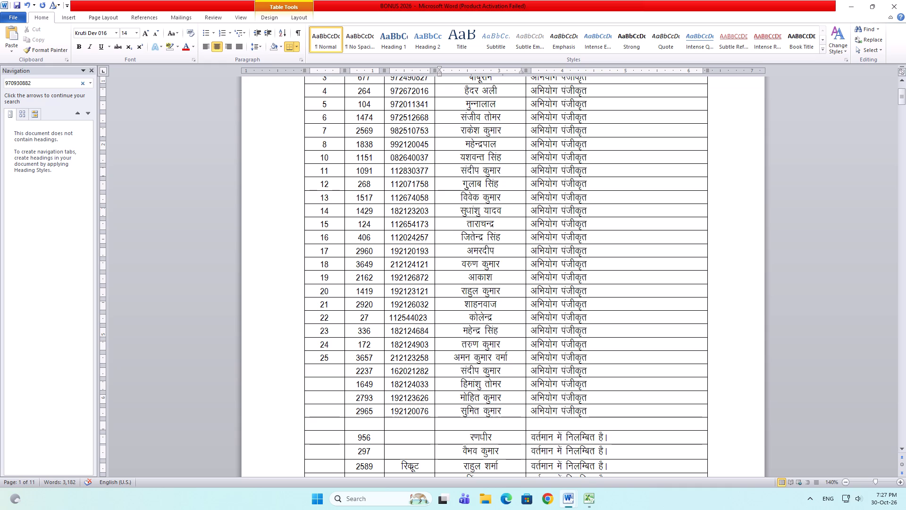
left_click(486, 346)
left_click(486, 357)
left_click_drag(325, 360, 538, 369)
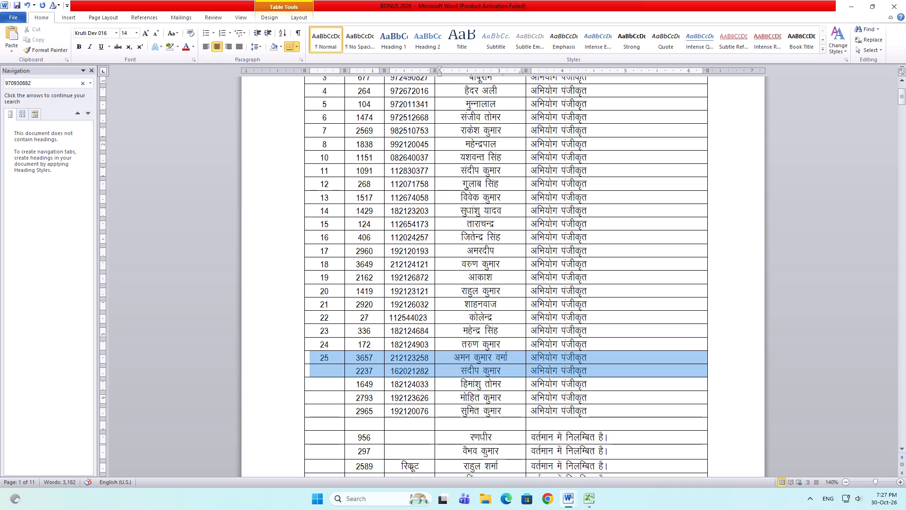
left_click_drag(538, 369, 579, 360)
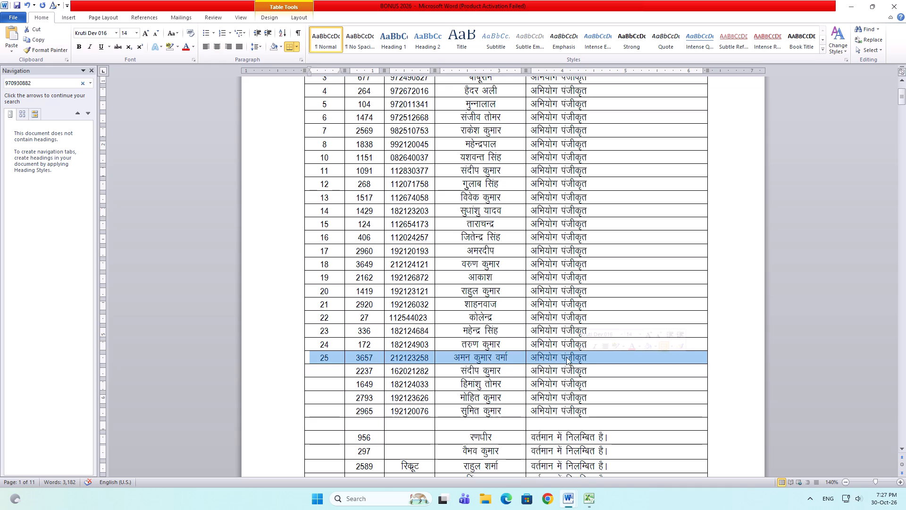
left_click(500, 365)
scroll(489, 340, "down", 1)
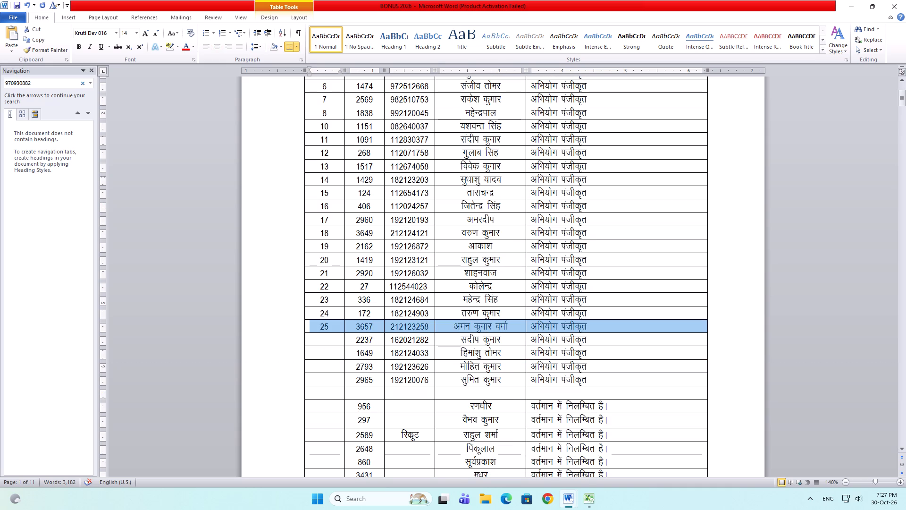
Save the document.
key("ctrl+s")
key("ctrl+s")
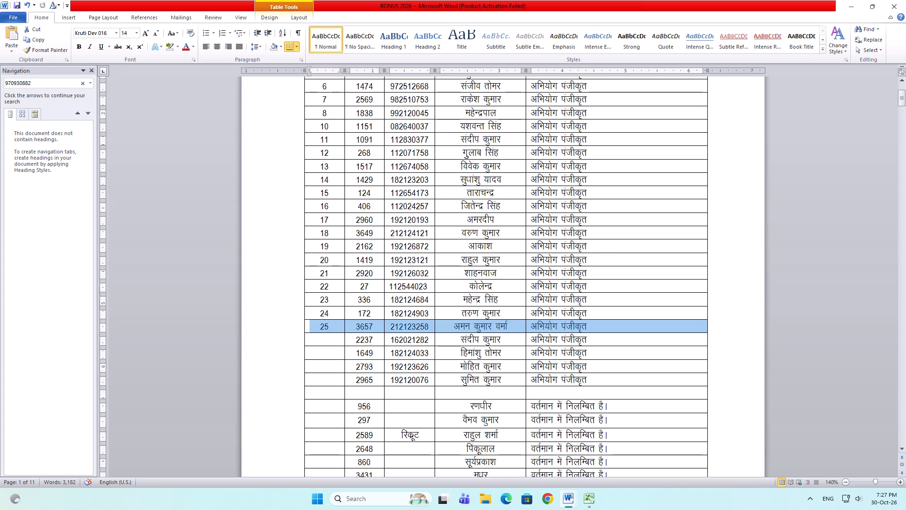
Delete the surplus sixth cell of the yellow-highlighted row that starts page 2, using Shift cells left, and save the document.
scroll(420, 334, "down", 15)
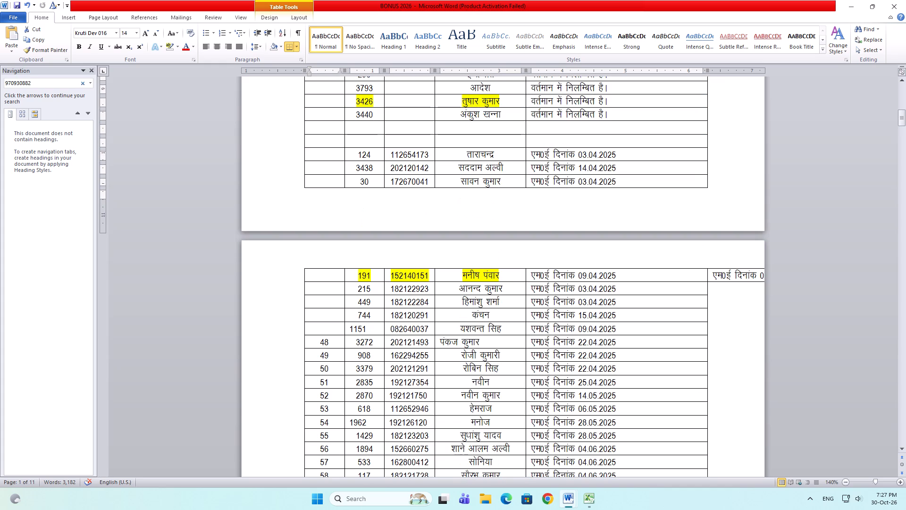
left_click(724, 273)
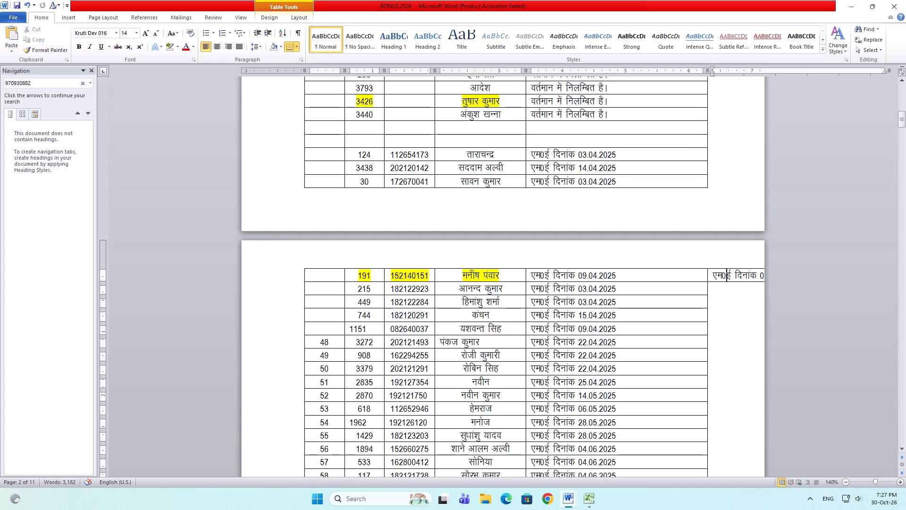
key("Right")
key("Right")
key("Right")
key("Right")
key("Right")
key("Right")
key("Right")
key("Right")
key("Right")
key("Right")
key("Right")
key("Right")
key("Right")
key("Right")
key("Right")
key("Right")
key("Right")
key("Right")
key("Right")
key("Right")
key("Right")
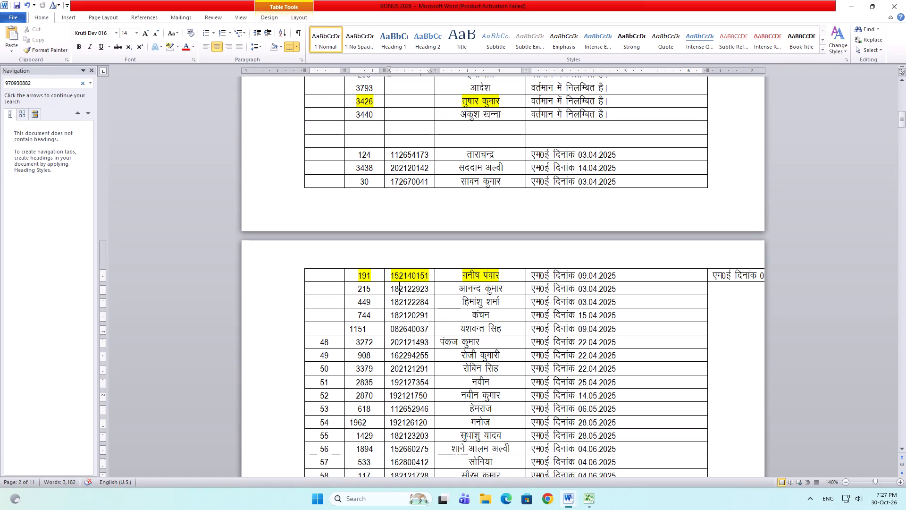
left_click_drag(713, 274, 763, 276)
right_click(746, 275)
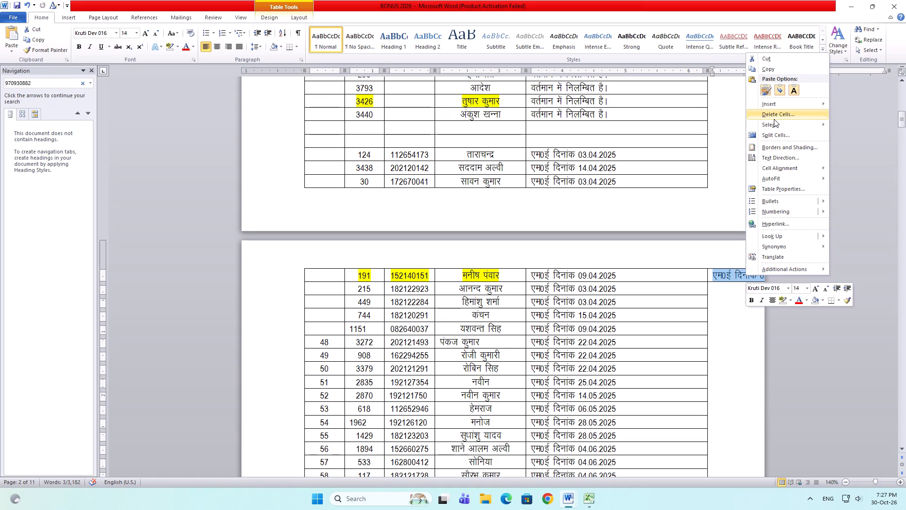
left_click(773, 113)
left_click(436, 259)
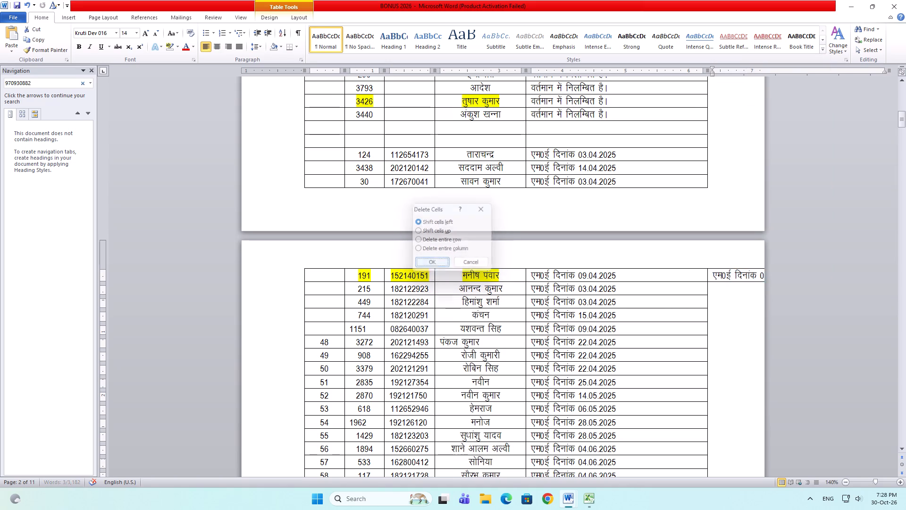
key("ctrl+s")
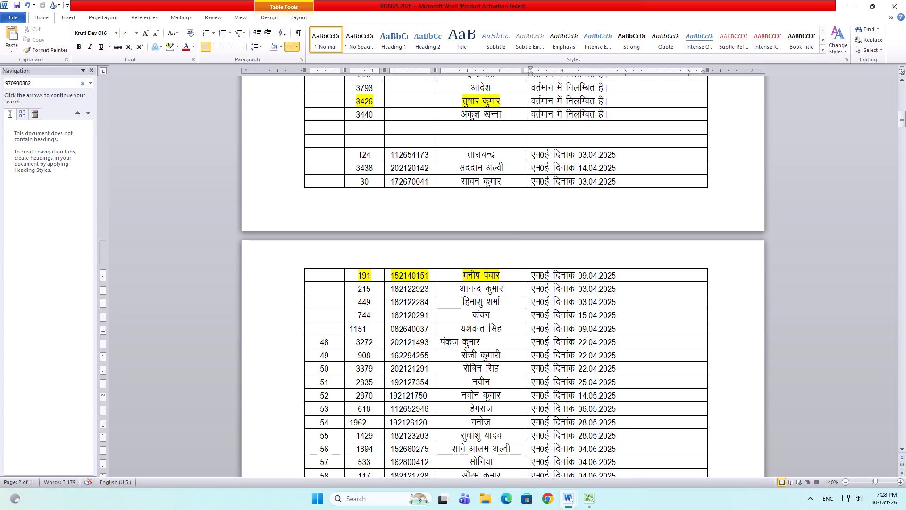
Clear the old serial numbers 48 through 88 from the क्र0 सं0 column of the एम0ई entries.
scroll(498, 377, "down", 4)
left_click_drag(333, 217, 302, 357)
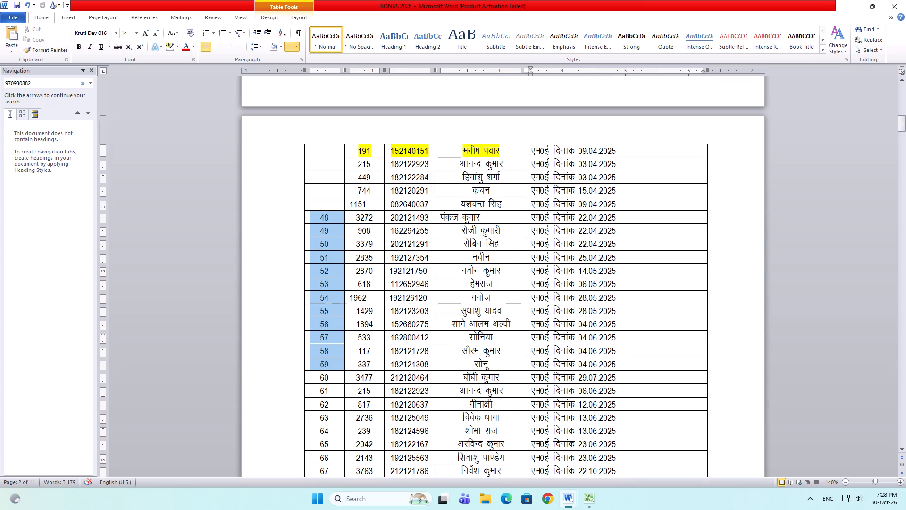
left_click_drag(302, 357, 302, 430)
key("Delete")
scroll(309, 421, "down", 6)
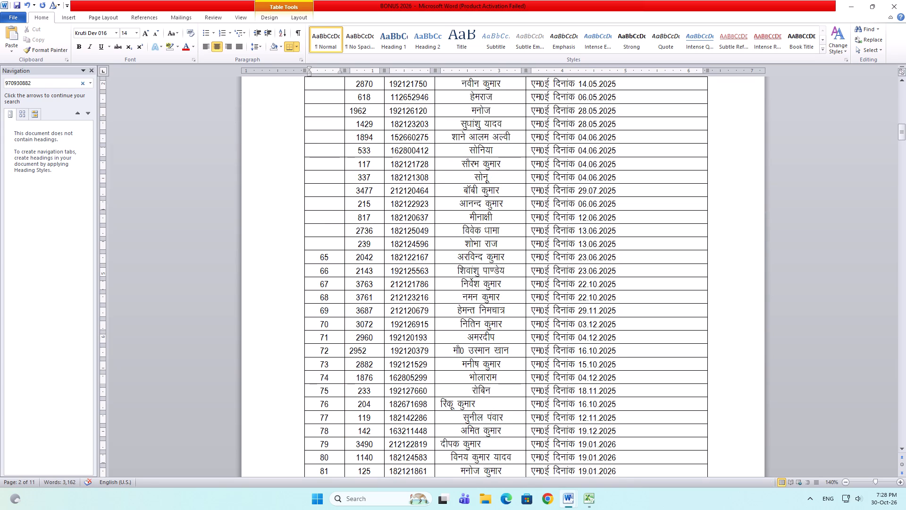
left_click_drag(328, 258, 322, 433)
key("Delete")
scroll(325, 371, "down", 7)
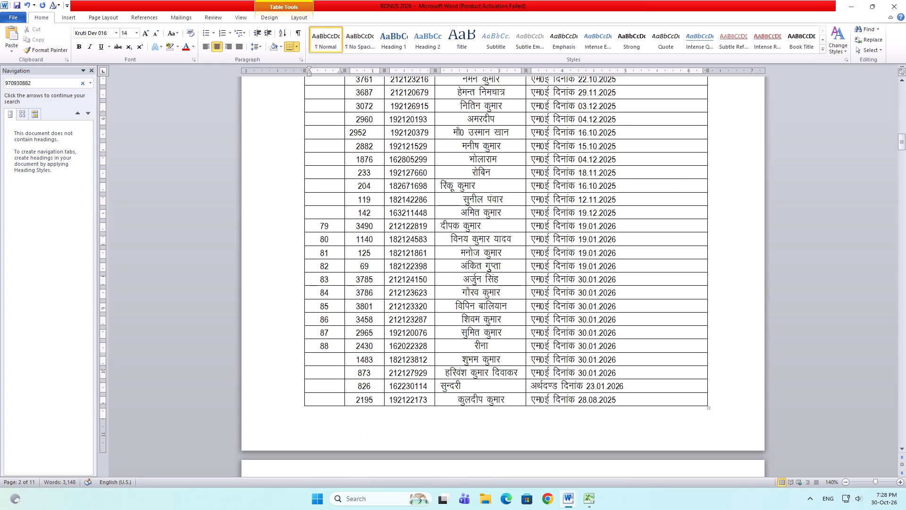
left_click_drag(329, 227, 323, 348)
key("Delete")
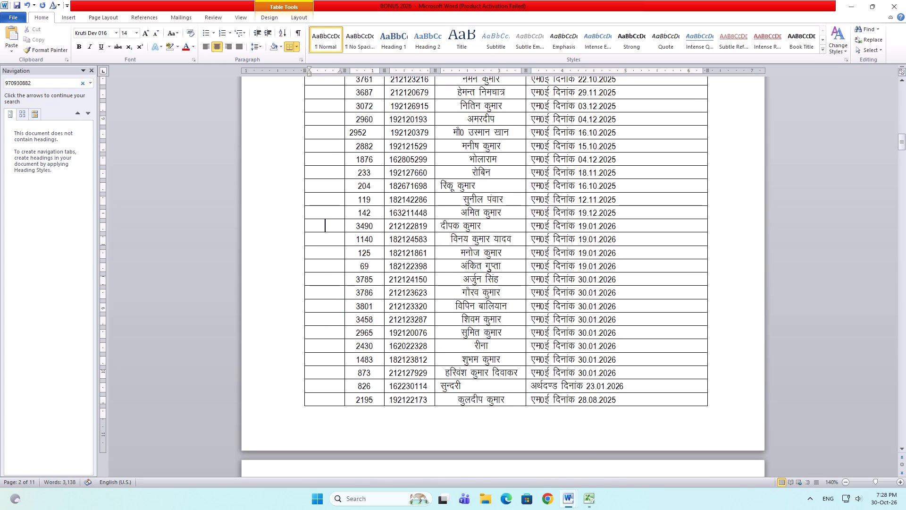
Delete all content after the leave-entries table, from the letter addressed to आंकिक through the last प्रधान लिपिक signature block.
scroll(329, 330, "down", 18)
scroll(342, 325, "down", 13)
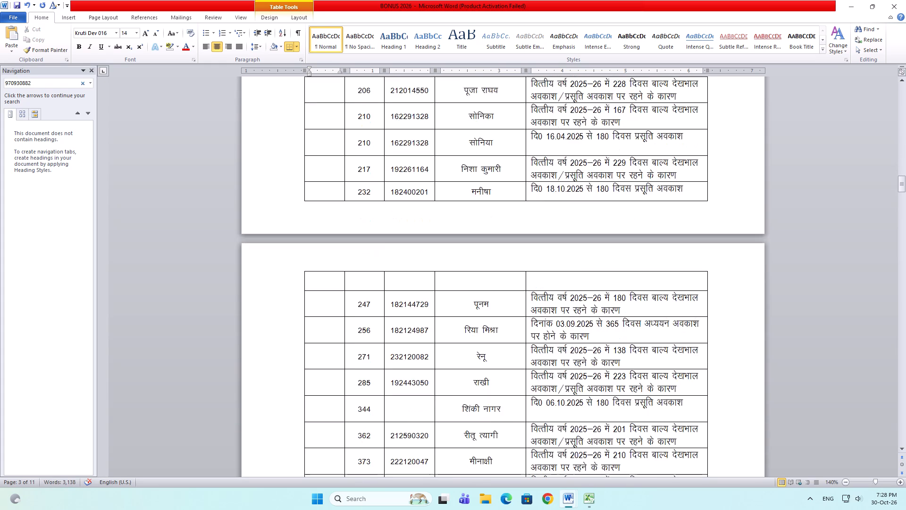
scroll(346, 308, "down", 20)
scroll(346, 308, "down", 20)
scroll(346, 308, "down", 7)
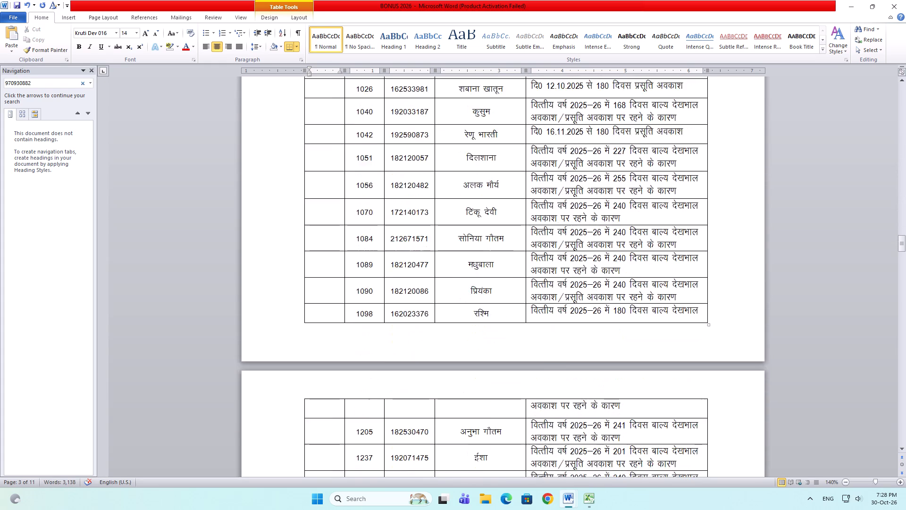
scroll(342, 312, "down", 20)
scroll(342, 312, "down", 20)
scroll(342, 312, "down", 6)
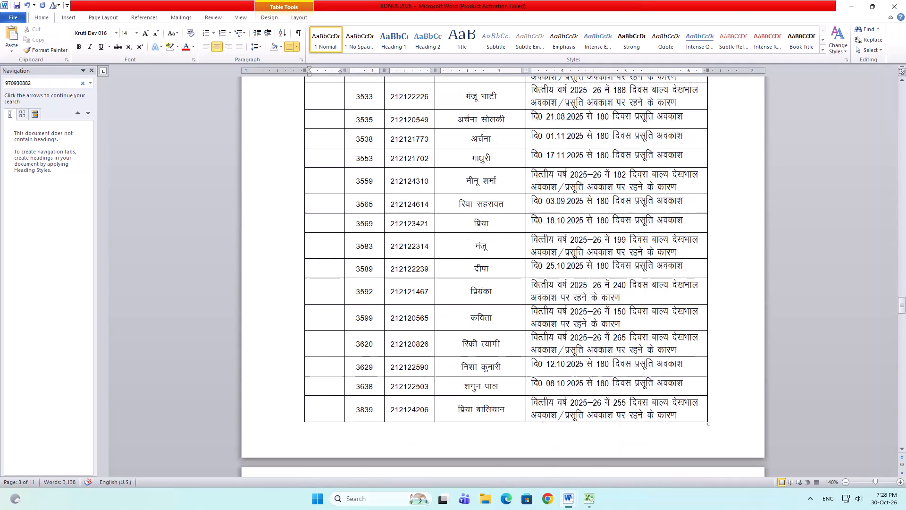
scroll(344, 310, "down", 20)
scroll(344, 310, "down", 4)
scroll(361, 302, "up", 3)
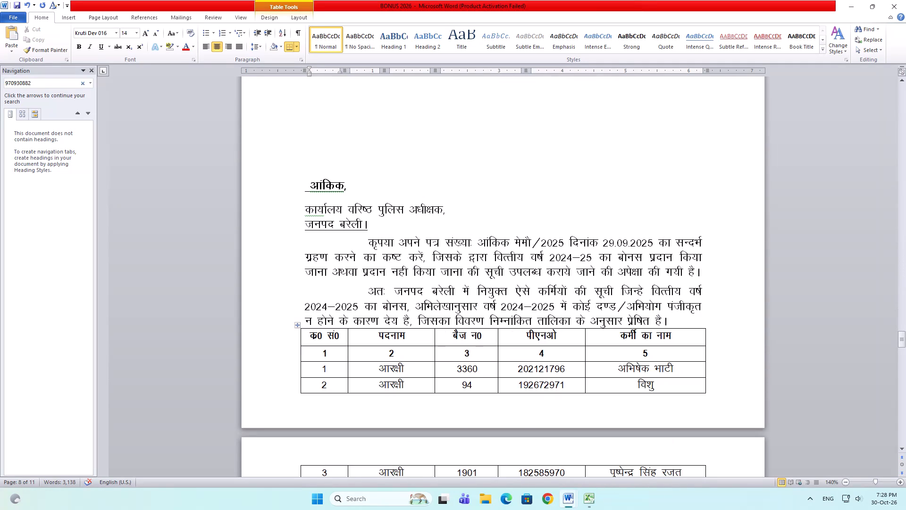
left_click_drag(308, 185, 649, 509)
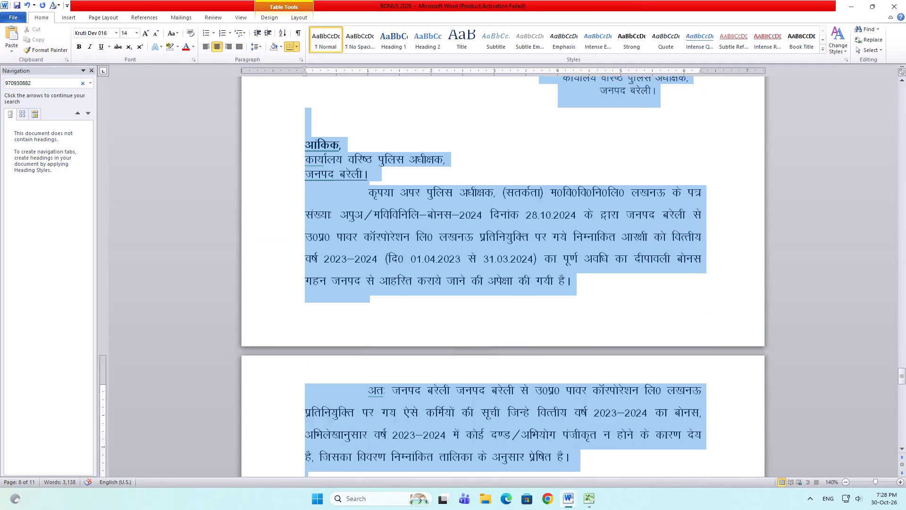
left_click_drag(649, 509, 667, 393)
key("Delete")
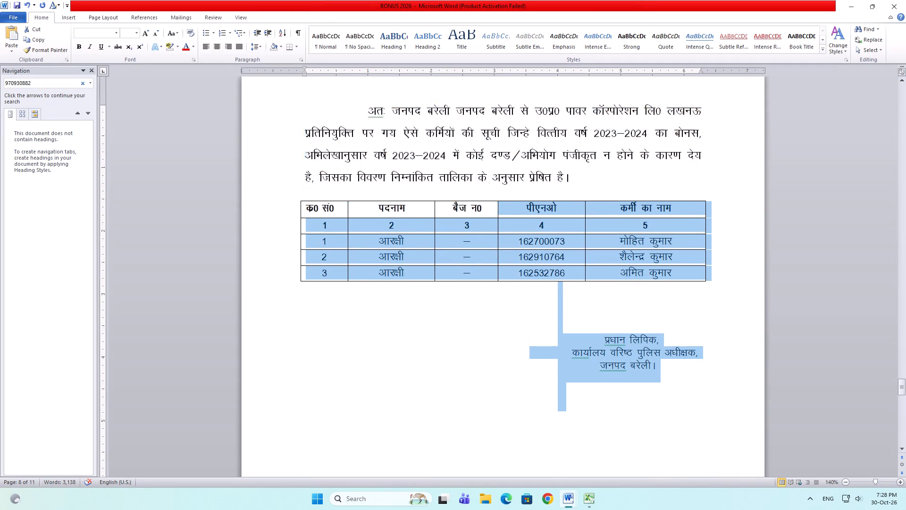
key("Delete")
key("Insert")
key("Delete")
key("Delete")
key("Delete")
key("Delete")
key("Delete")
key("Delete")
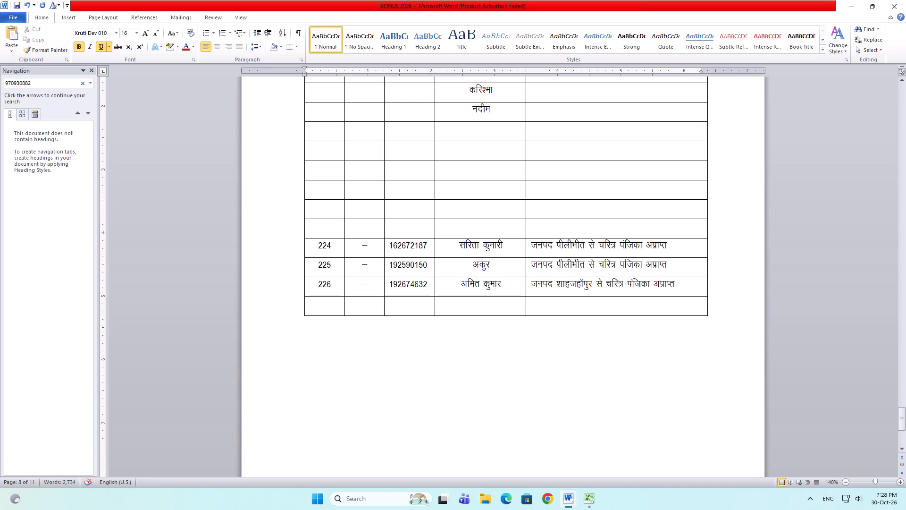
key("Delete")
key("Delete")
Remove the leftover blank lines below the final table and save the document.
scroll(570, 366, "down", 8)
key("Delete")
key("Delete")
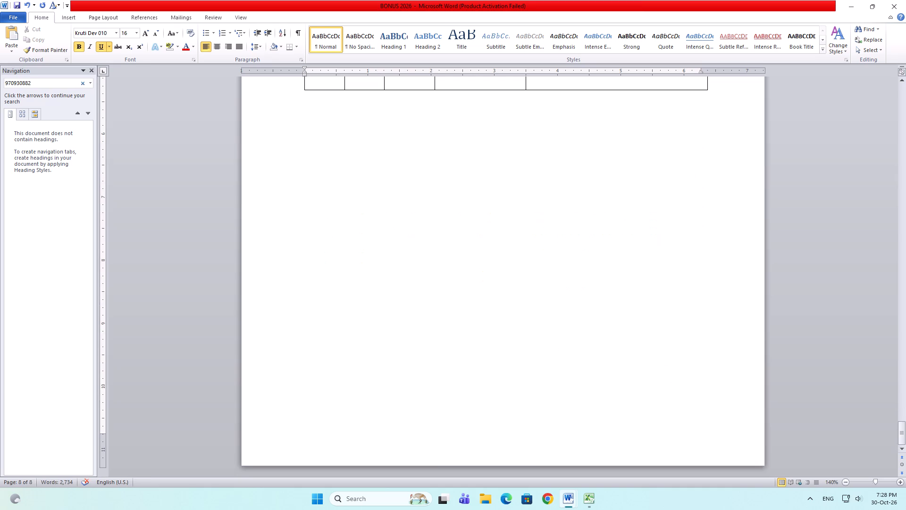
left_click(319, 108)
key("Delete")
key("Delete")
key("Delete")
key("Delete")
key("Delete")
key("Delete")
key("Delete")
key("Delete")
key("Delete")
key("Delete")
key("Delete")
key("Delete")
key("Delete")
key("Delete")
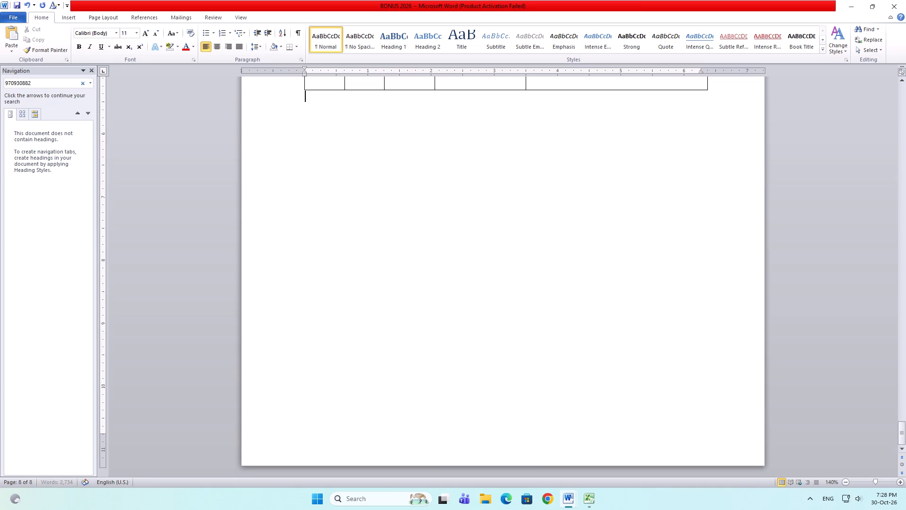
key("Delete")
key("Delete")
key("Delete")
key("Delete")
key("Delete")
key("Delete")
key("Delete")
key("Delete")
key("Delete")
key("Delete")
key("Delete")
key("Delete")
key("Delete")
key("Delete")
key("Delete")
key("Delete")
key("Delete")
key("Delete")
key("Delete")
key("Delete")
key("Delete")
key("ctrl+s")
key("ctrl+s")
key("ctrl+s")
key("ctrl+d")
left_click(542, 359)
key("ctrl+s")
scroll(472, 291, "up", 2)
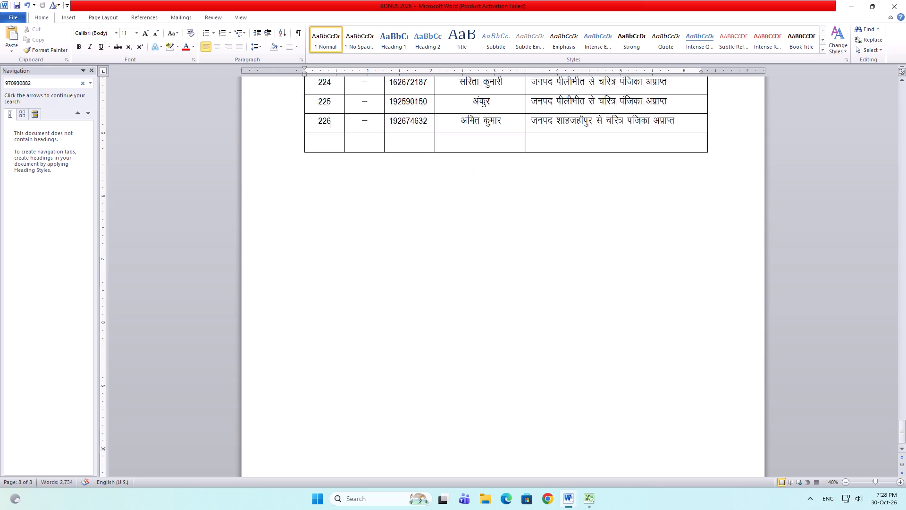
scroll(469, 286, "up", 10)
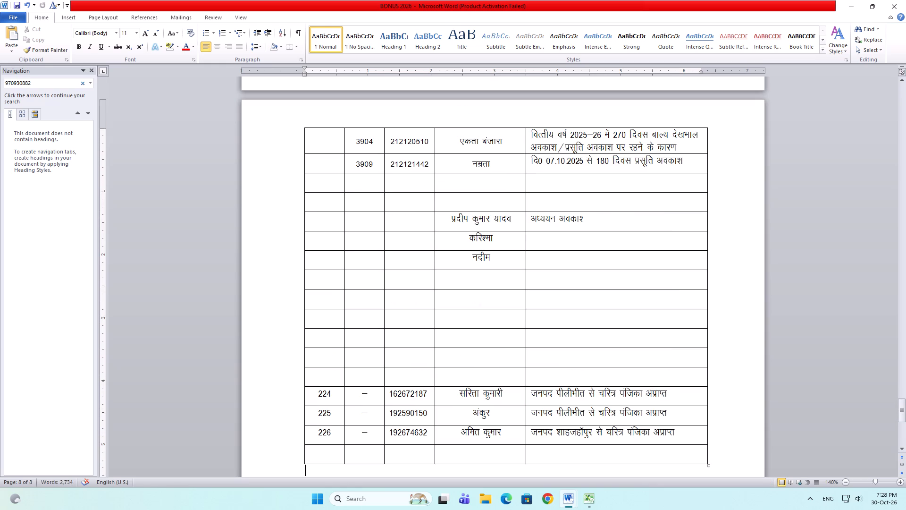
Complete the word अवकाश in the study-leave entry (अध्ययन अवकाश) on the last page and save the document.
left_click_drag(545, 396, 587, 438)
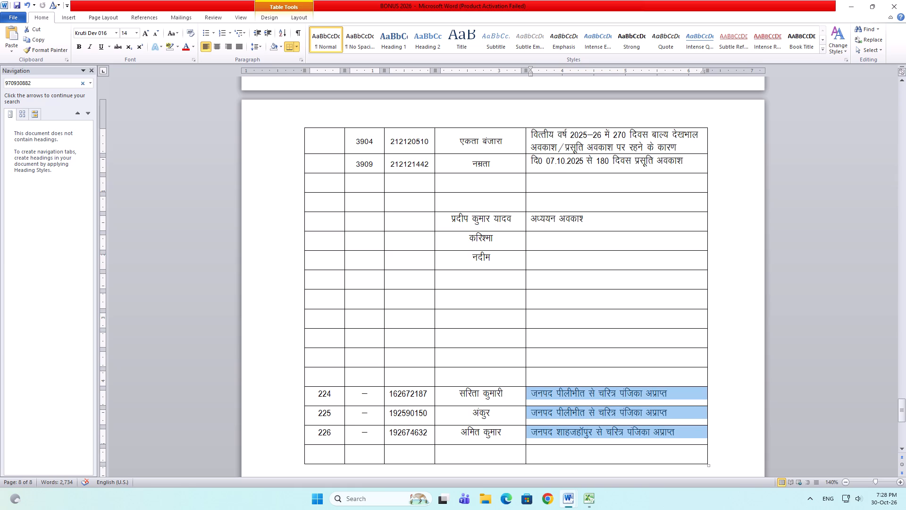
double_click(593, 215)
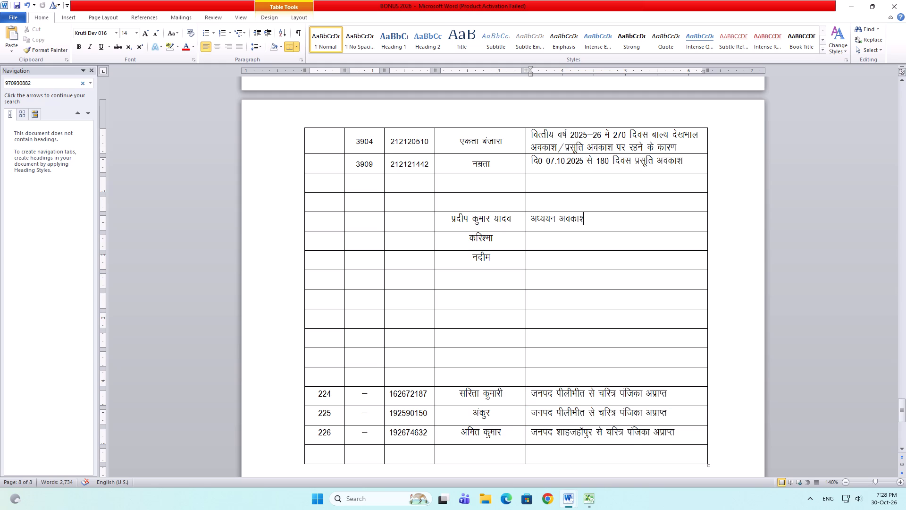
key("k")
key("Return")
key("ctrl+z")
key("ctrl+s")
key("ctrl+s")
key("ctrl+s")
Look back through the leave entries from the last page to page 3 and save the document.
left_click(565, 251)
scroll(468, 248, "up", 10)
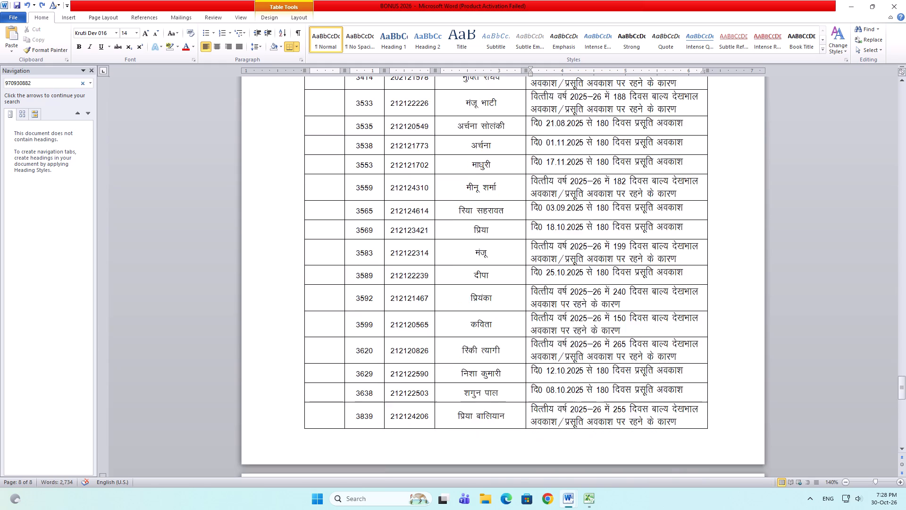
scroll(466, 244, "up", 20)
scroll(466, 244, "up", 20)
scroll(466, 244, "up", 6)
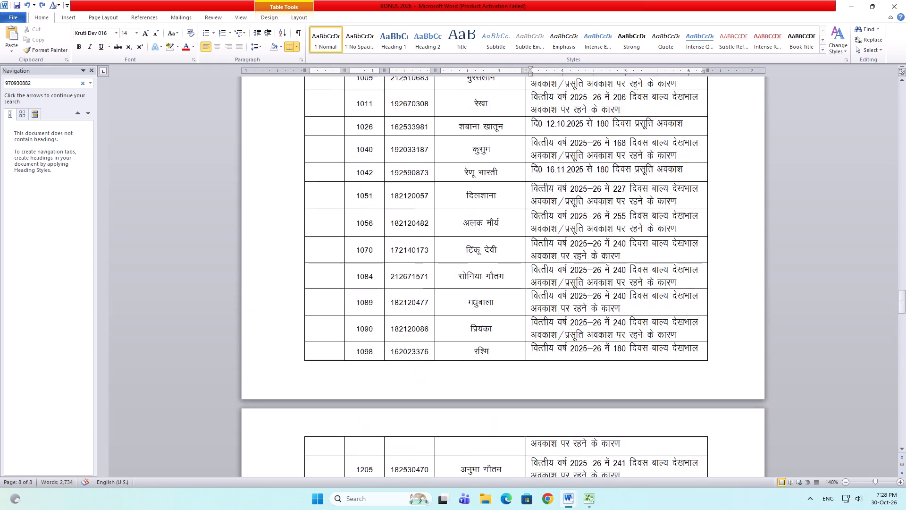
scroll(466, 244, "up", 9)
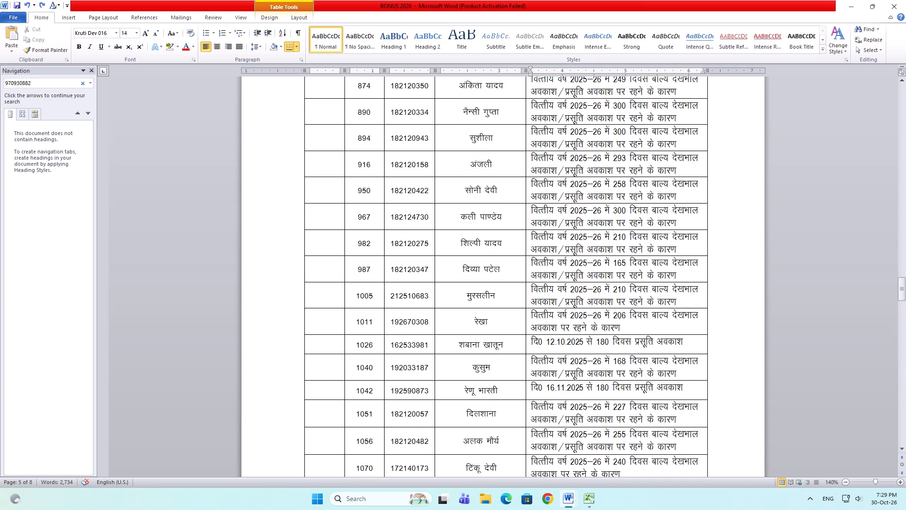
triple_click(14, 4)
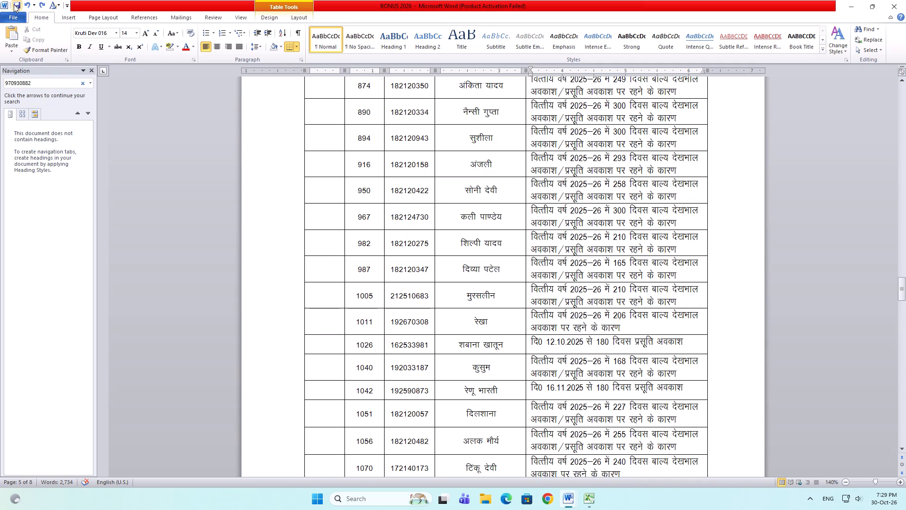
triple_click(14, 4)
double_click(14, 4)
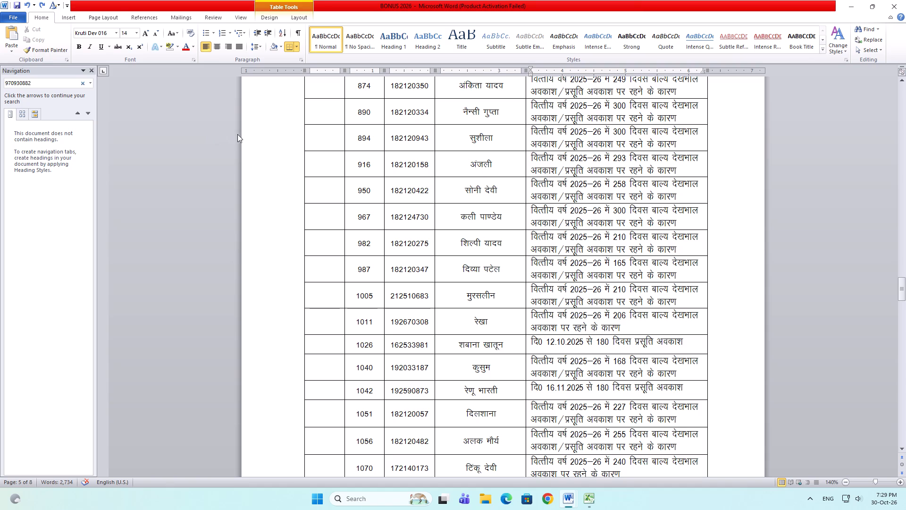
key("ctrl+s")
scroll(245, 133, "up", 5)
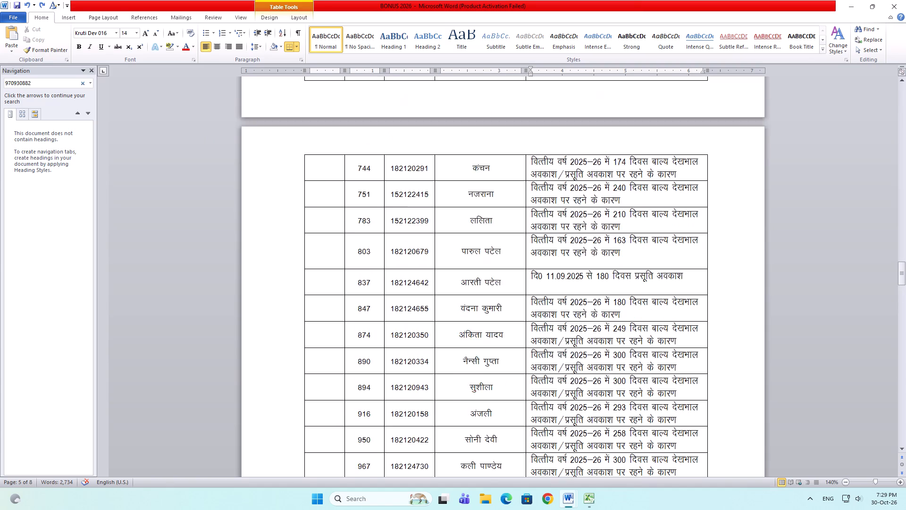
scroll(247, 111, "up", 20)
key("ctrl+s")
scroll(265, 96, "up", 8)
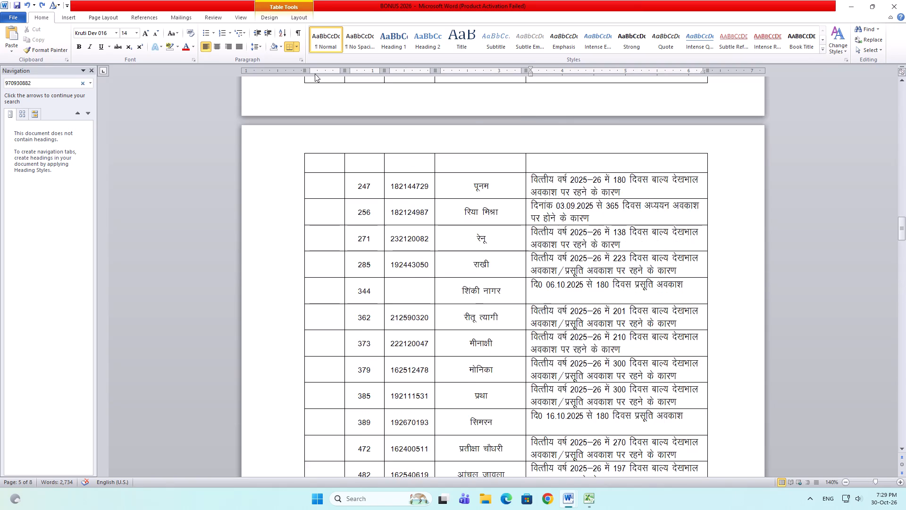
scroll(315, 74, "up", 14)
scroll(326, 117, "down", 7)
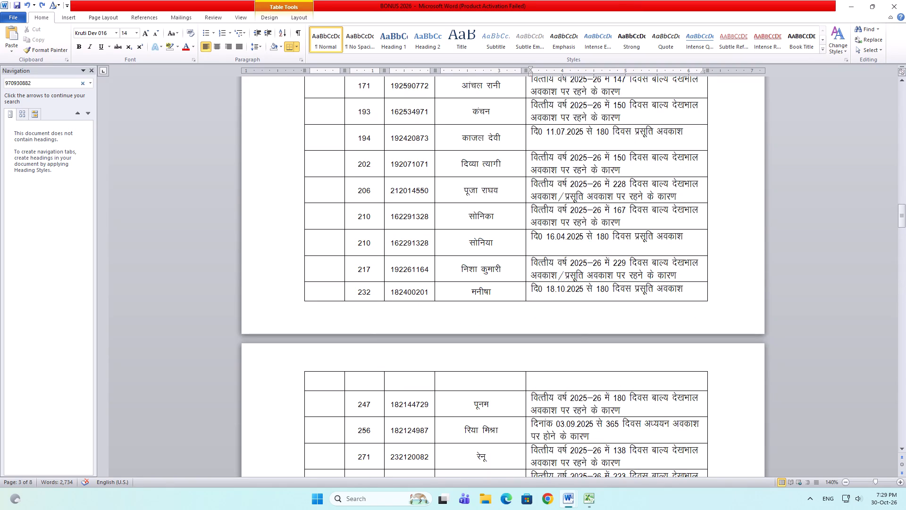
Reduce the height of the row for number 232 so it fits whole at the end of page 3, and save.
left_click_drag(329, 300, 328, 310)
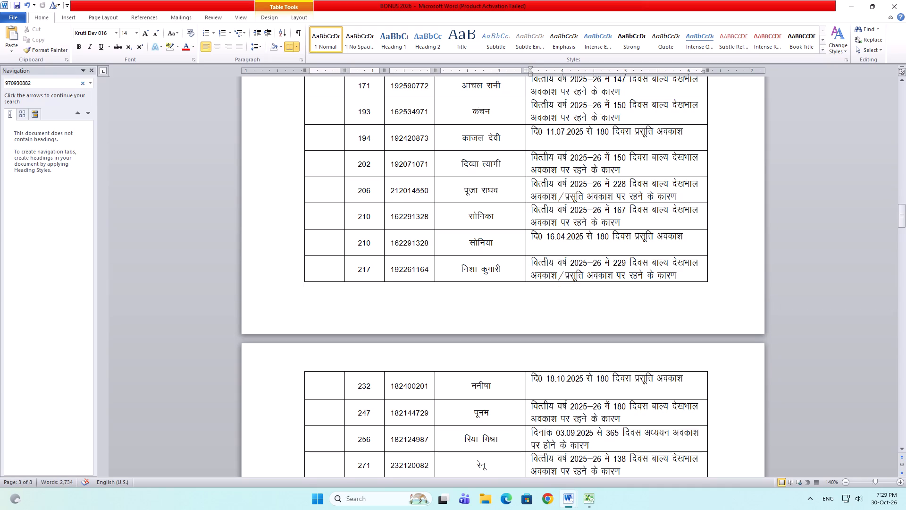
left_click(682, 382)
key("Delete")
key("Delete")
key("Delete")
key("Delete")
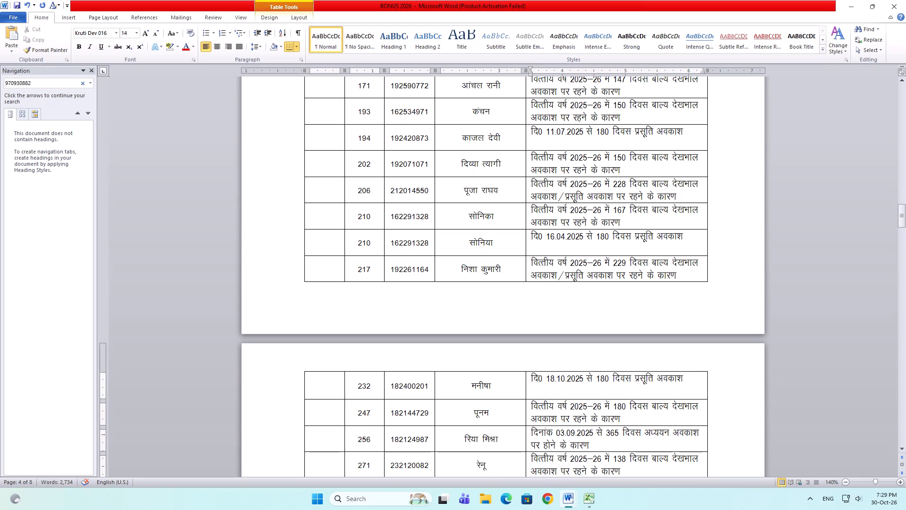
key("Delete")
left_click(528, 392)
left_click(539, 396)
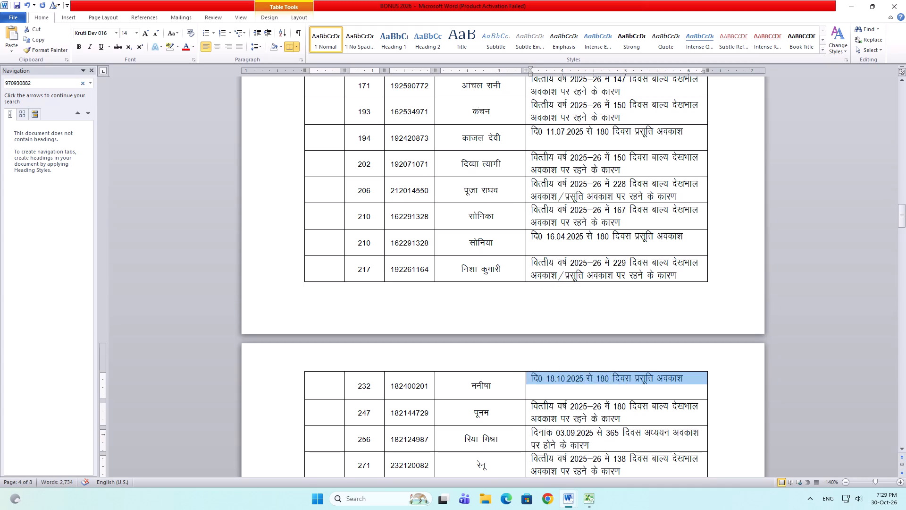
left_click(684, 380)
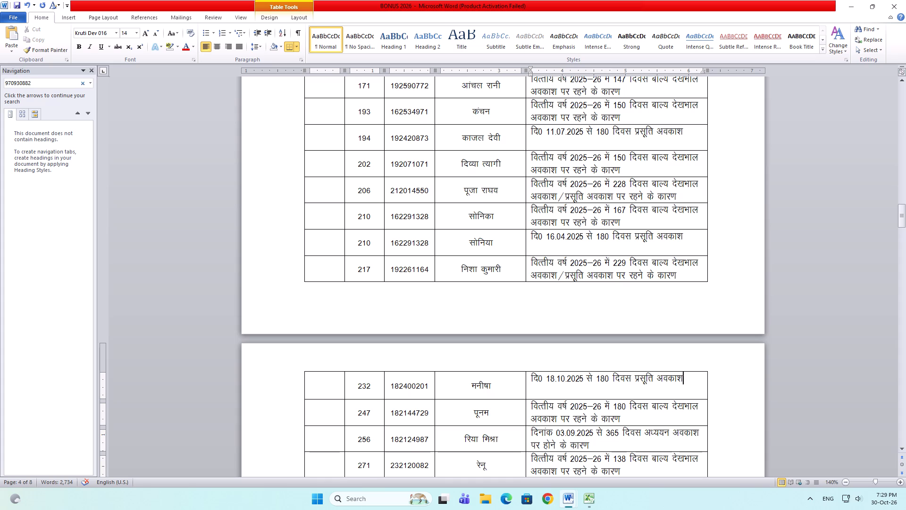
key("Delete")
key("Delete")
key("Delete")
left_click_drag(361, 399, 369, 396)
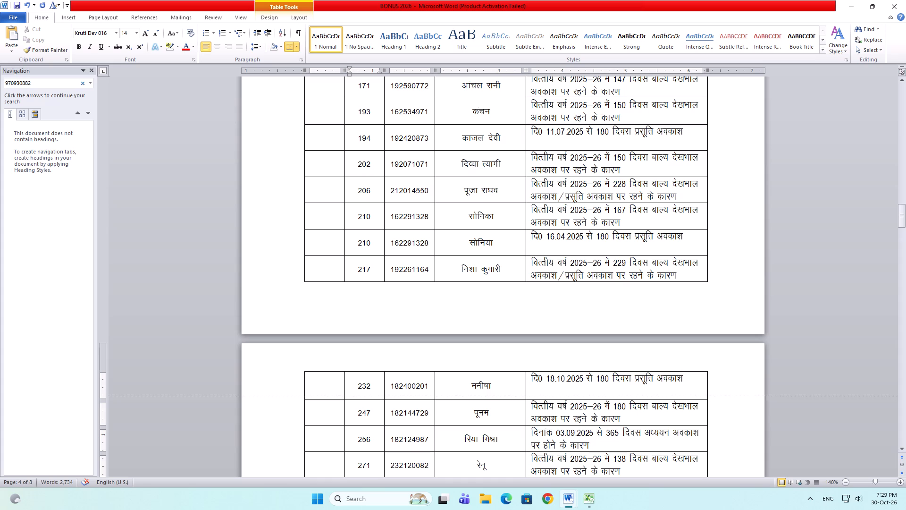
left_click_drag(369, 396, 377, 391)
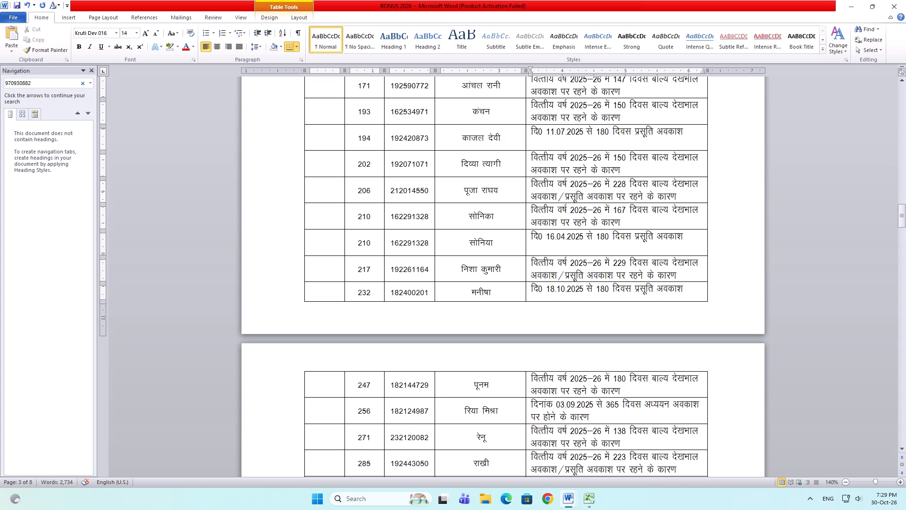
key("ctrl+s")
key("ctrl+s")
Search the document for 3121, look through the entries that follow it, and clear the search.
key("ctrl+f")
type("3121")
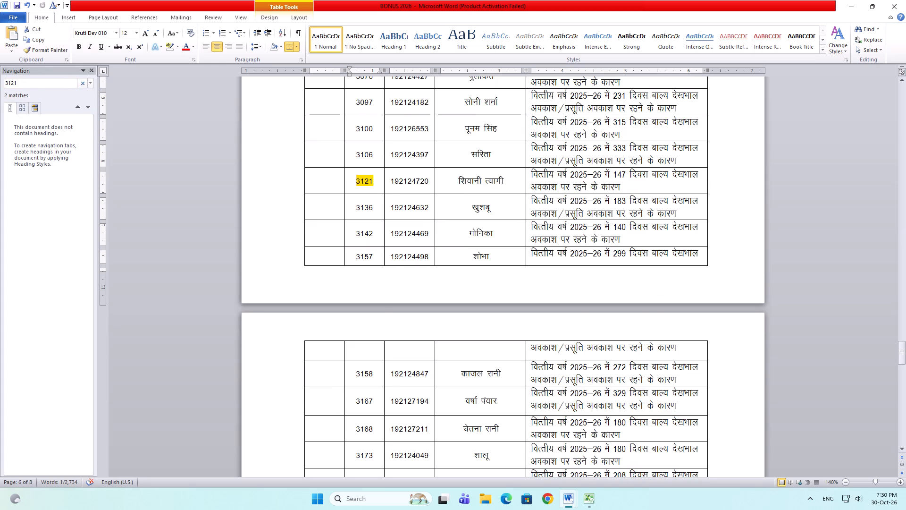
scroll(330, 181, "down", 17)
scroll(332, 180, "down", 4)
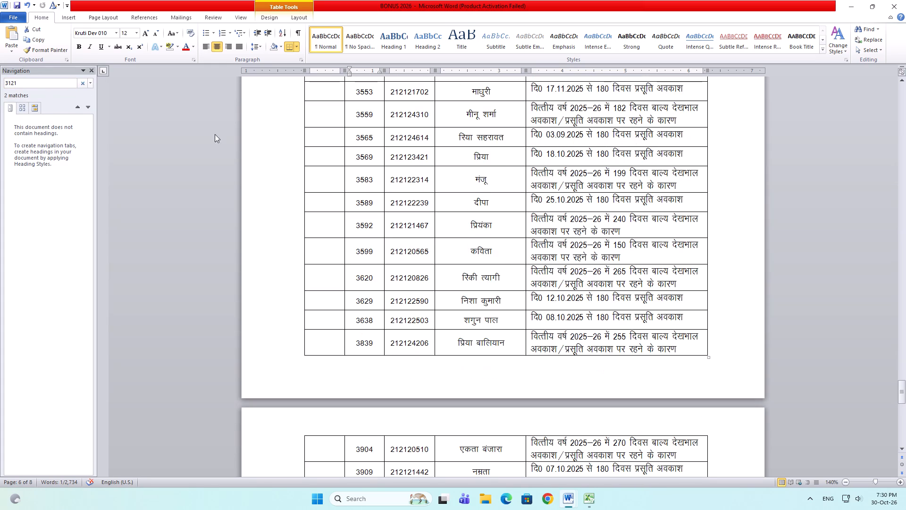
left_click(82, 85)
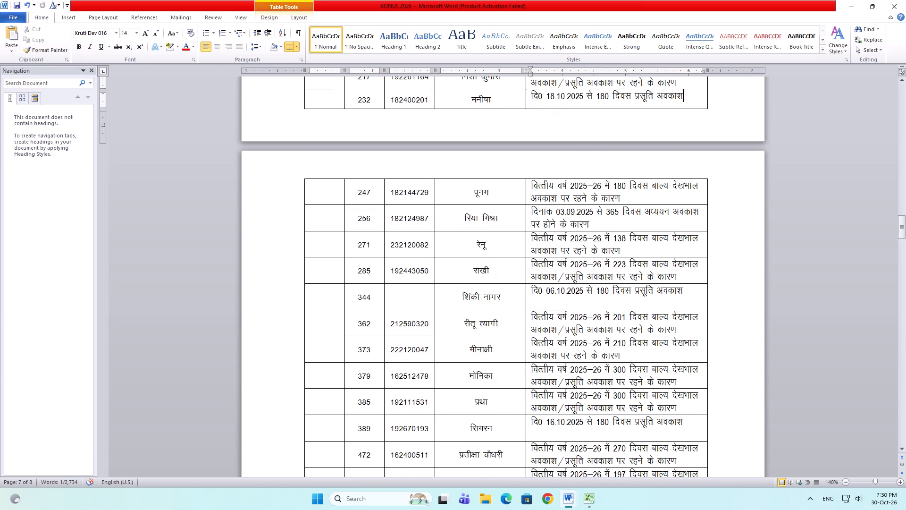
scroll(479, 268, "up", 6)
Save and close BONUS 2026, and close all open Excel workbooks, discarding the changes to nominal roll new.
key("ctrl+s")
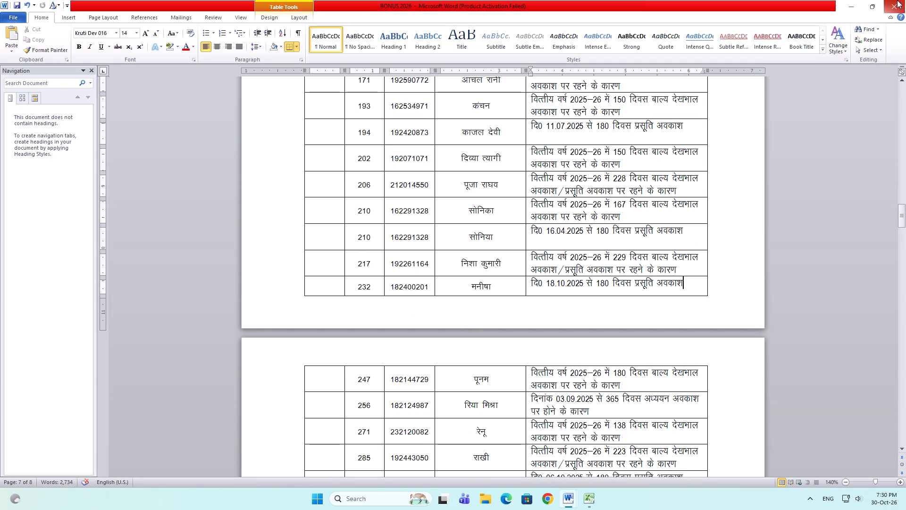
left_click(897, 0)
left_click(897, 0)
left_click(897, 0)
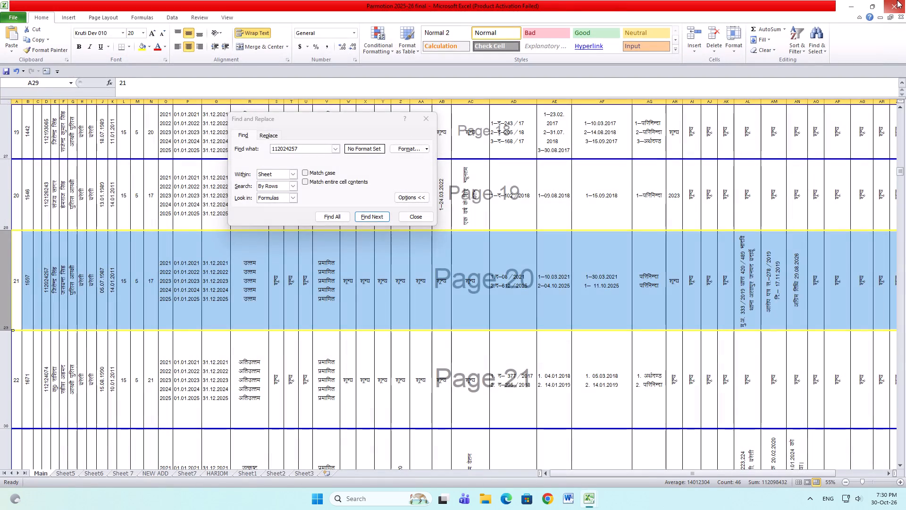
left_click(897, 0)
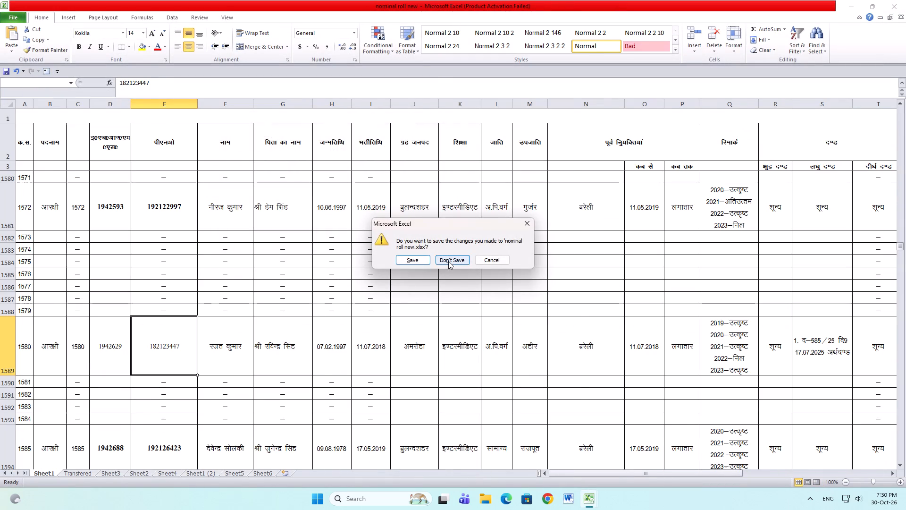
left_click(448, 261)
left_click(888, 4)
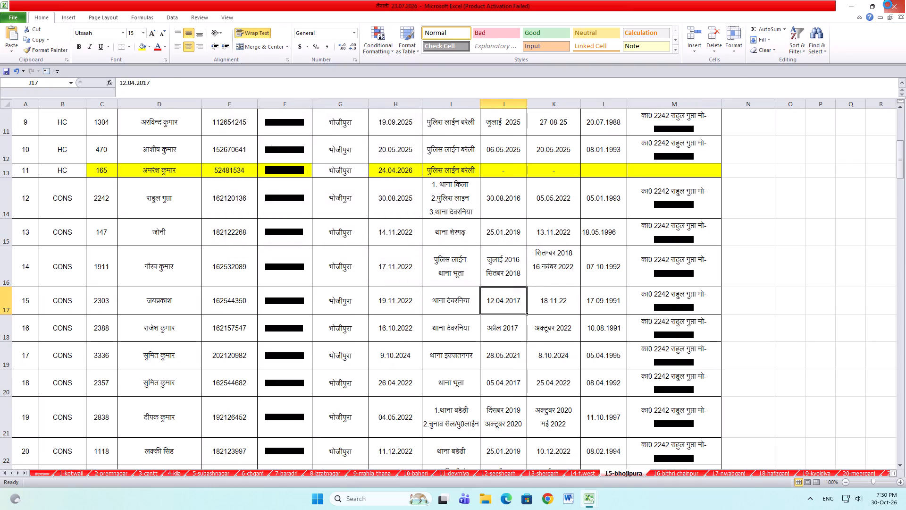
left_click(888, 4)
left_click(450, 268)
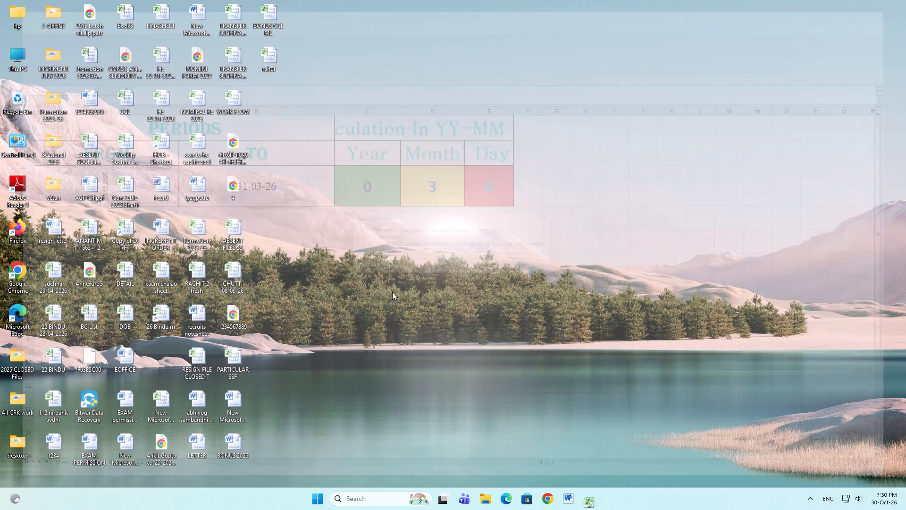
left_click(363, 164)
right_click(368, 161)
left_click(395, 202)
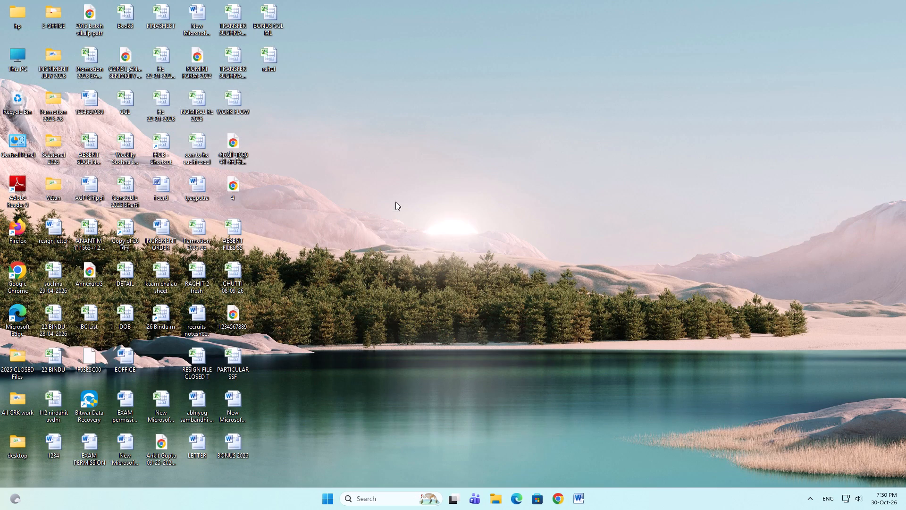
Reopen the BONUS 2026 document from the desktop, dismiss the activation wizard, and save the document.
double_click(225, 446)
double_click(234, 444)
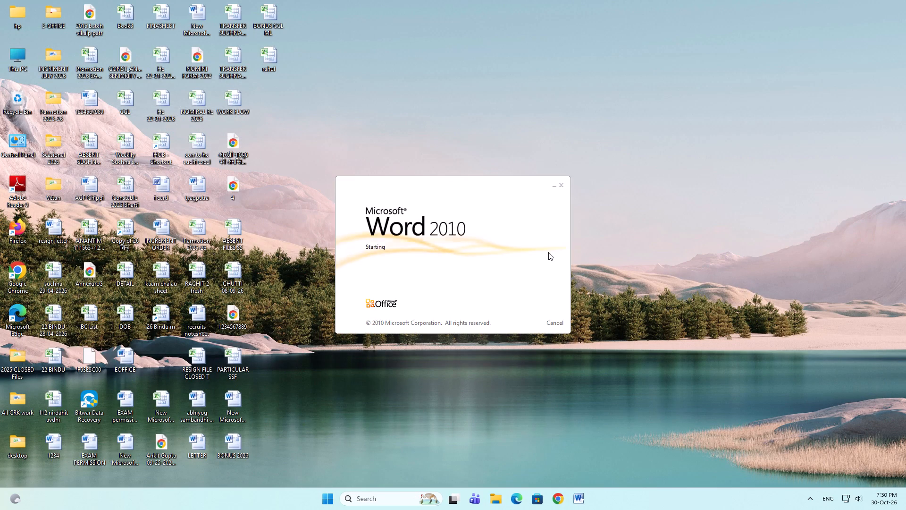
scroll(504, 254, "up", 14)
scroll(504, 245, "down", 13)
left_click(459, 232)
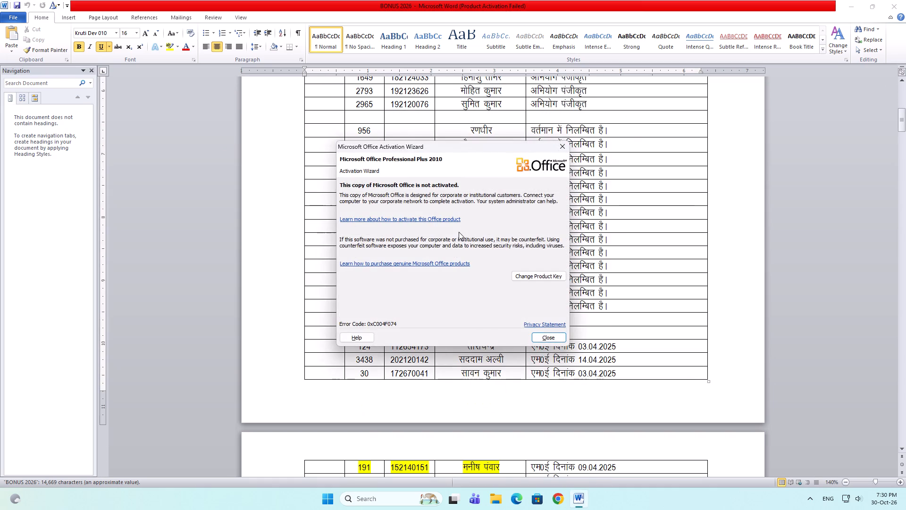
left_click(548, 337)
left_click(424, 237)
key("ctrl+s")
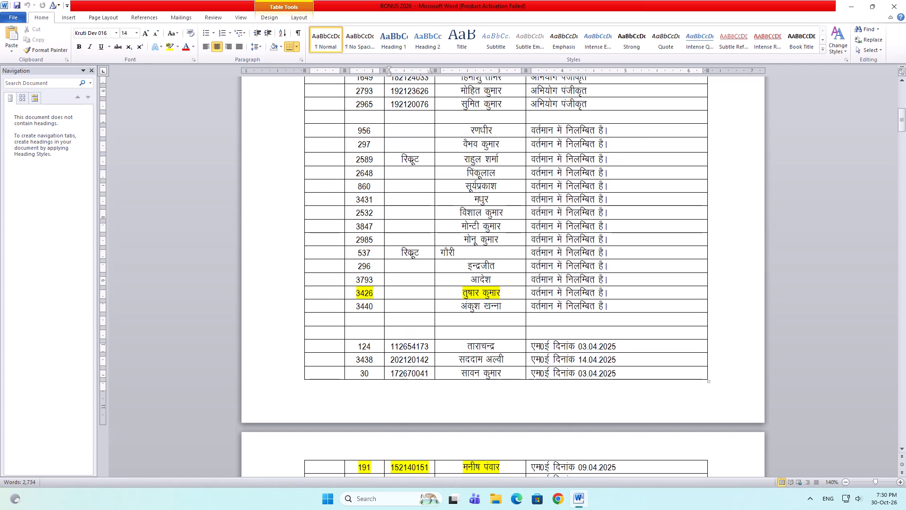
Switch to Excel by opening the nominal roll new workbook from the recent files.
left_click(326, 502)
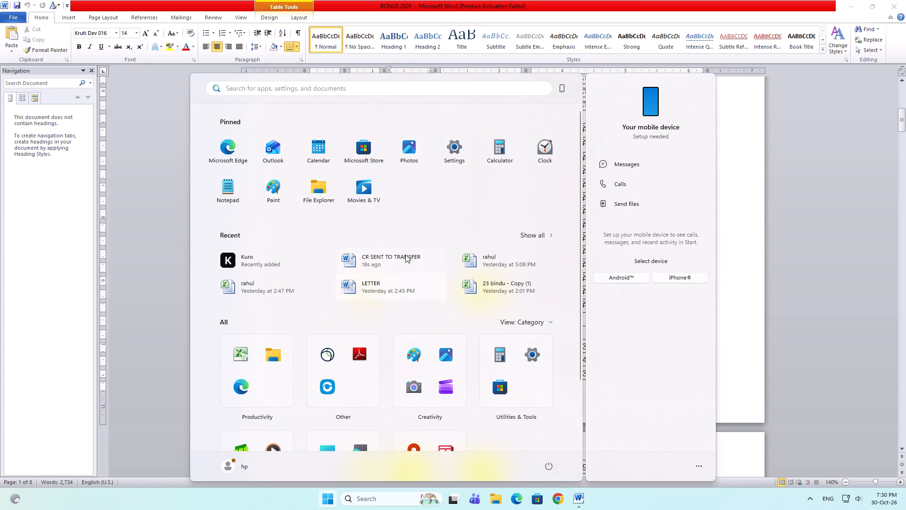
left_click(533, 233)
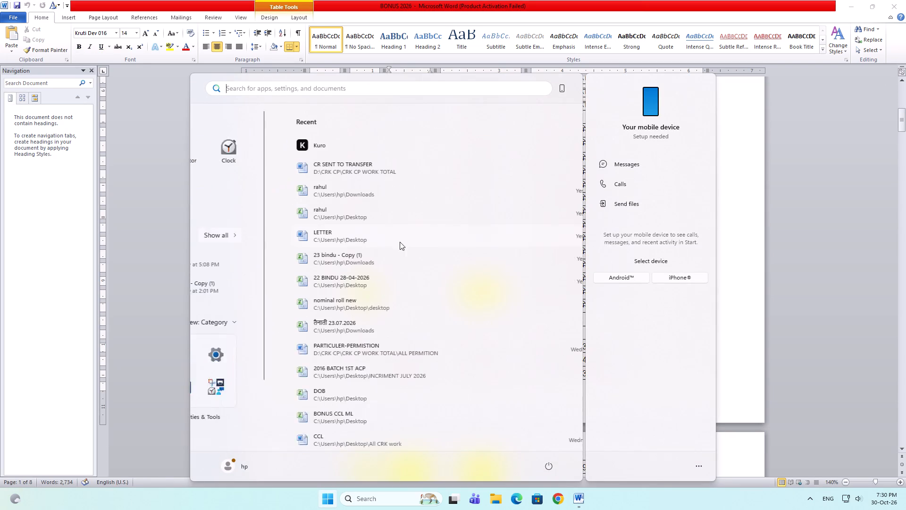
left_click(269, 301)
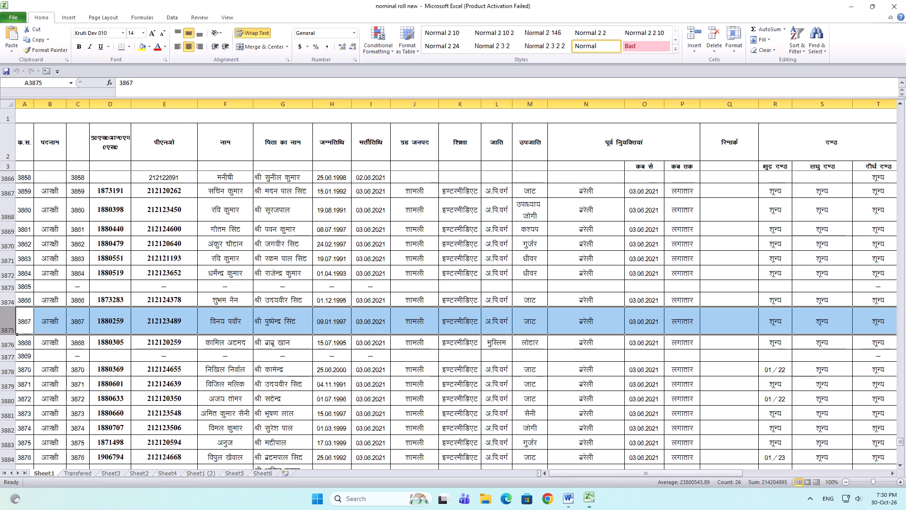
Find 956 in column C of the nominal roll new workbook and enter that person's PNO in row 956 of BONUS 2026's suspended list.
left_click(430, 280)
key("ctrl+f")
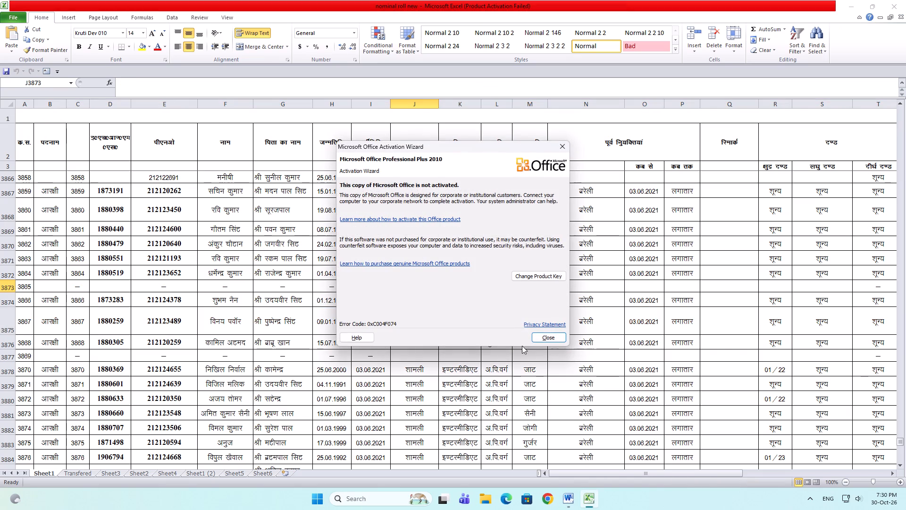
left_click(543, 336)
key("ctrl+f")
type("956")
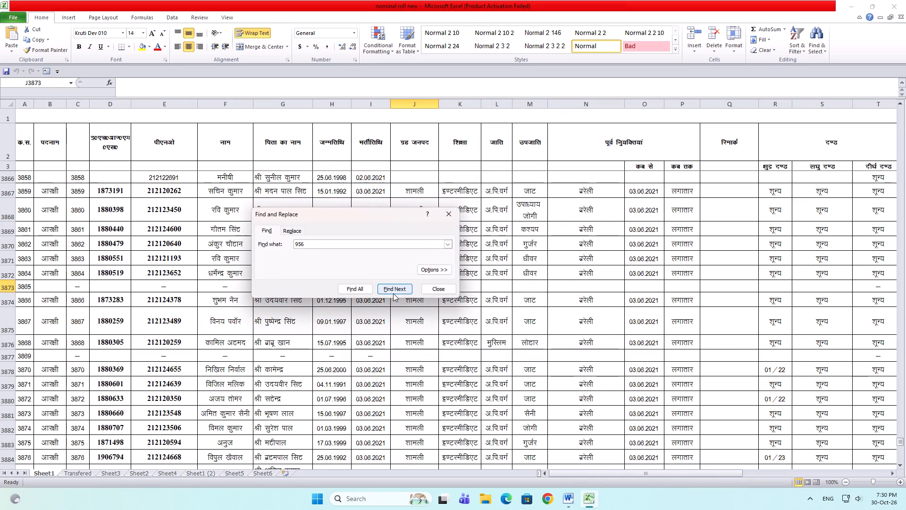
left_click(393, 293)
left_click(78, 103)
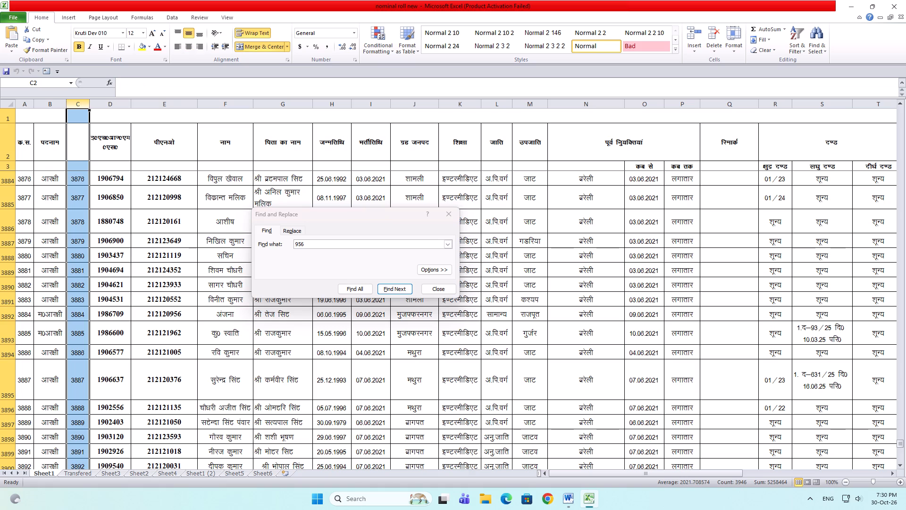
left_click(394, 285)
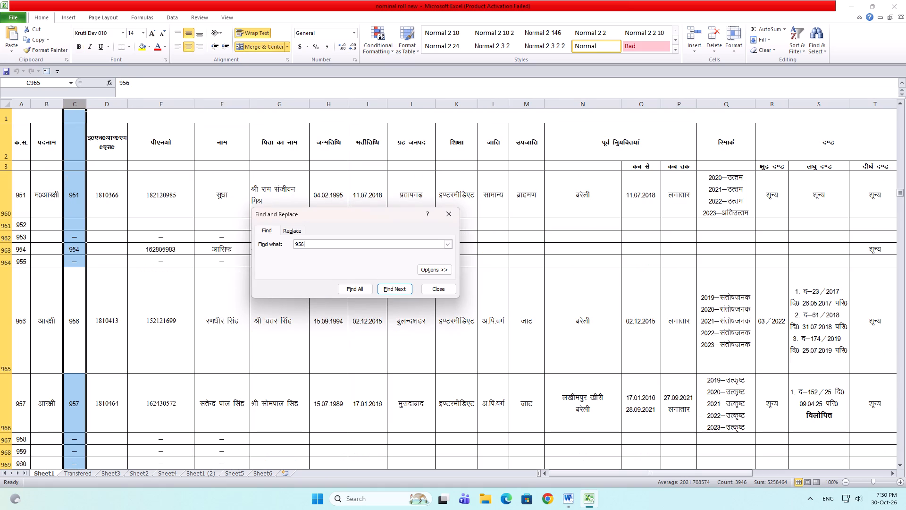
key("alt+Tab")
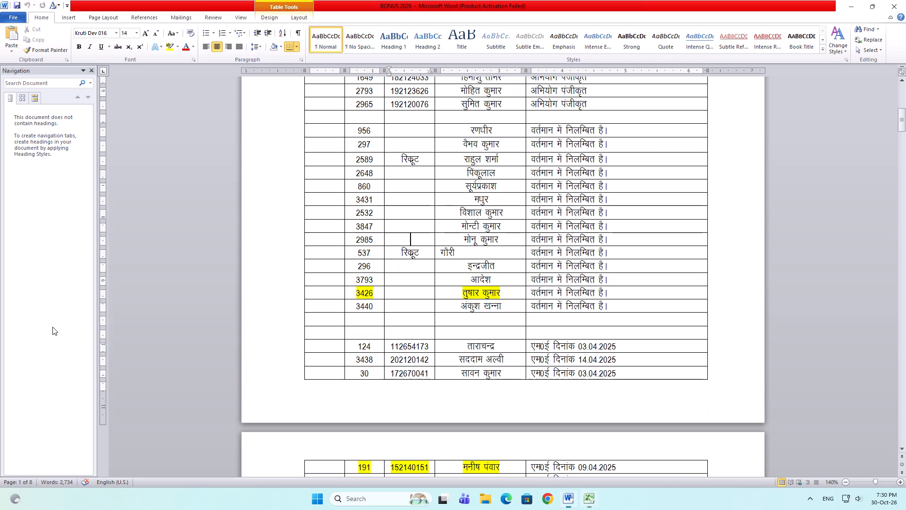
left_click(396, 132)
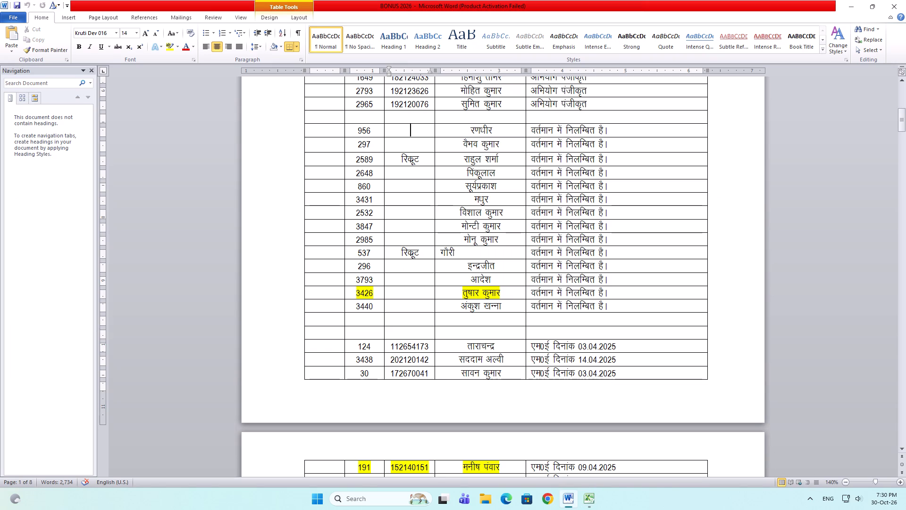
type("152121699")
Look up entry 297 in nominal roll new, locating the matching name, and enter the person's PNO in row 297 of the BONUS 2026 table.
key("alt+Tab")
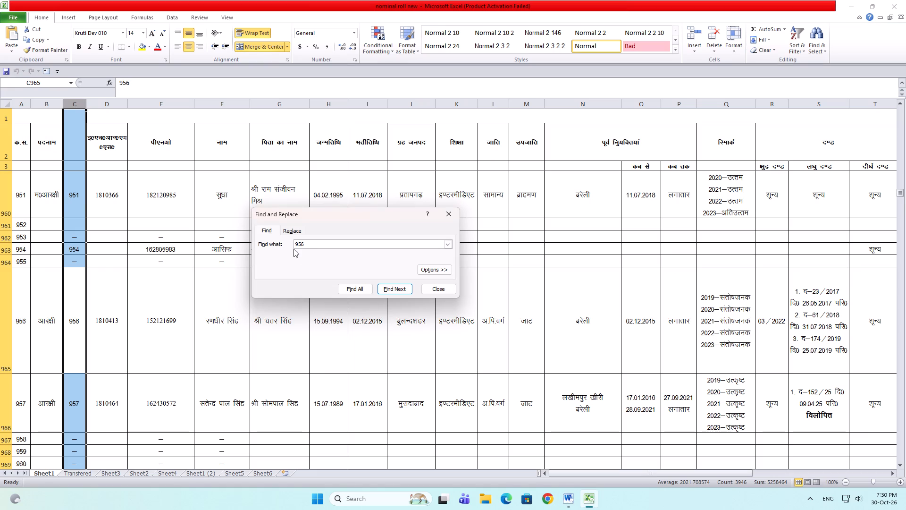
double_click(298, 242)
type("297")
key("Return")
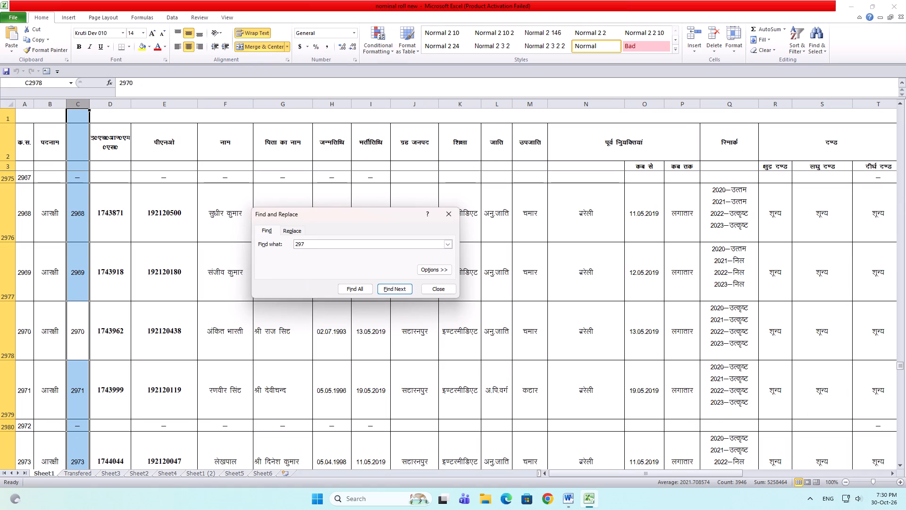
left_click_drag(902, 362, 905, 172)
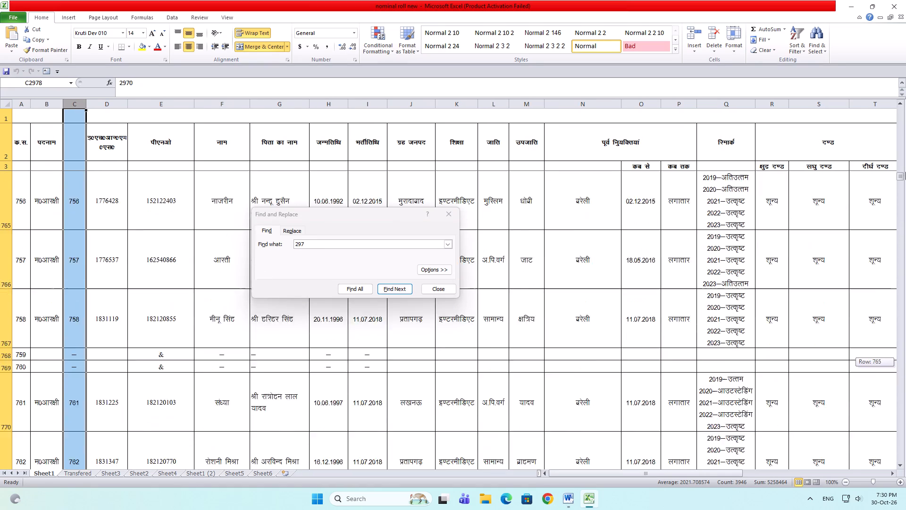
left_click_drag(905, 172, 905, 138)
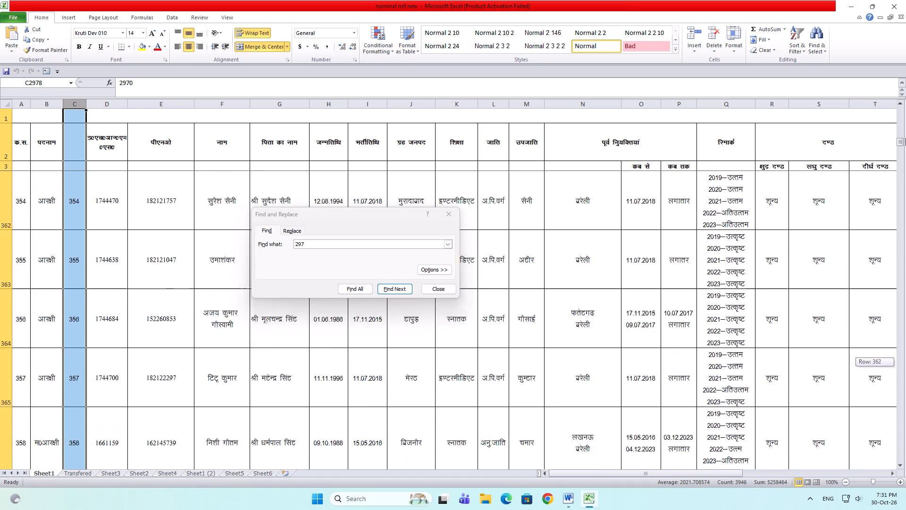
left_click_drag(905, 138, 905, 129)
scroll(359, 409, "down", 8)
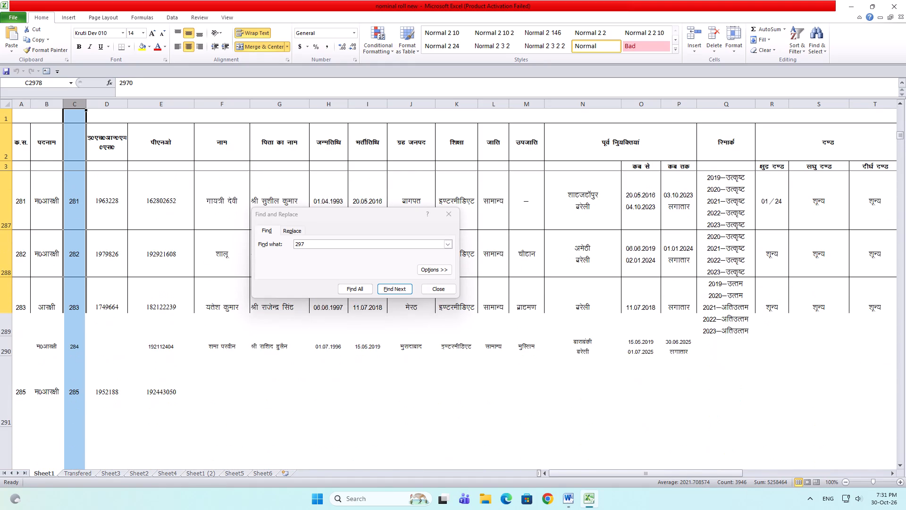
scroll(349, 399, "down", 4)
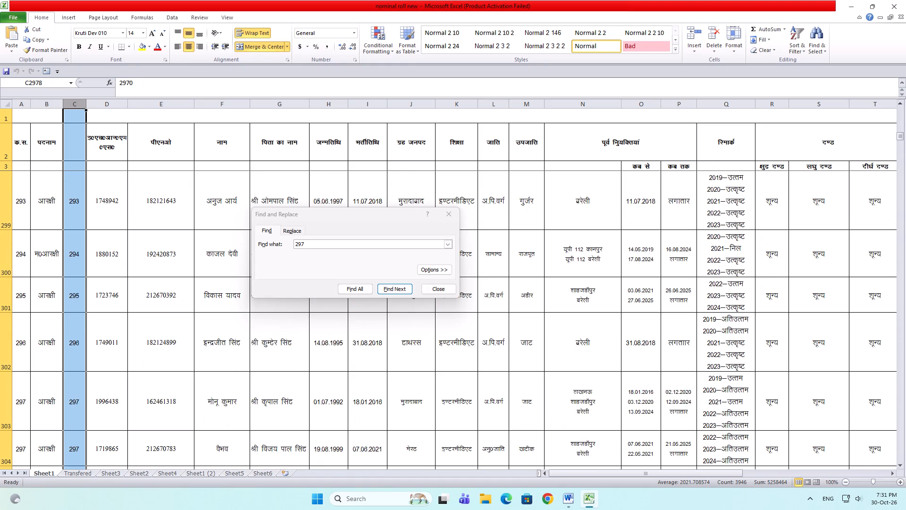
key("alt+Tab")
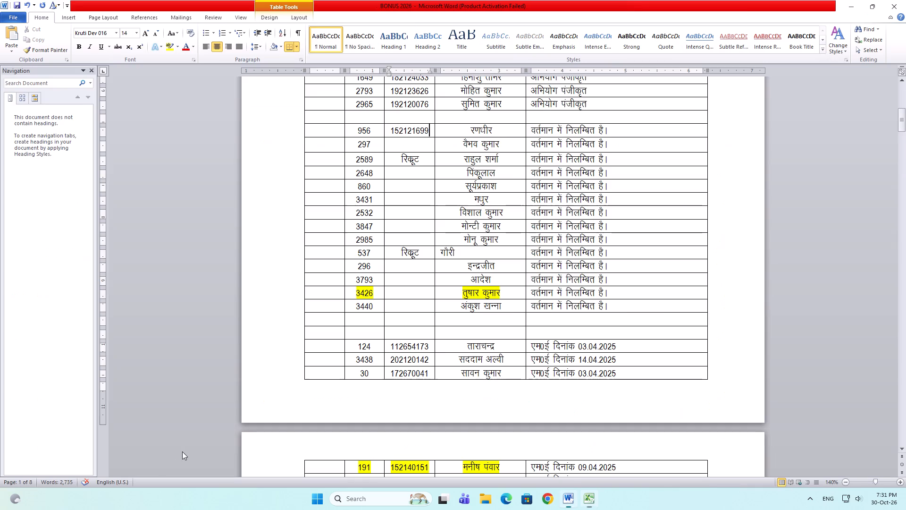
left_click(410, 142)
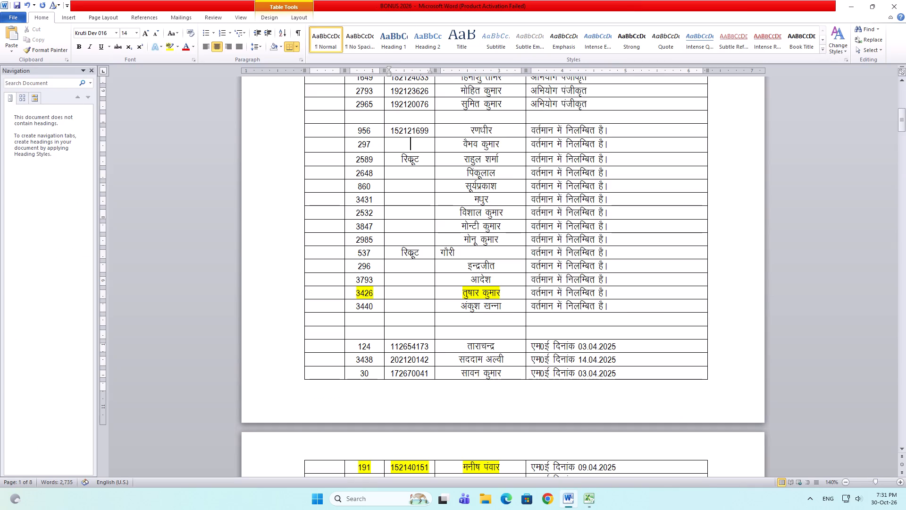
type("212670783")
Find 2648 in nominal roll new and enter the matching PNO in row 2648 of the BONUS 2026 table.
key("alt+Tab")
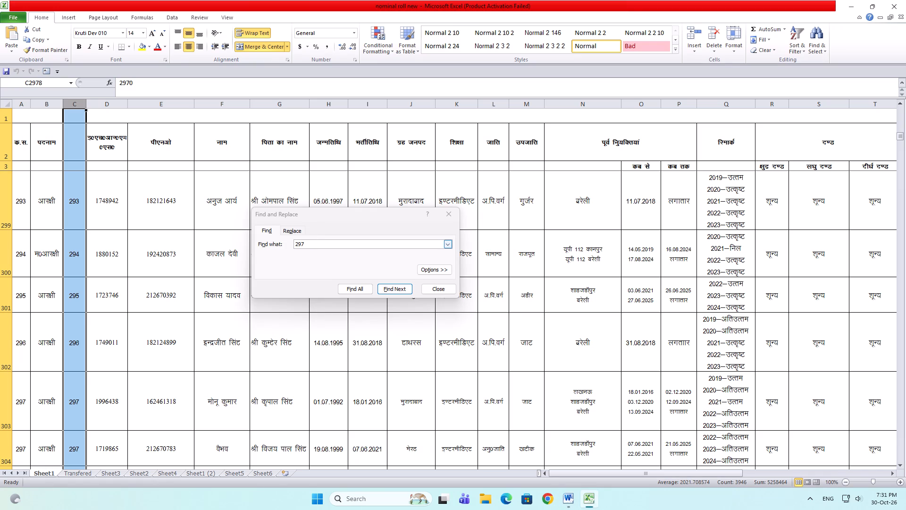
left_click_drag(306, 244, 272, 238)
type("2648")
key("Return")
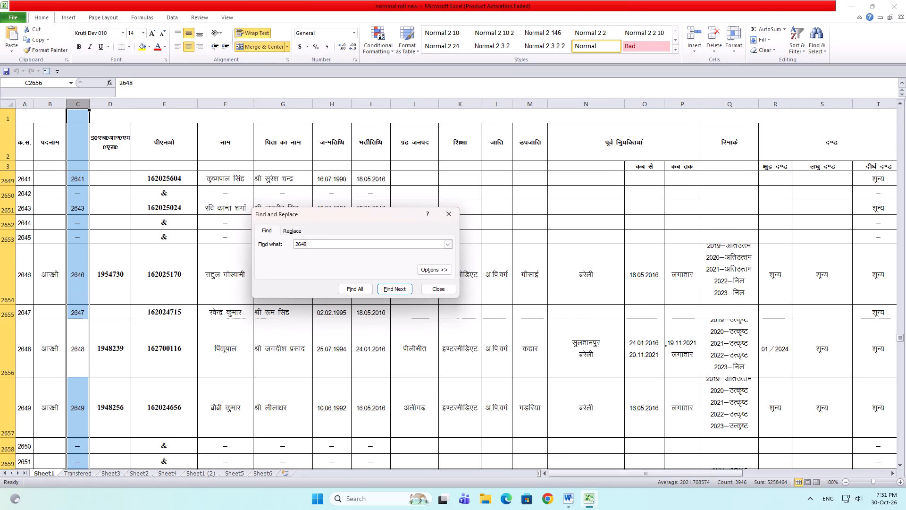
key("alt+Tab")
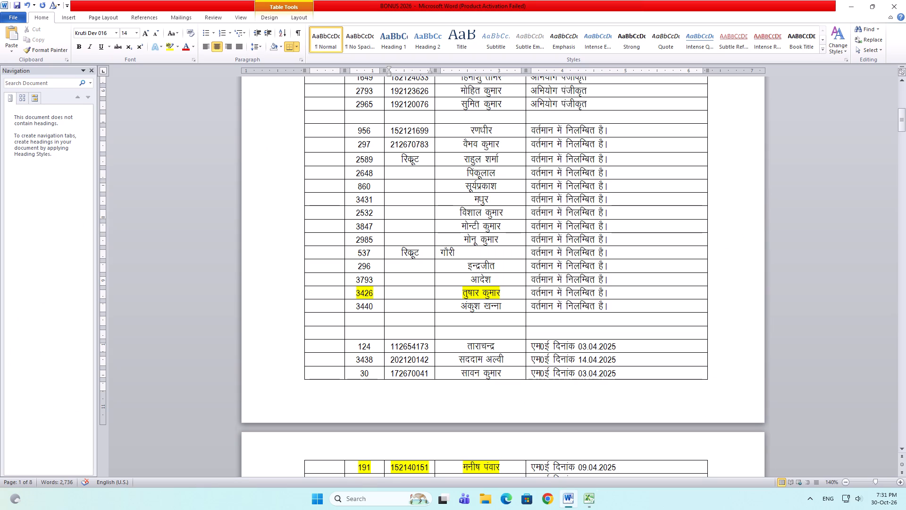
left_click(414, 171)
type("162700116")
Open the Parmotion 2025-26 final workbook, search for "lw;Z", and enter the matching person's PNO in row 860 of BONUS 2026.
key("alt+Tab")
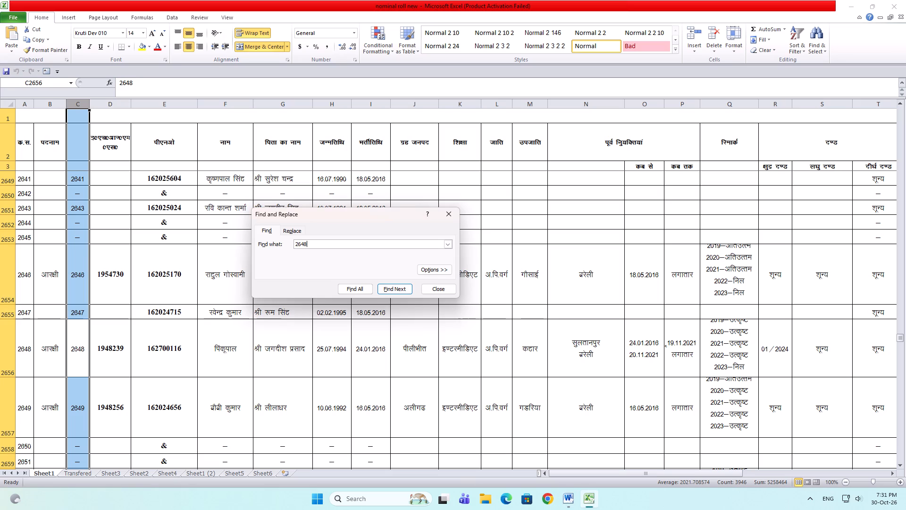
right_click(586, 501)
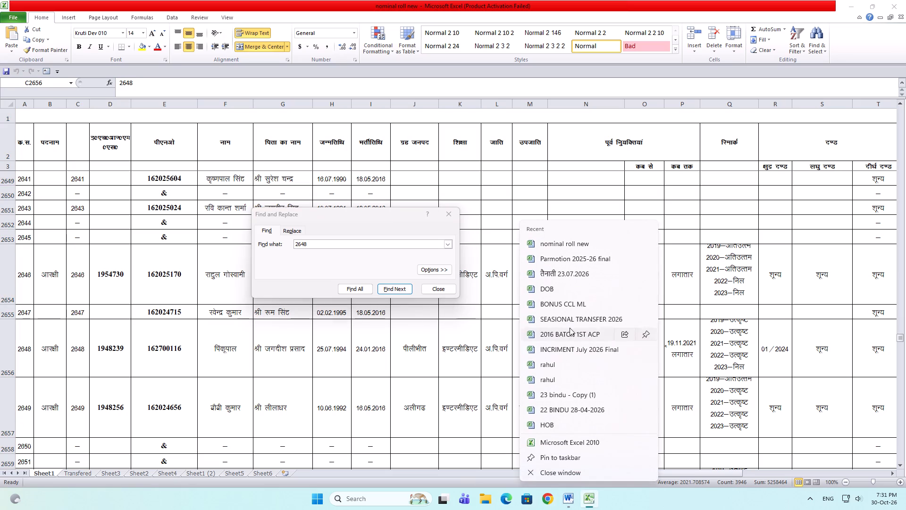
left_click(565, 256)
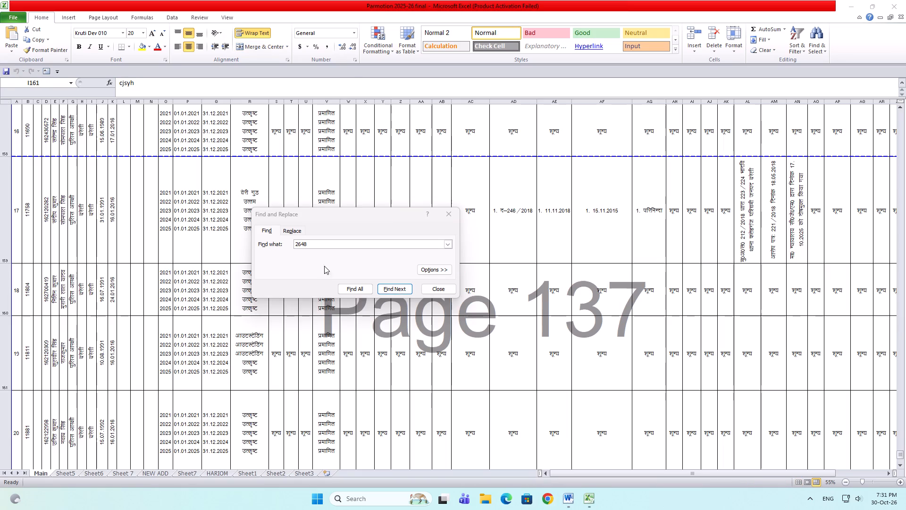
double_click(302, 247)
left_click(304, 241)
left_click_drag(316, 244, 270, 245)
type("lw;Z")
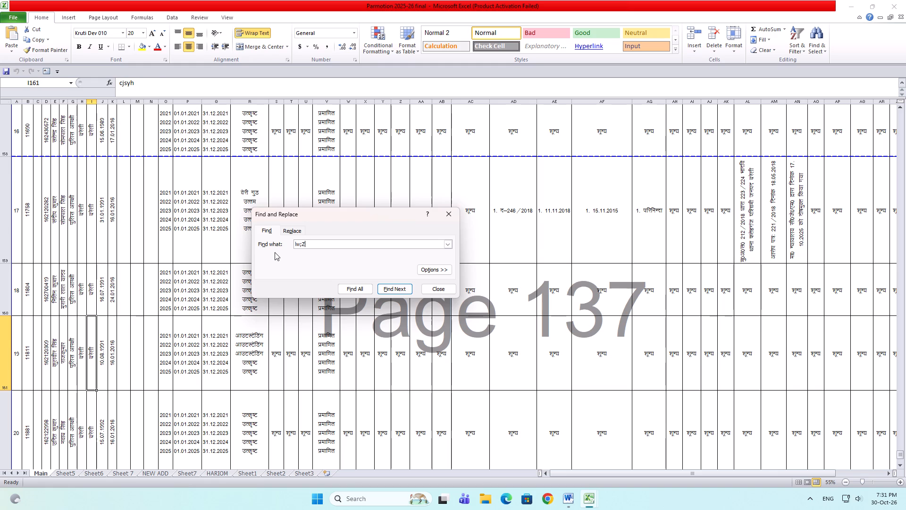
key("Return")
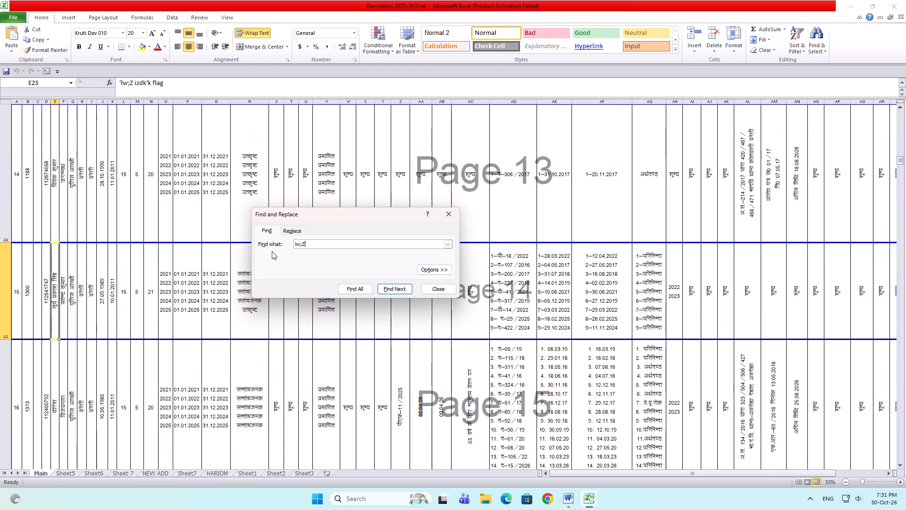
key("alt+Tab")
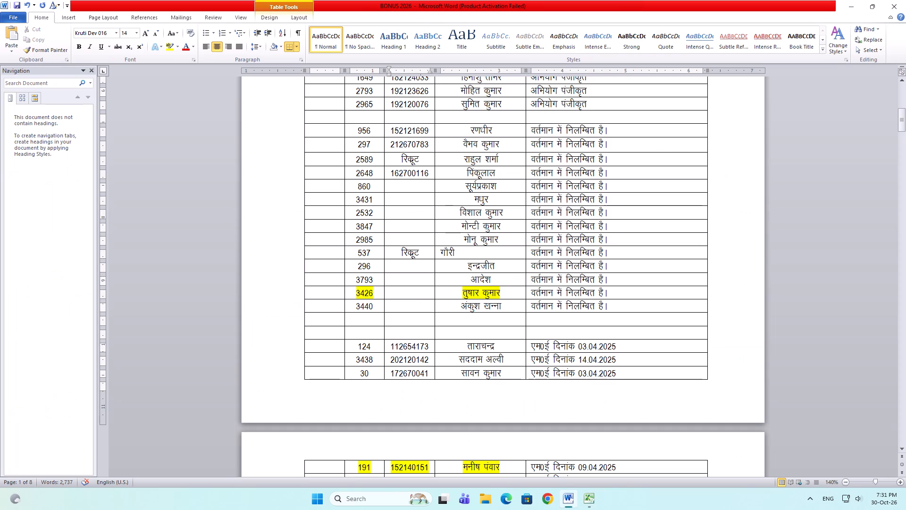
left_click(417, 189)
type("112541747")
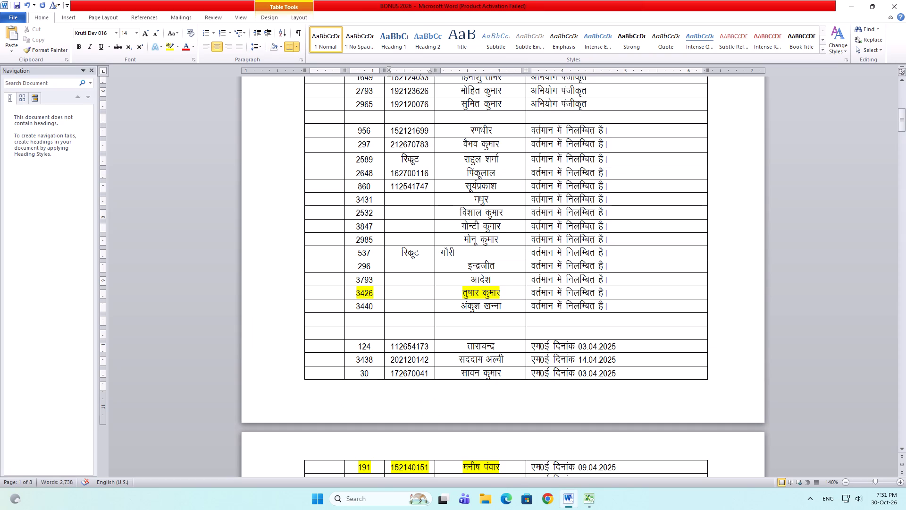
Find 3431 in nominal roll new and enter the matching PNO in row 3431 of the BONUS 2026 table.
left_click(368, 202)
key("alt+Tab")
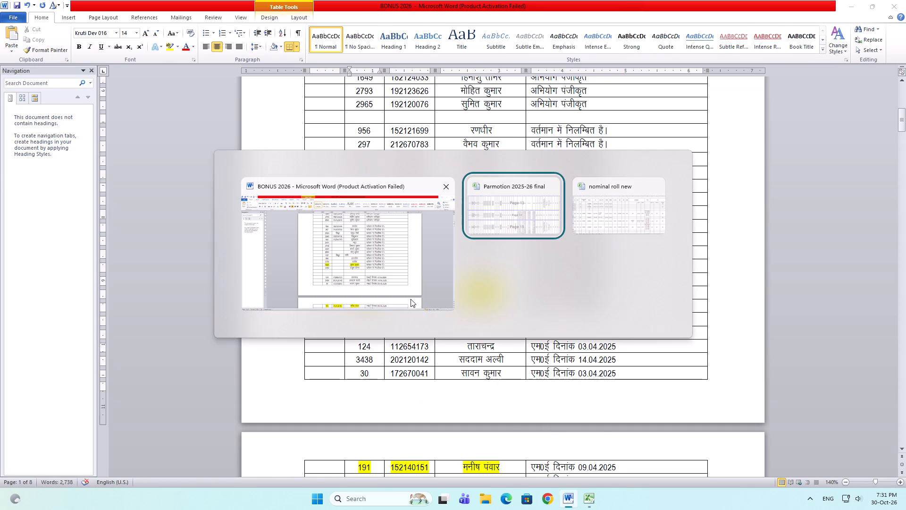
key("alt+Tab")
key("alt+Tab")
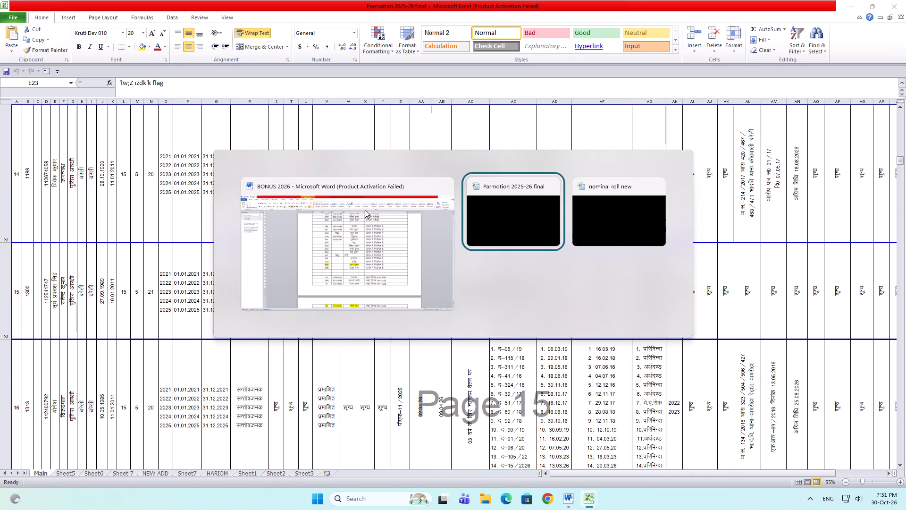
key("alt+Tab")
double_click(297, 243)
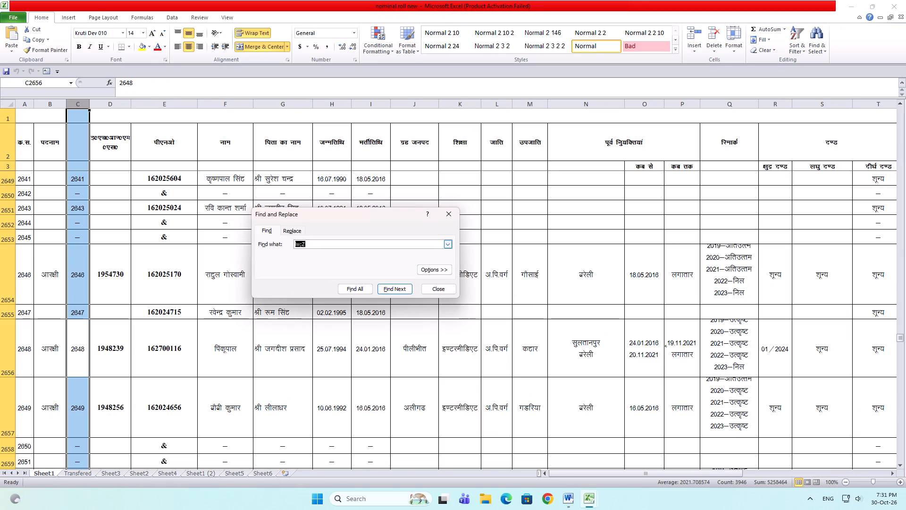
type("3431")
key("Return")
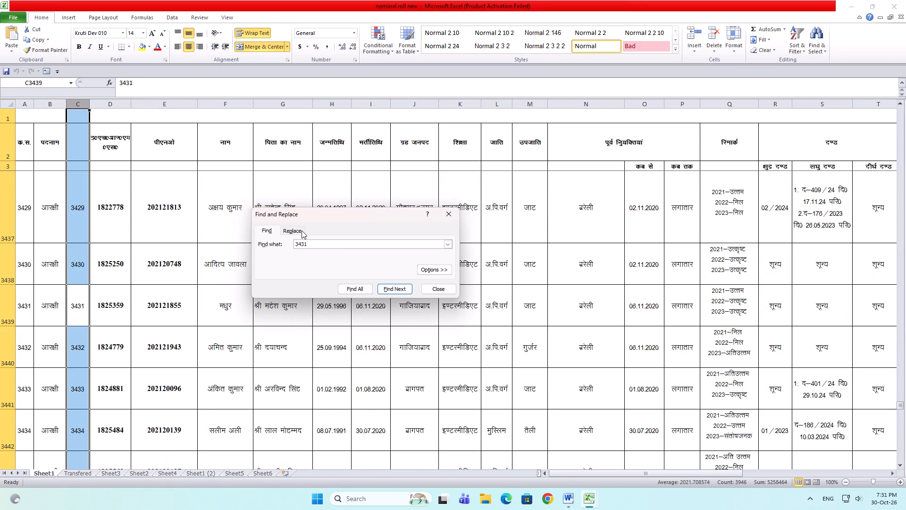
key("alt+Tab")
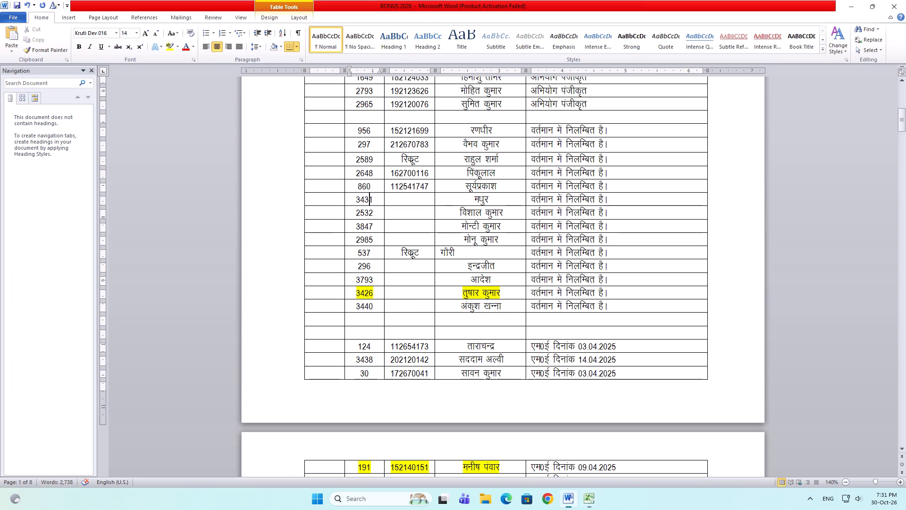
left_click(400, 200)
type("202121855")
Look up entry 2532 in nominal roll new to check for a person matching row 2532 of the BONUS 2026 table.
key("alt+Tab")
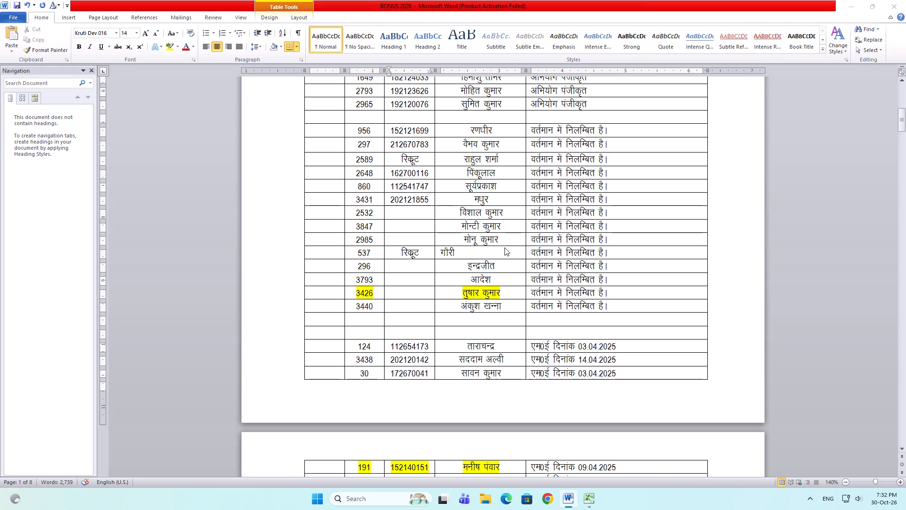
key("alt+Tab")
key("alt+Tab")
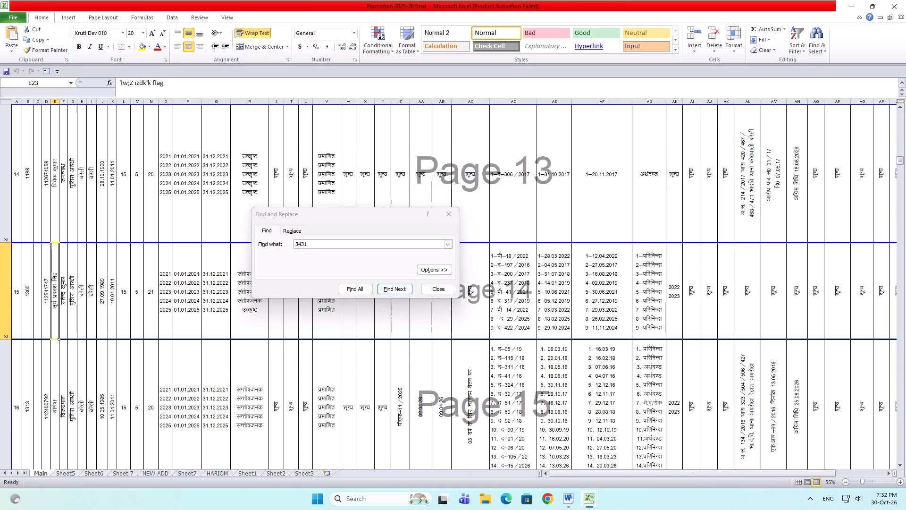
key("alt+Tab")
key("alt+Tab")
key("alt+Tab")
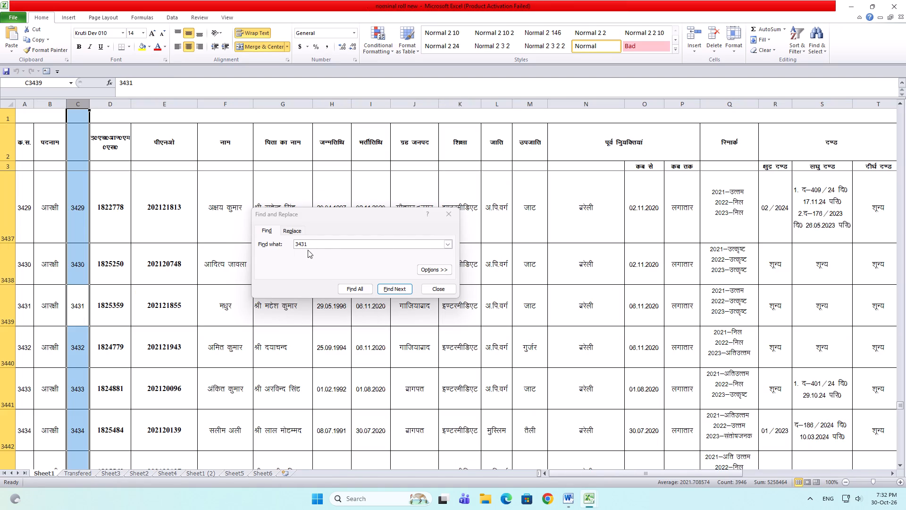
left_click_drag(313, 240, 297, 240)
left_click_drag(310, 245, 274, 243)
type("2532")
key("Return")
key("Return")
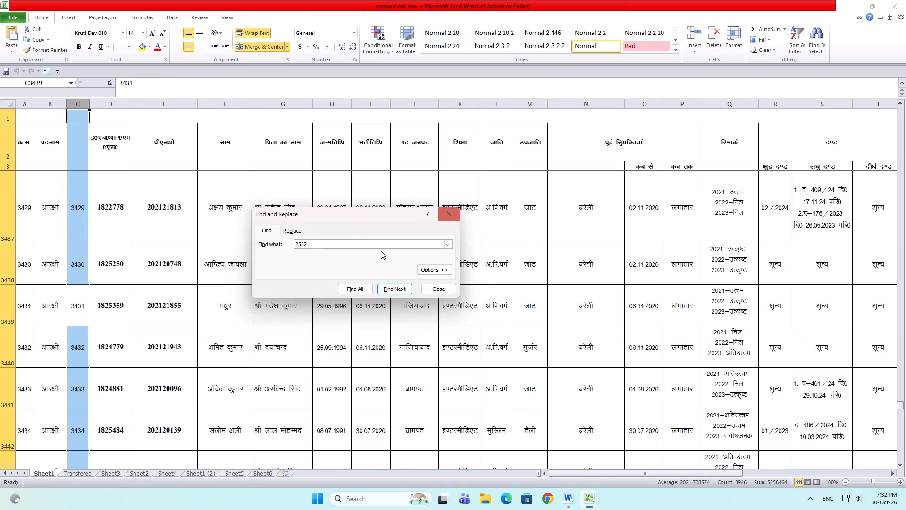
left_click(212, 230)
scroll(905, 239, "up", 6)
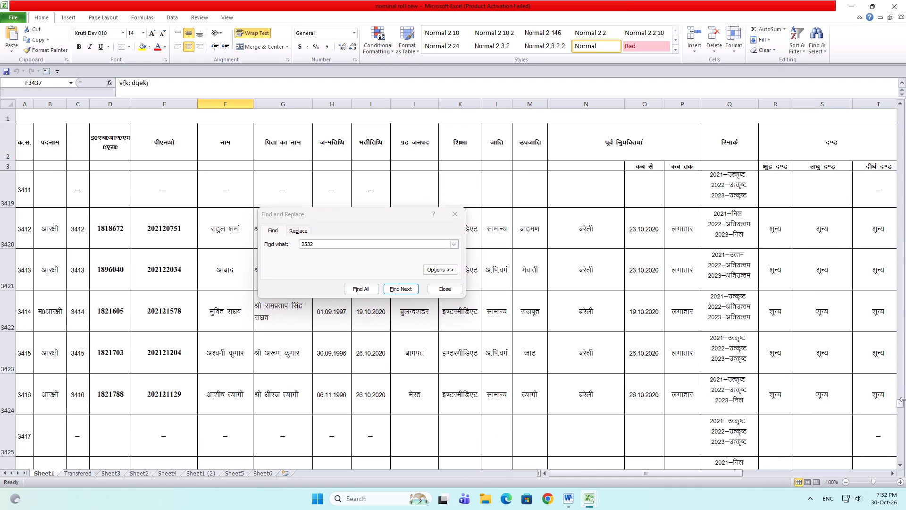
left_click_drag(900, 403, 905, 339)
scroll(462, 326, "up", 20)
scroll(462, 326, "up", 19)
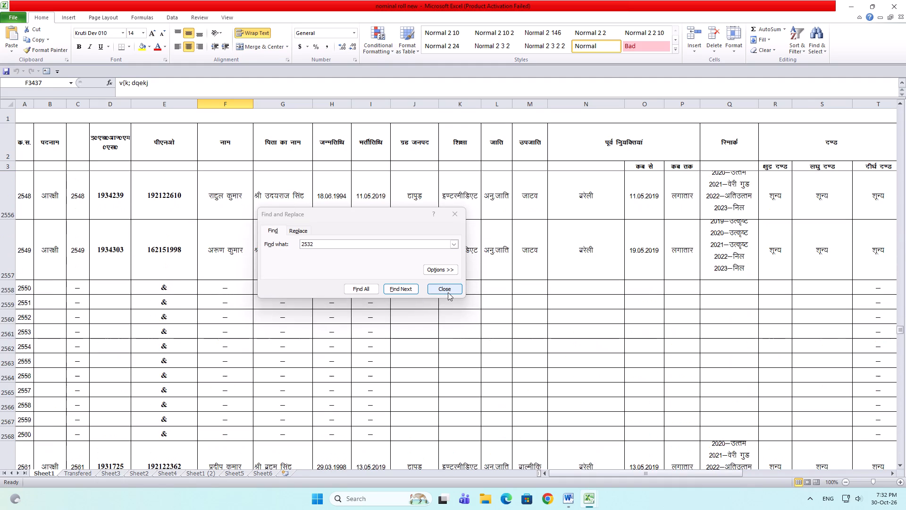
scroll(419, 282, "up", 6)
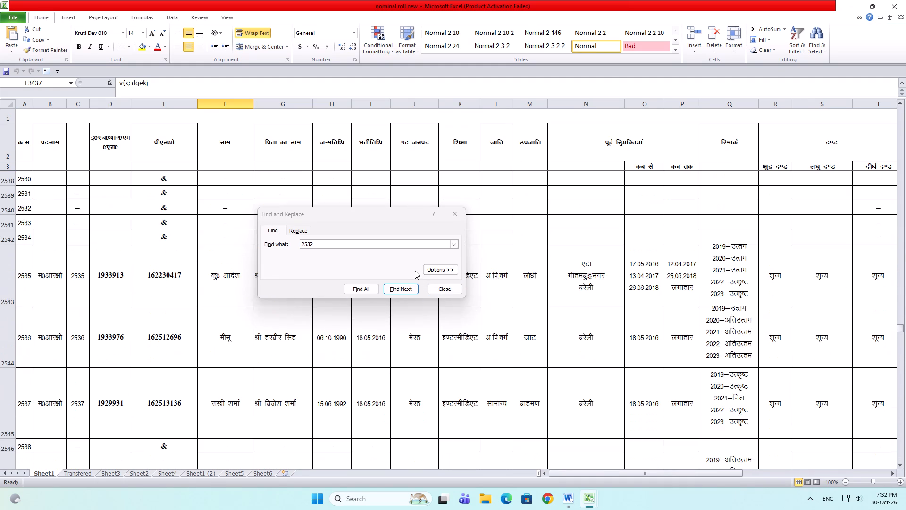
scroll(405, 278, "up", 1)
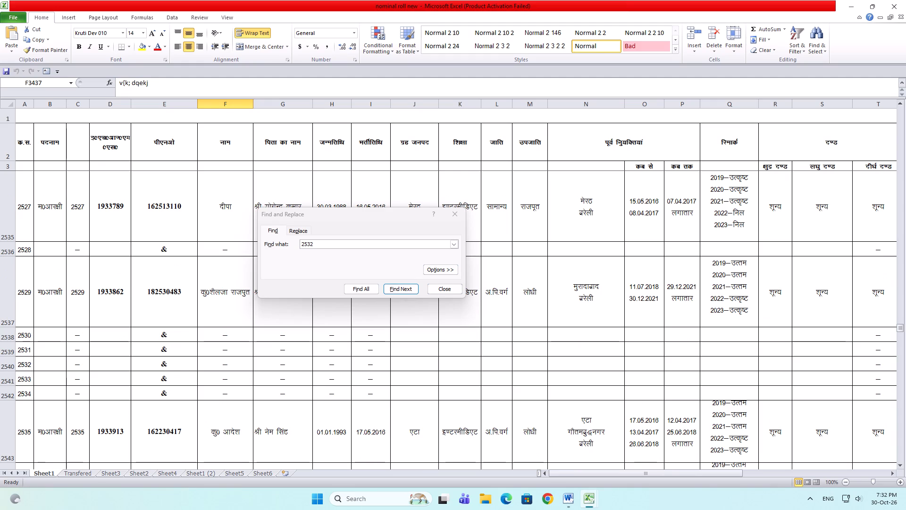
Search nominal roll new for 3848, pick the adjacent entry 3847, and enter its PNO in row 3847 of the BONUS 2026 table.
key("alt+Tab")
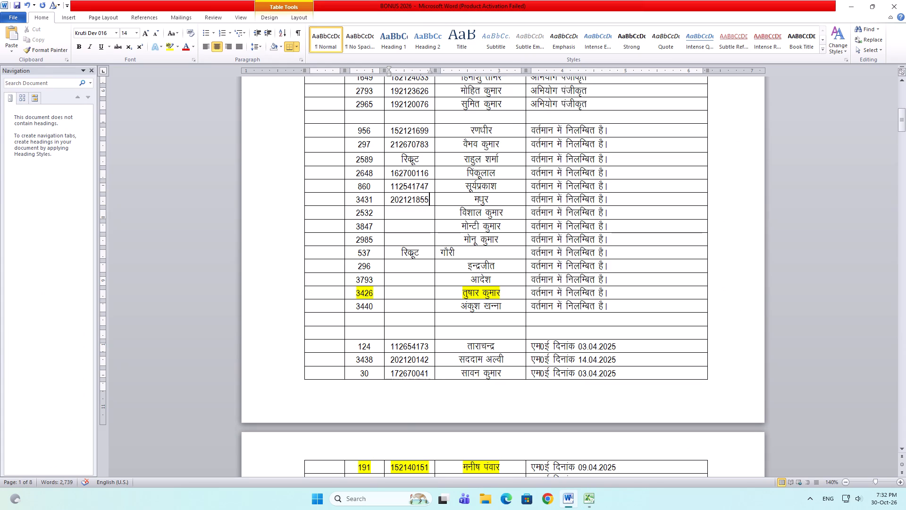
key("alt+Tab")
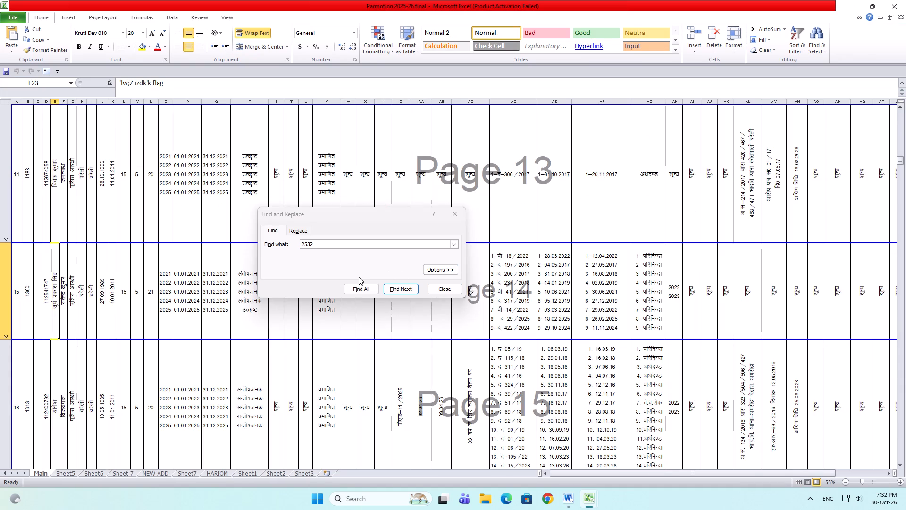
key("alt+Tab")
key("alt+Tab")
key("alt+Tab")
key("alt+Tab")
key("alt+Tab")
key("alt+Tab")
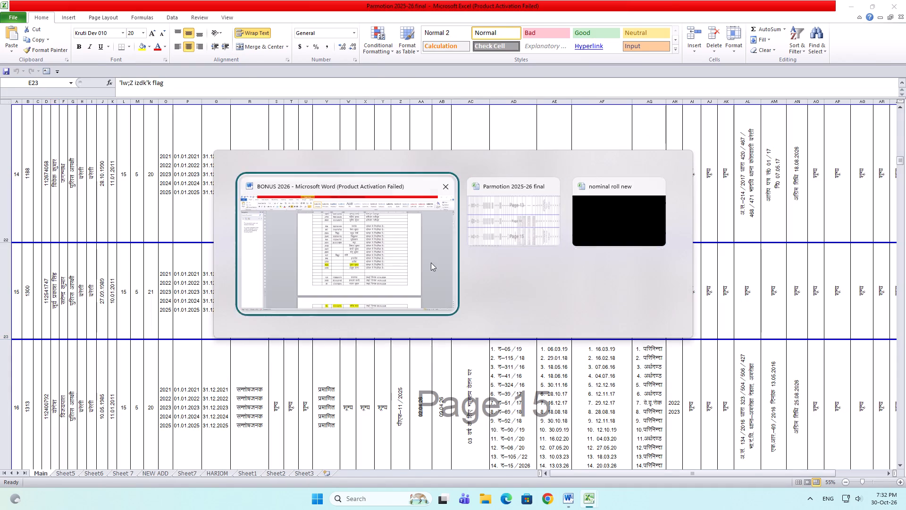
key("alt+Tab")
key("alt+Tab")
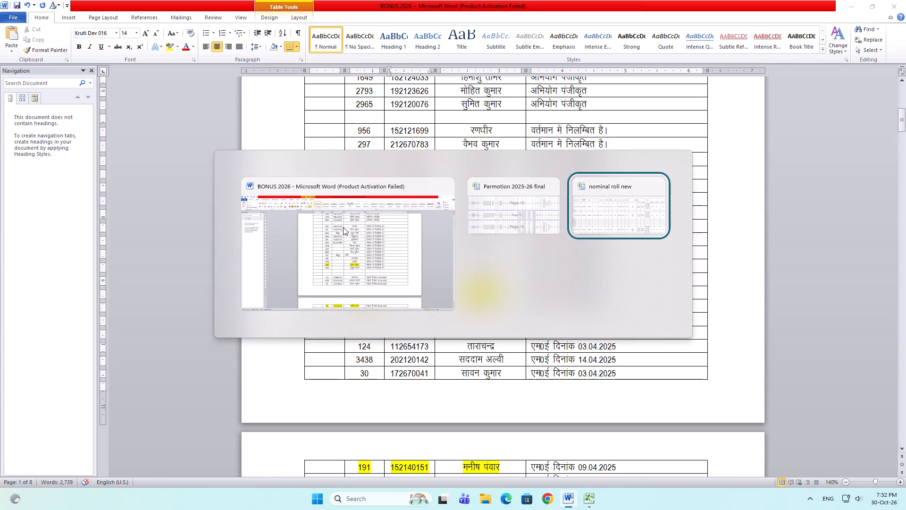
left_click_drag(319, 241, 274, 242)
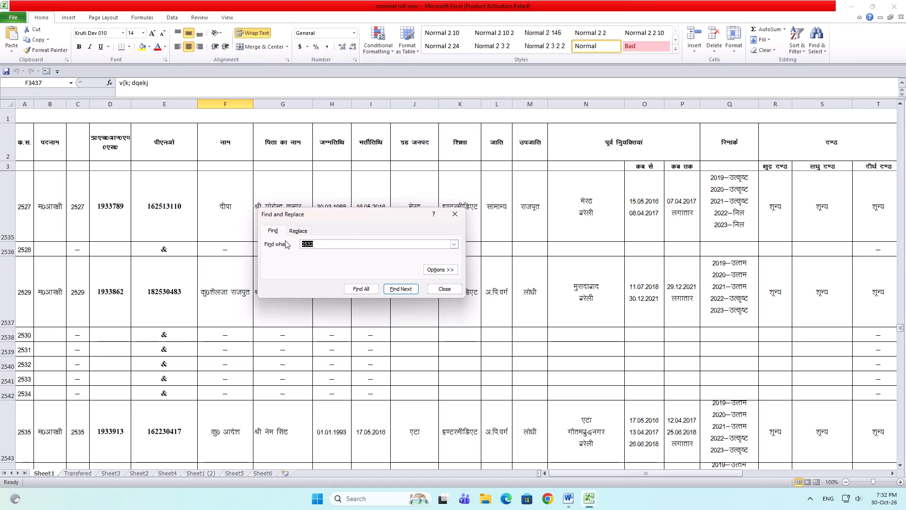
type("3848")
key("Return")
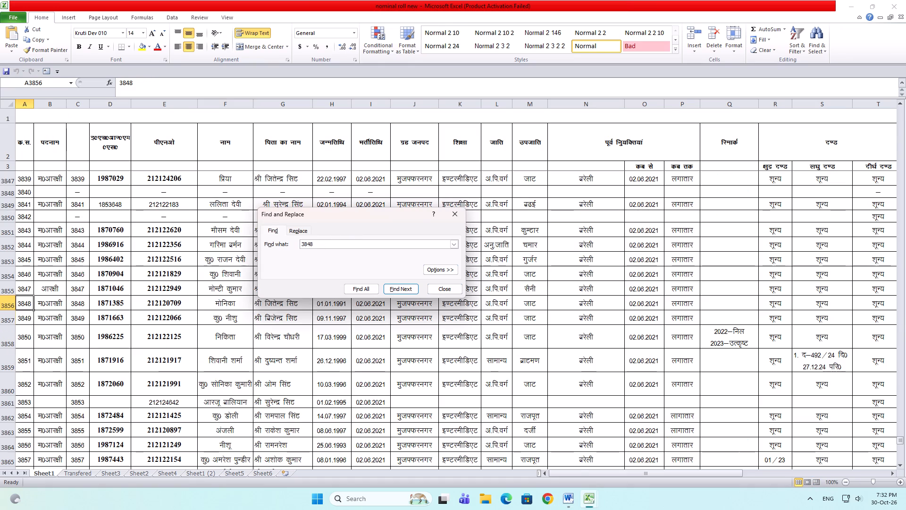
left_click(5, 288)
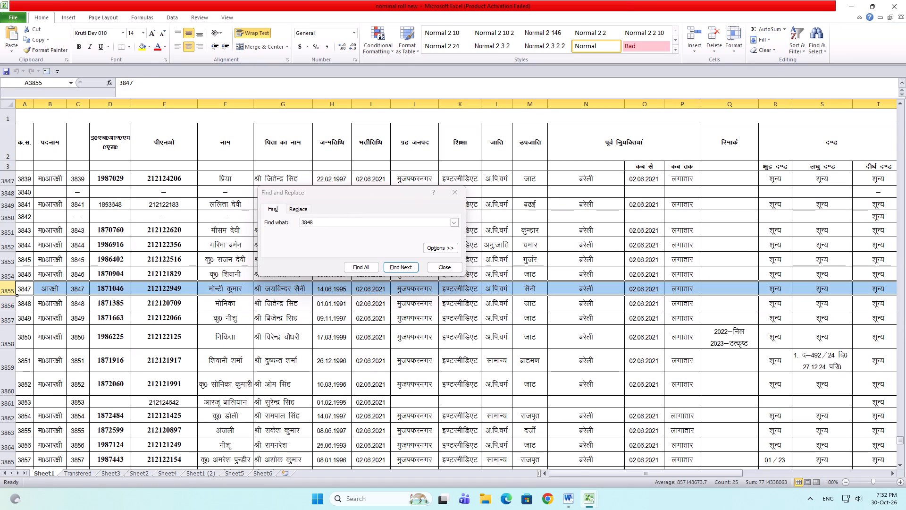
key("alt+Tab")
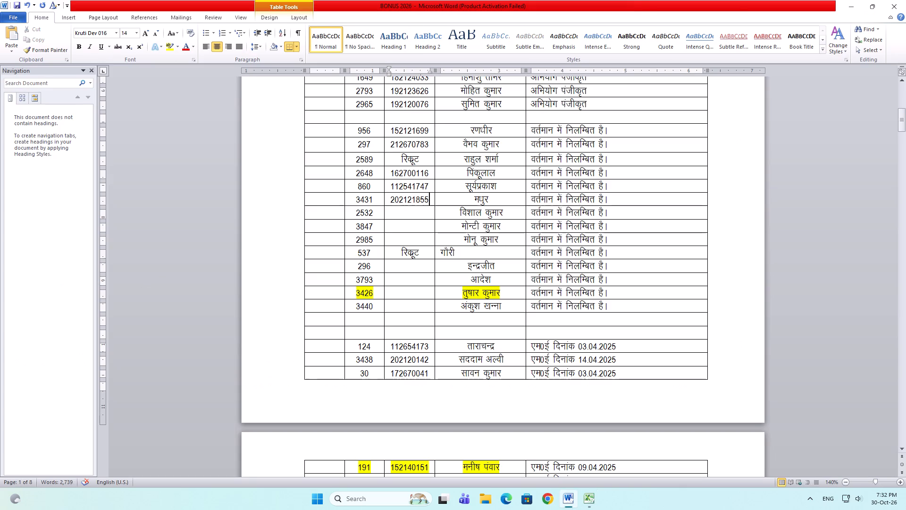
left_click(411, 226)
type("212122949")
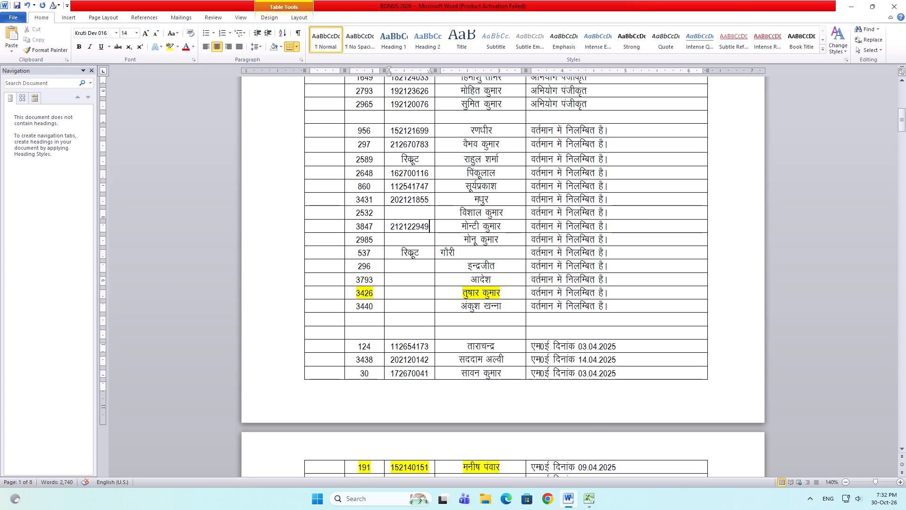
Find 2985 in column C of nominal roll new and enter the matching PNO in row 2985 of the BONUS 2026 table.
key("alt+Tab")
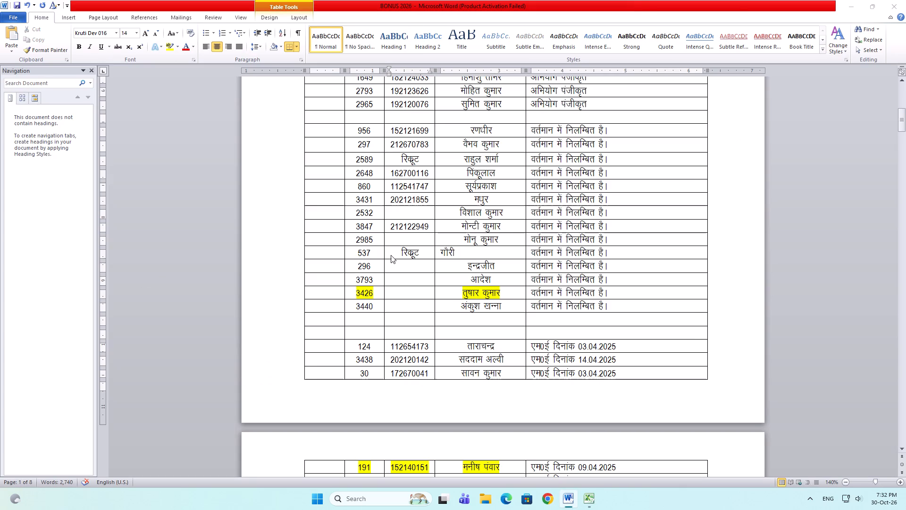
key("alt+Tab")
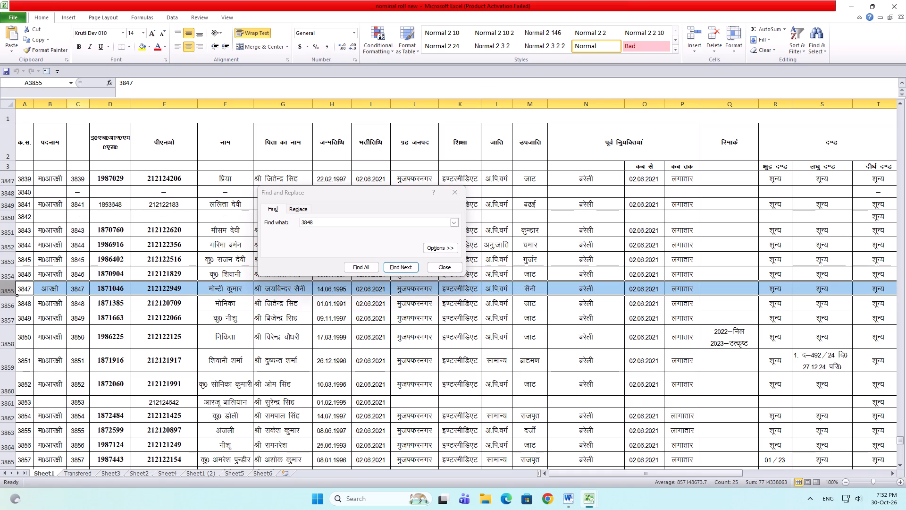
left_click(75, 106)
double_click(310, 221)
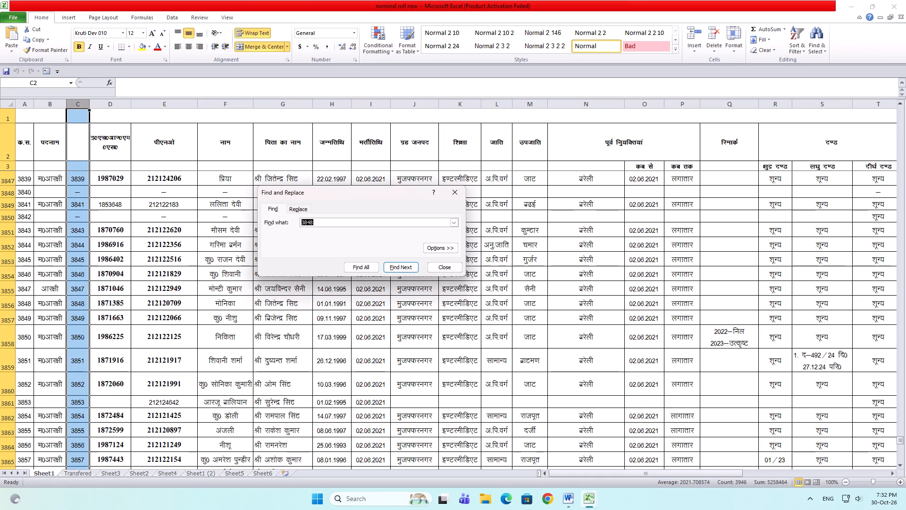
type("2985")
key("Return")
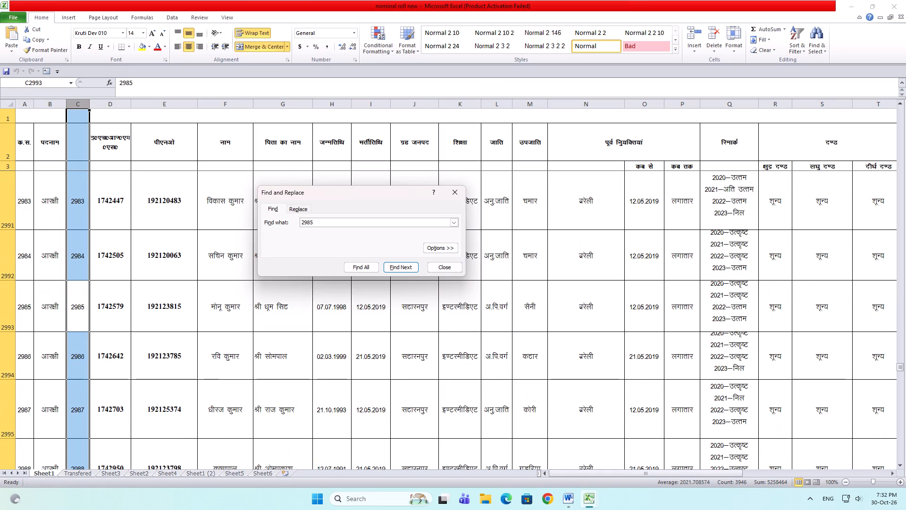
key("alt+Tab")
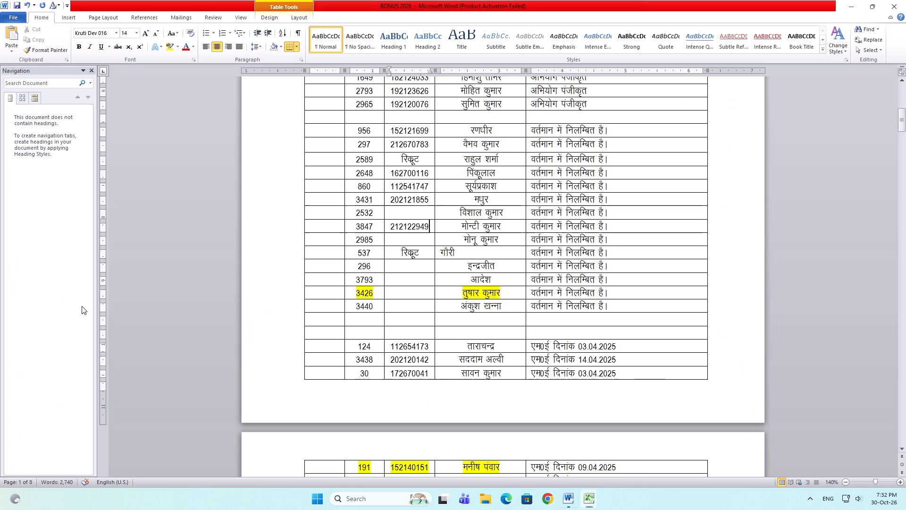
left_click(400, 239)
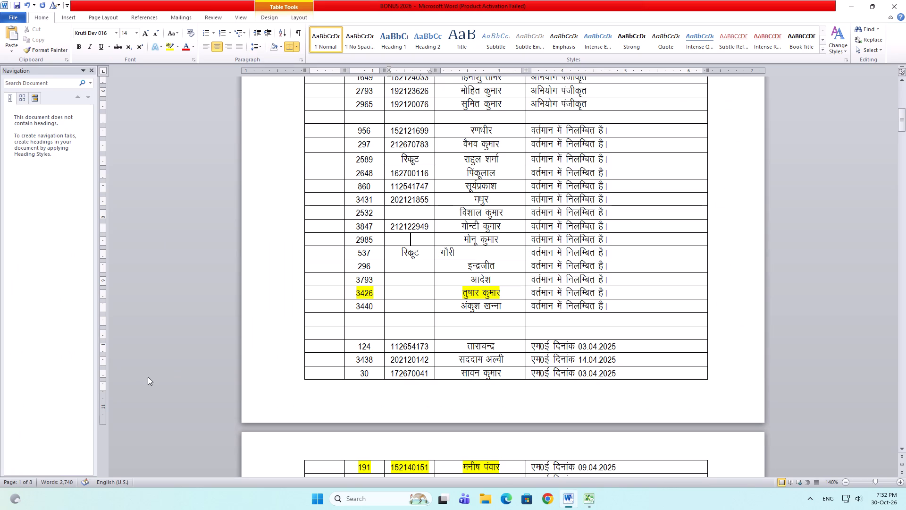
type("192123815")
Locate entry 296 in nominal roll new and enter the matching person's PNO in row 296 of the BONUS 2026 table.
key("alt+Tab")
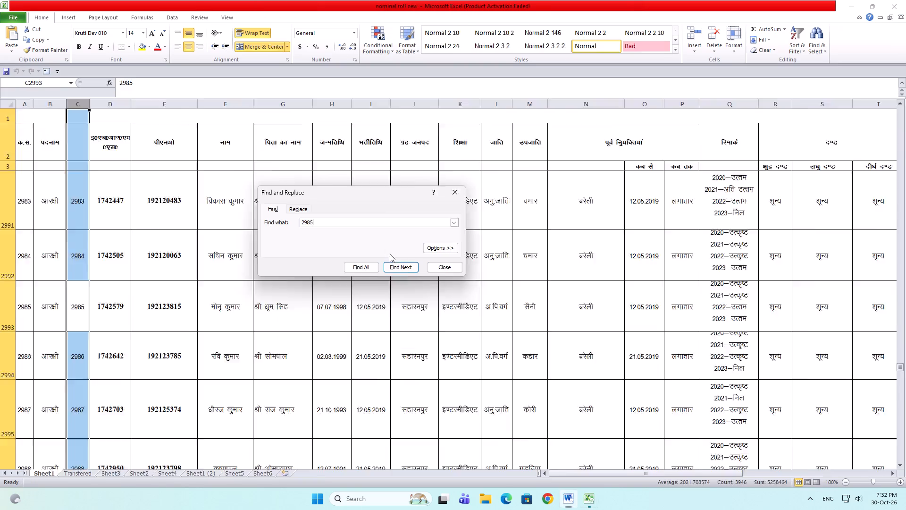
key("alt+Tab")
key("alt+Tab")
left_click(345, 235, "alt")
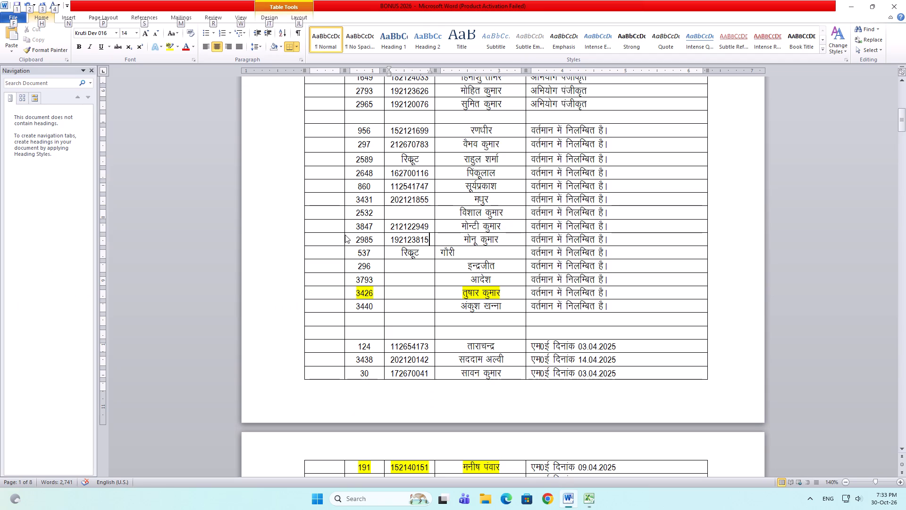
key("alt+Tab")
key("alt+Tab")
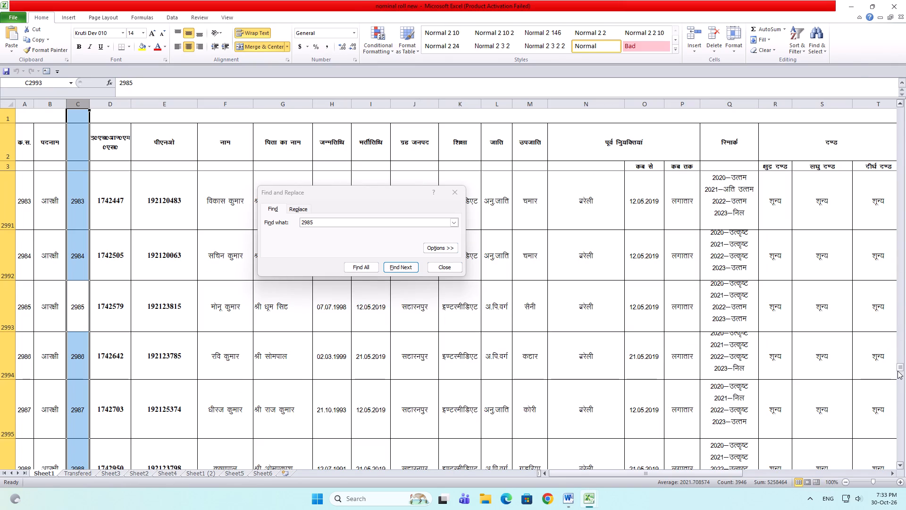
left_click_drag(899, 367, 897, 142)
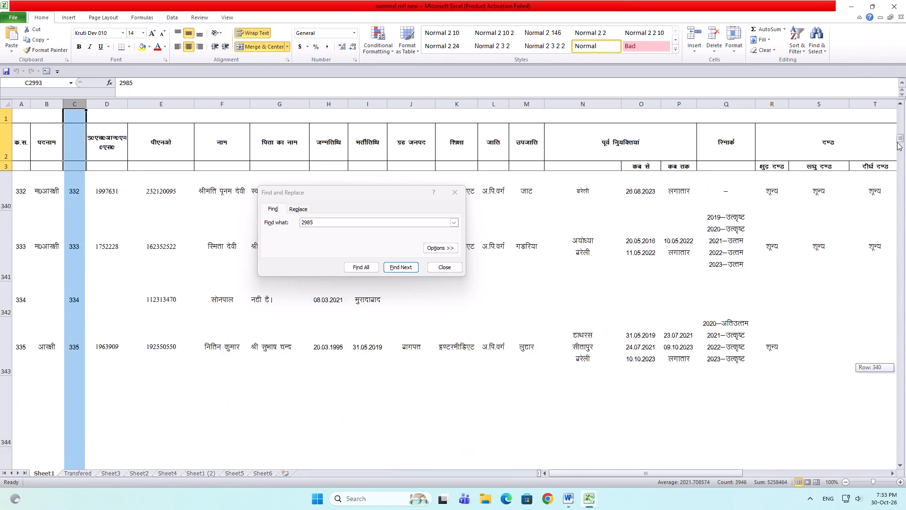
left_click_drag(897, 142, 898, 136)
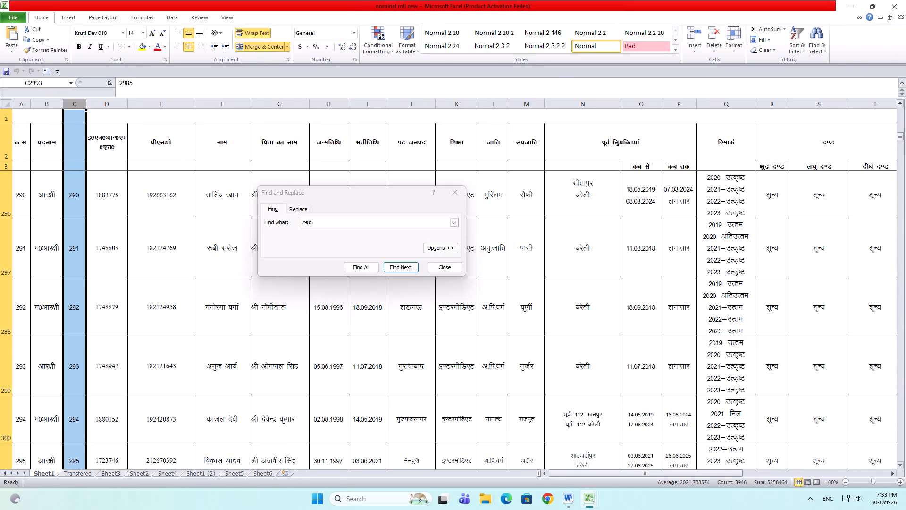
scroll(203, 222, "down", 2)
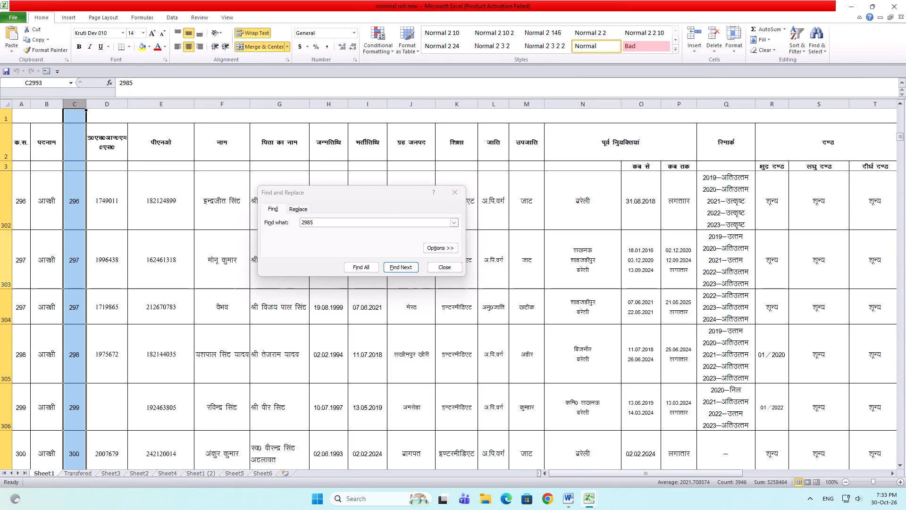
left_click(0, 262)
left_click(0, 195)
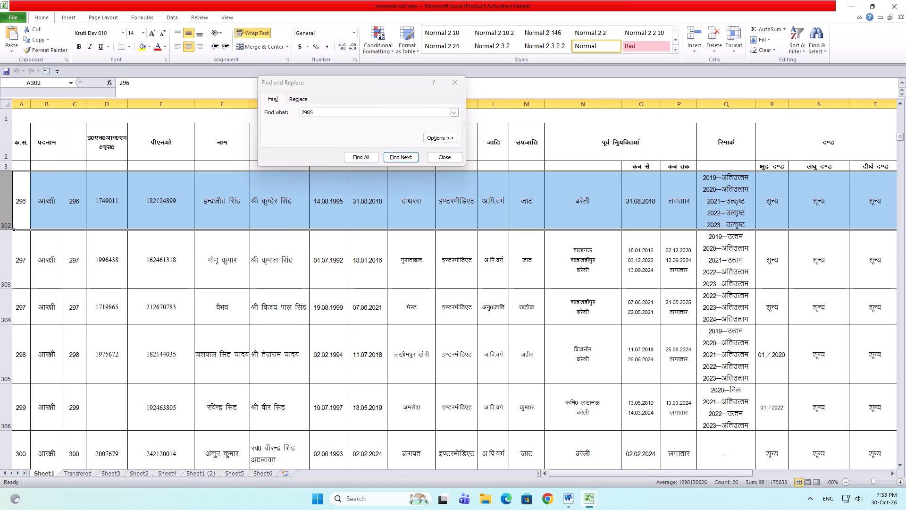
key("alt+Tab")
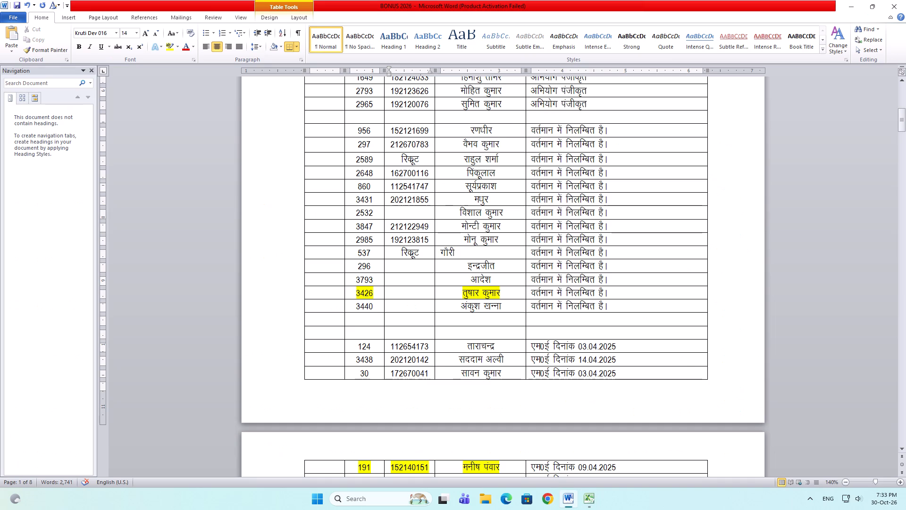
left_click(394, 269)
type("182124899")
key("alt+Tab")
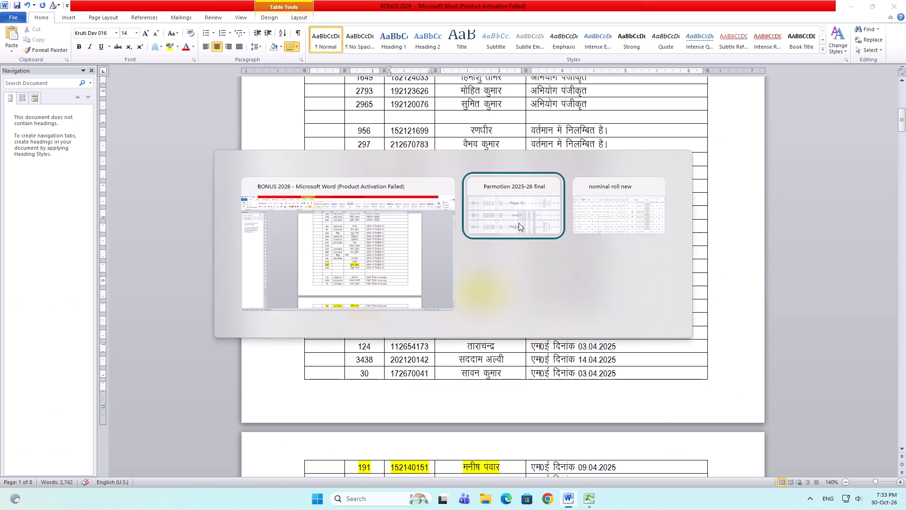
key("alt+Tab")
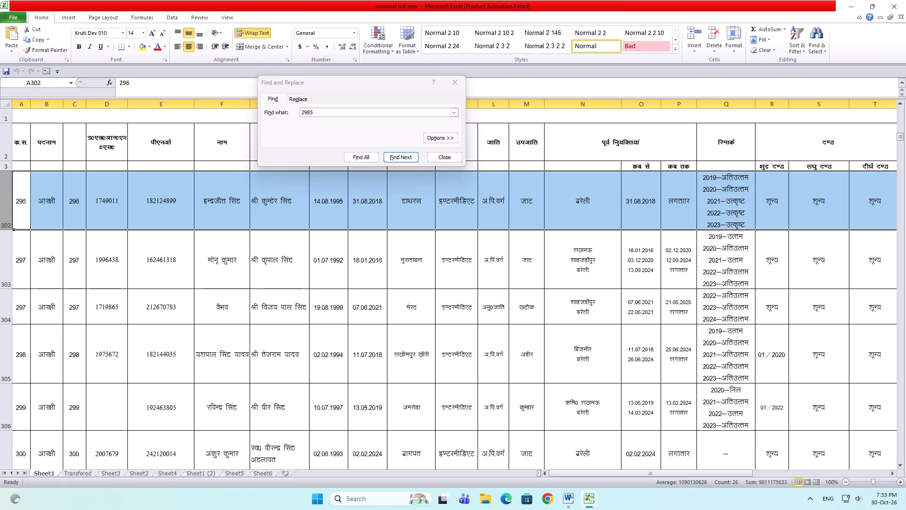
left_click(73, 106)
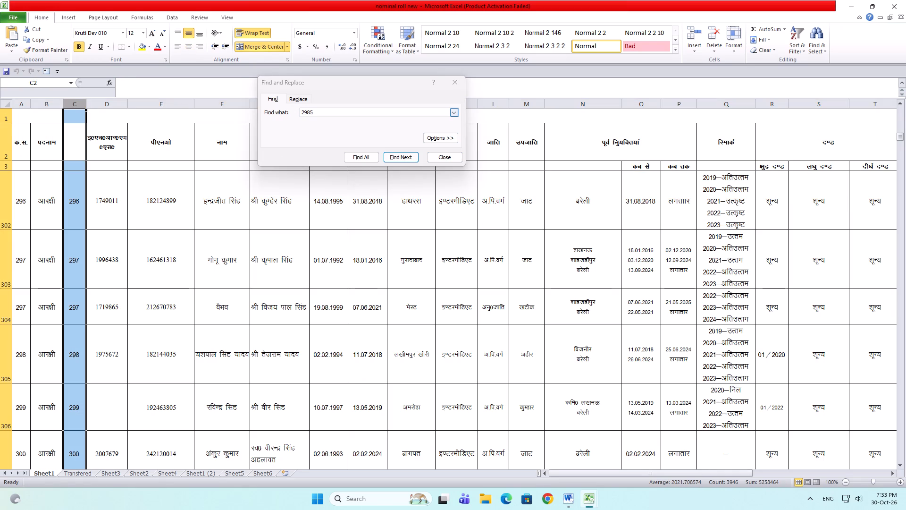
double_click(310, 110)
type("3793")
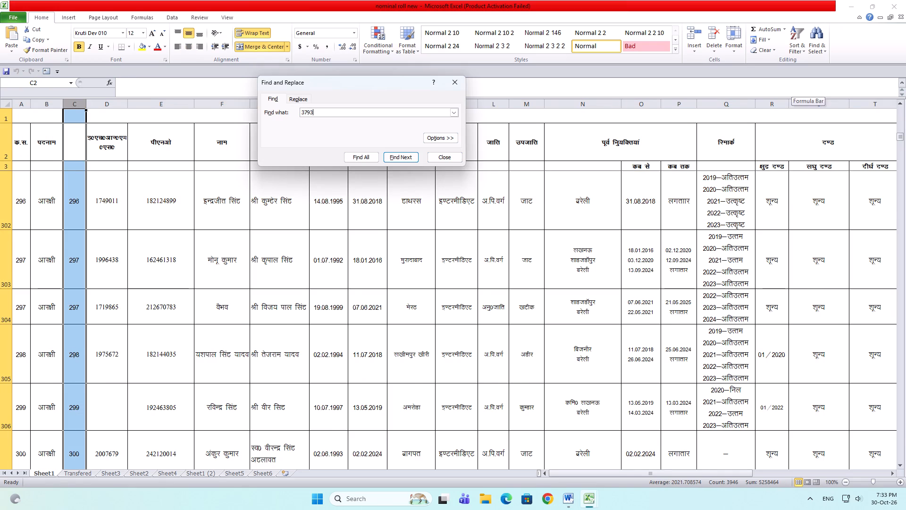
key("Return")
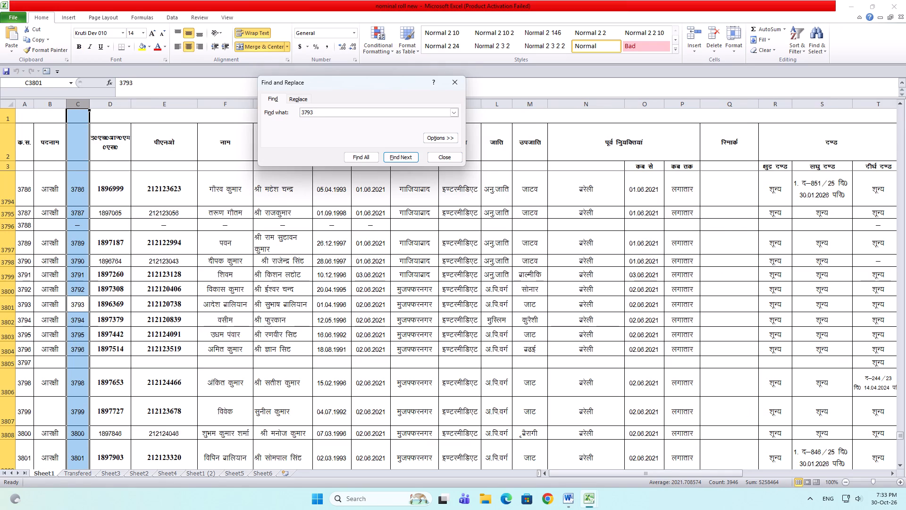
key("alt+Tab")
left_click(401, 280)
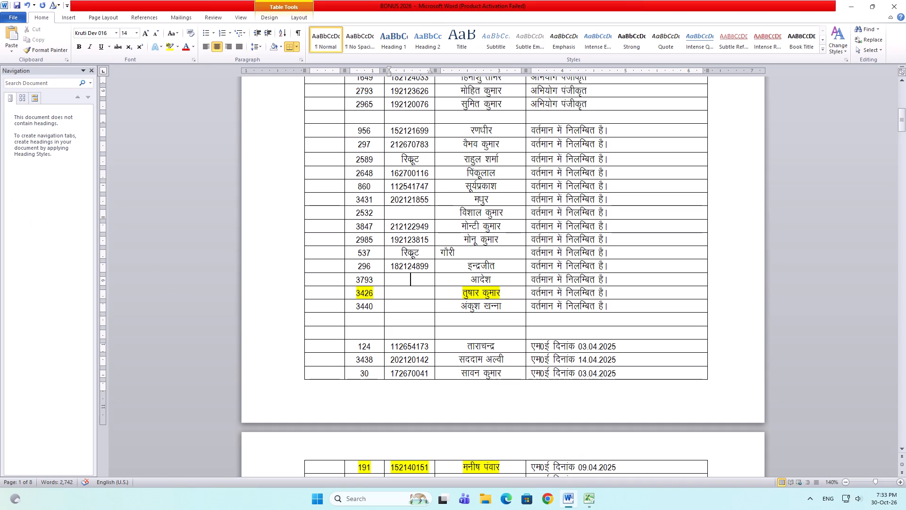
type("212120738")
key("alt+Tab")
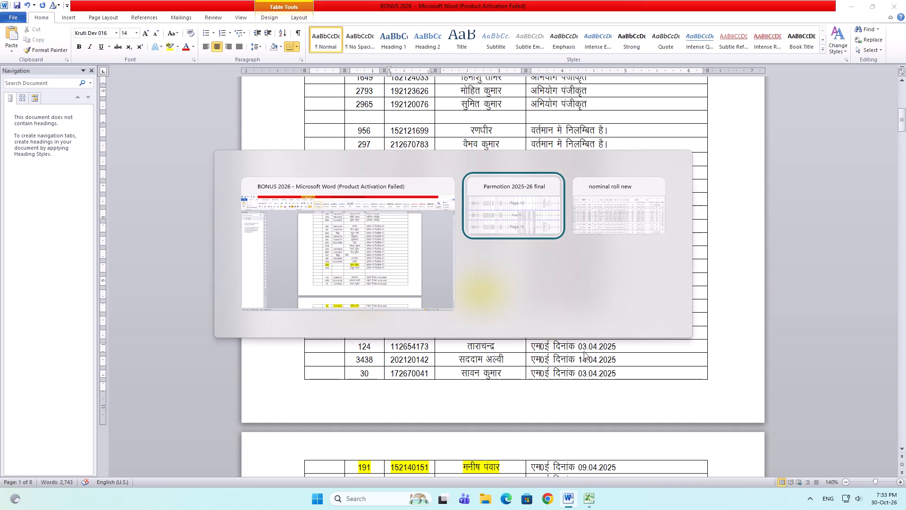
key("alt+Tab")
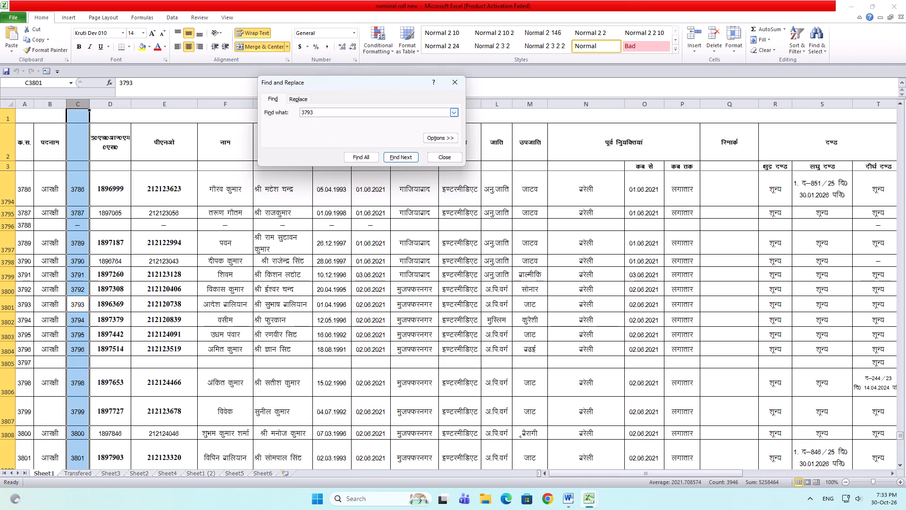
double_click(305, 115)
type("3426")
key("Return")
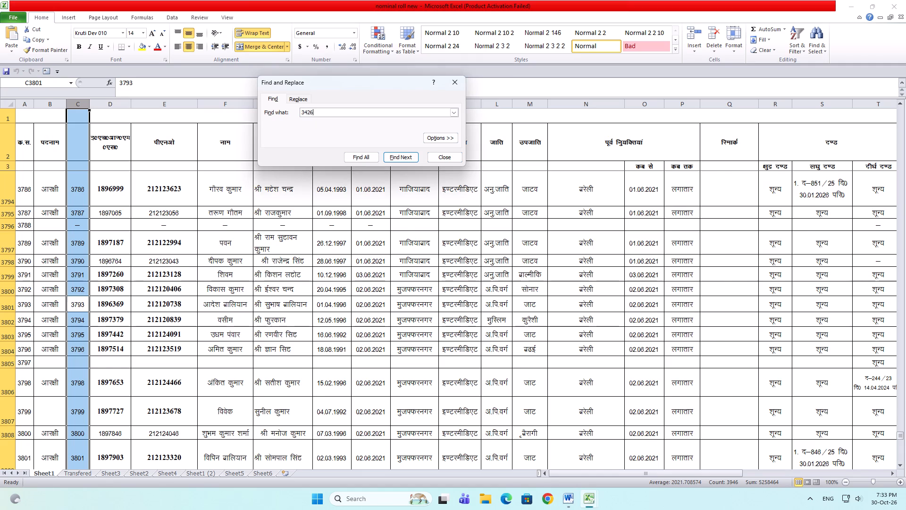
Change the highlighted number 3426 to 2426 in the suspended personnel rows of the BONUS 2026 table.
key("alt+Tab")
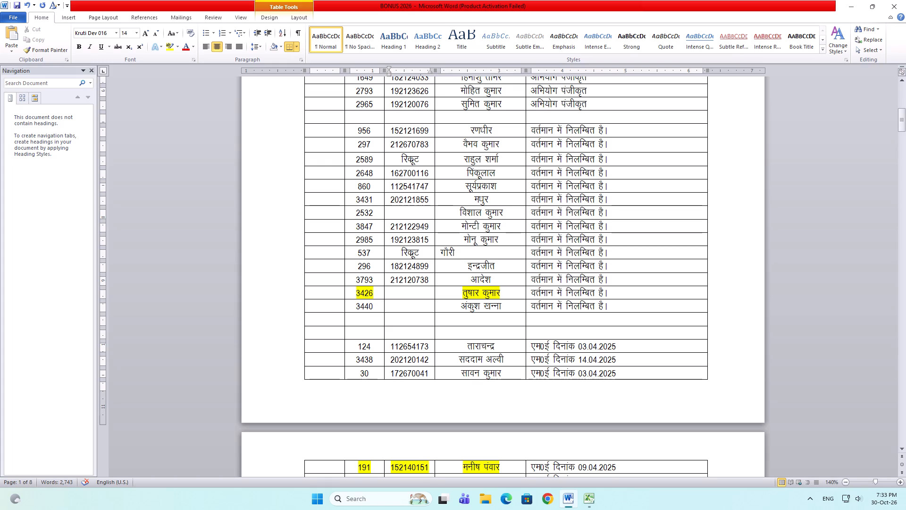
left_click(360, 295)
key("BackSpace")
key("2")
Search column C of nominal roll new for 2426.
key("alt+Tab")
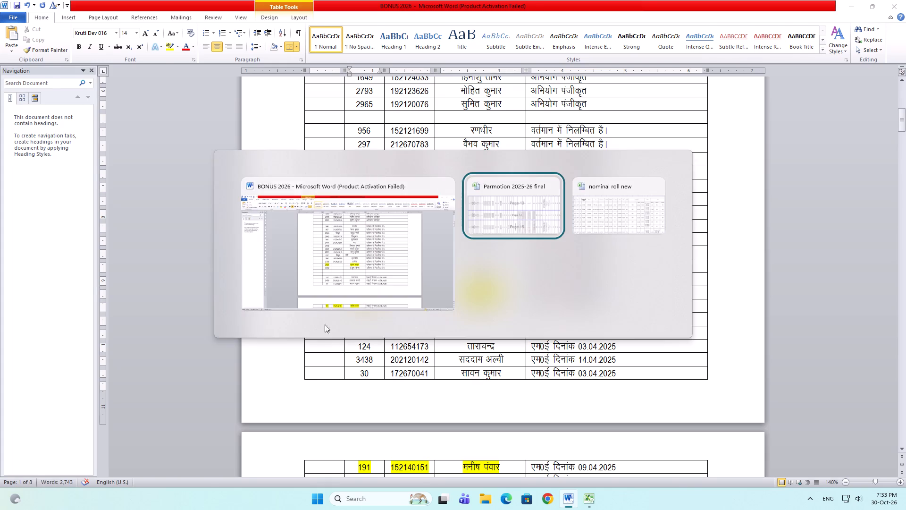
key("alt+Tab")
key("alt+Tab")
key("alt+Tab")
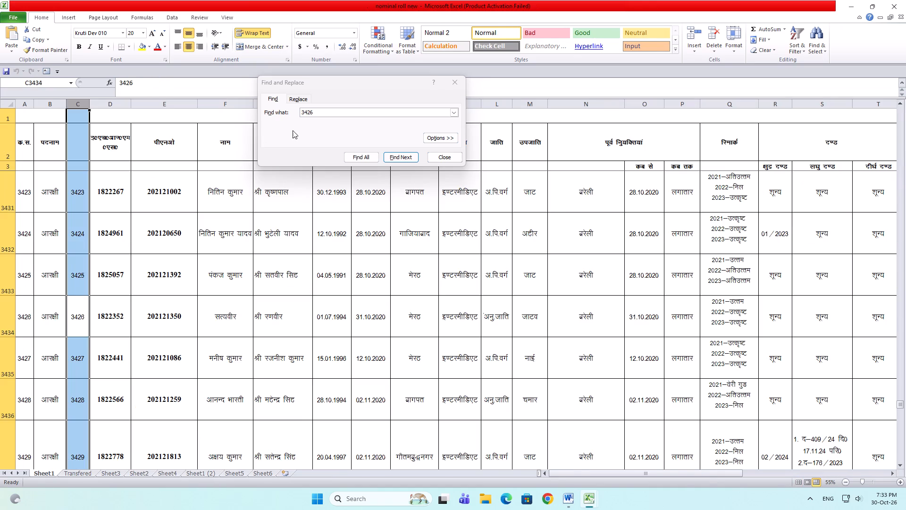
left_click_drag(319, 114, 289, 112)
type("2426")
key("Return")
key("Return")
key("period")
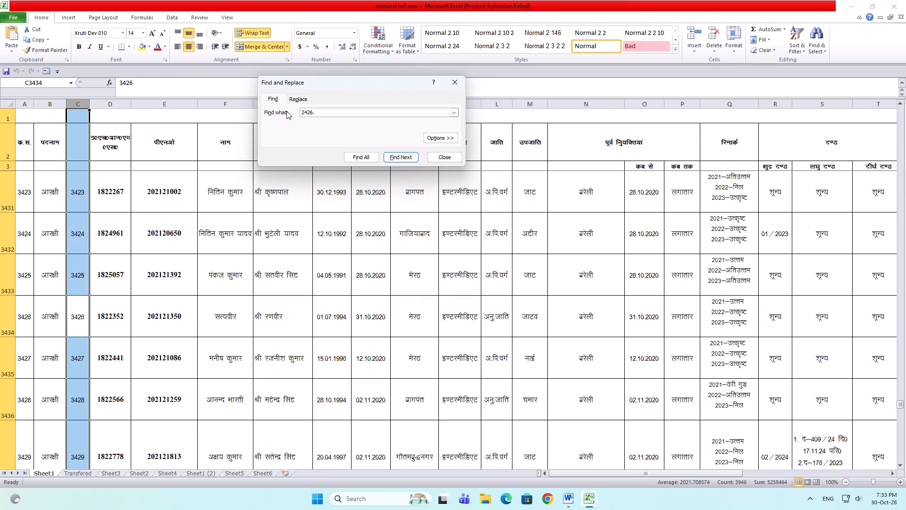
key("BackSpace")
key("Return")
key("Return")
Browse nominal roll new to serial number 2426 and examine that entry and its neighbours.
left_click(175, 262)
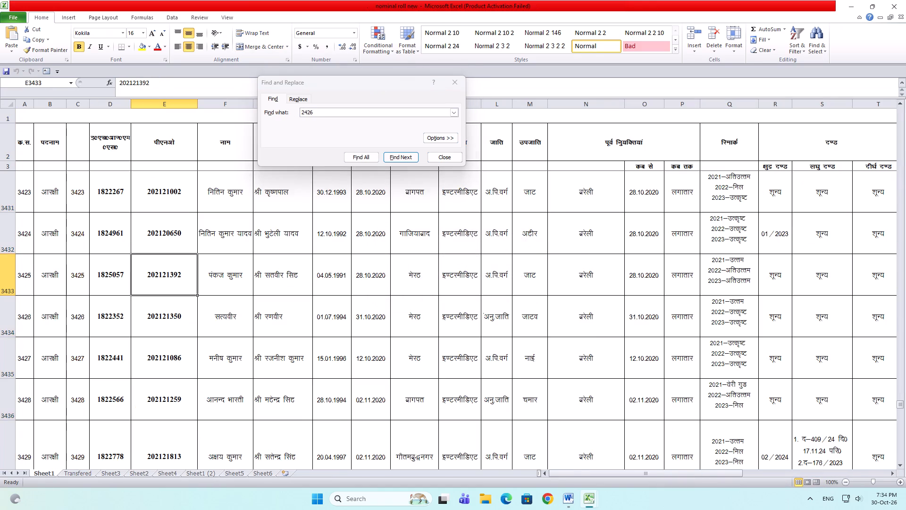
scroll(175, 261, "up", 8)
left_click_drag(903, 404, 901, 403)
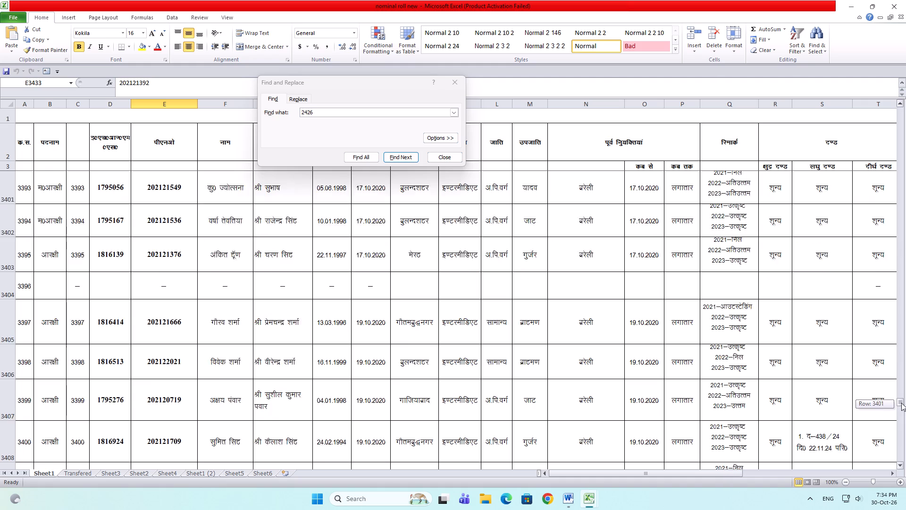
left_click_drag(901, 403, 903, 351)
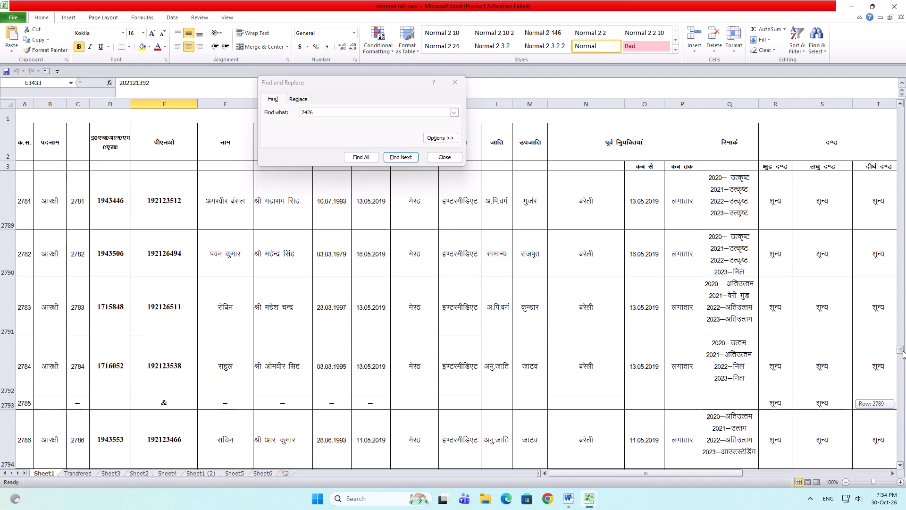
left_click_drag(903, 351, 905, 330)
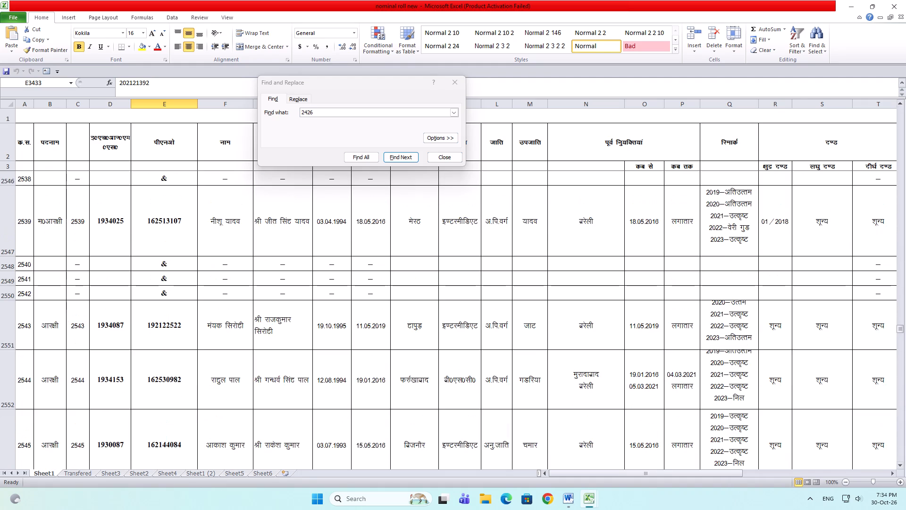
scroll(432, 324, "up", 20)
scroll(432, 324, "up", 1)
scroll(397, 285, "up", 9)
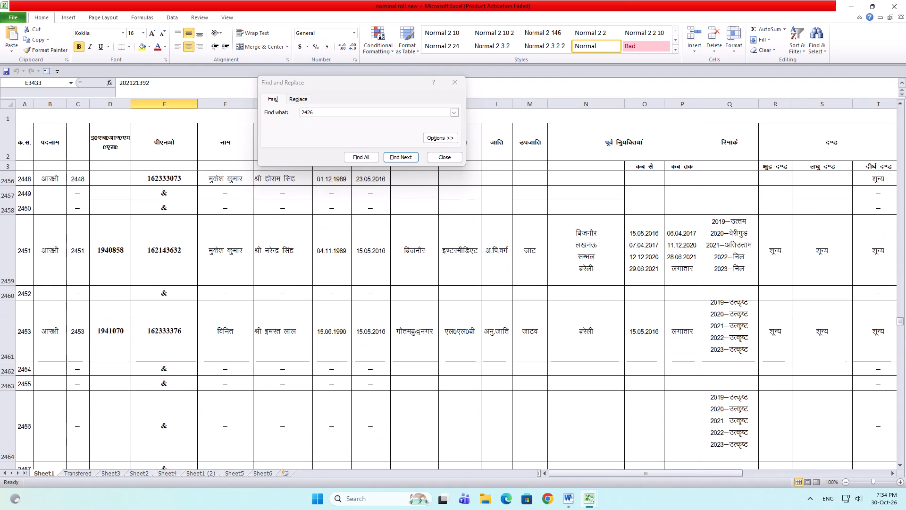
scroll(398, 282, "up", 10)
scroll(400, 281, "down", 1)
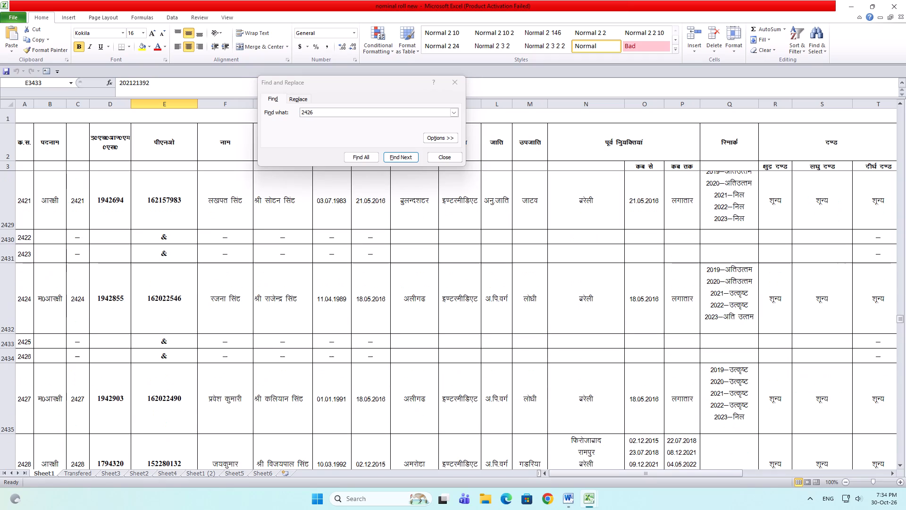
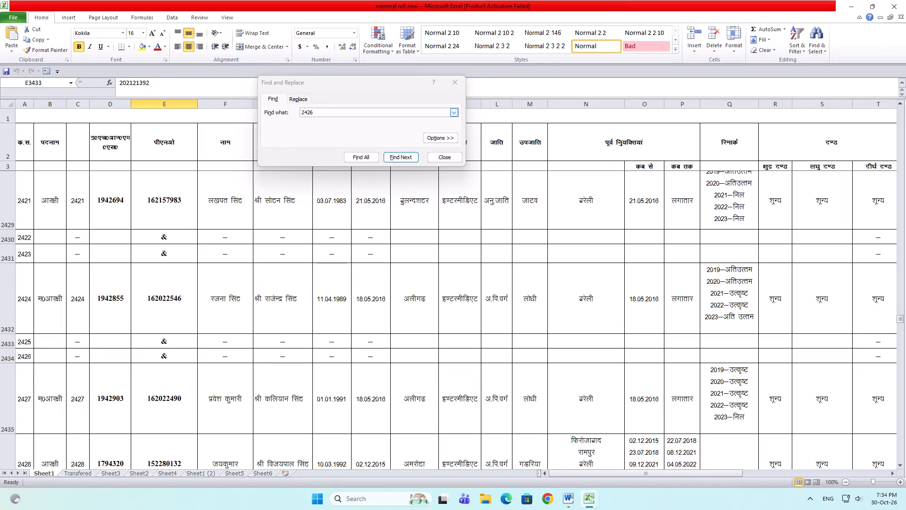
double_click(305, 110)
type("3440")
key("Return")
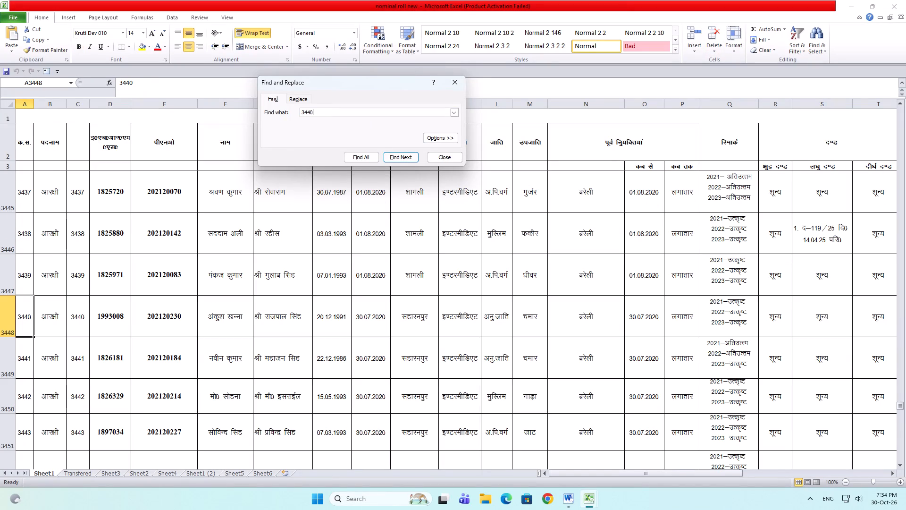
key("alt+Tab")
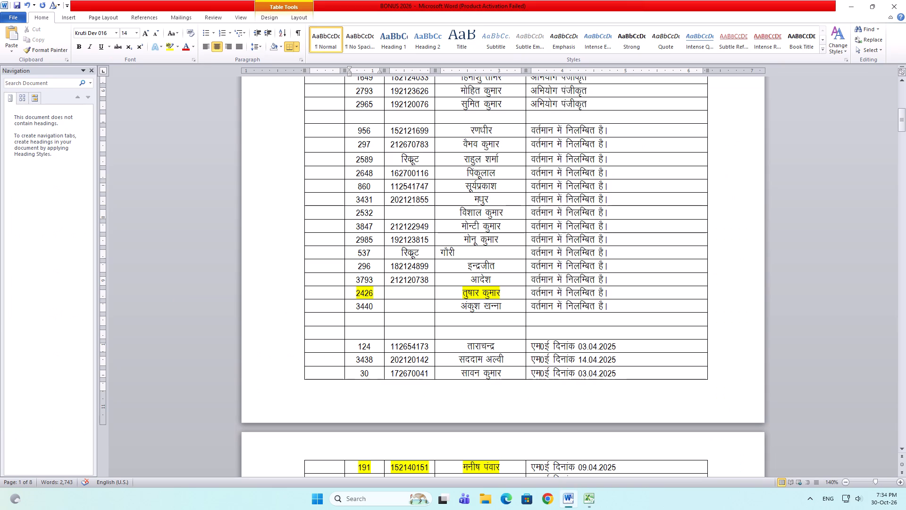
left_click(395, 303)
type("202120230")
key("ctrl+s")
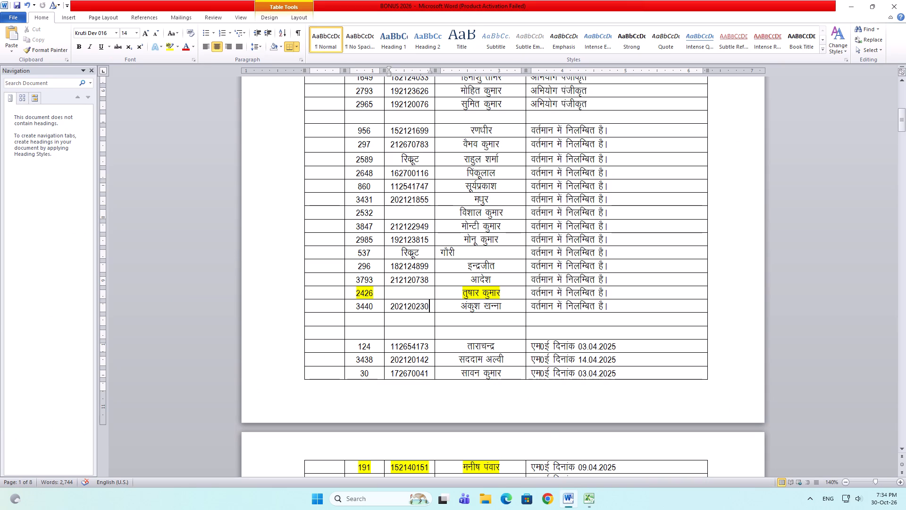
Copy the number 537 in BONUS 2026, save, and close the nominal roll new and Parmotion 2025-26 final workbooks.
double_click(365, 254)
key("ctrl+c")
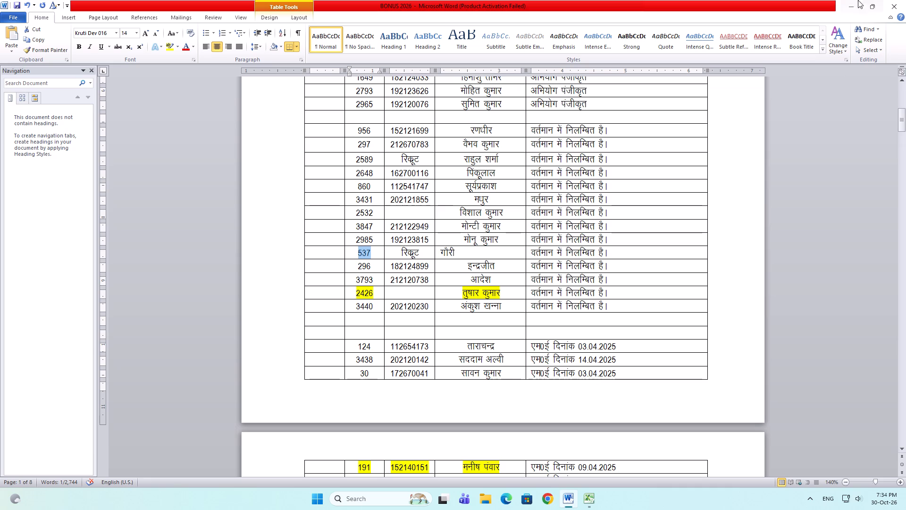
key("ctrl+s")
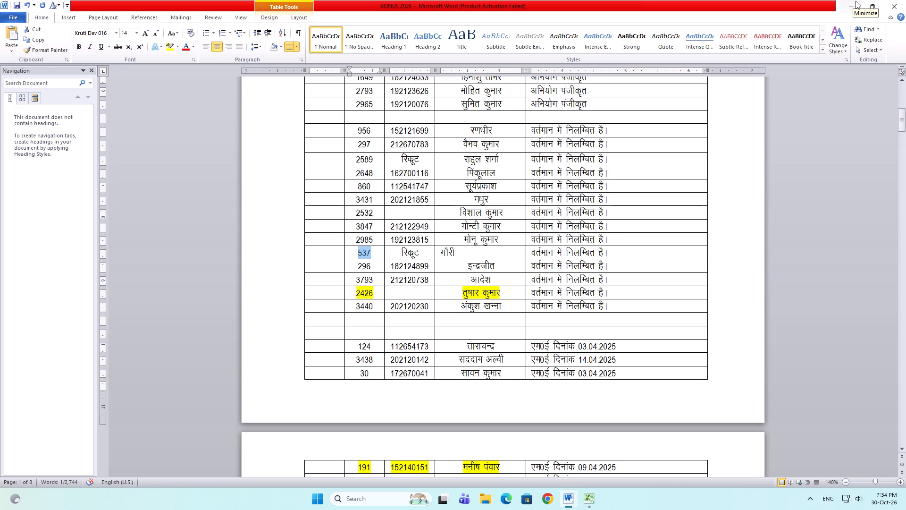
left_click(855, 1)
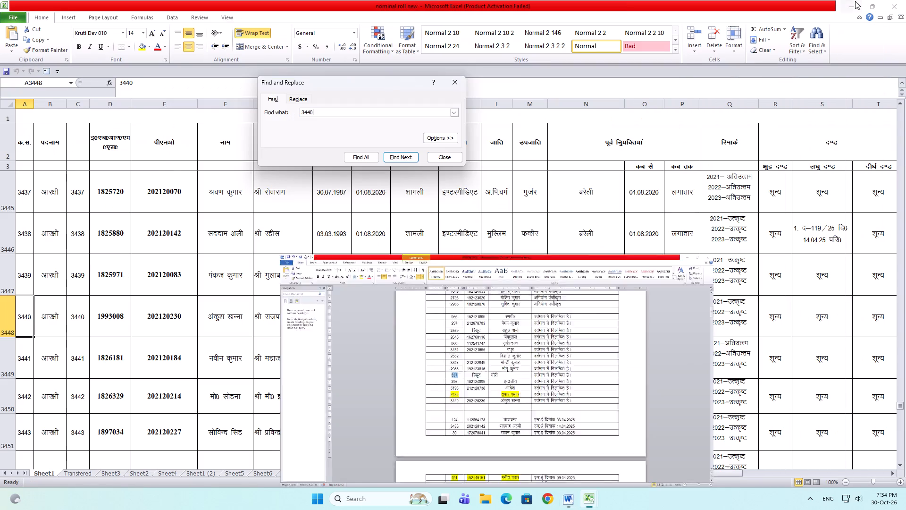
left_click(890, 0)
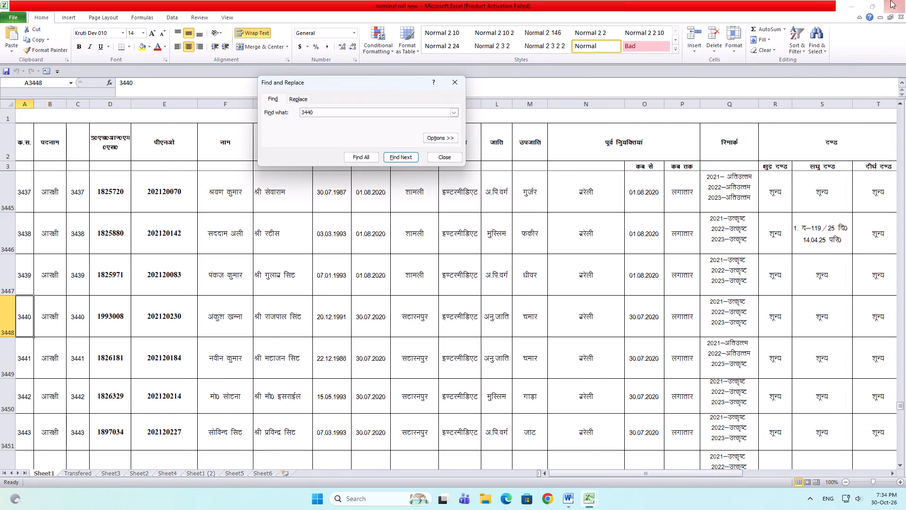
left_click(898, 0)
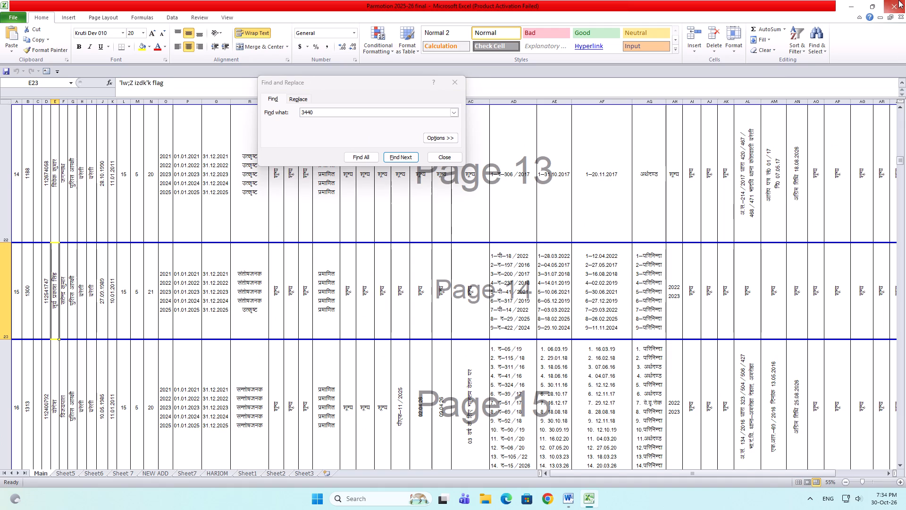
Open the BATCH NO NEW CONSTABLE workbook from the Bharti folder inside PENDRIVE SACHIN on drive D and dismiss the activation notice.
double_click(12, 57)
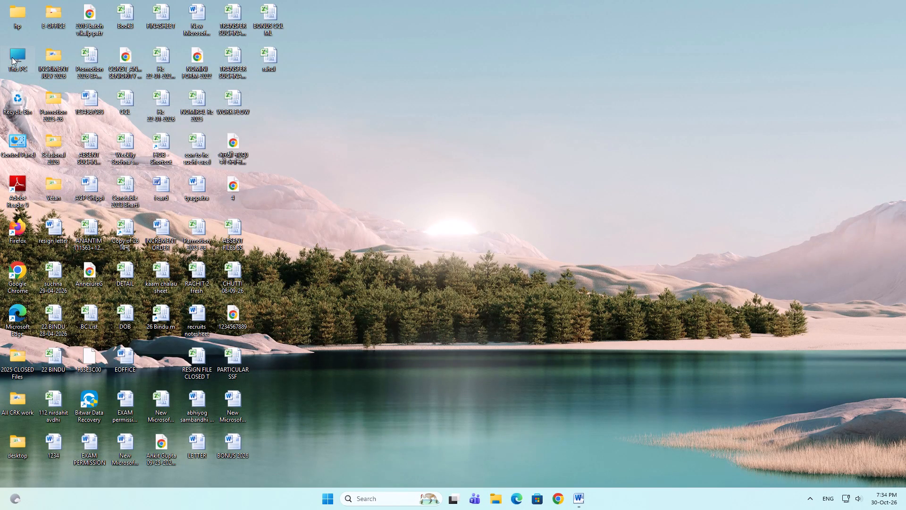
double_click(234, 95)
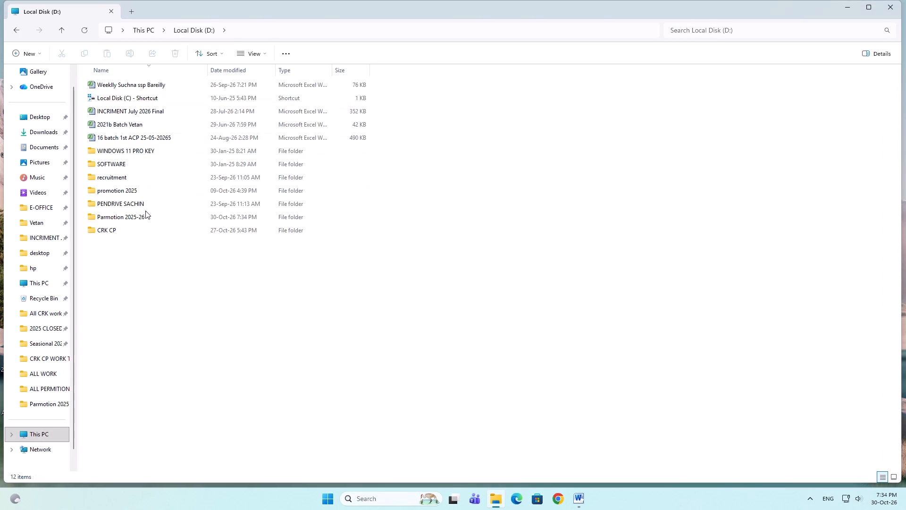
double_click(143, 205)
double_click(113, 100)
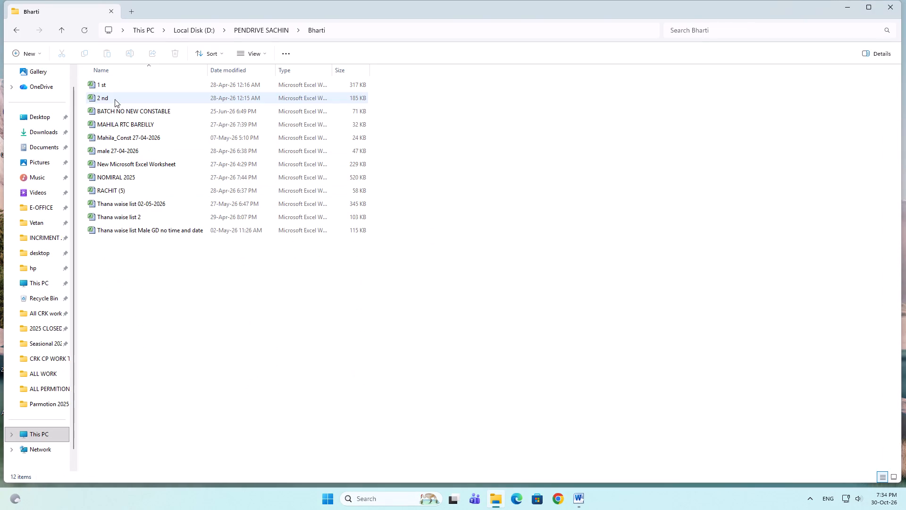
double_click(131, 113)
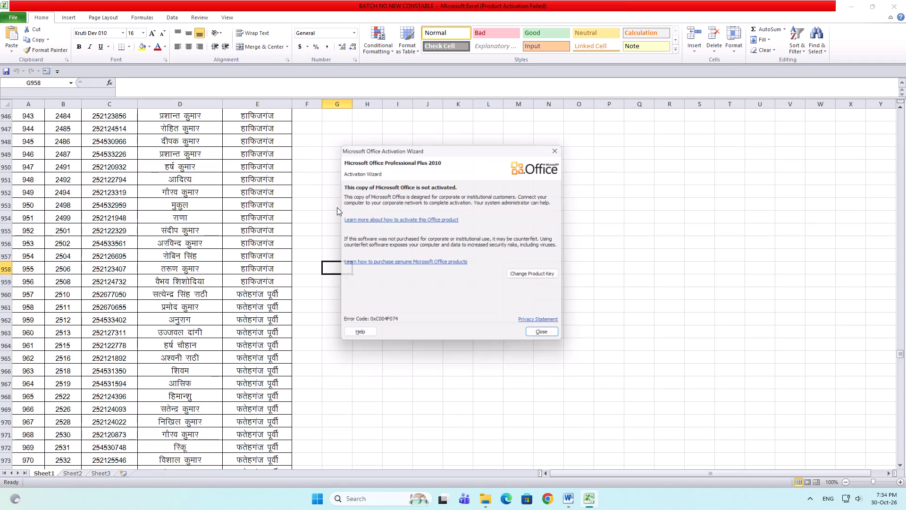
key("ctrl+f")
left_click(543, 334)
Search column B of BATCH NO NEW CONSTABLE for 537 and return to the BONUS 2026 document.
key("ctrl+f")
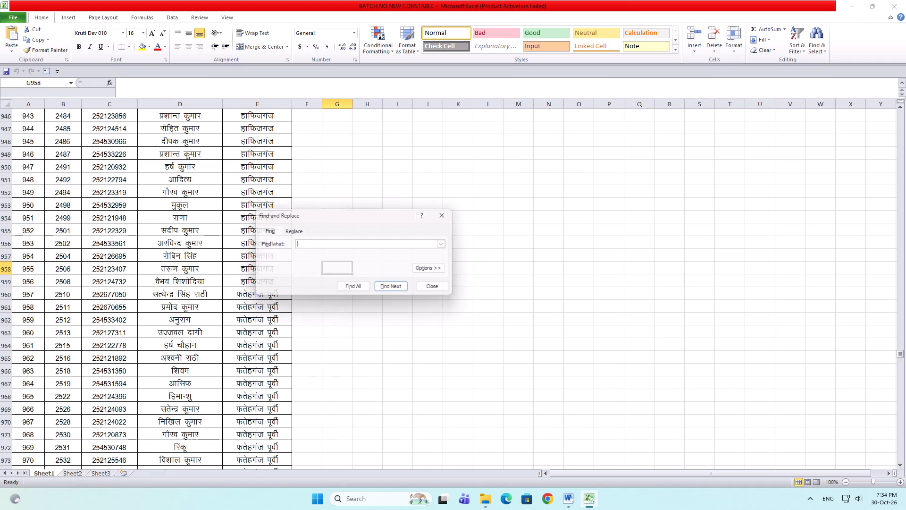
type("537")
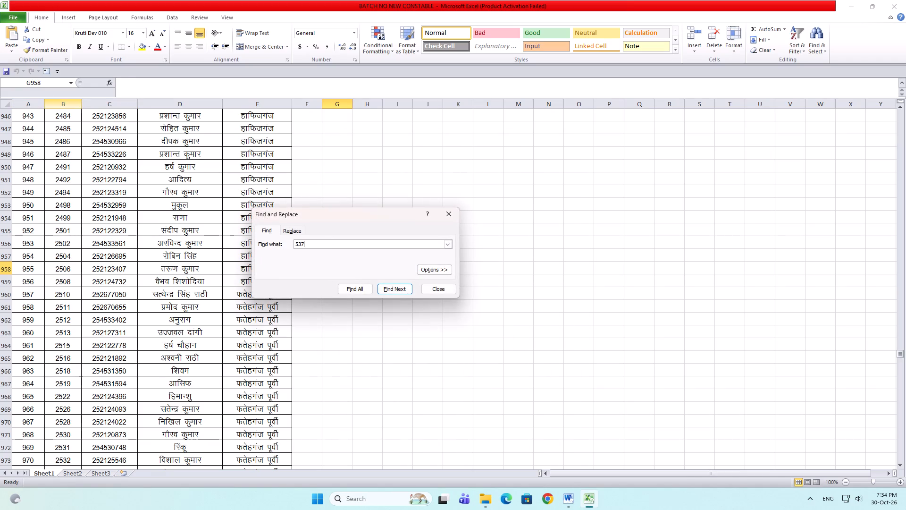
left_click(57, 105)
left_click(387, 286)
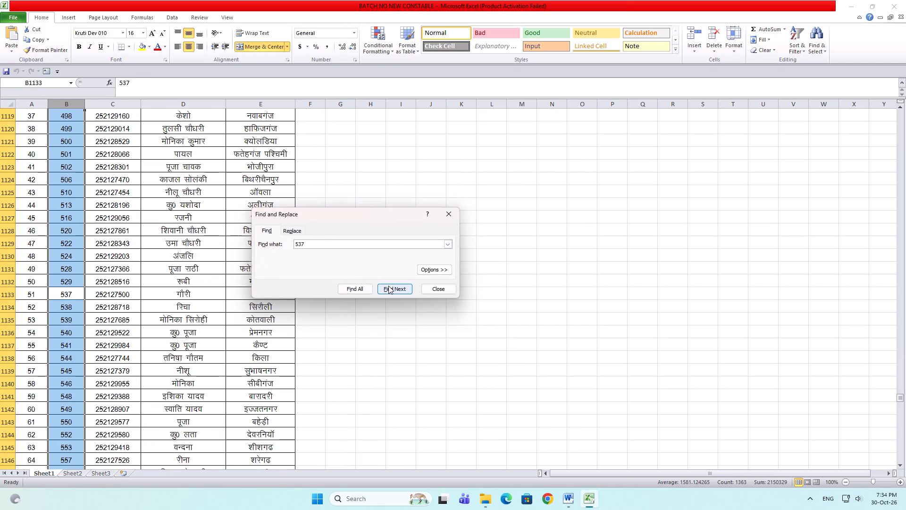
key("alt+Tab")
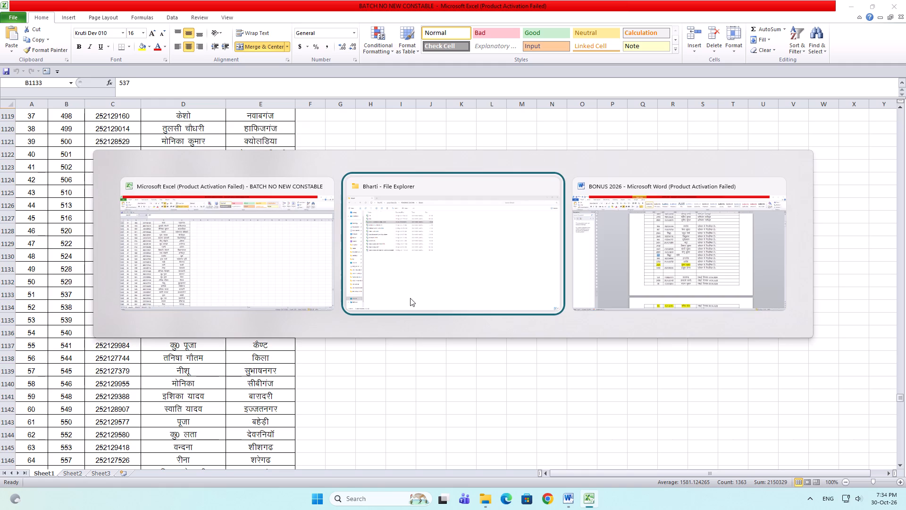
key("alt+Tab")
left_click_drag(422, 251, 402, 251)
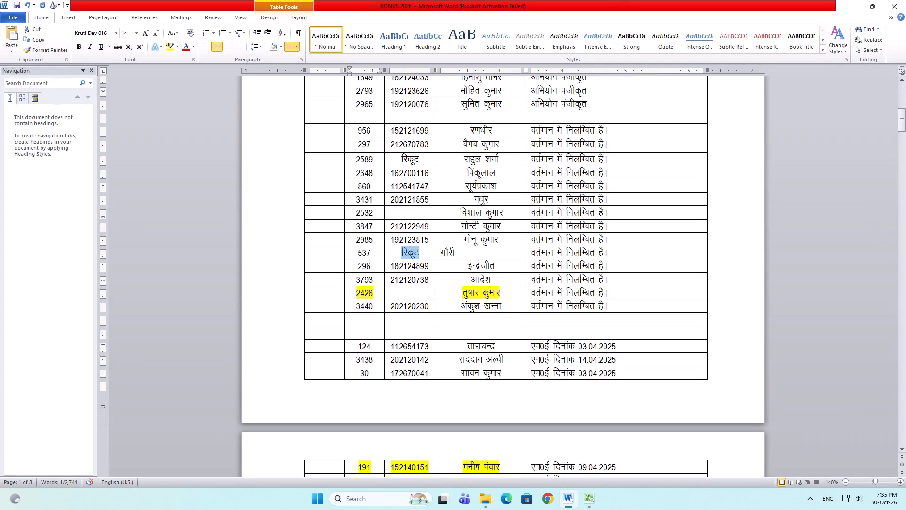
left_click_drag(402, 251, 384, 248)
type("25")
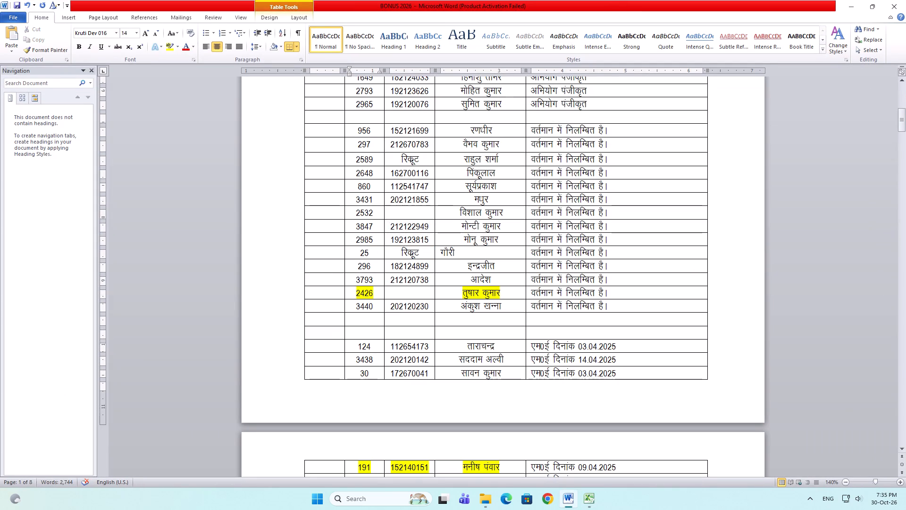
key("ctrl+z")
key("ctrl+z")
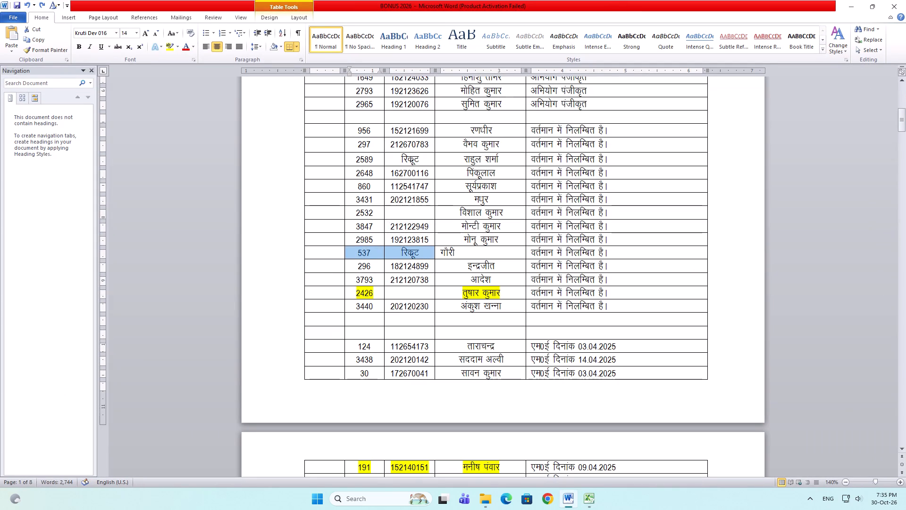
Replace the recruit placeholder in the PNO cell of row 537 with the PNO from BATCH NO NEW CONSTABLE.
left_click(400, 251)
left_click_drag(400, 251, 426, 250)
left_click_drag(426, 250, 416, 250)
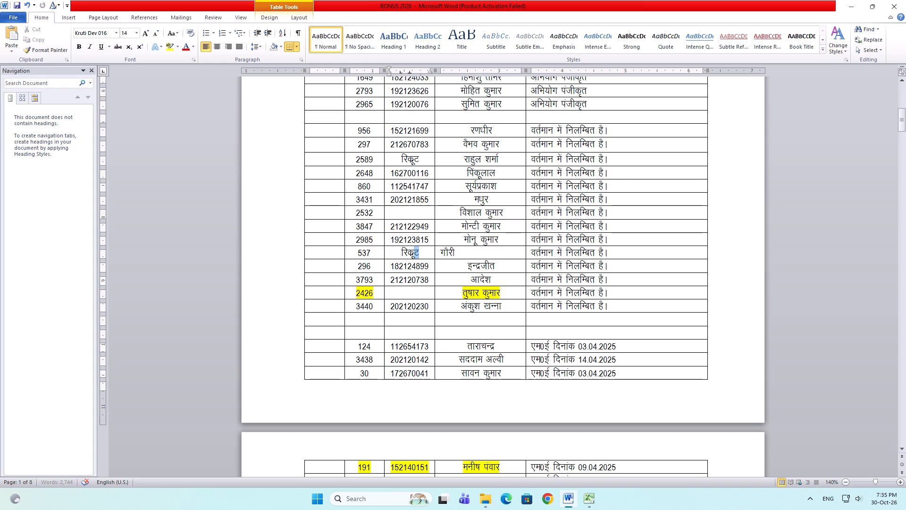
left_click_drag(416, 250, 381, 245)
left_click(381, 245)
left_click_drag(423, 255, 387, 250)
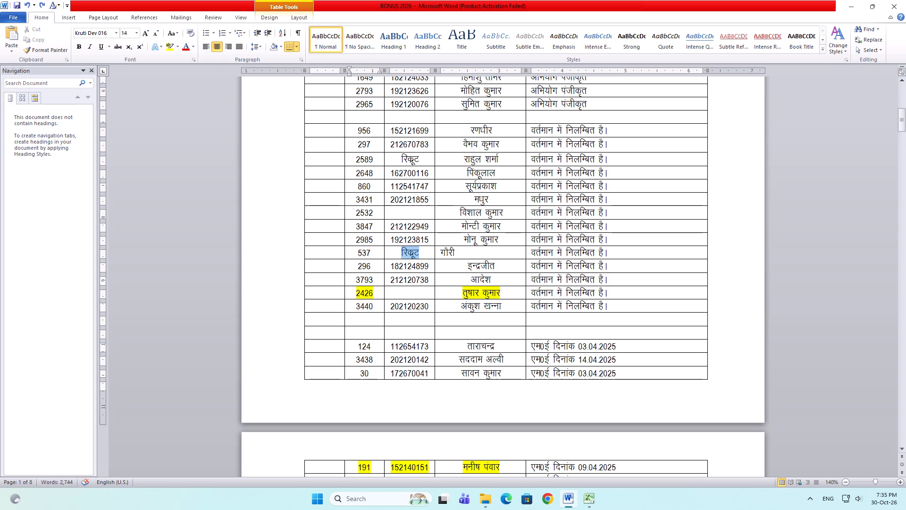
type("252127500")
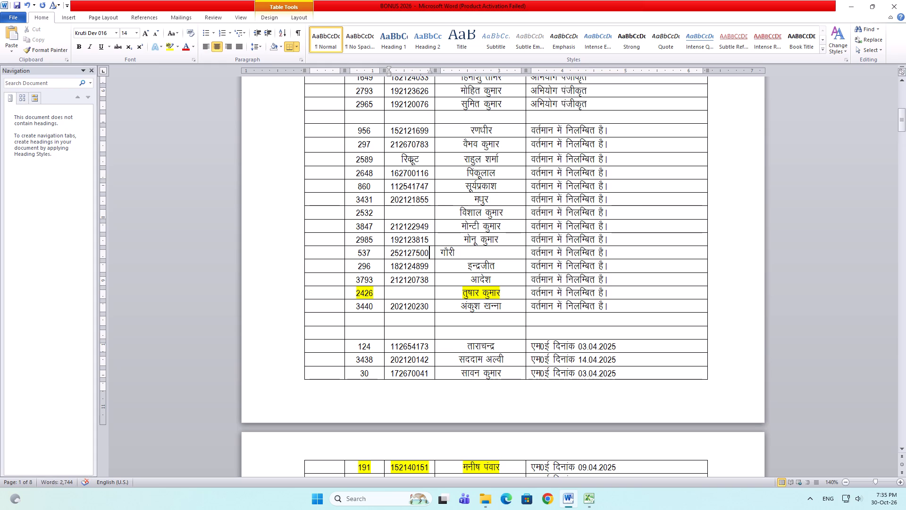
Look up 2589 in BATCH NO NEW CONSTABLE, replace that row's recruit placeholder in BONUS 2026 with the PNO, and save.
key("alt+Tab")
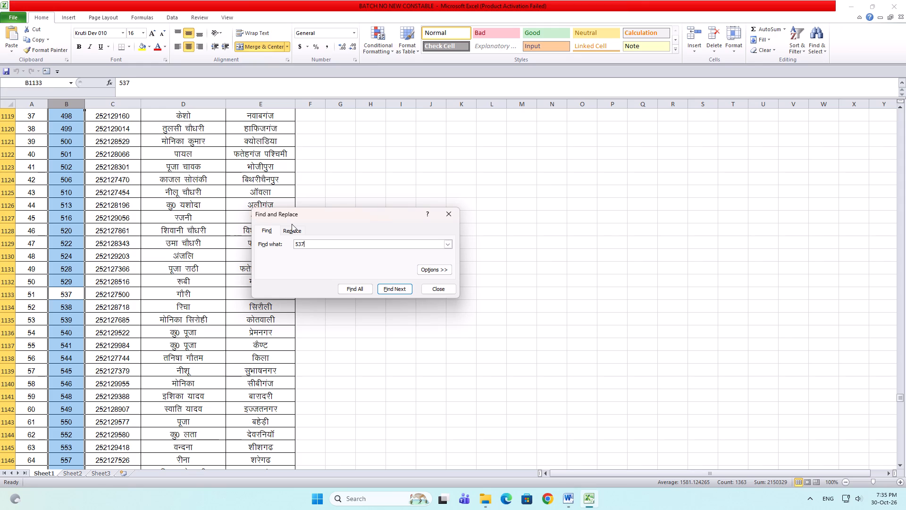
left_click_drag(311, 245, 277, 238)
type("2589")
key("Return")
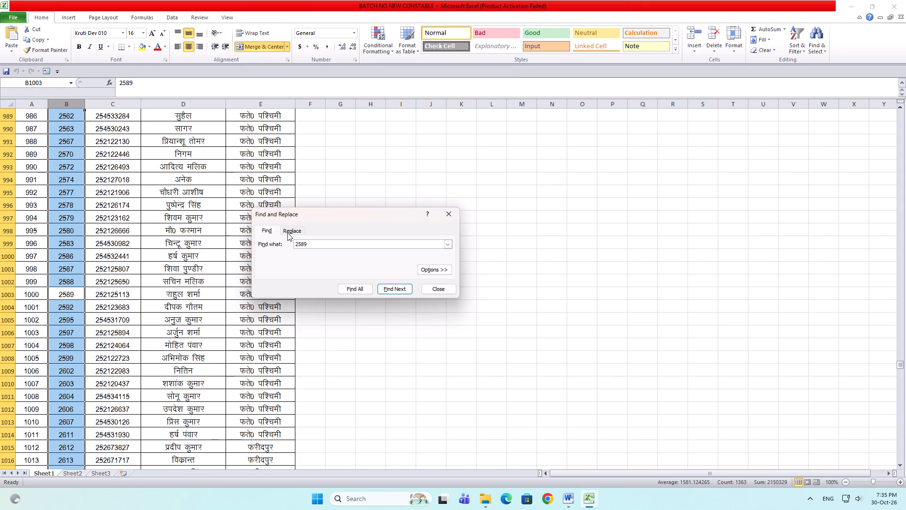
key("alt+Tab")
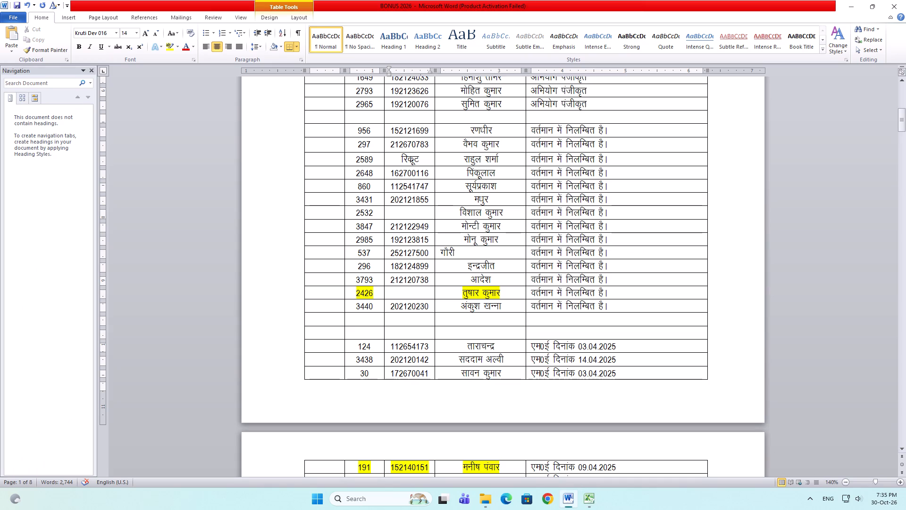
left_click_drag(426, 155, 390, 157)
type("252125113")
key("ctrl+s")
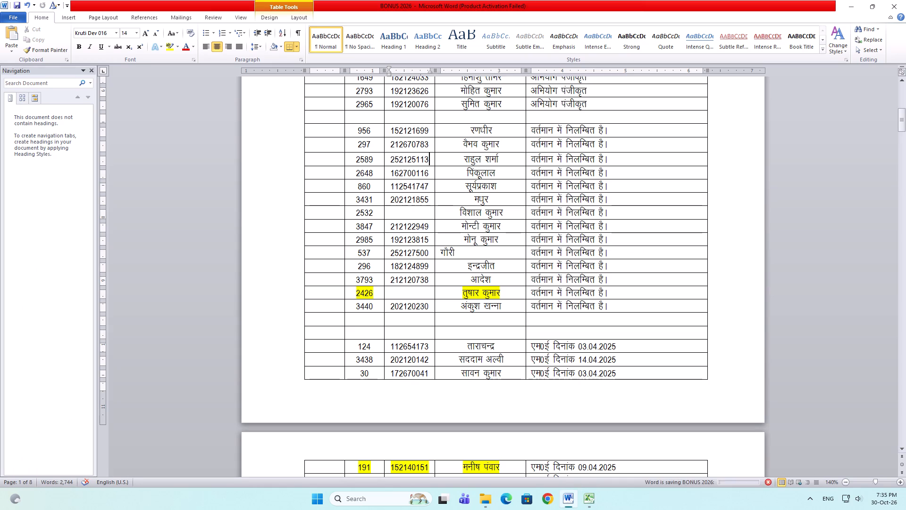
Enter a dash in the empty PNO cells of rows 2426 and 2532 and save the document.
left_click(408, 291)
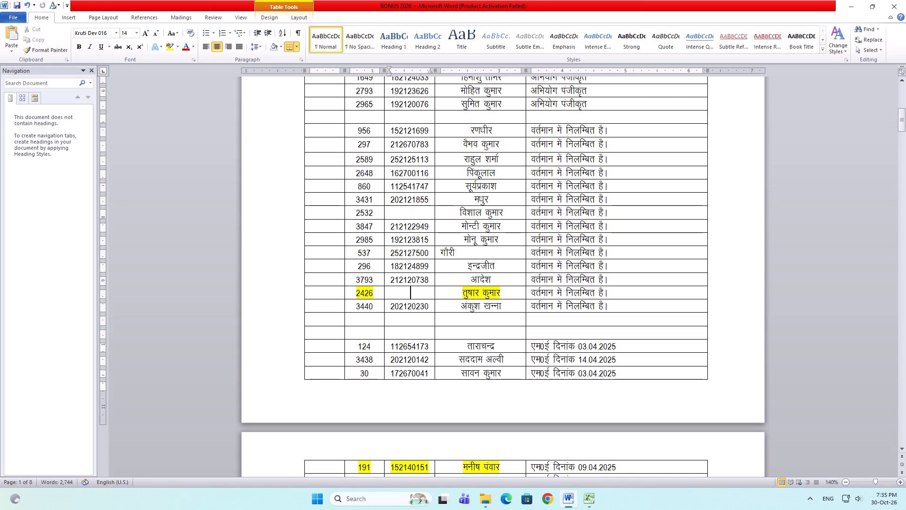
key("shift+ampersand")
left_click(404, 212)
key("shift+ampersand")
left_click(435, 259)
key("ctrl+s")
key("alt+Tab")
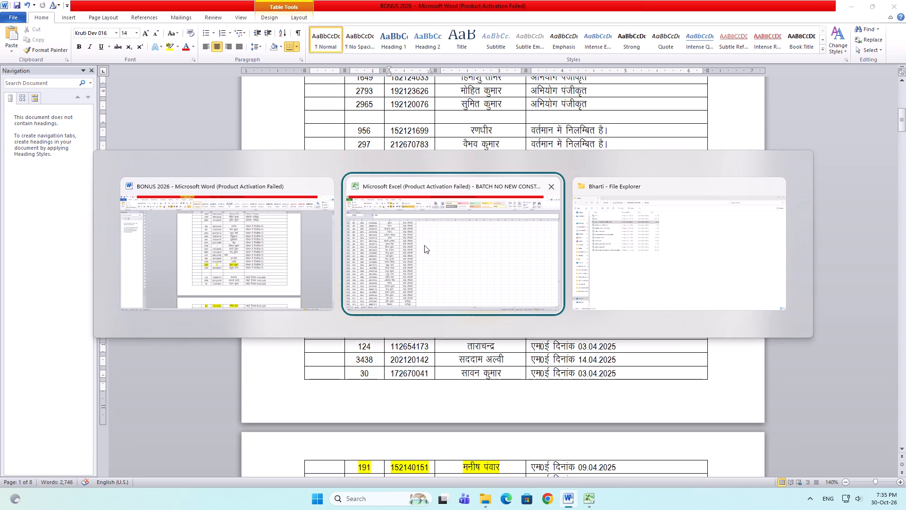
double_click(298, 244)
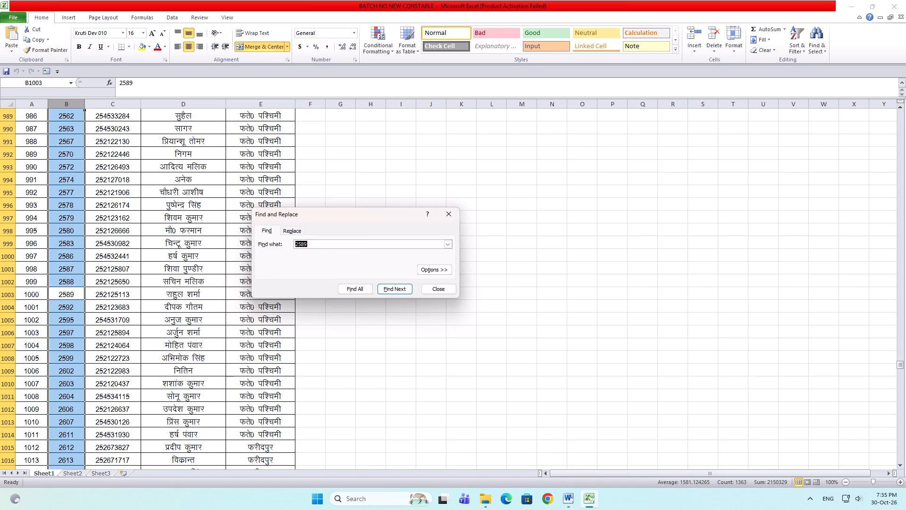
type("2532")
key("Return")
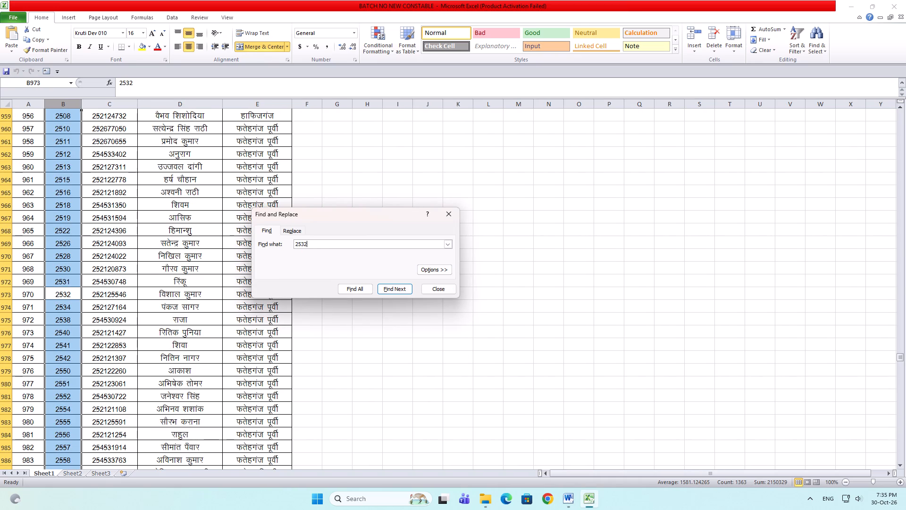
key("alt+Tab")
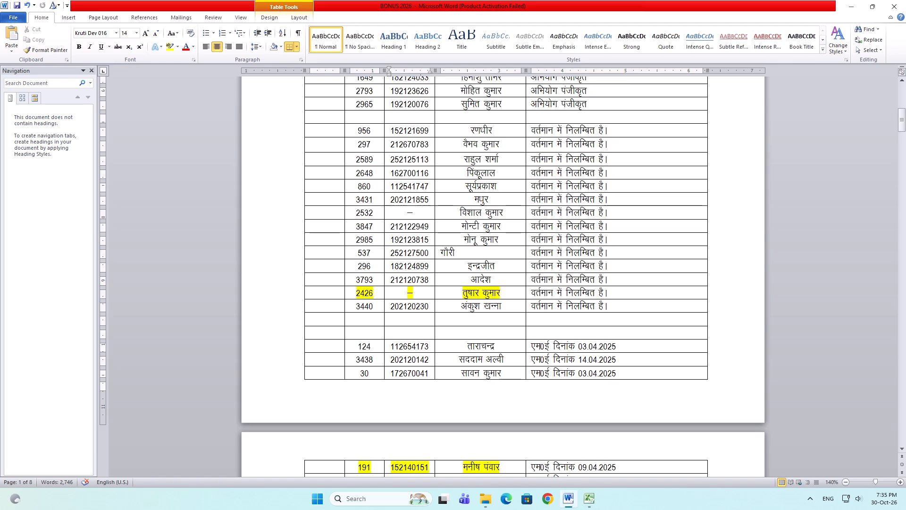
left_click_drag(425, 213, 395, 210)
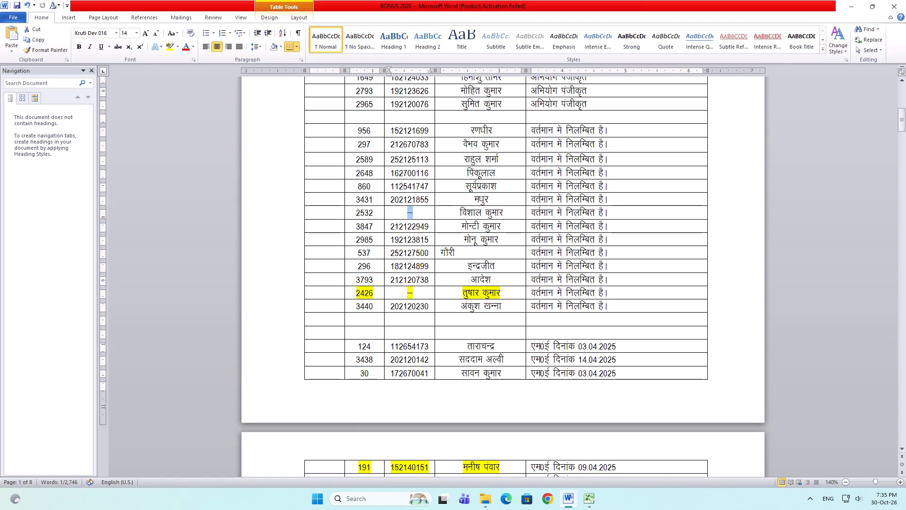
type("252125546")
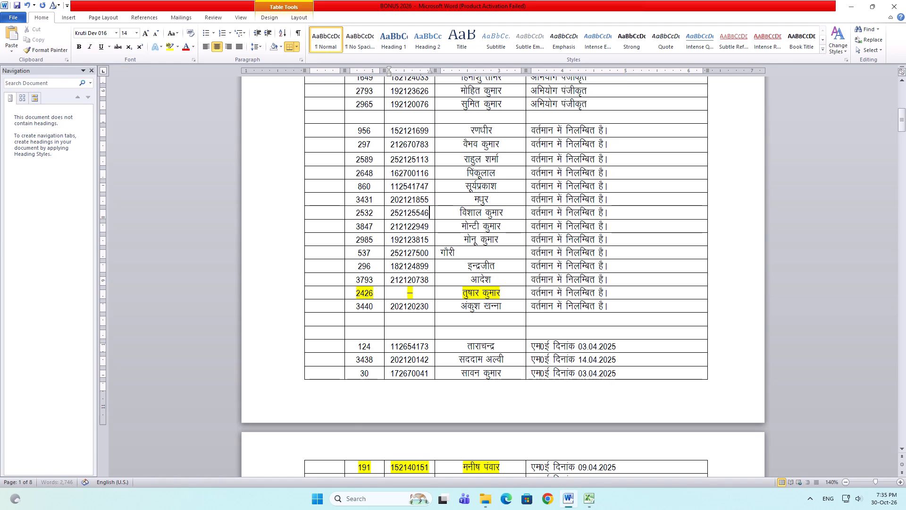
Look up 2426 in BATCH NO NEW CONSTABLE, replace that row's dash in BONUS 2026 with the PNO, and save.
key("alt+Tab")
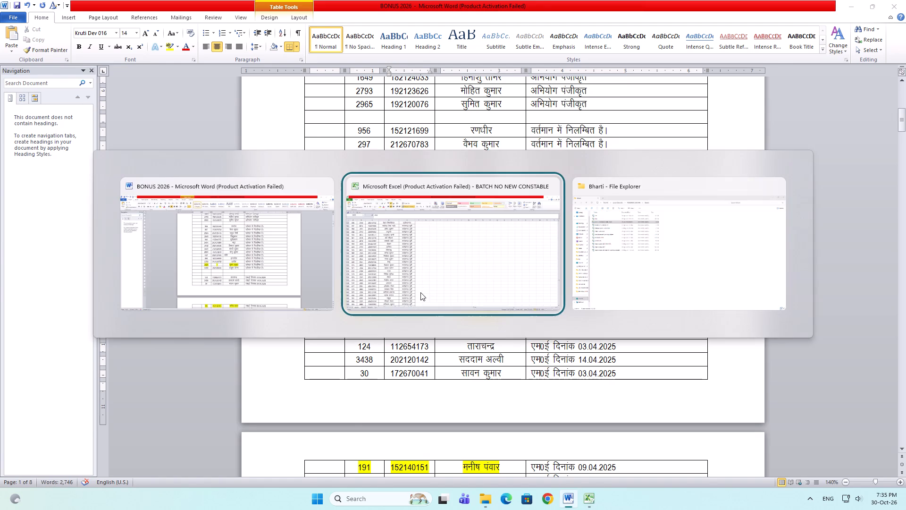
double_click(298, 242)
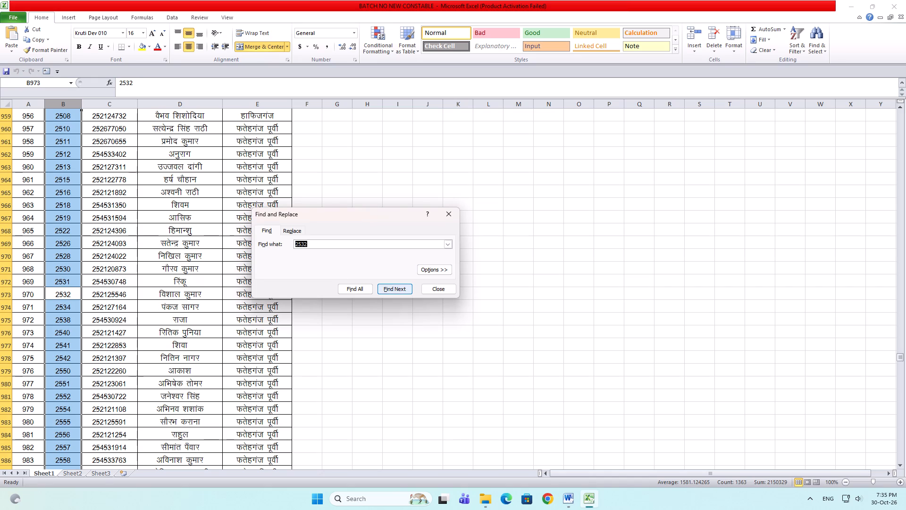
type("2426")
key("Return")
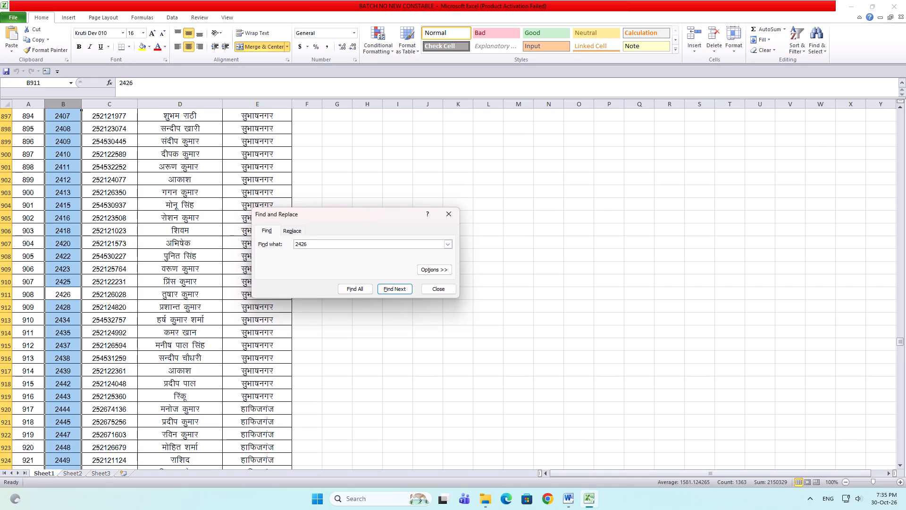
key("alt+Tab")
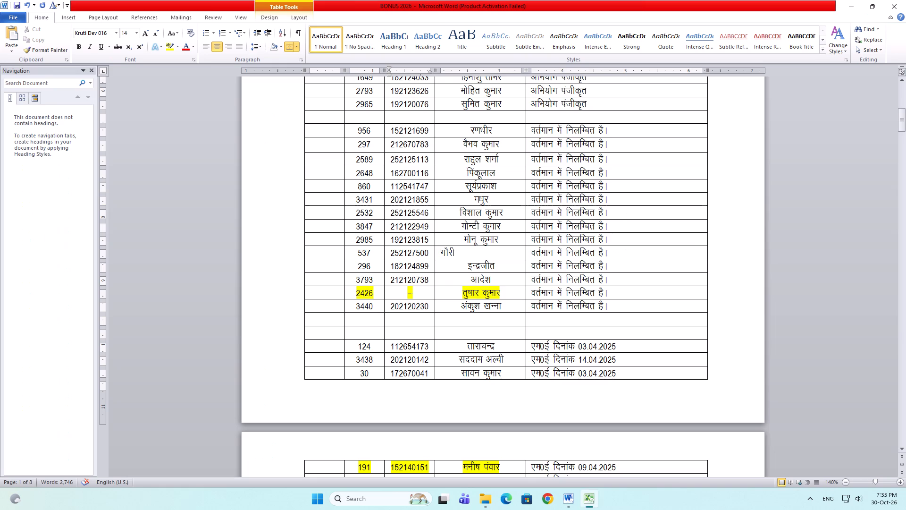
left_click_drag(417, 291, 392, 289)
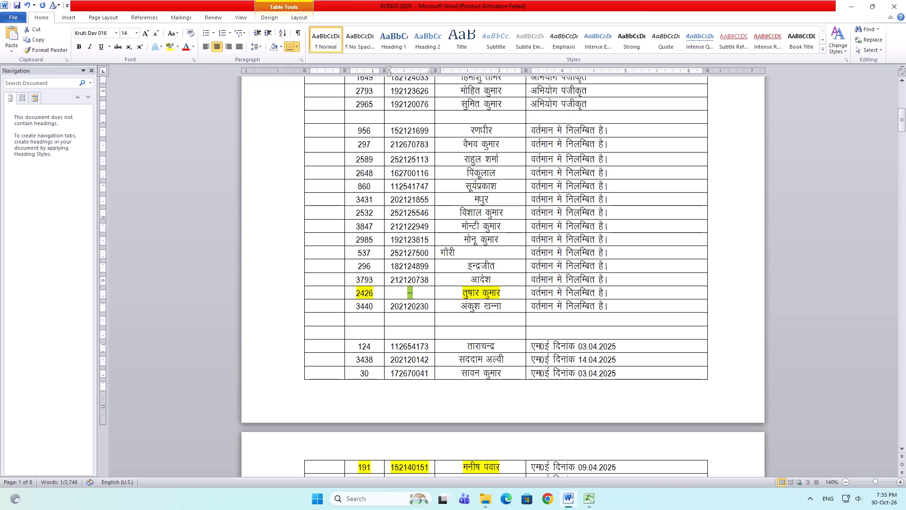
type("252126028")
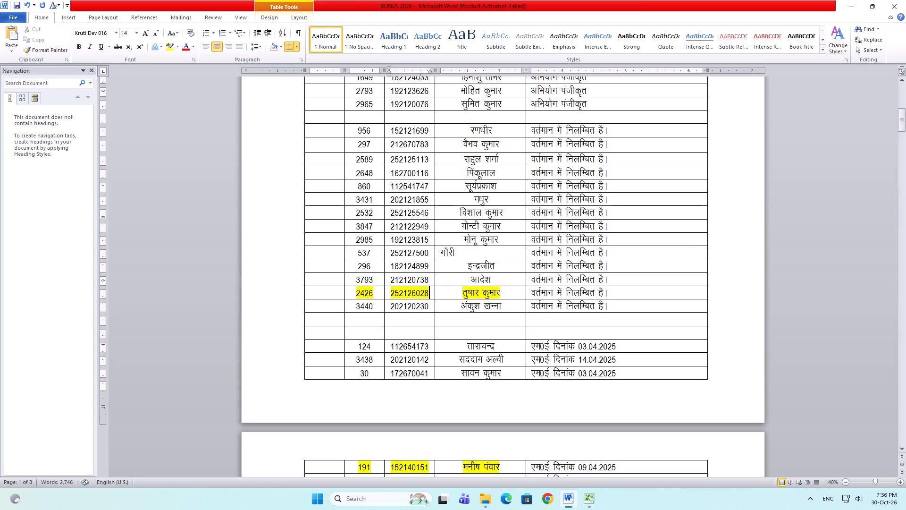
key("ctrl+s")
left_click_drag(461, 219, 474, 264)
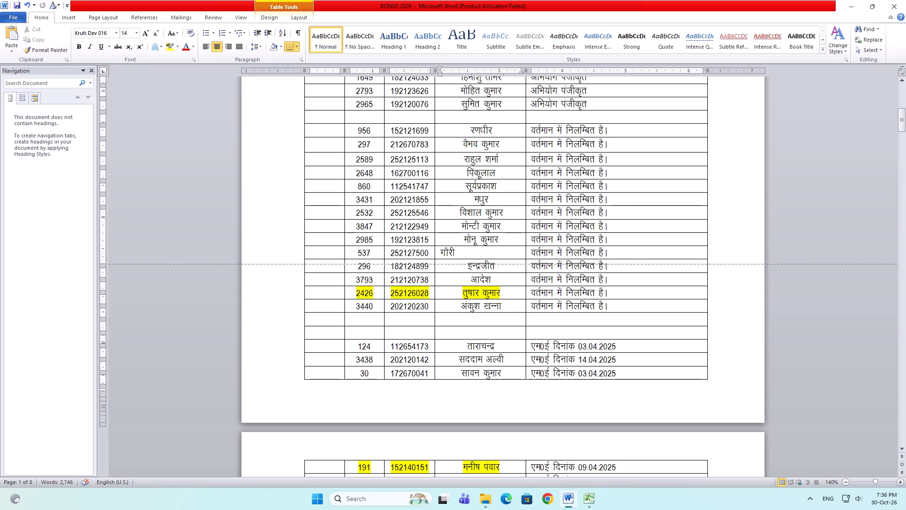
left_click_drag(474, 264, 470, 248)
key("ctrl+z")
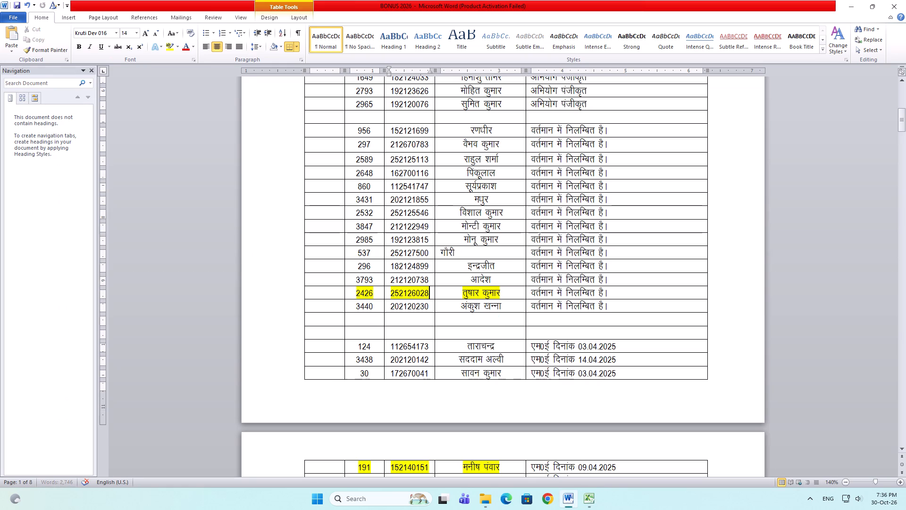
Centre the names in the name column for rows 2532 through 3793.
left_click_drag(468, 210, 485, 274)
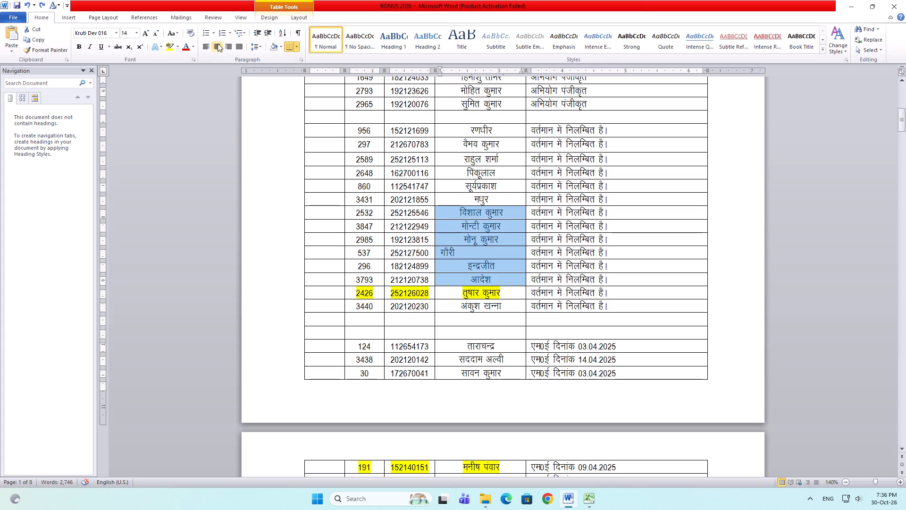
left_click(218, 43)
left_click(462, 238)
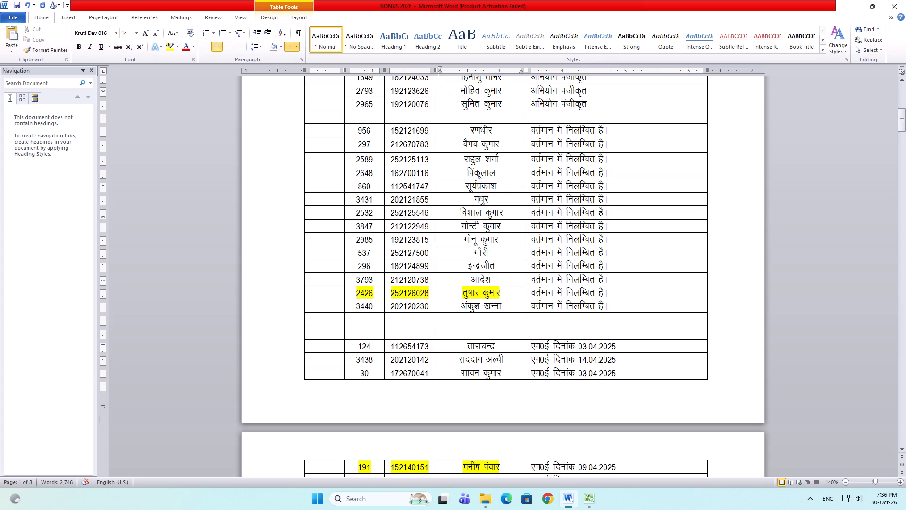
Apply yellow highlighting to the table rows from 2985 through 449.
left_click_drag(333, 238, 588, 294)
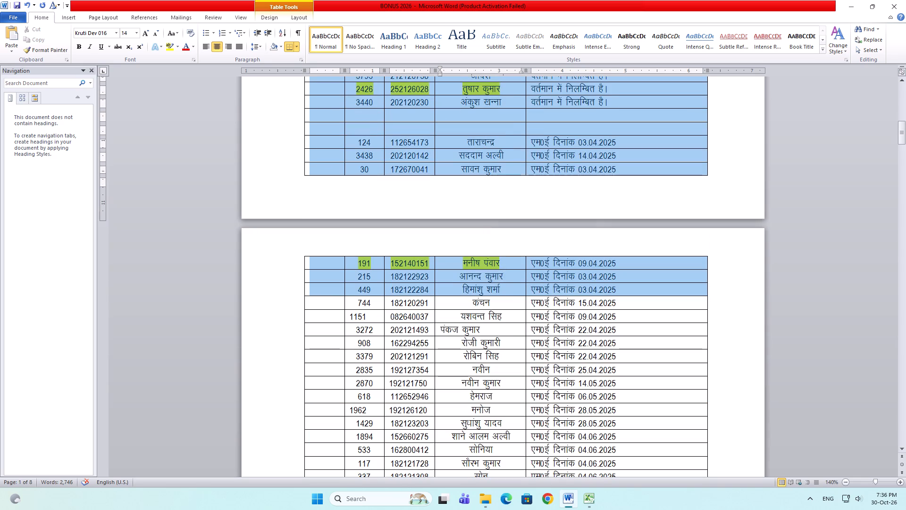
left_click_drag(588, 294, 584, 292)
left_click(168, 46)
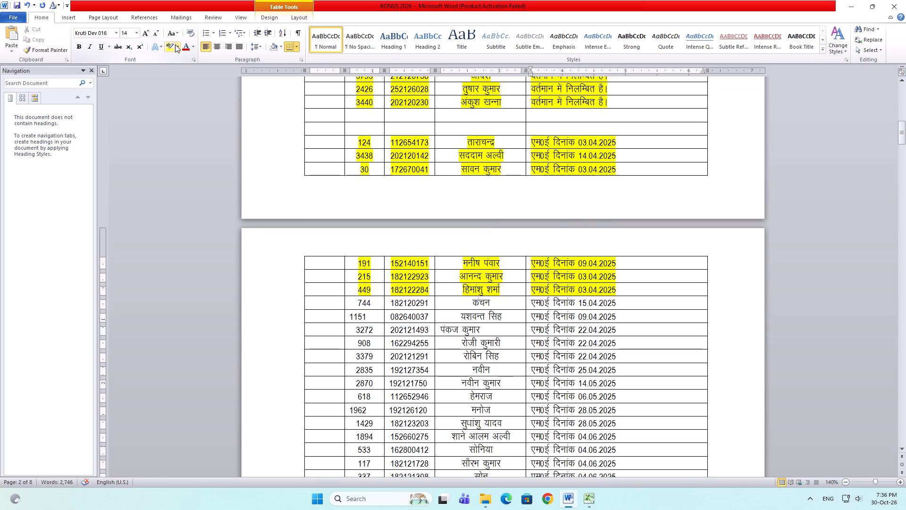
Remove the yellow highlighting from the rows starting at 860 and continuing past 449 on the second page, and save the document.
left_click(175, 44)
left_click(172, 99)
left_click(168, 44)
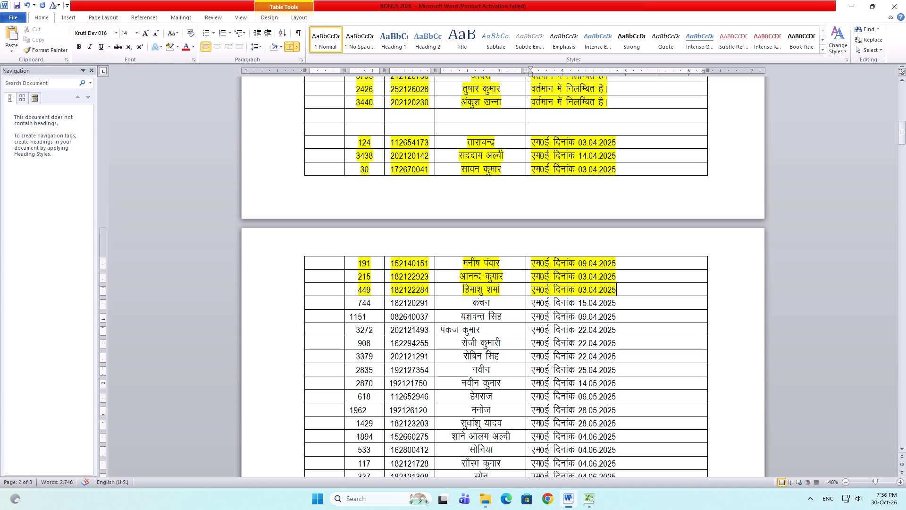
left_click_drag(646, 311, 336, 166)
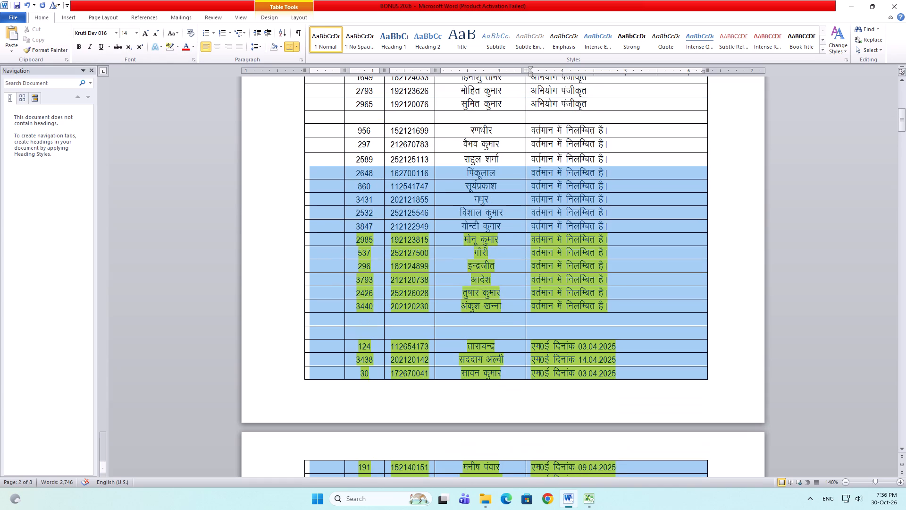
left_click_drag(336, 166, 332, 184)
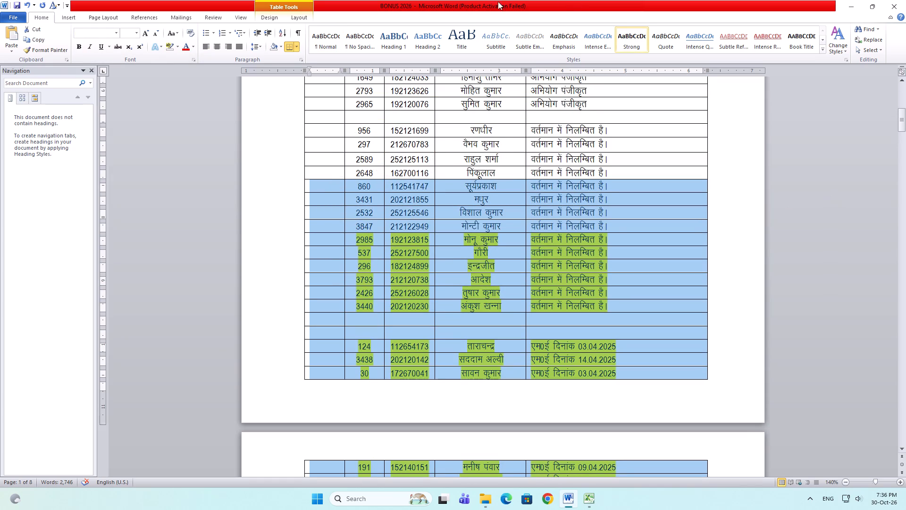
left_click(166, 46)
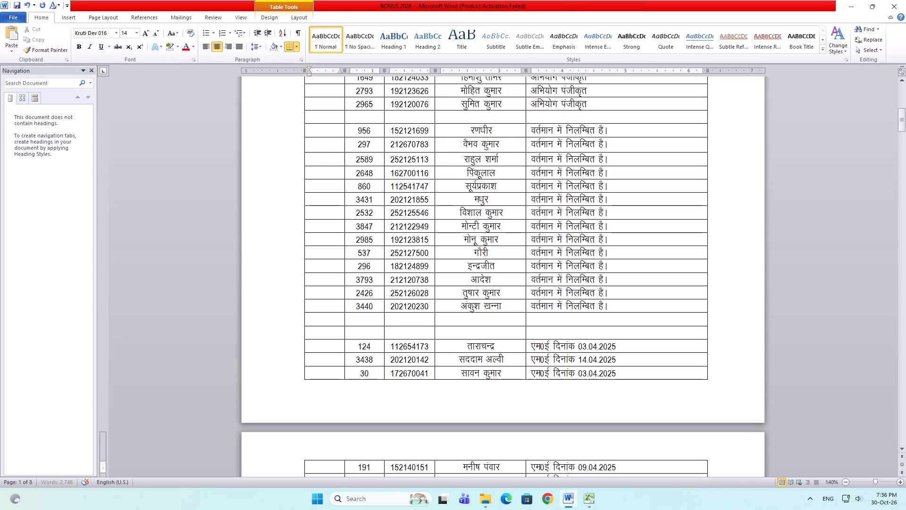
left_click(490, 212)
key("ctrl+s")
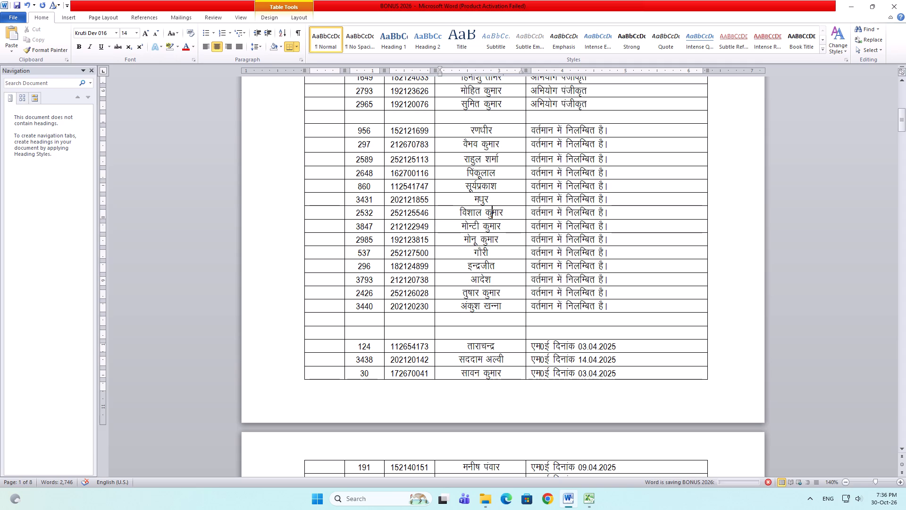
key("ctrl+s")
key("ctrl+s")
key("ctrl+s")
key("ctrl+s")
key("ctrl+s")
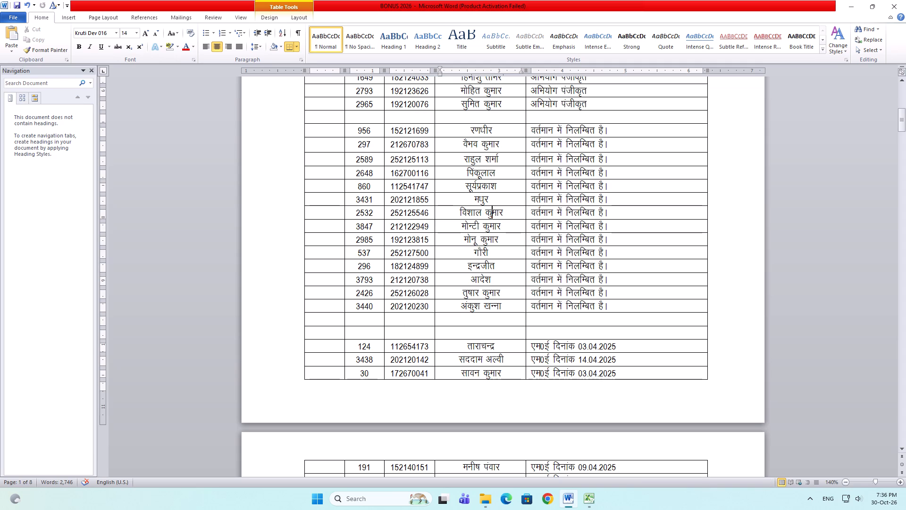
key("ctrl+s")
triple_click(16, 5)
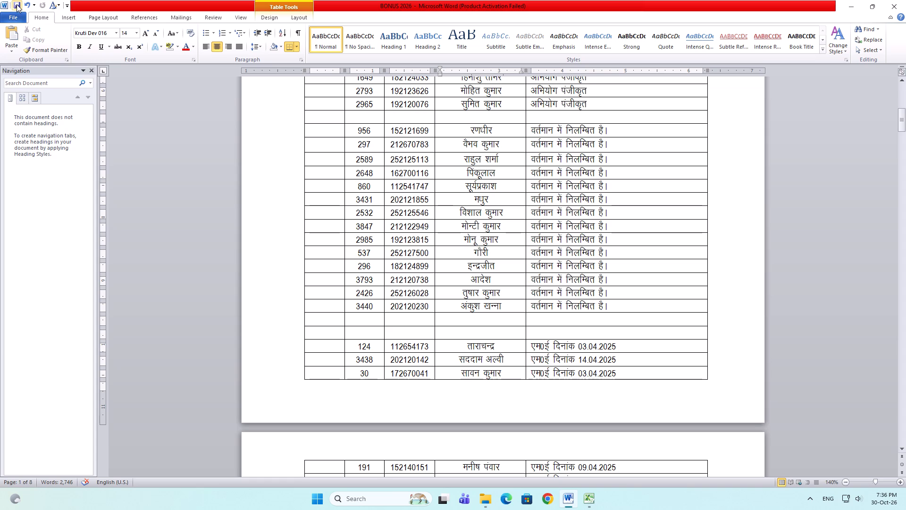
triple_click(17, 4)
Delete the two empty table rows between rows 3440 and 124 and save the document.
scroll(482, 155, "up", 4)
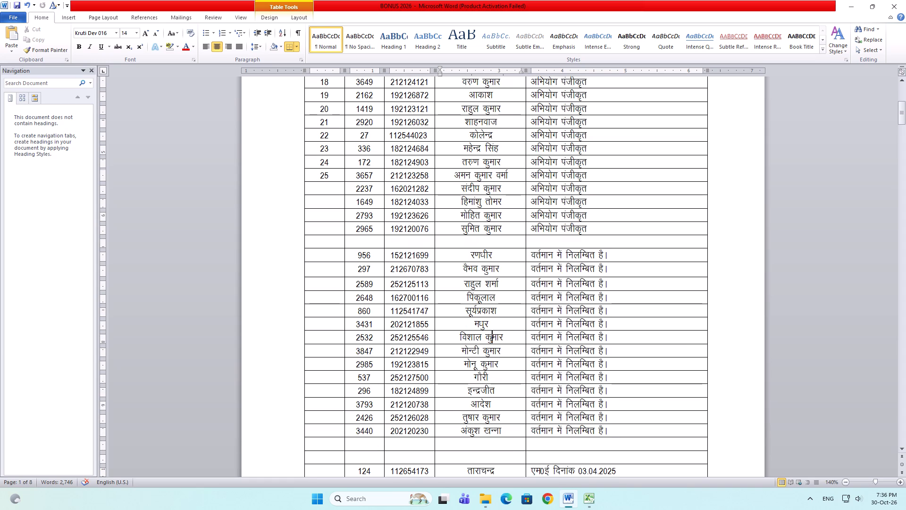
scroll(407, 286, "down", 3)
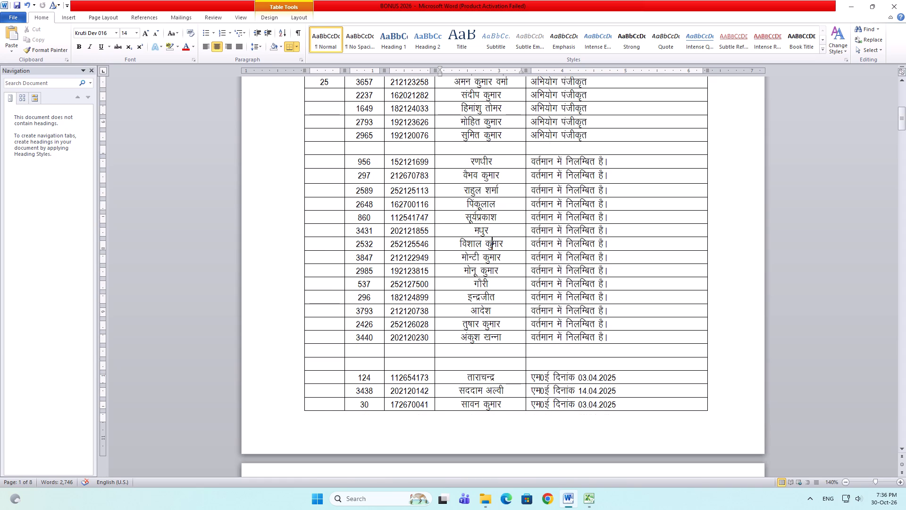
left_click_drag(335, 349, 544, 362)
right_click(544, 362)
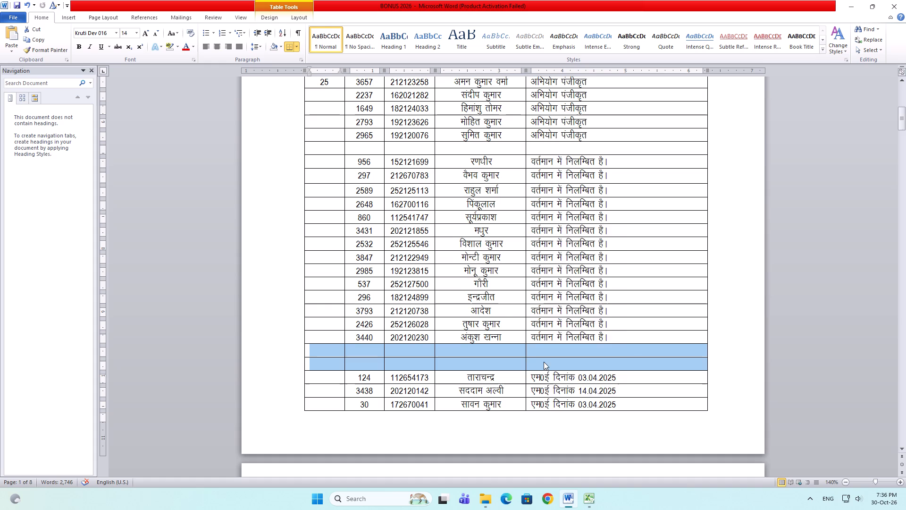
left_click(579, 281)
left_click(428, 263)
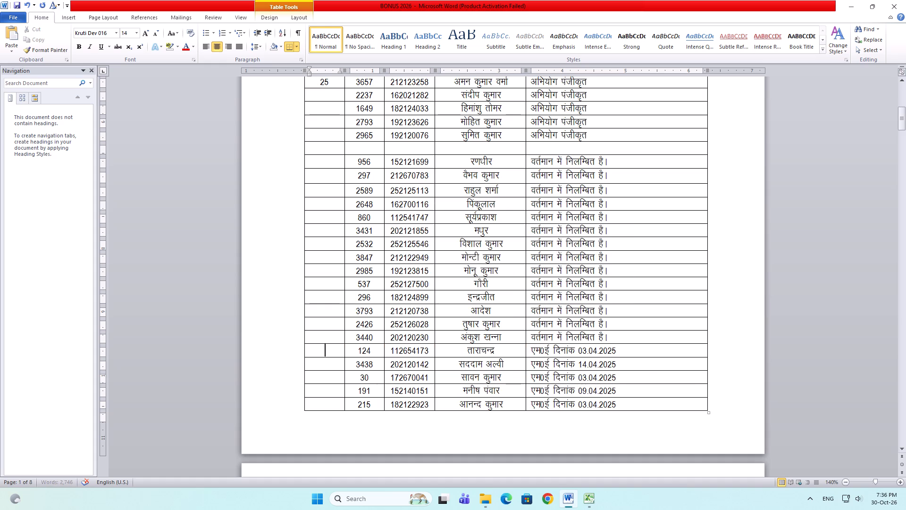
left_click(472, 368)
key("ctrl+s")
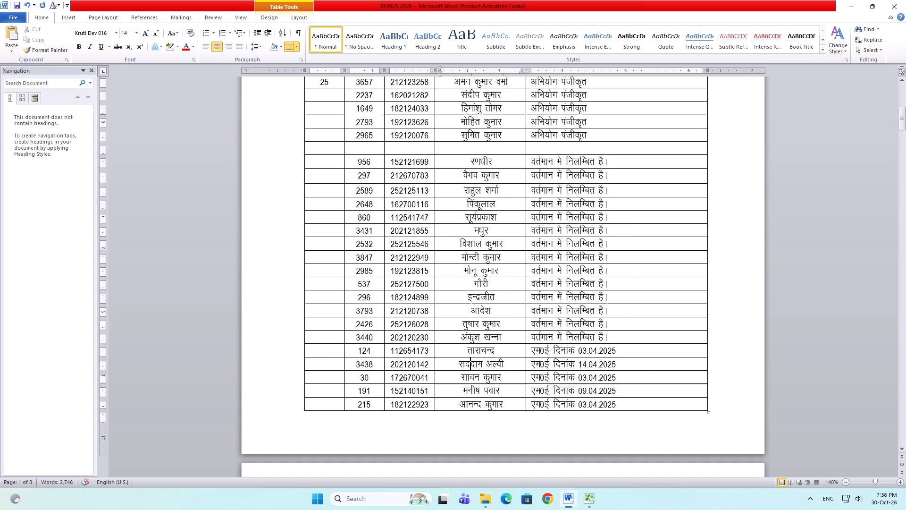
key("ctrl+s")
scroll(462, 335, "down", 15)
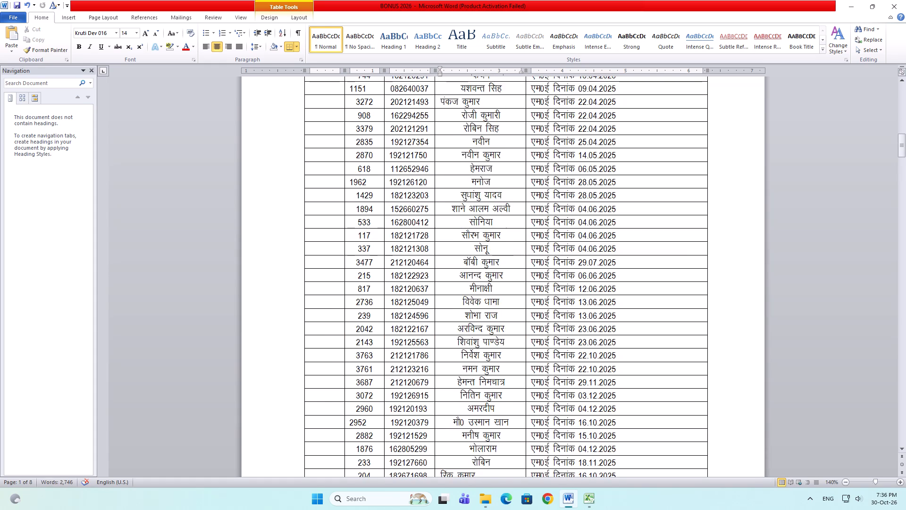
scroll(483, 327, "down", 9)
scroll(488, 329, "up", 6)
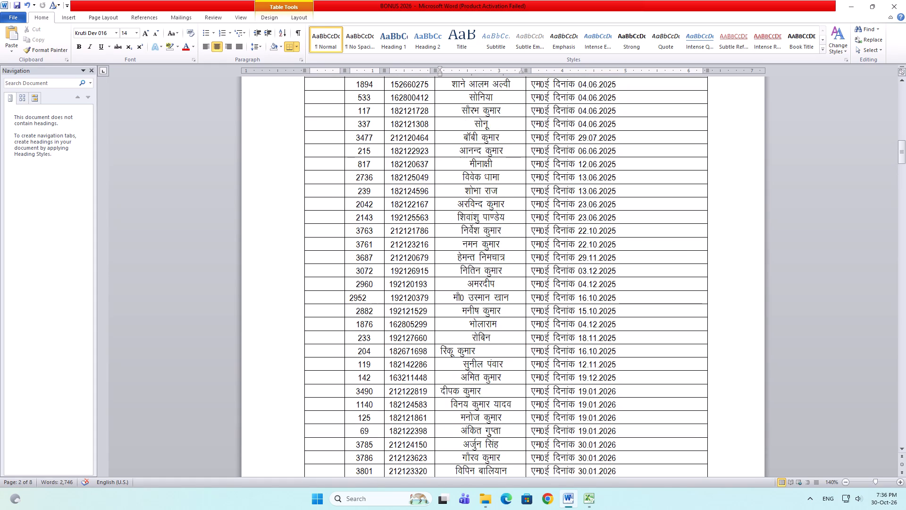
Centre the name column entries from the table's first data row down to the empty row above row 224, and save the document.
scroll(478, 264, "up", 13)
scroll(474, 229, "up", 8)
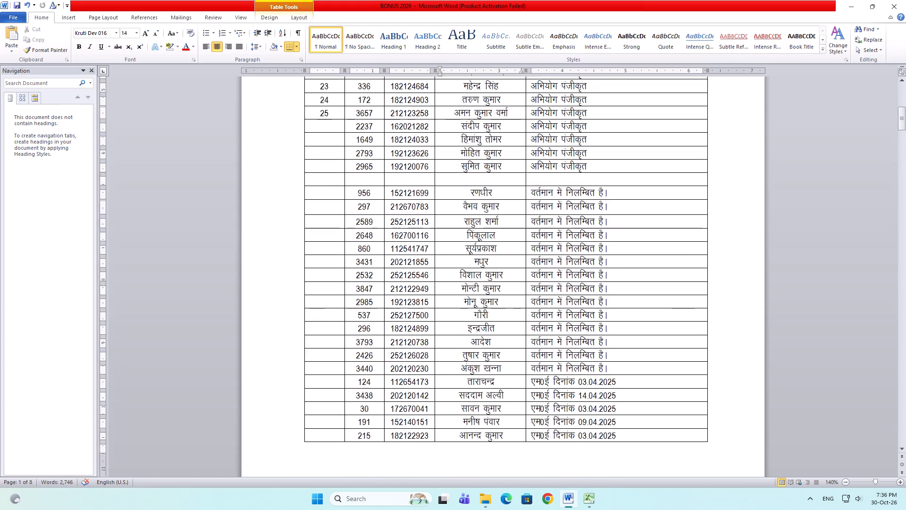
scroll(491, 220, "up", 12)
left_click_drag(479, 161, 487, 416)
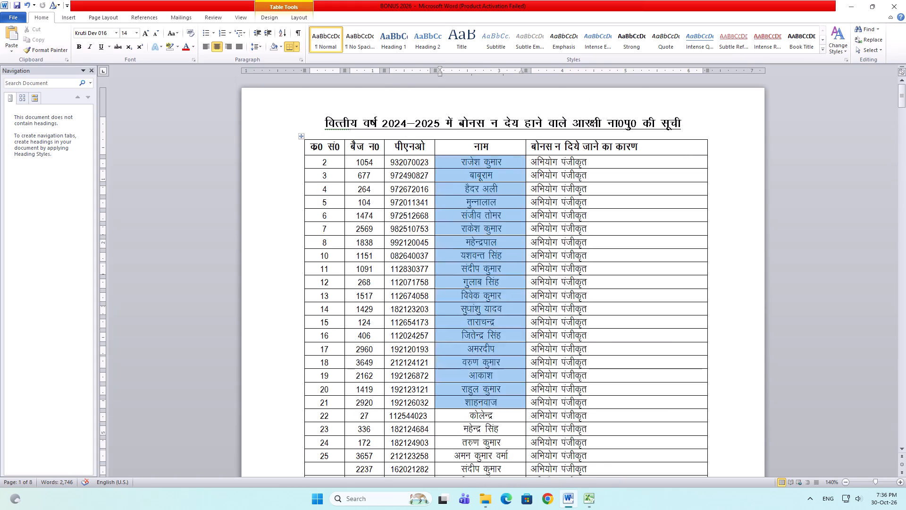
left_click_drag(487, 416, 466, 484)
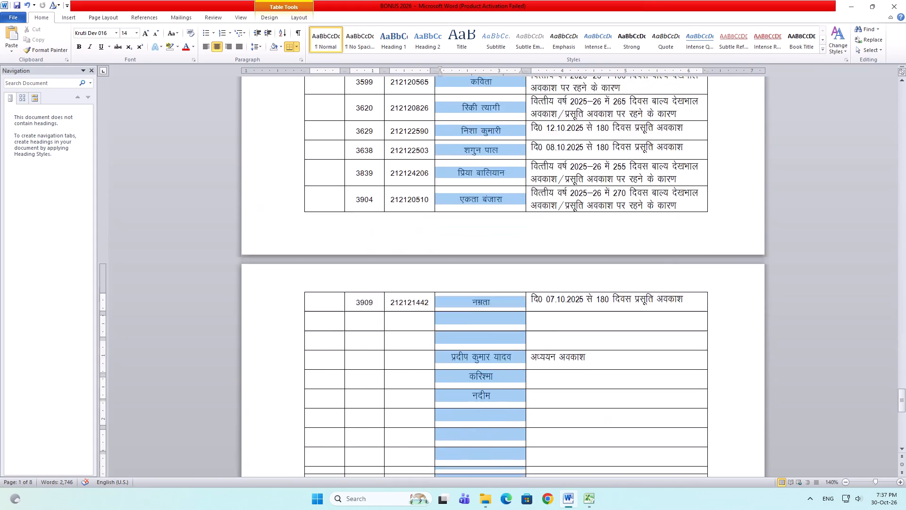
left_click_drag(466, 484, 467, 398)
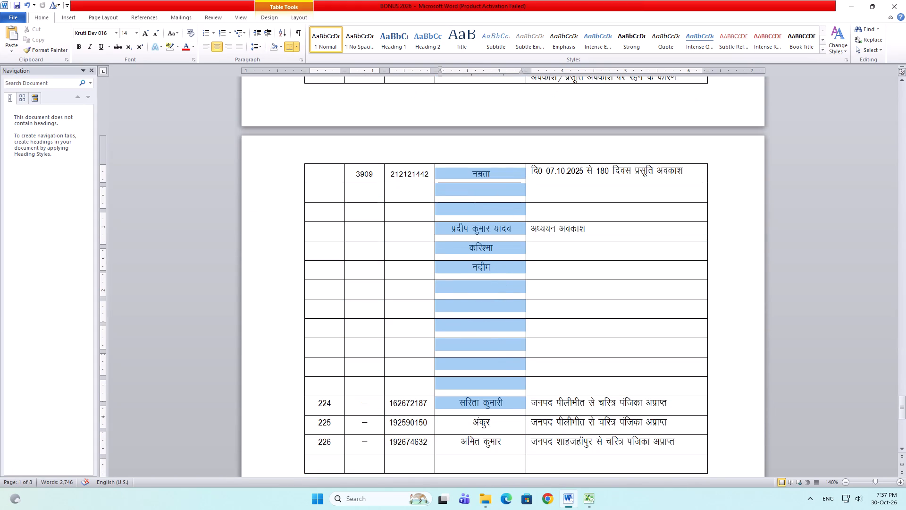
left_click_drag(467, 398, 471, 380)
double_click(217, 44)
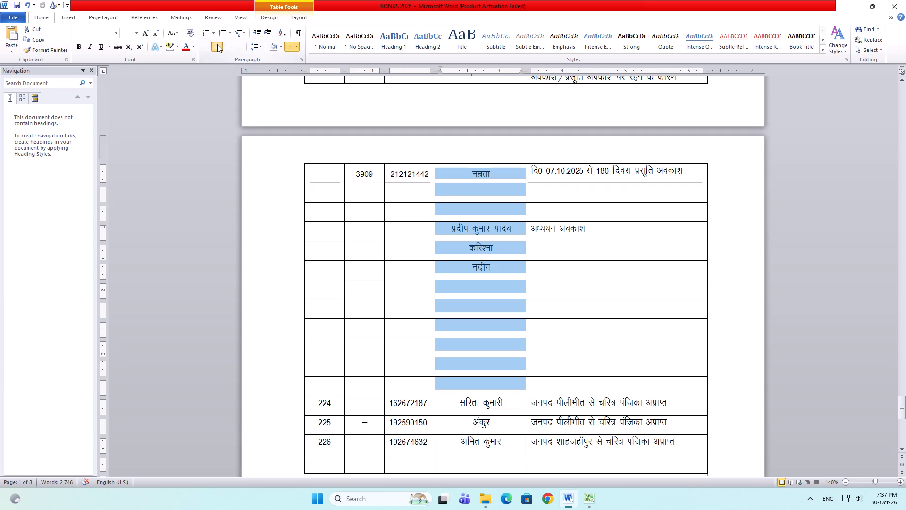
left_click(588, 257)
scroll(560, 307, "up", 6)
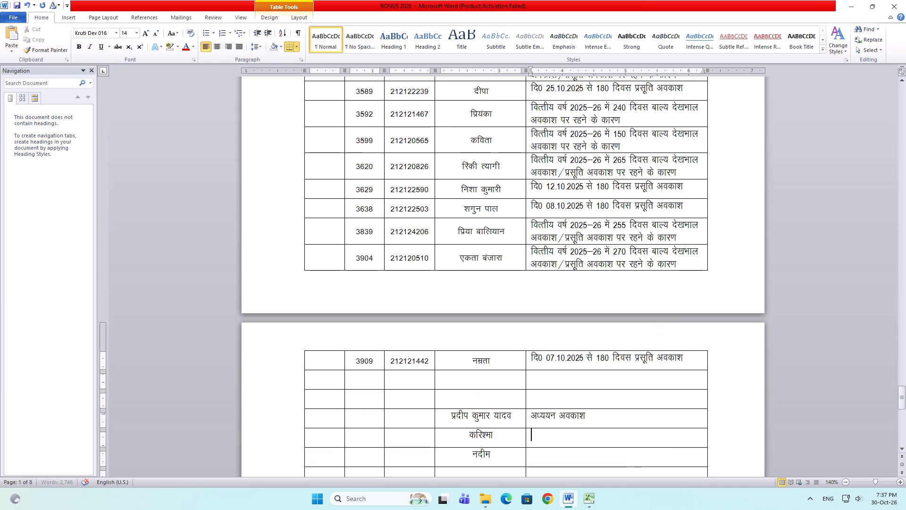
key("ctrl+s")
Review the child-care and maternity leave rows back up to page 4, examining the name alignment and entries.
scroll(568, 303, "up", 6)
scroll(568, 303, "up", 16)
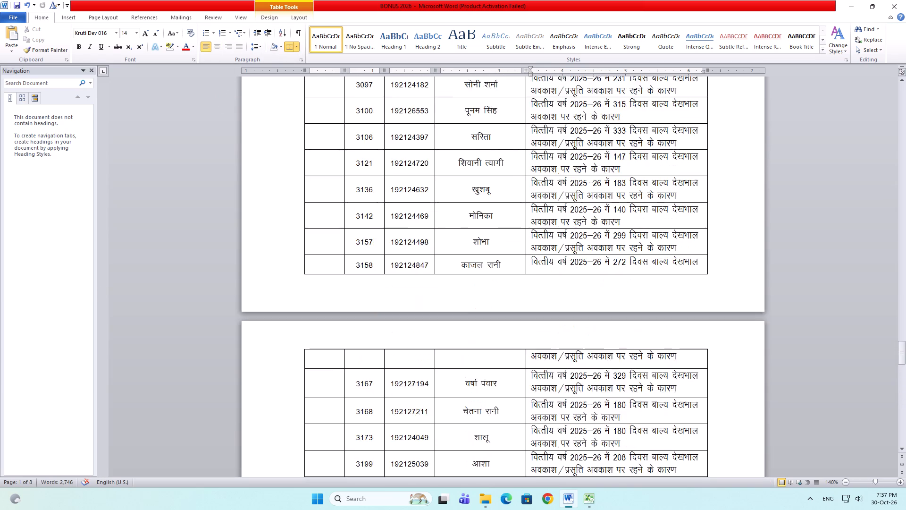
scroll(568, 305, "up", 11)
scroll(546, 318, "down", 1)
scroll(546, 318, "up", 20)
scroll(546, 318, "up", 3)
scroll(543, 320, "down", 7)
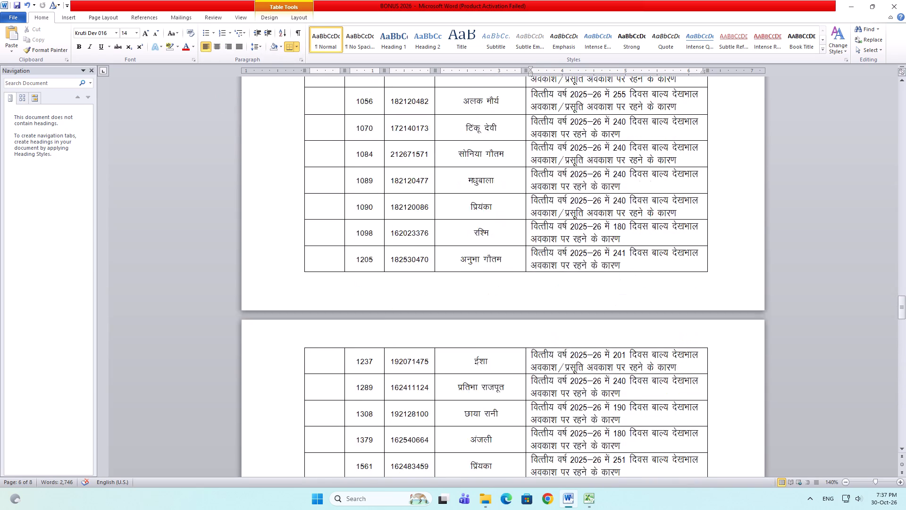
scroll(545, 320, "down", 10)
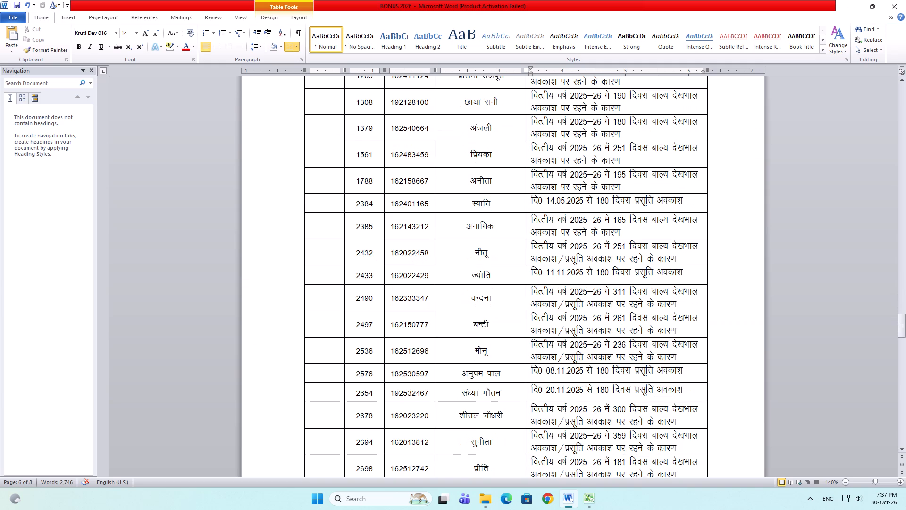
scroll(520, 314, "up", 8)
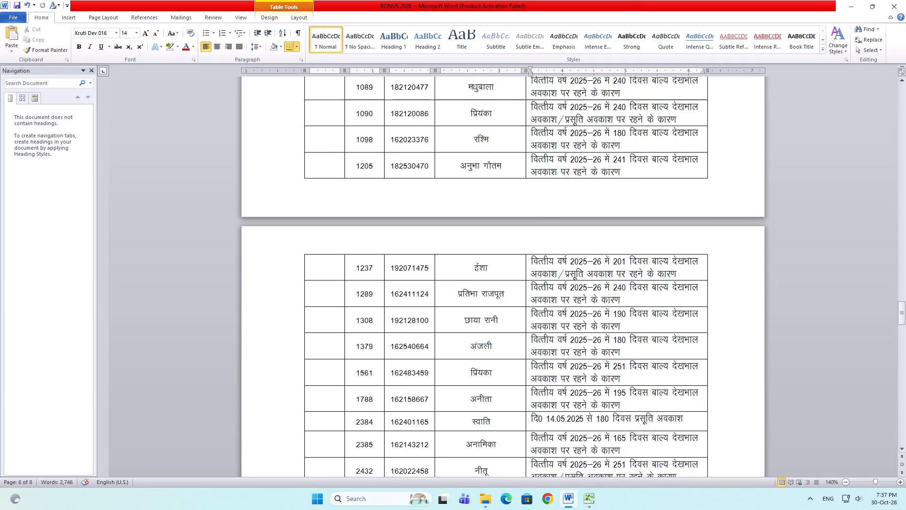
scroll(516, 303, "up", 18)
scroll(516, 303, "up", 6)
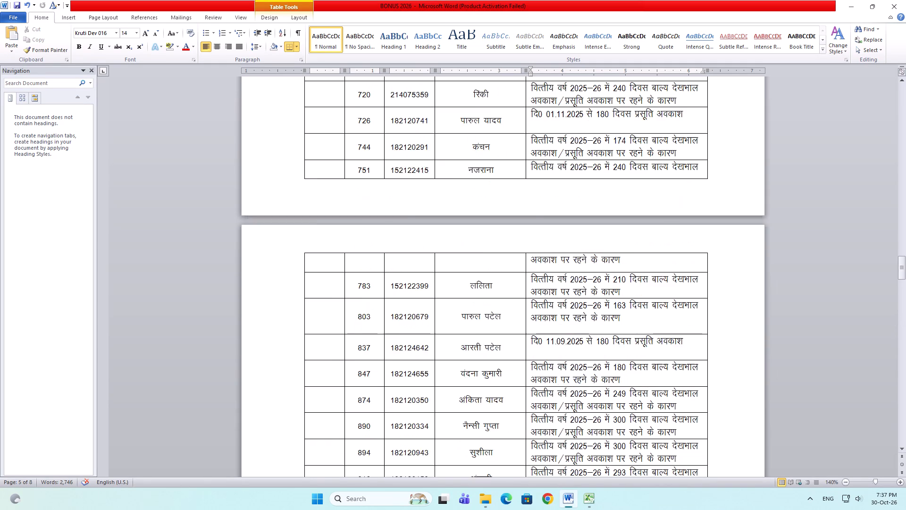
scroll(516, 303, "up", 5)
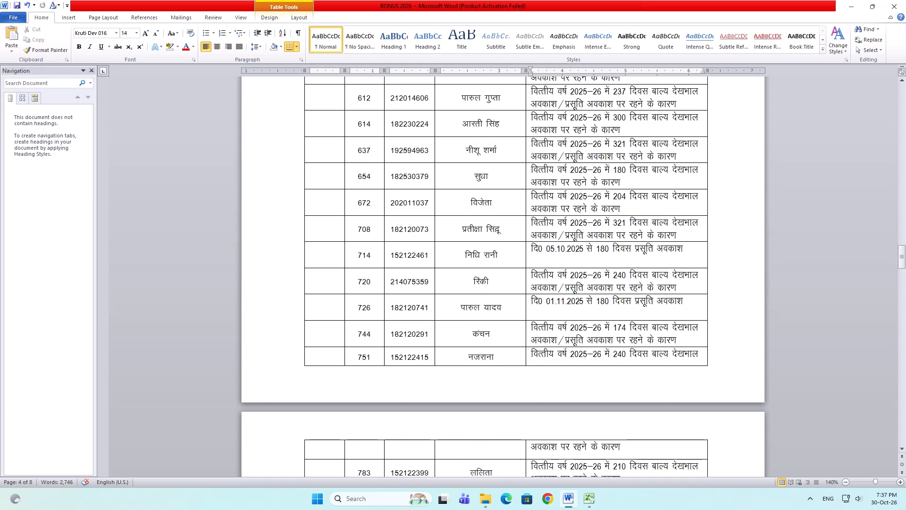
Undo the last change, centre the name column selection again and save the document.
left_click_drag(335, 364, 334, 368)
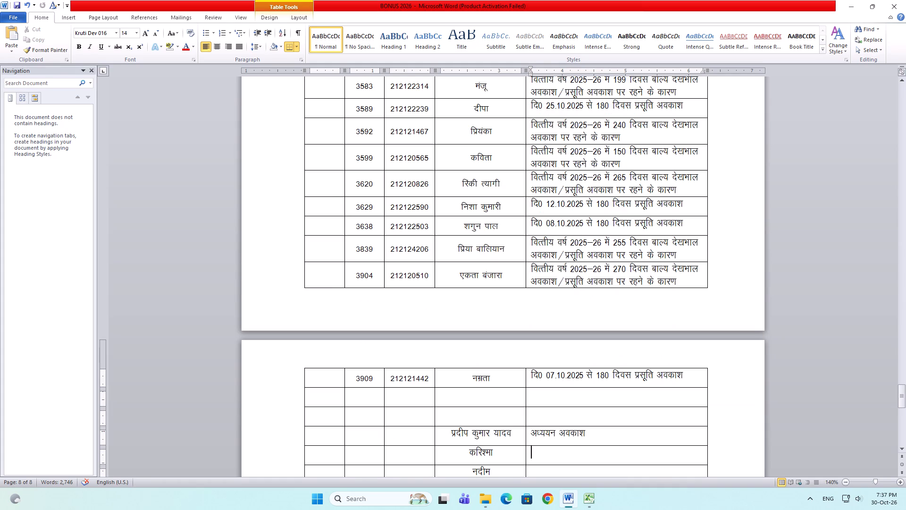
key("ctrl+z")
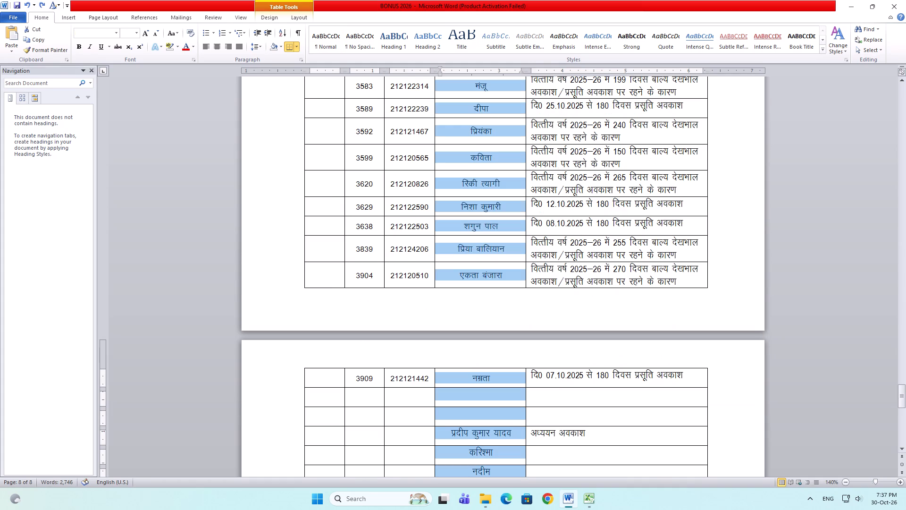
double_click(216, 45)
left_click(524, 239)
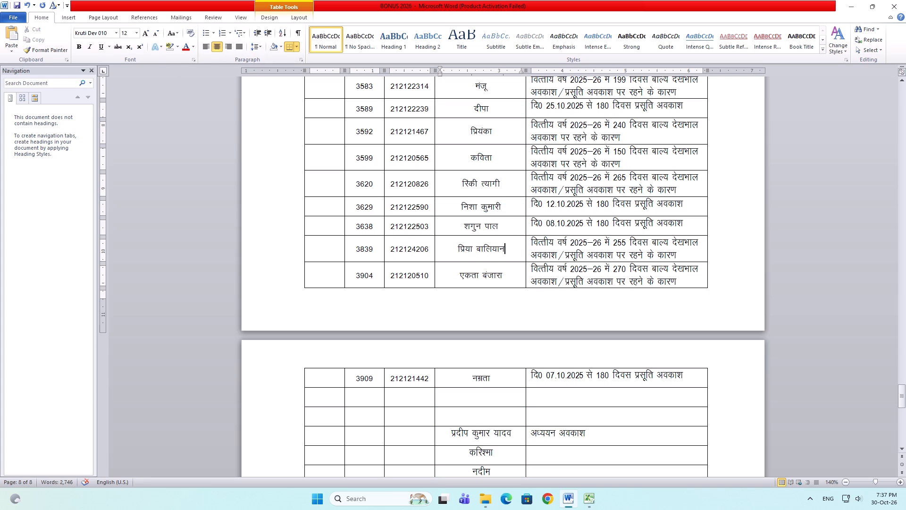
left_click(568, 224)
key("ctrl+s")
key("ctrl+s")
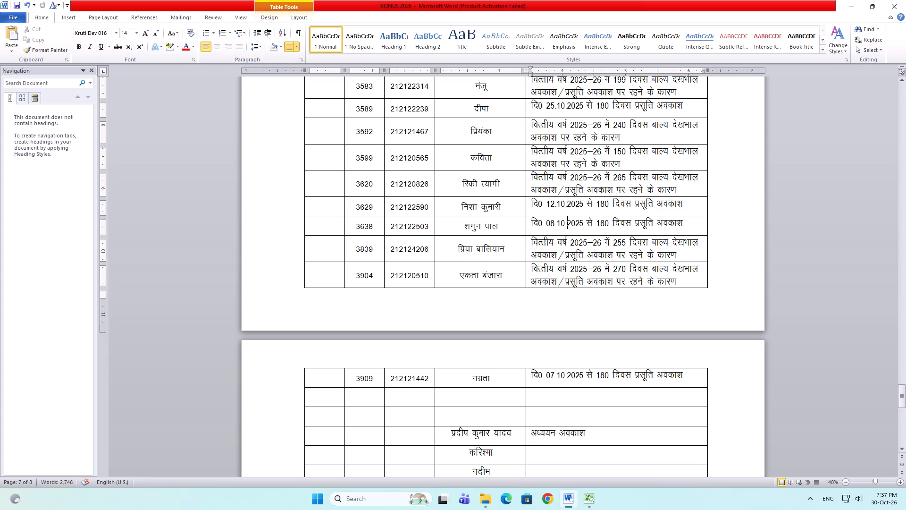
key("ctrl+f")
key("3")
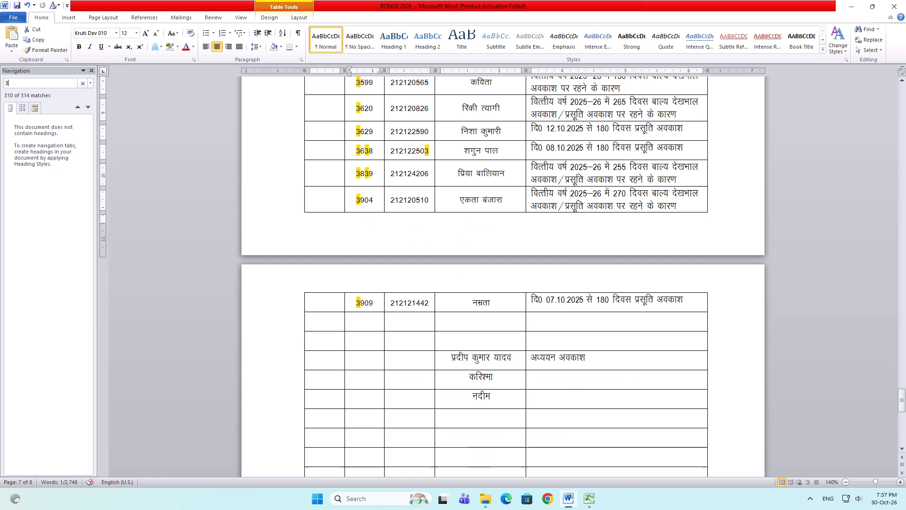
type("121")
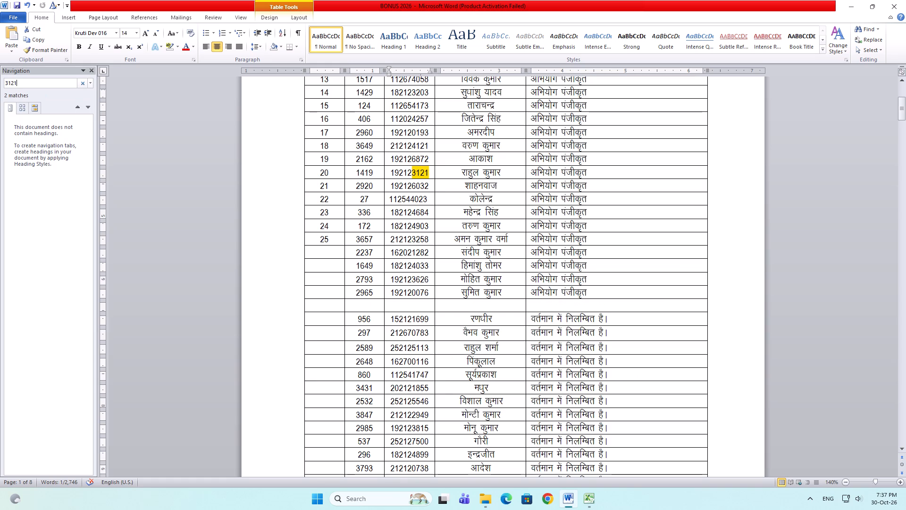
left_click(86, 109)
left_click(86, 109)
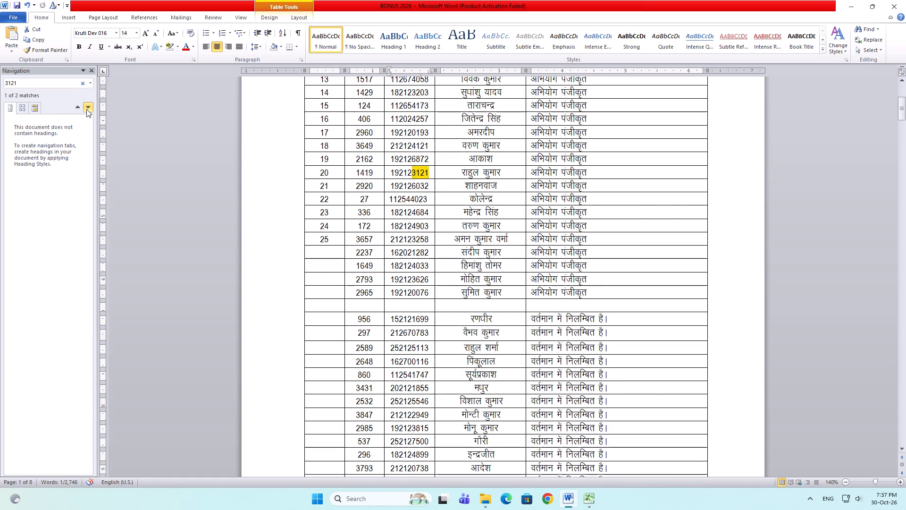
left_click_drag(322, 180, 493, 182)
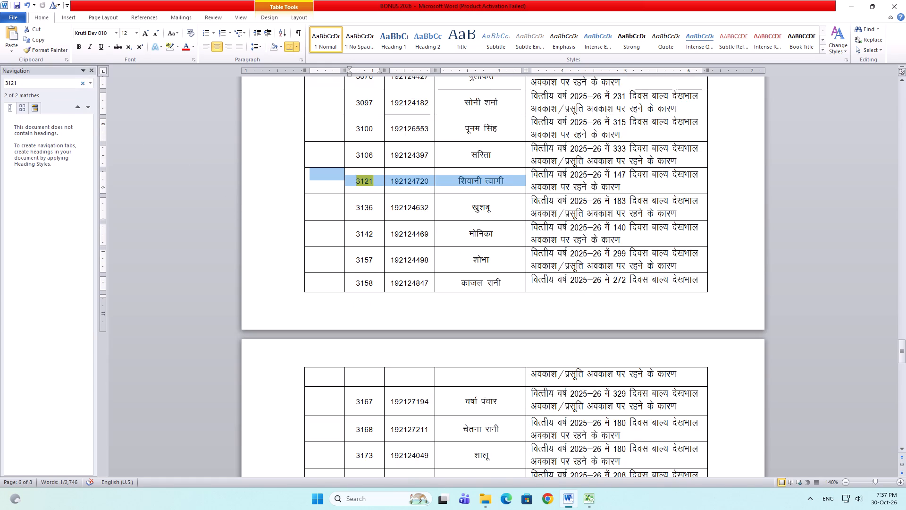
left_click_drag(493, 182, 542, 180)
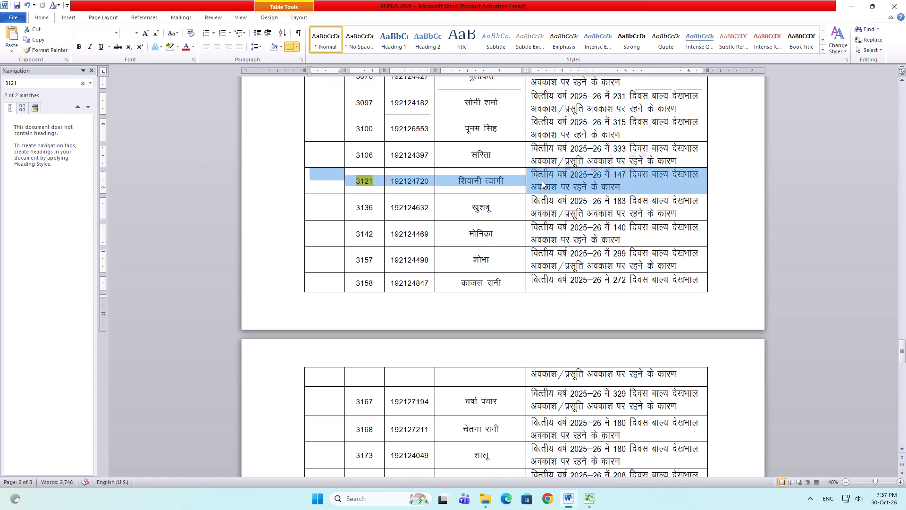
right_click(542, 180)
left_click(563, 243)
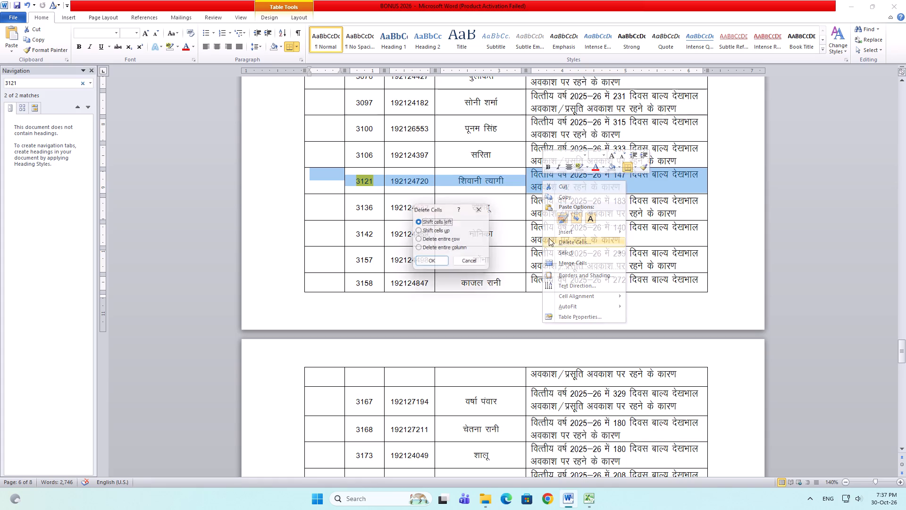
left_click(424, 265)
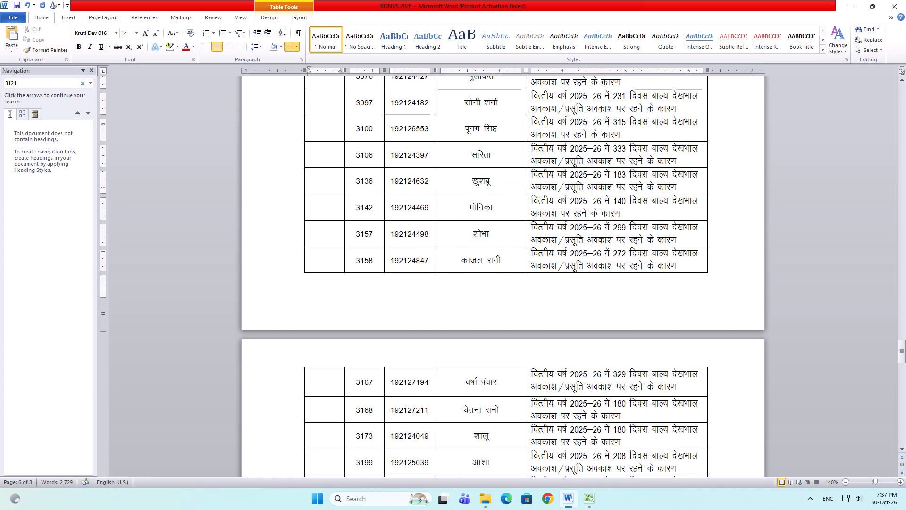
left_click(334, 189)
key("ctrl+s")
key("ctrl+s")
left_click(416, 236)
key("ctrl+s")
key("ctrl+s")
Locate row 344 with its missing PNO, and look up 344 in column C of the nominal roll new workbook in Excel.
scroll(510, 250, "up", 20)
scroll(510, 250, "up", 16)
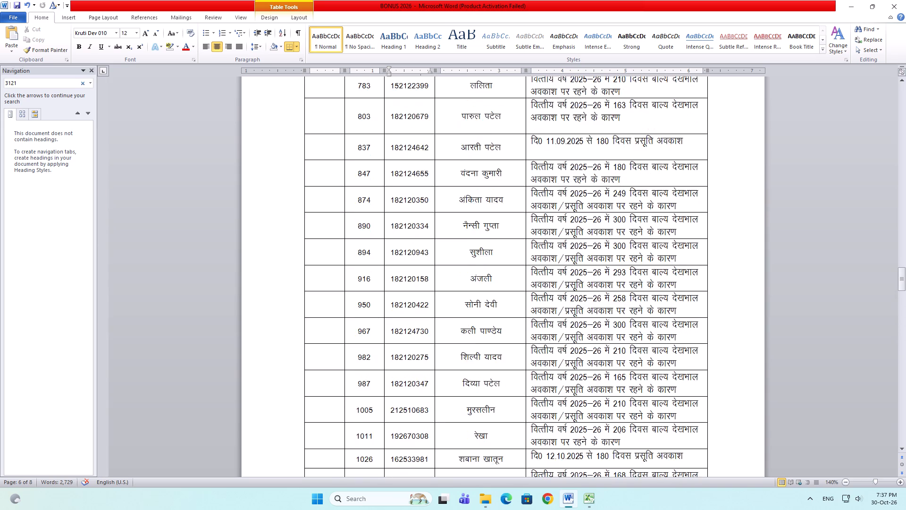
scroll(501, 211, "up", 20)
scroll(501, 211, "up", 20)
scroll(501, 211, "up", 2)
scroll(511, 197, "down", 1)
scroll(511, 197, "up", 3)
scroll(509, 197, "down", 6)
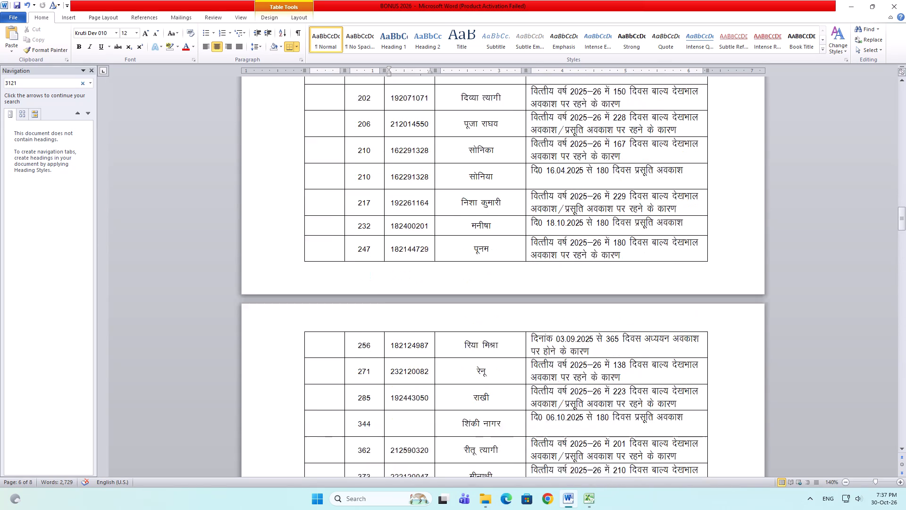
scroll(509, 197, "down", 4)
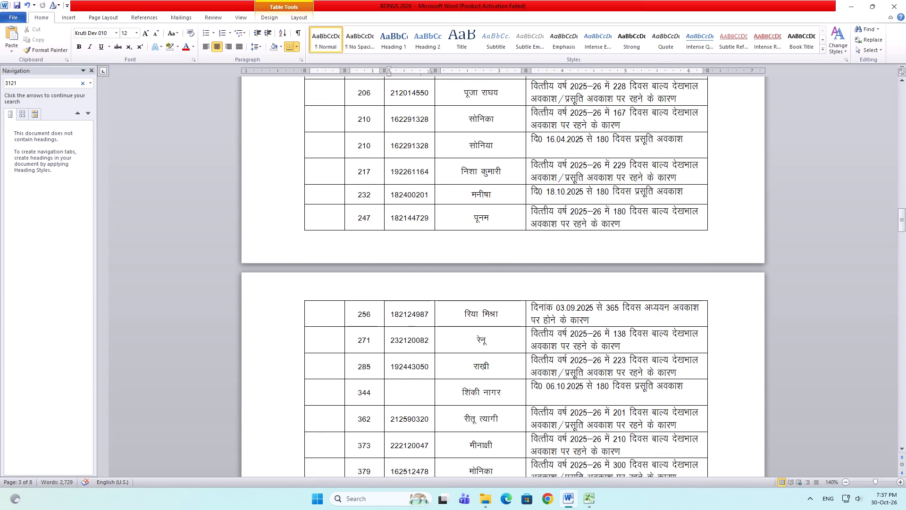
right_click(587, 497)
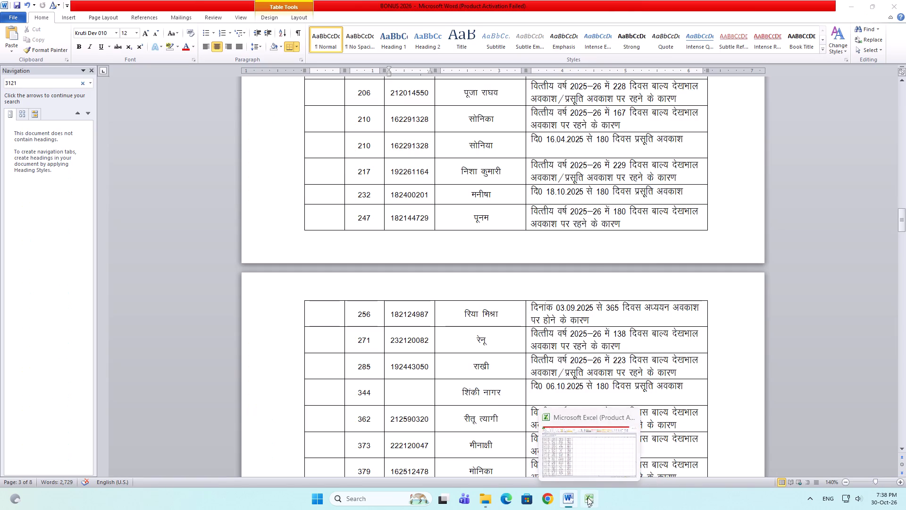
left_click(560, 277)
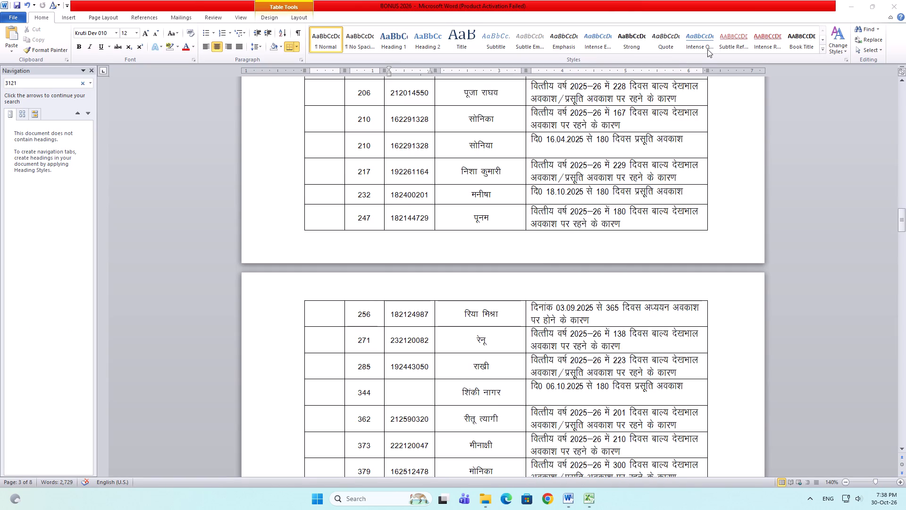
left_click(850, 2)
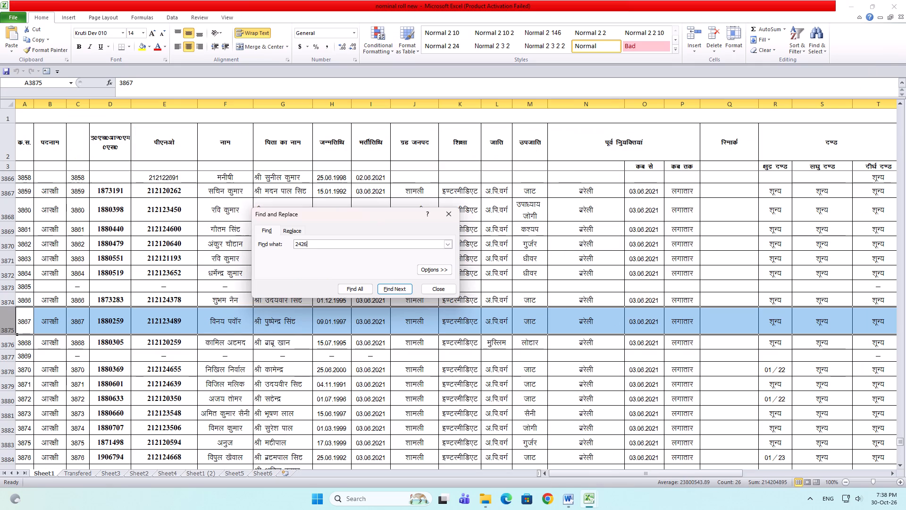
left_click(286, 316)
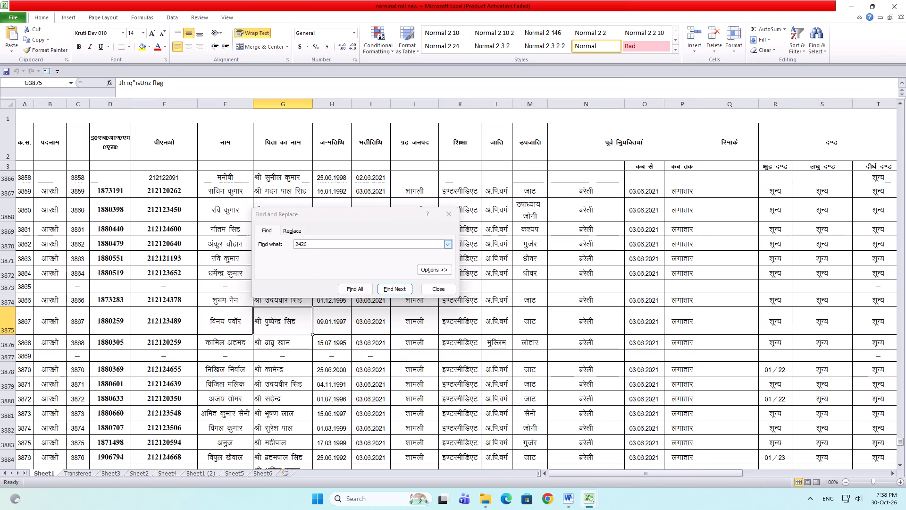
double_click(302, 242)
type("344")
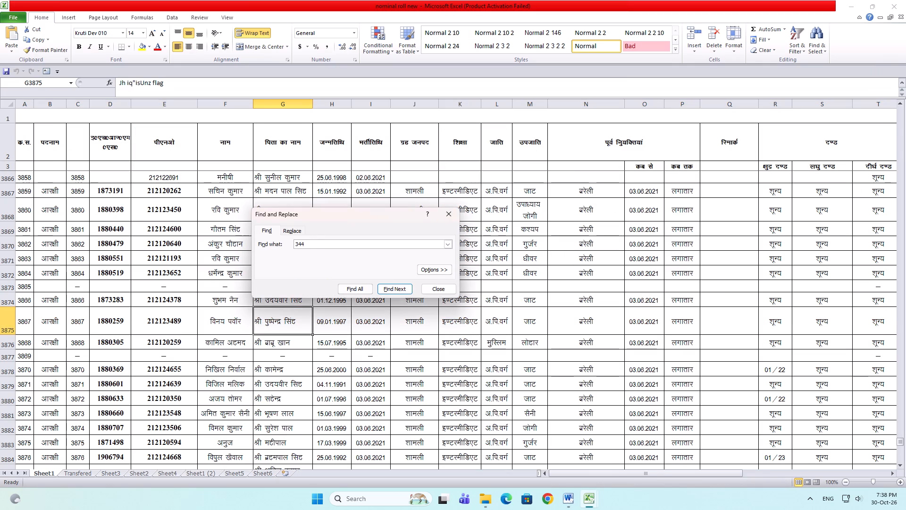
left_click(382, 289)
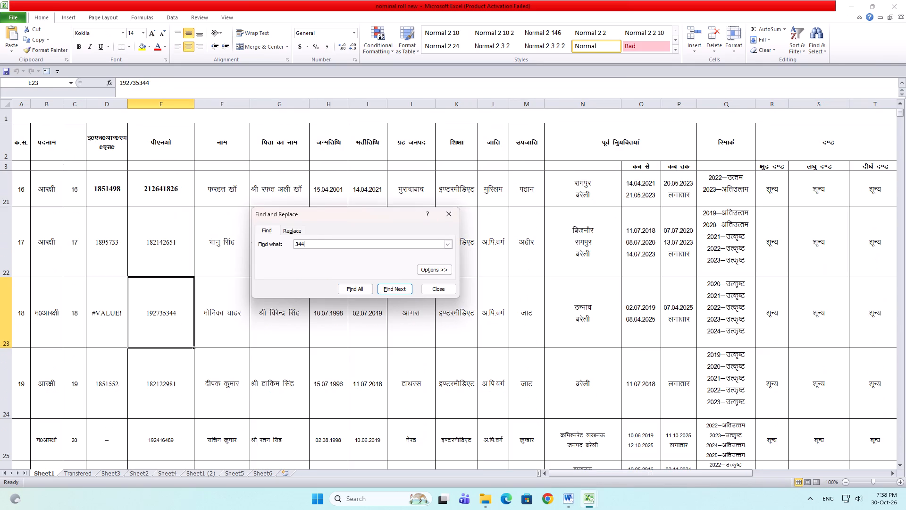
left_click(72, 107)
left_click(388, 286)
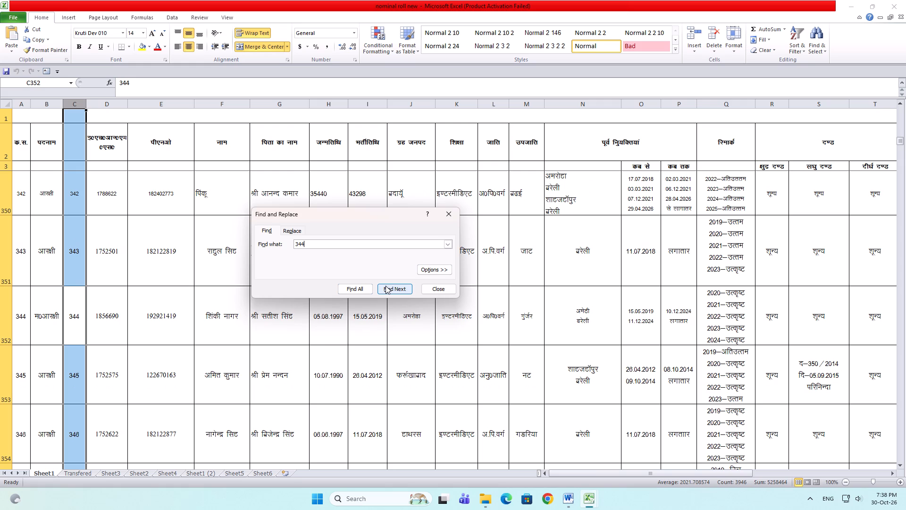
Back in Word, fill row 344's empty PNO cell with the number from the workbook and save the document.
key("alt+Tab")
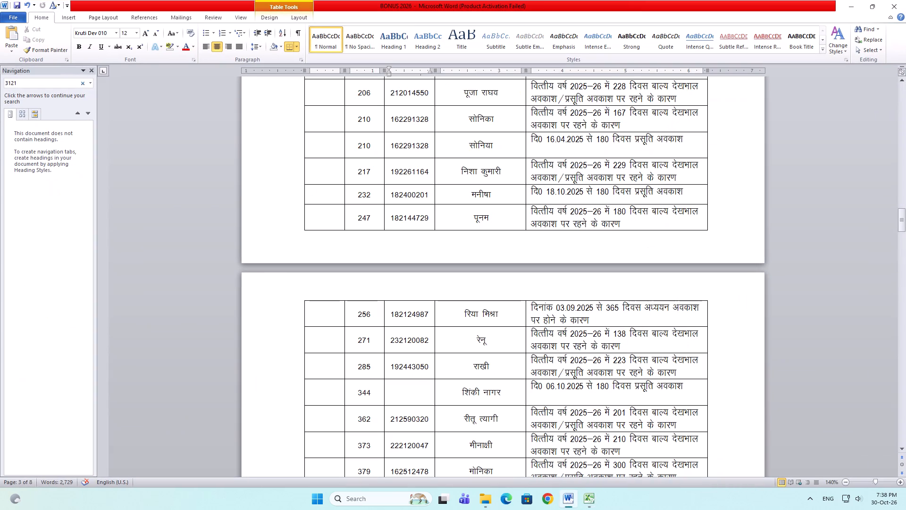
left_click(398, 393)
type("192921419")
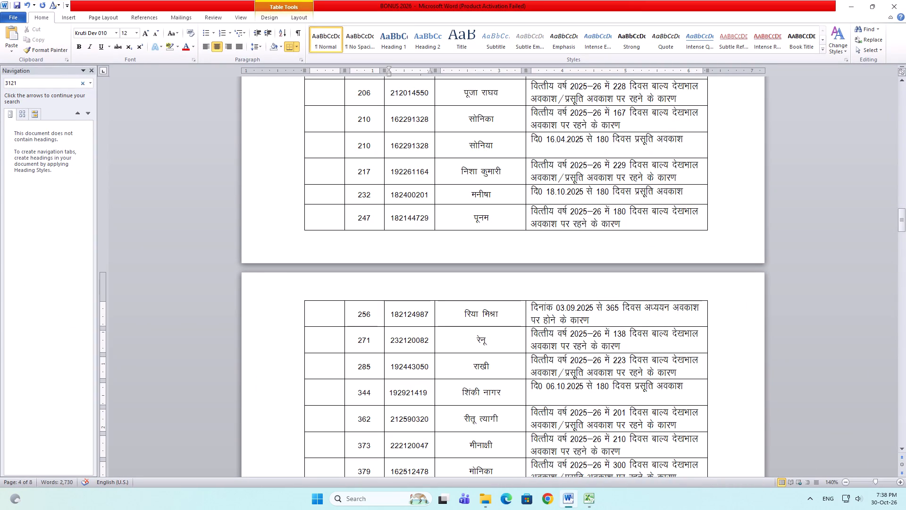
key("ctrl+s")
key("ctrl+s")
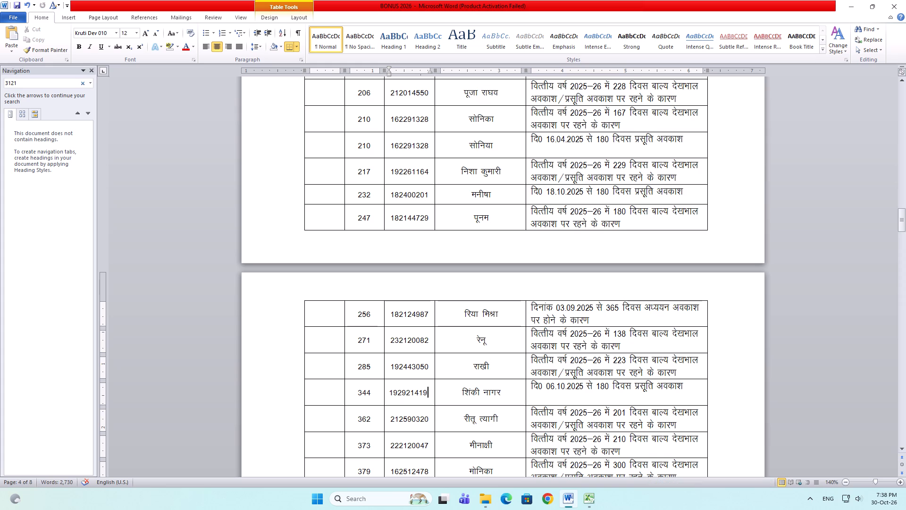
left_click(458, 350)
key("ctrl+s")
triple_click(16, 1)
triple_click(16, 1)
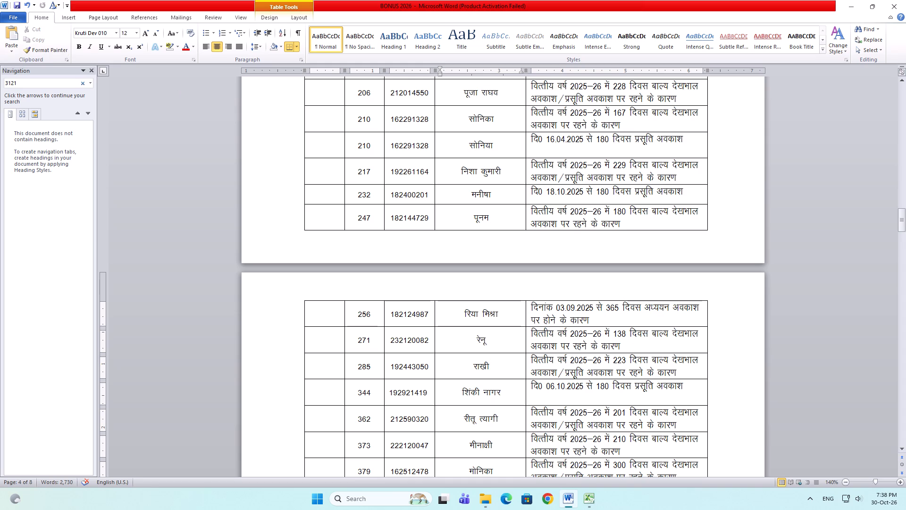
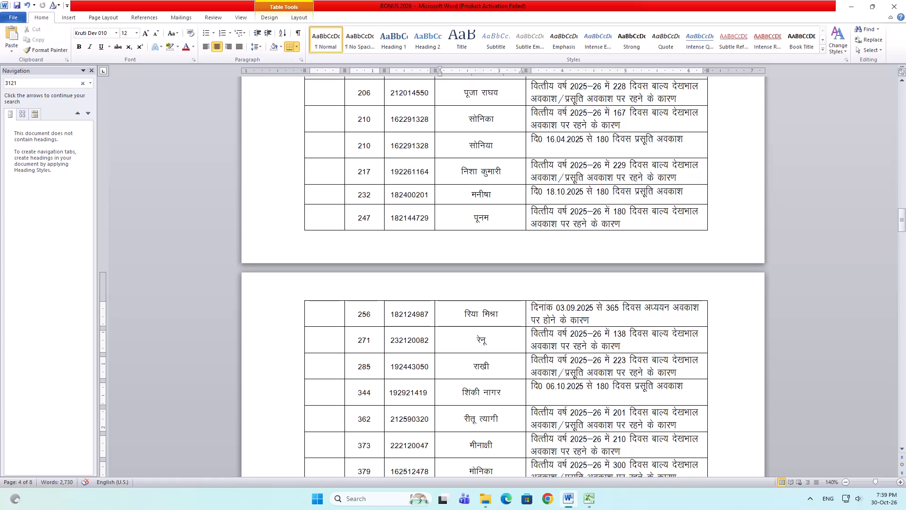
Save the document.
key("ctrl+s")
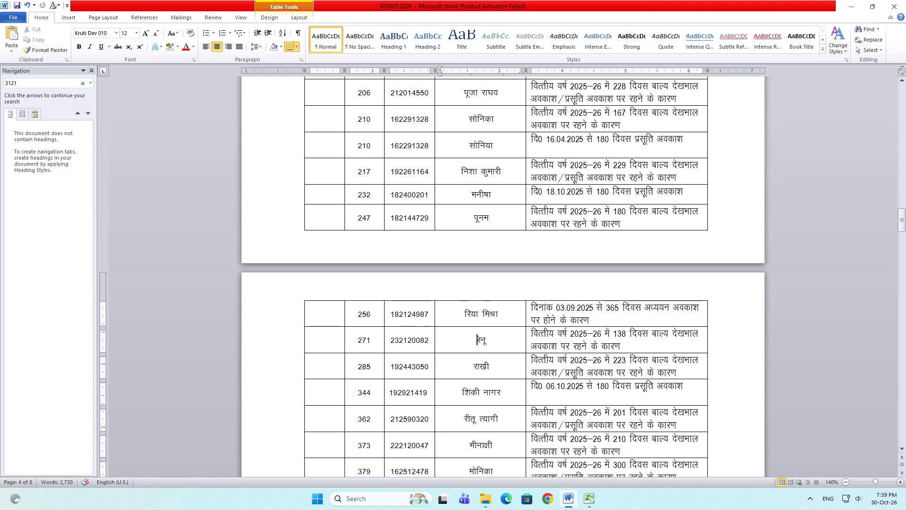
key("ctrl+s")
scroll(445, 237, "up", 20)
scroll(445, 237, "up", 1)
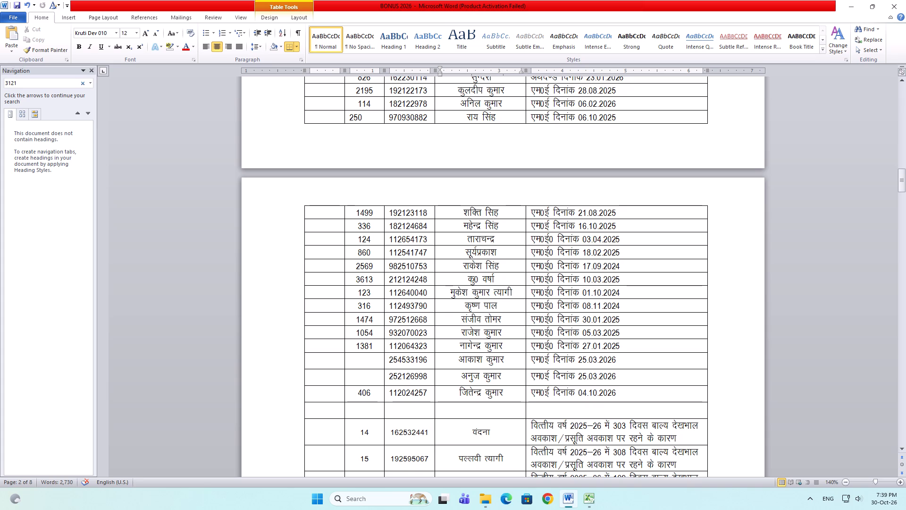
left_click_drag(391, 357, 428, 357)
left_click_drag(428, 357, 429, 357)
key("ctrl+c")
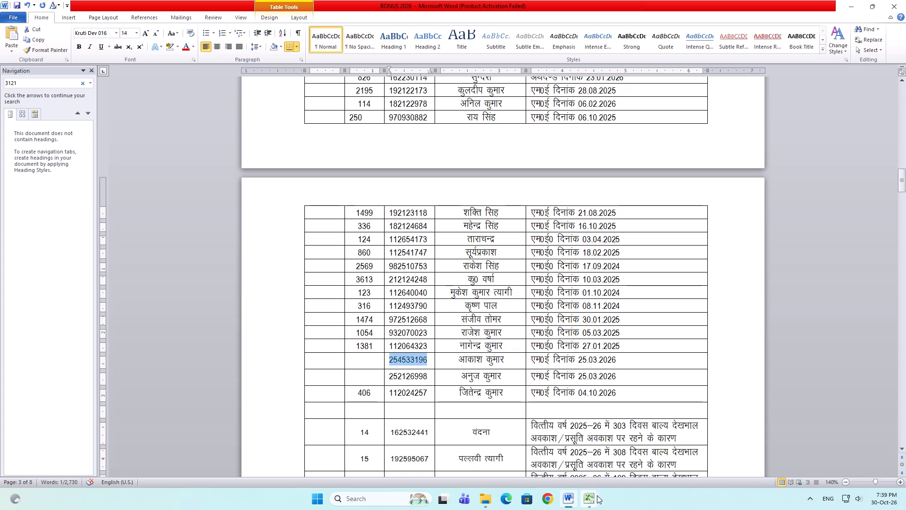
right_click(588, 499)
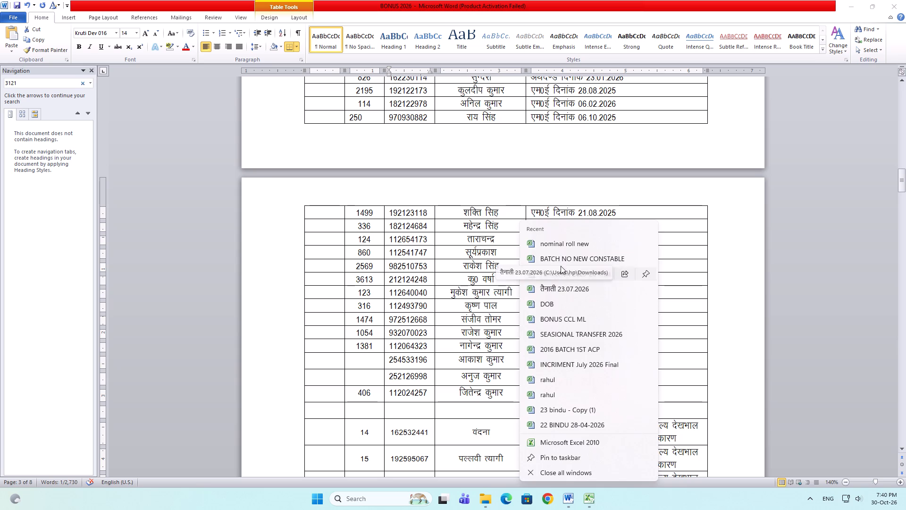
left_click(562, 259)
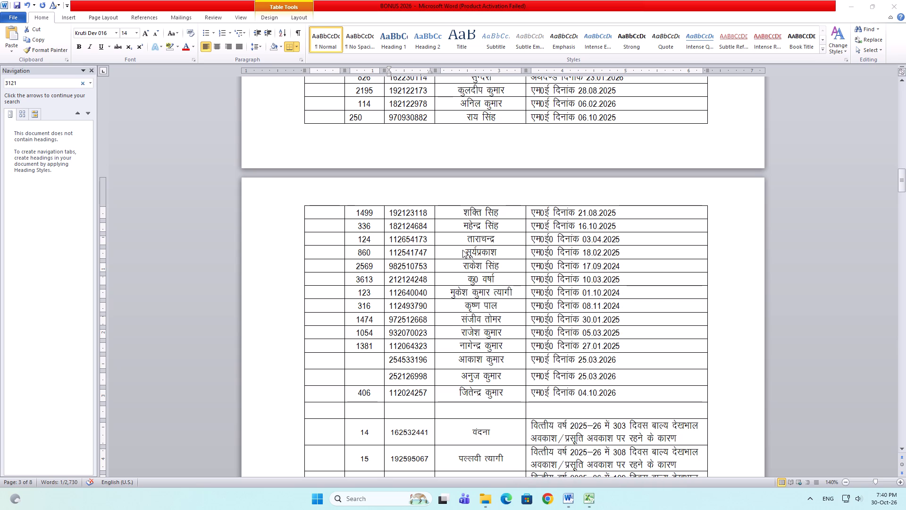
left_click(847, 4)
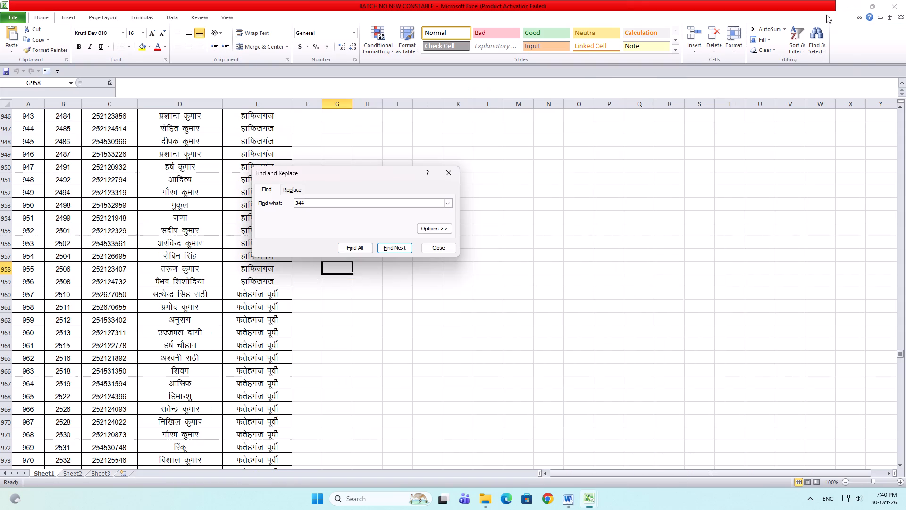
double_click(299, 203)
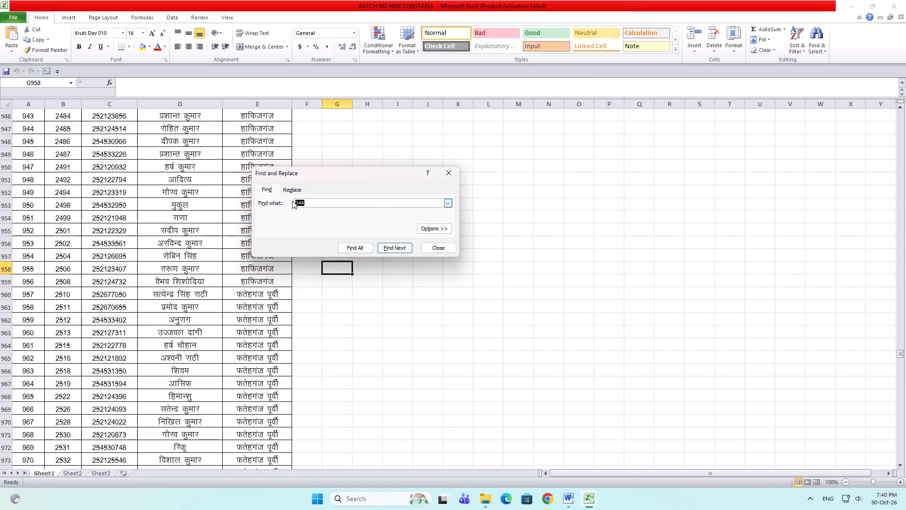
key("ctrl+v")
key("Return")
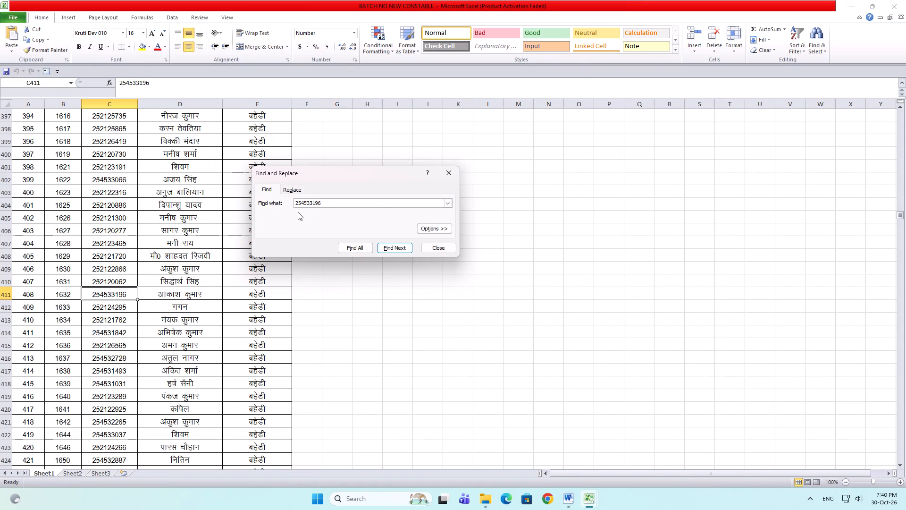
key("alt+Tab")
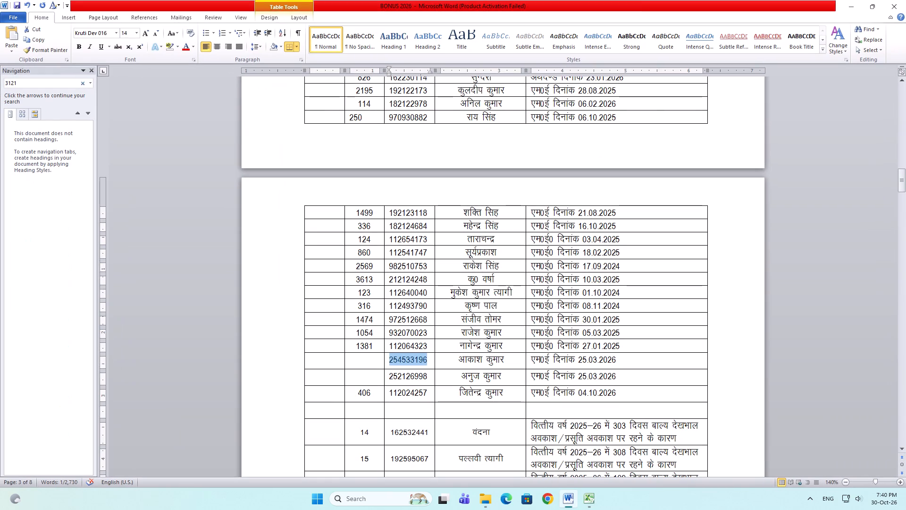
left_click(361, 358)
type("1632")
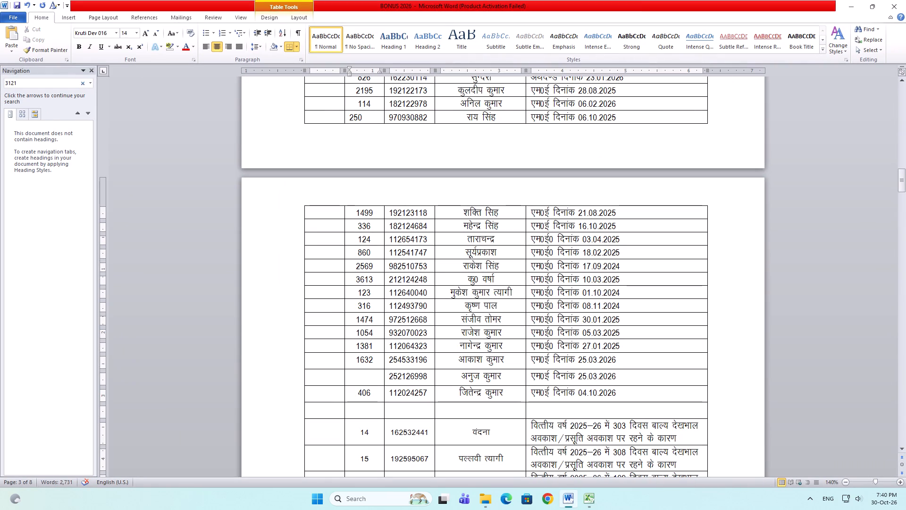
double_click(402, 377)
key("ctrl+c")
key("alt+Tab")
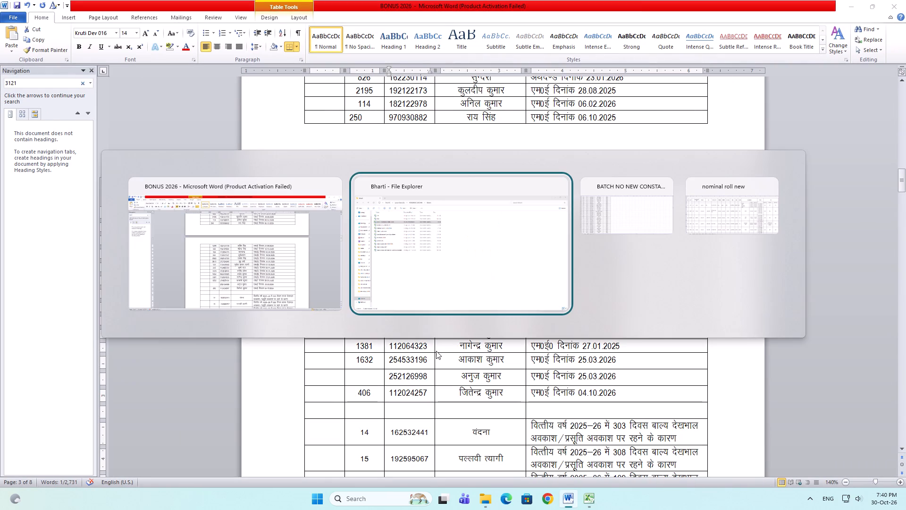
key("alt+Tab")
double_click(300, 202)
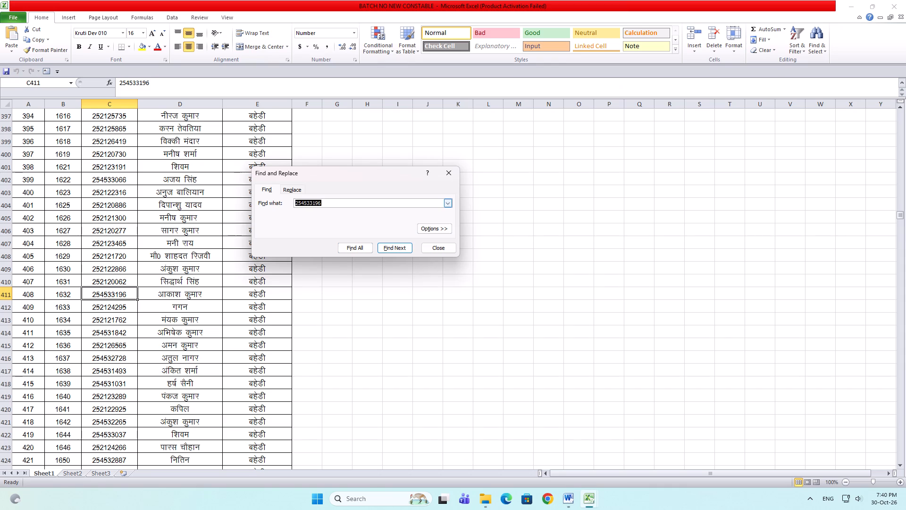
key("ctrl+v")
key("Return")
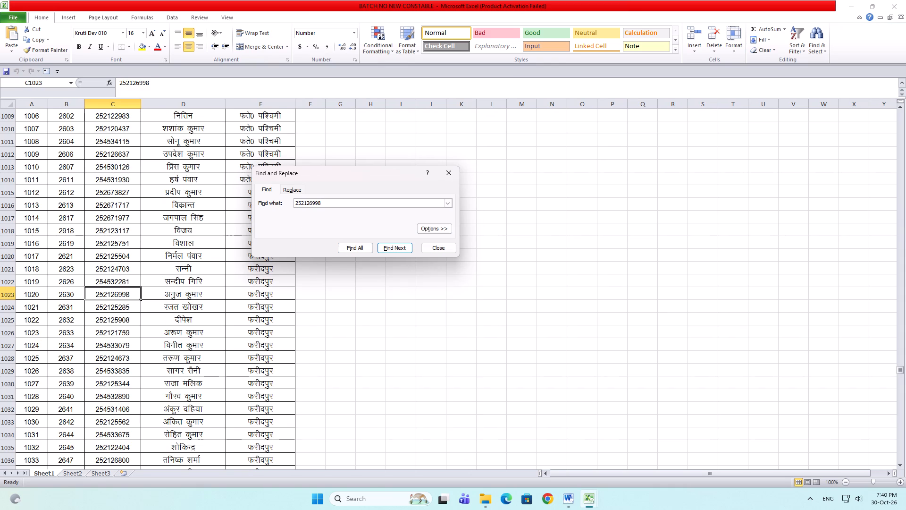
key("alt+Tab")
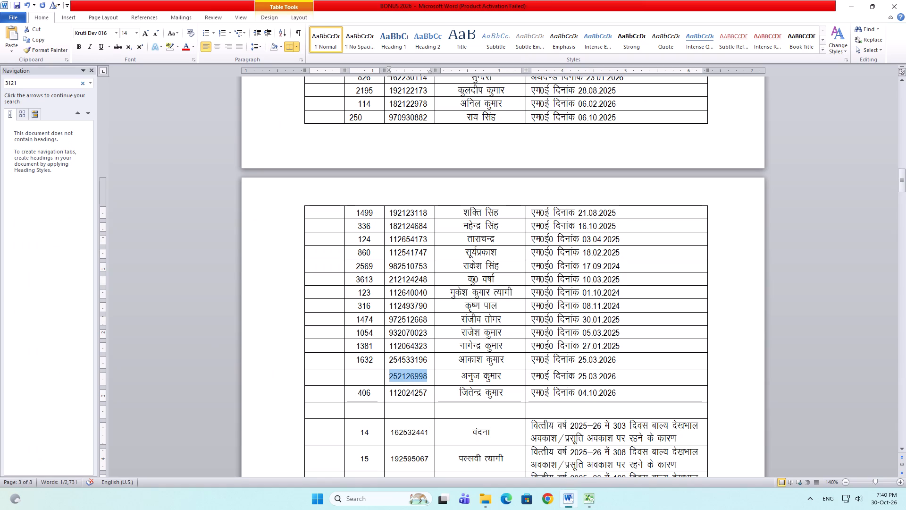
left_click(350, 371)
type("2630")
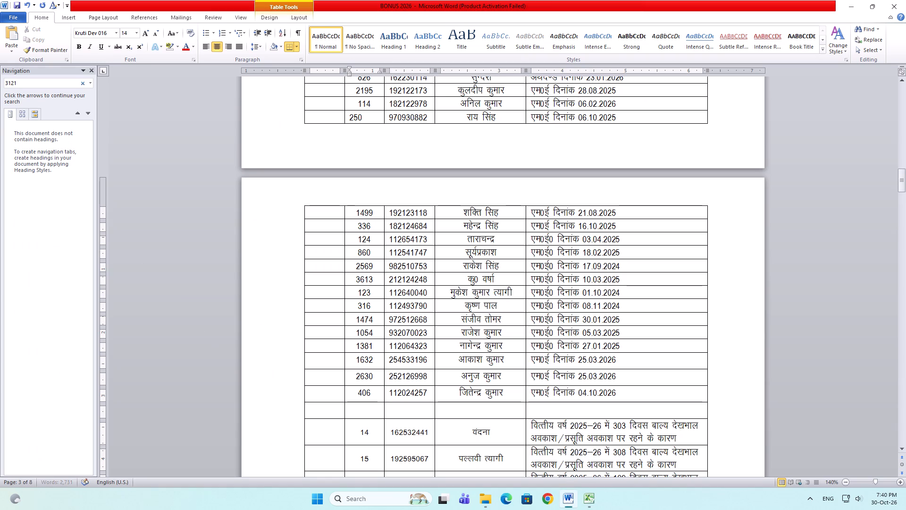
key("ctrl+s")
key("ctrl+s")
triple_click(17, 3)
triple_click(17, 3)
Delete the entire empty table row between badge numbers 406 and 14 and save the document.
scroll(413, 403, "down", 5)
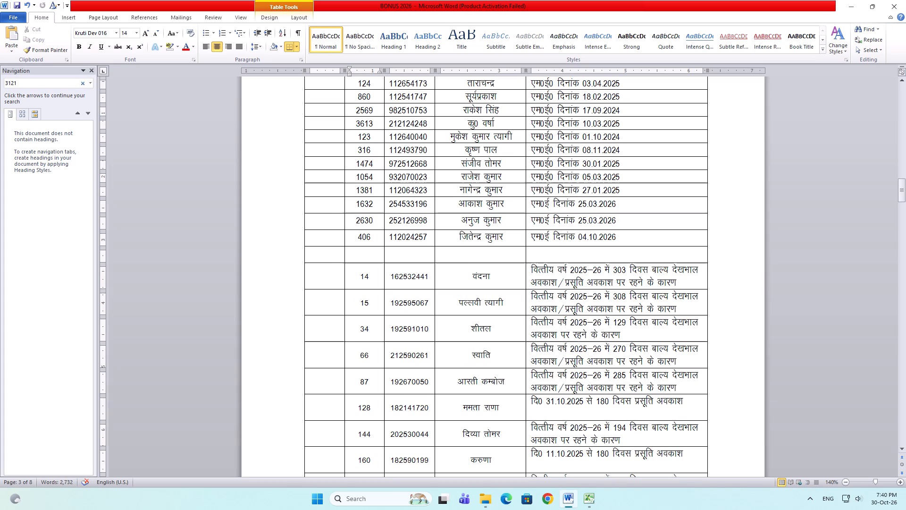
left_click_drag(330, 255, 547, 254)
right_click(547, 254)
left_click(569, 315)
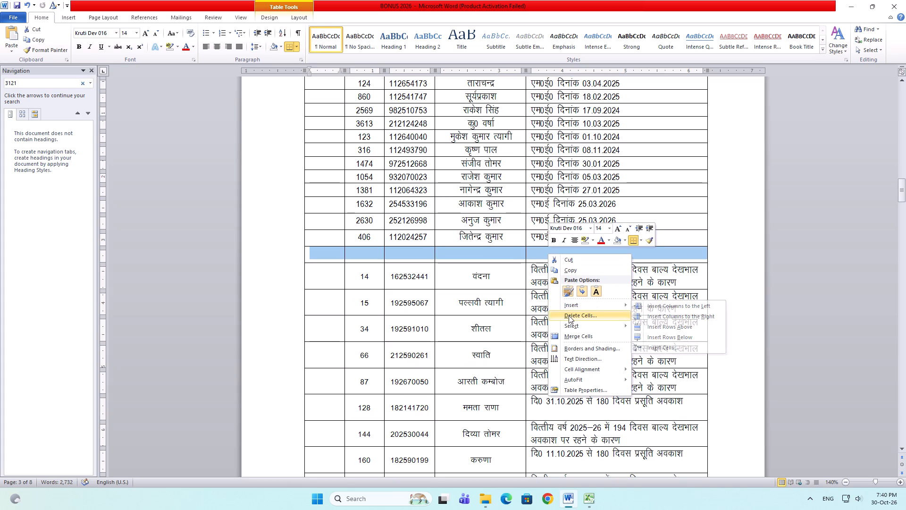
left_click(432, 258)
scroll(433, 289, "up", 3)
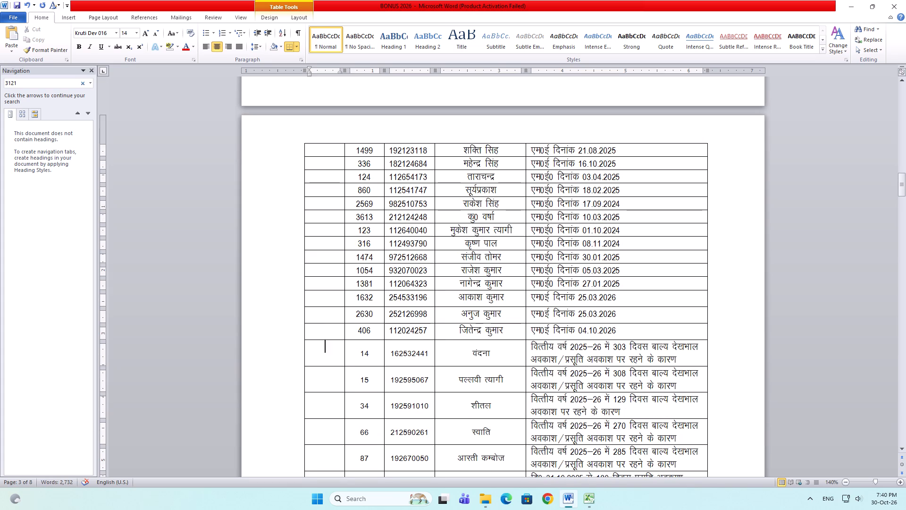
key("ctrl+s")
key("ctrl+s")
key("ctrl+s")
key("ctrl+s")
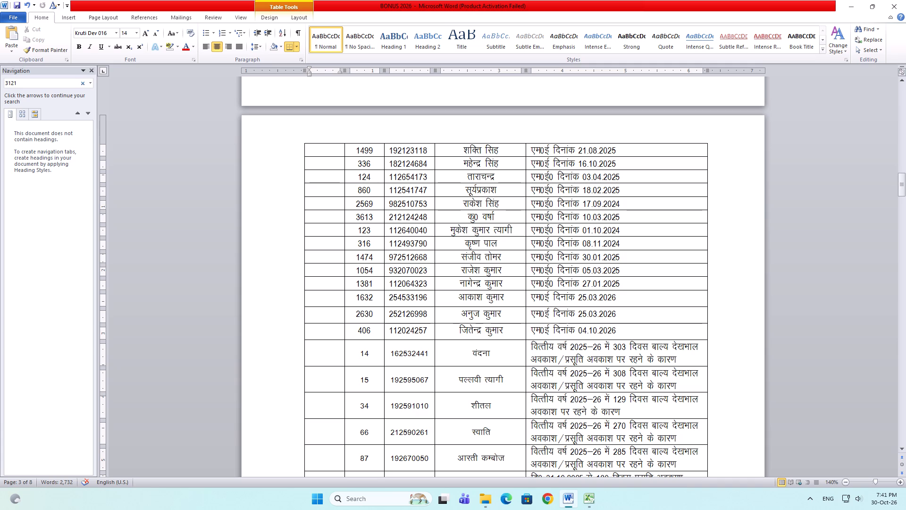
key("ctrl+s")
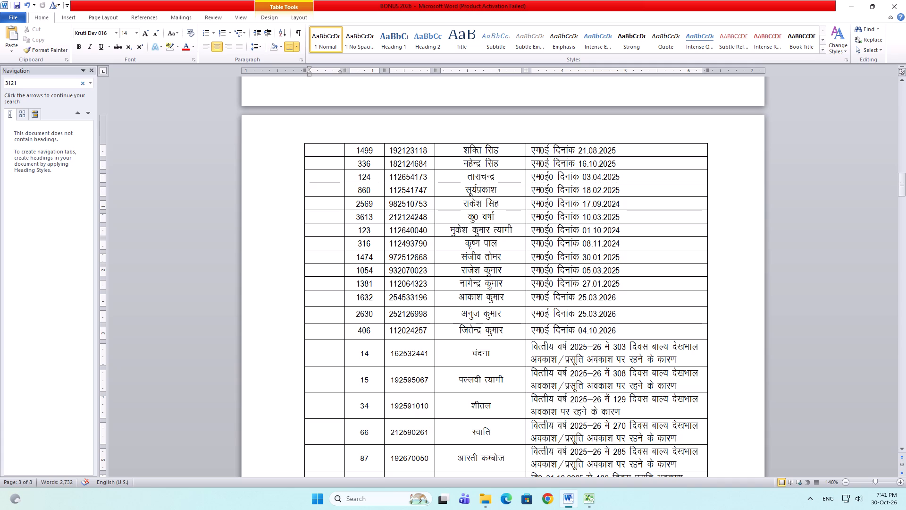